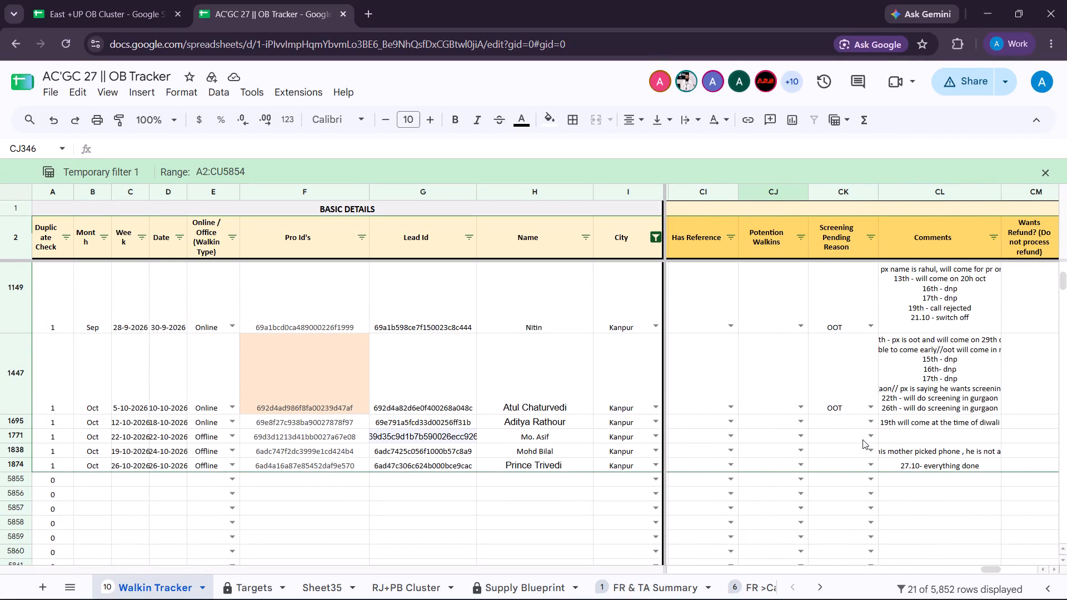
Check the Comments entries in rows 1771 and 1447 of the Walkin Tracker sheet.
double_click(913, 436)
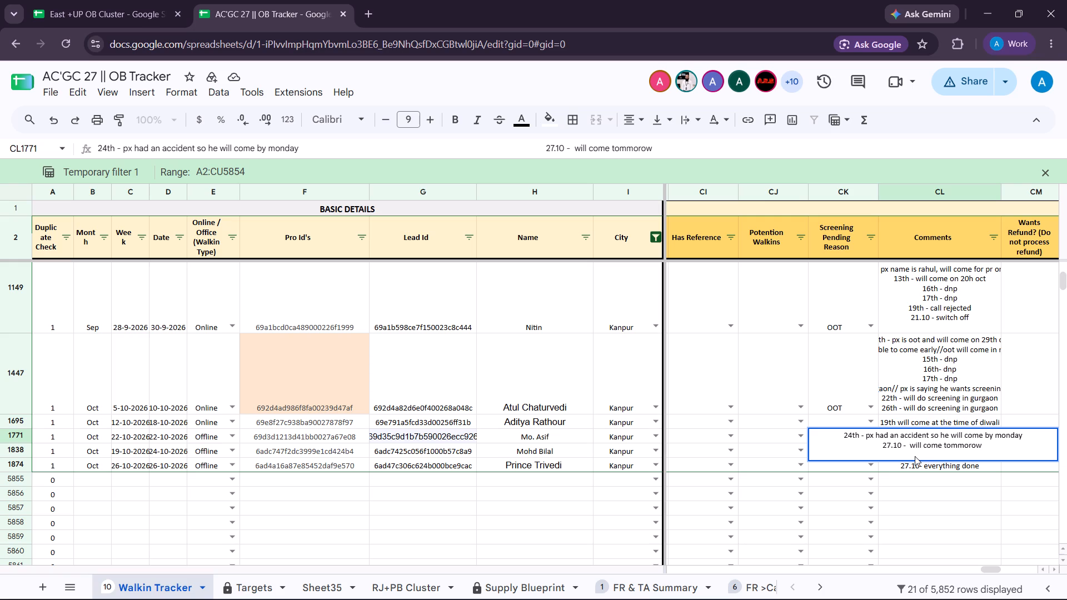
left_click(943, 406)
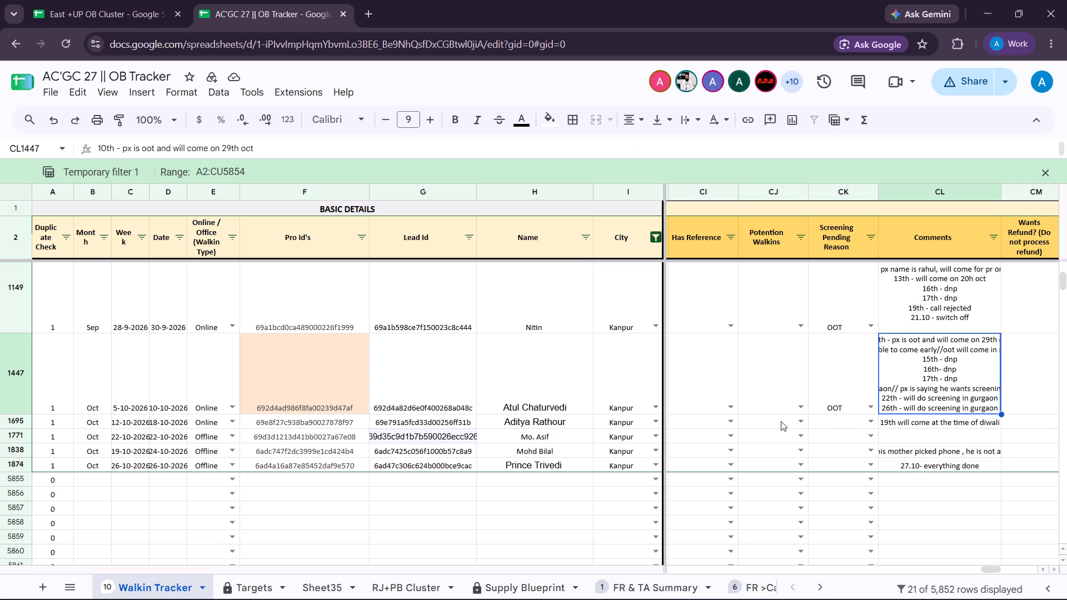
scroll(781, 421, "right", 2)
Switch to the East +UP OB Cluster spreadsheet and examine the Kanpur referral leads' comments, status and date columns.
left_click(81, 0)
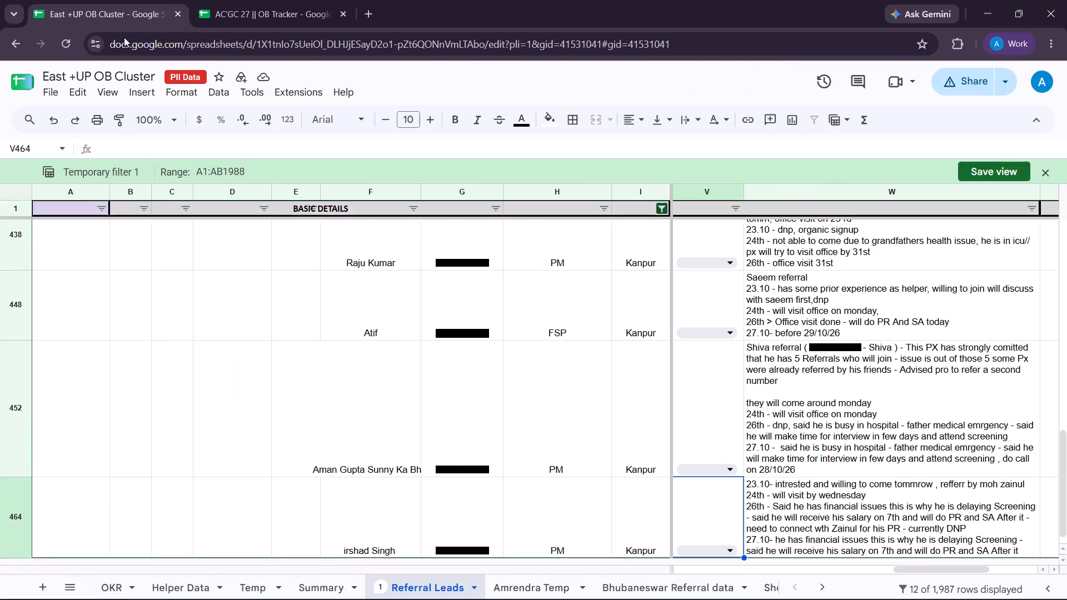
scroll(383, 331, "down", 4)
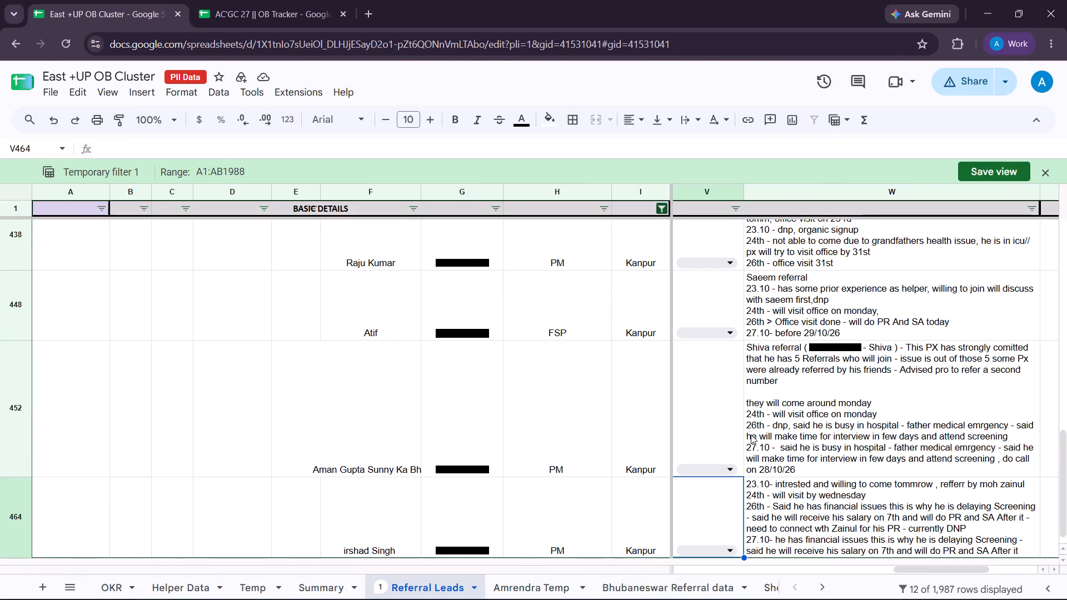
scroll(754, 432, "up", 1)
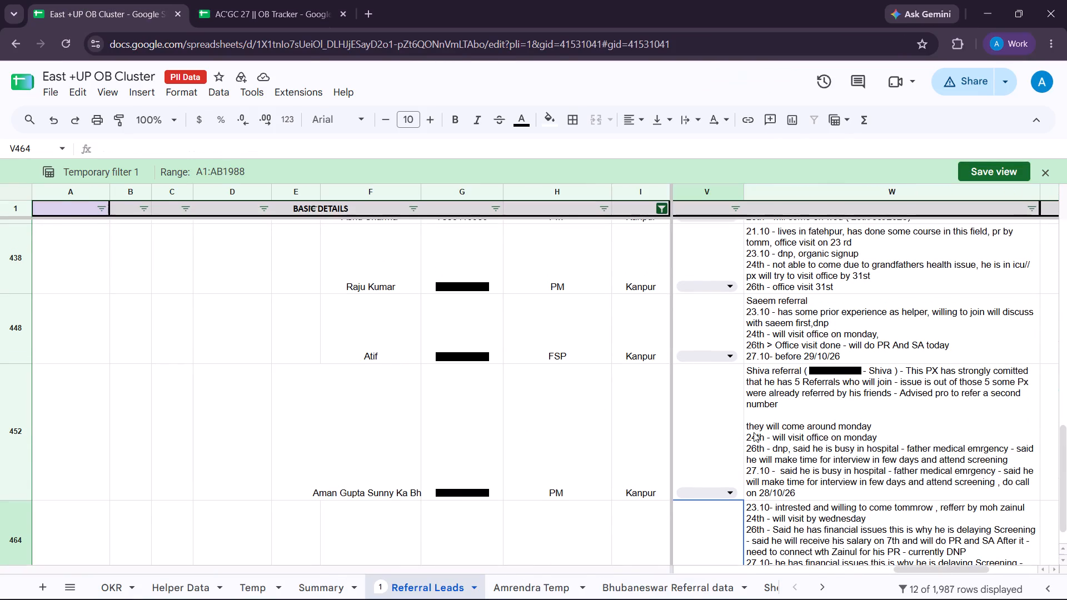
scroll(754, 432, "up", 1)
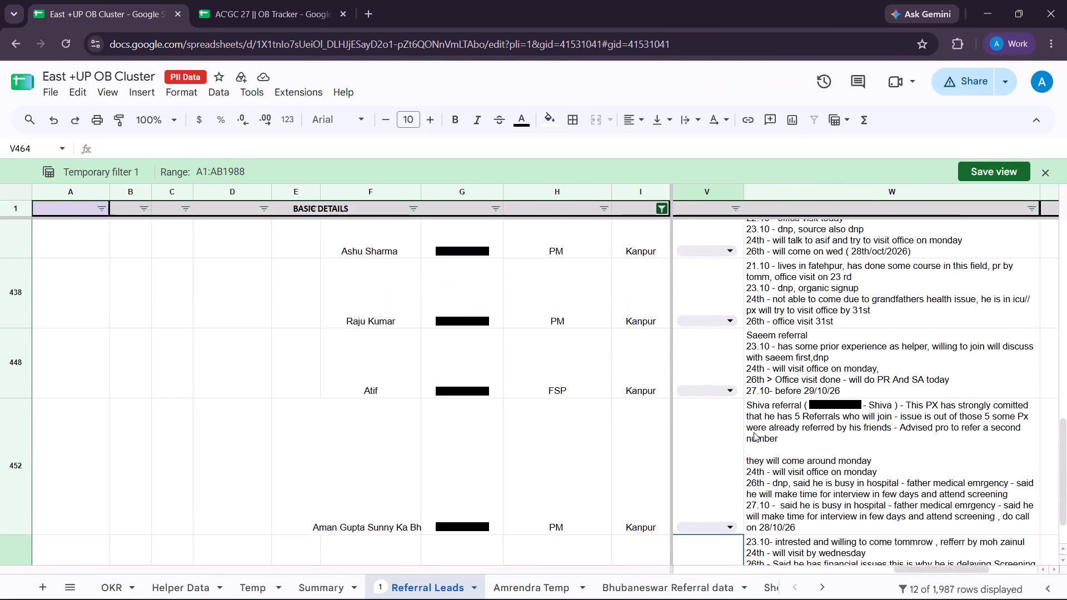
scroll(754, 432, "up", 1)
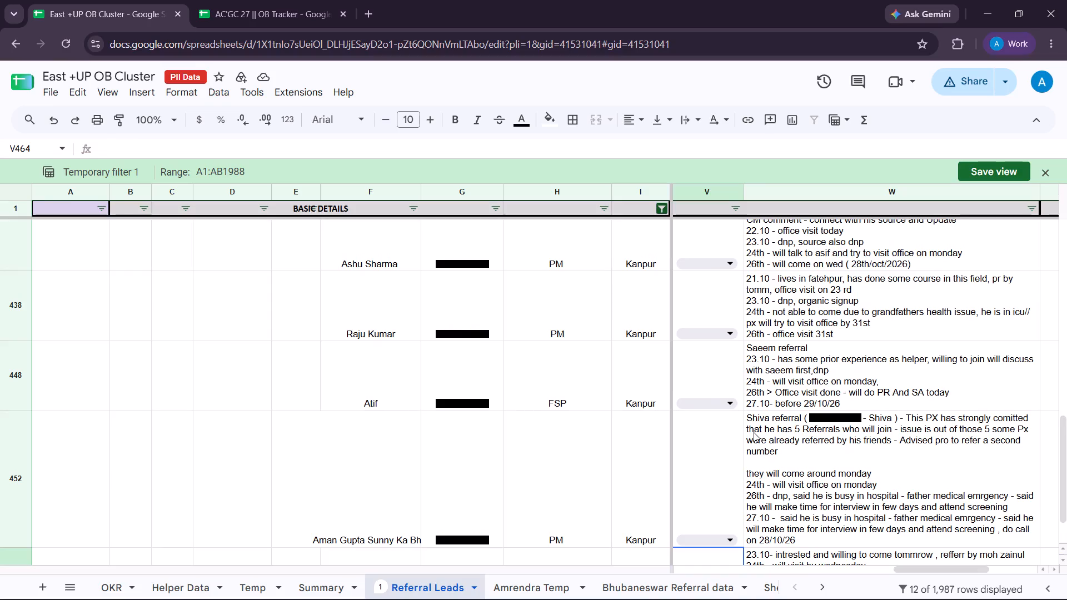
scroll(754, 432, "up", 1)
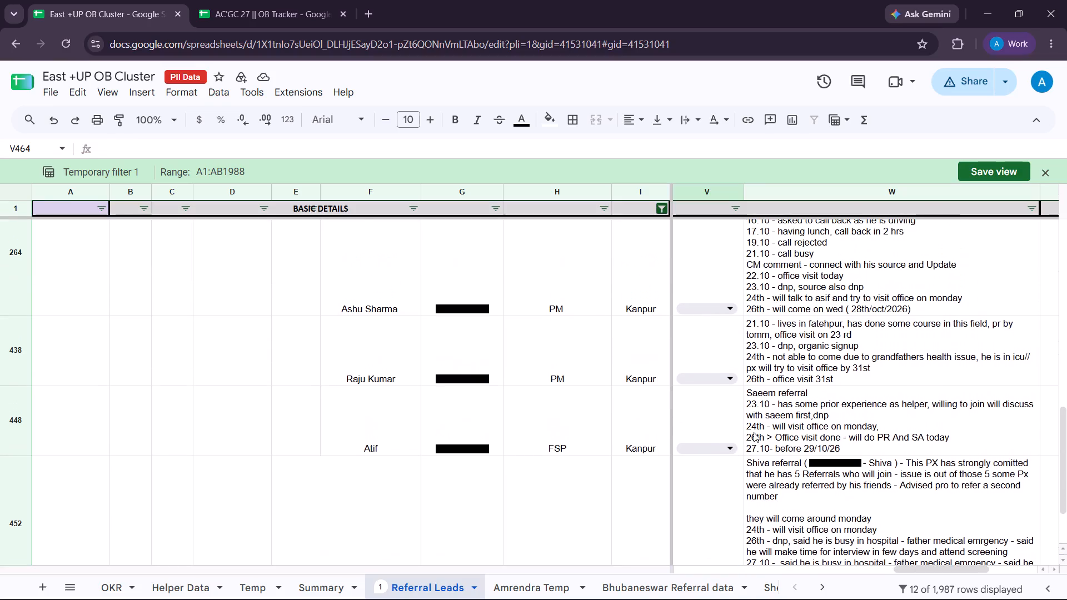
scroll(754, 432, "up", 2)
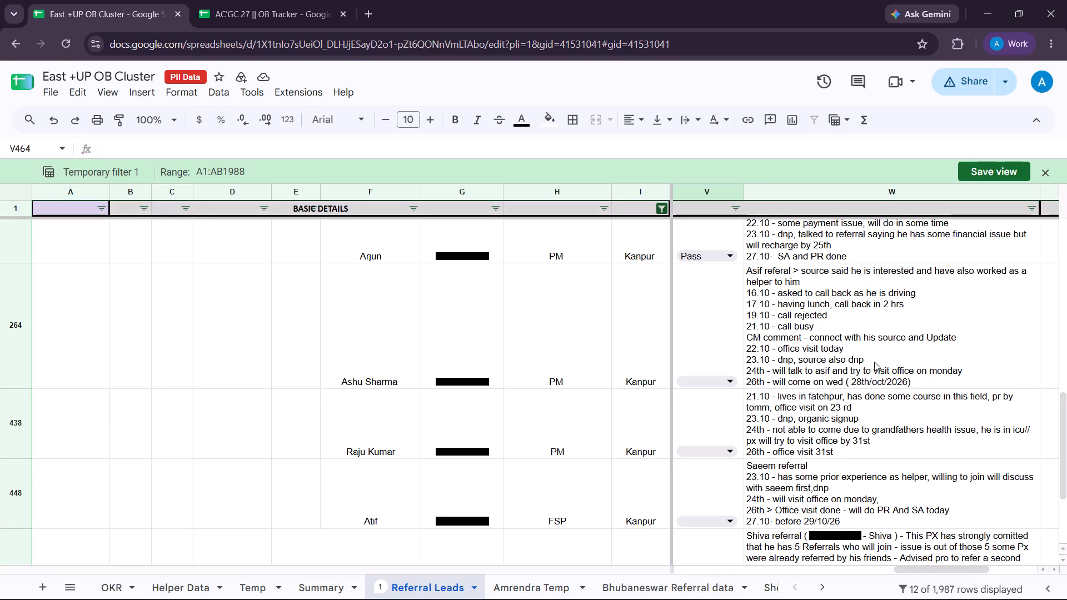
scroll(874, 362, "right", 4)
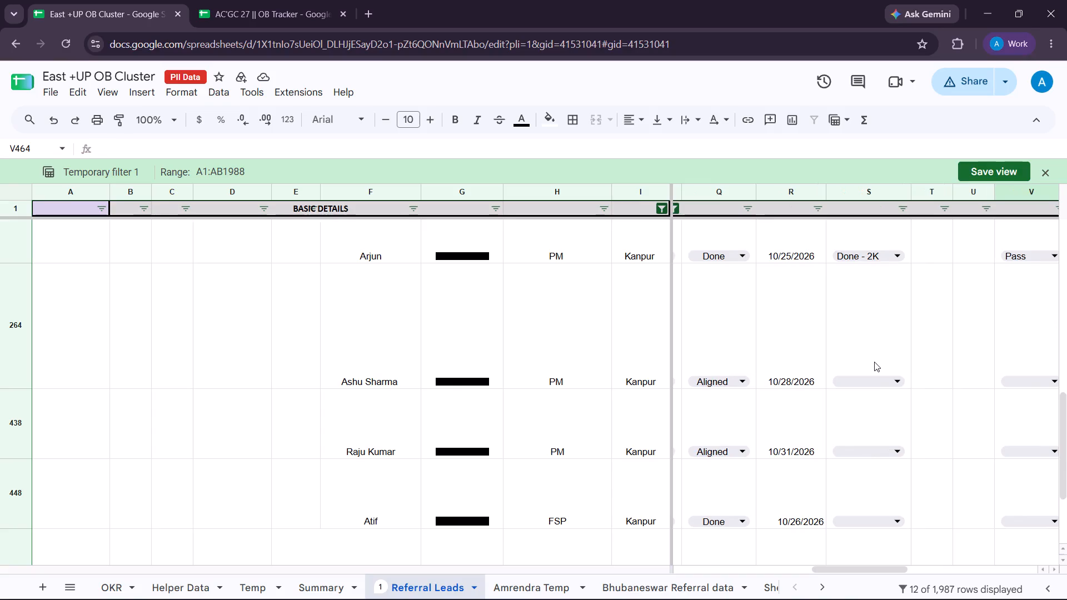
scroll(874, 362, "right", 3)
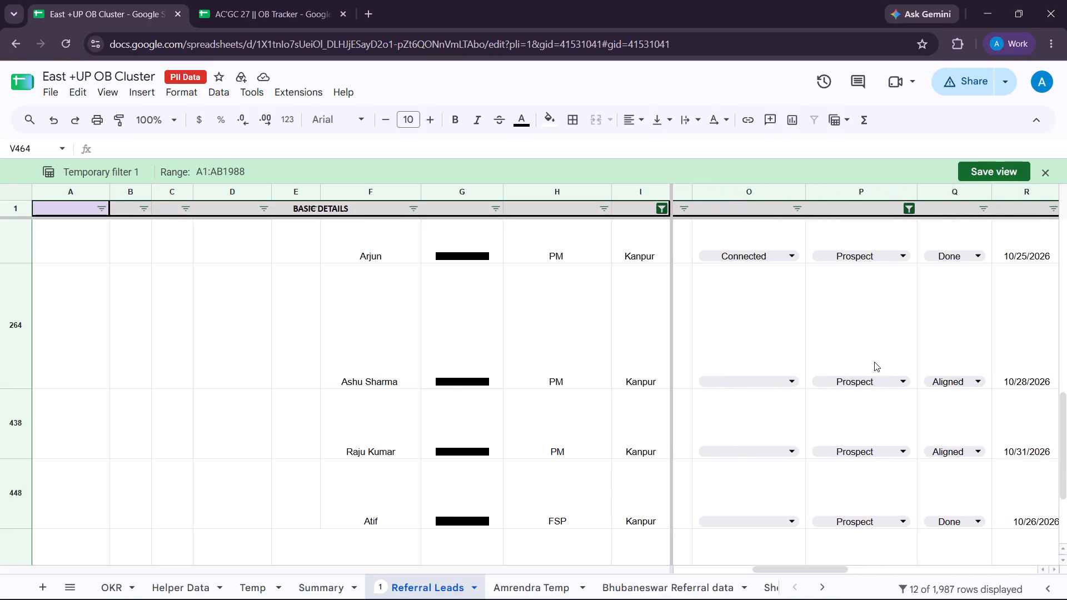
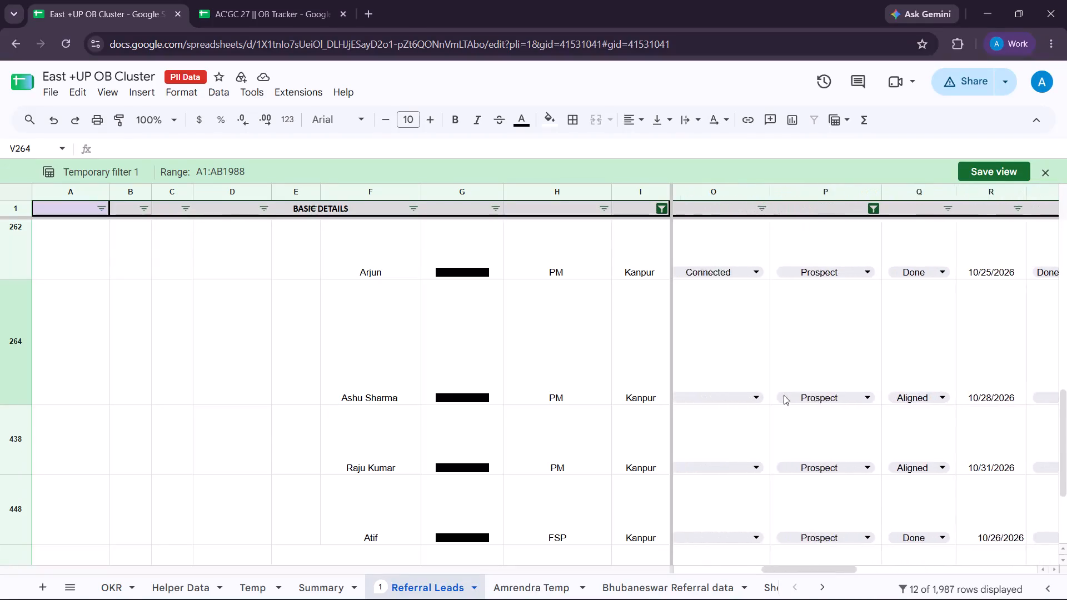
Set the call status in column O of row 264 on the Referral Leads sheet to Rejected.
left_click(784, 395)
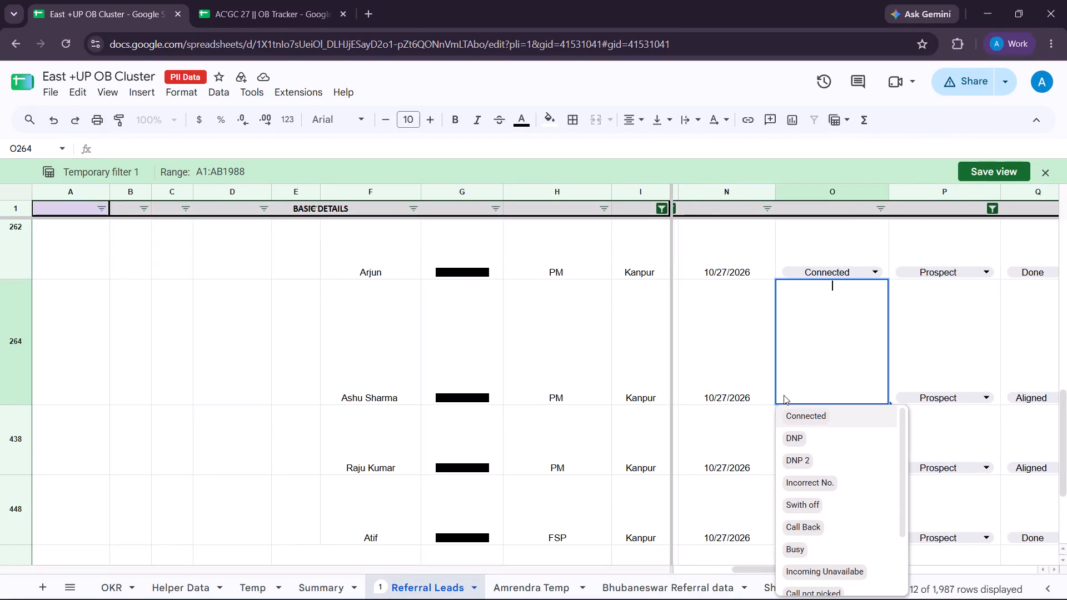
scroll(800, 545, "down", 2)
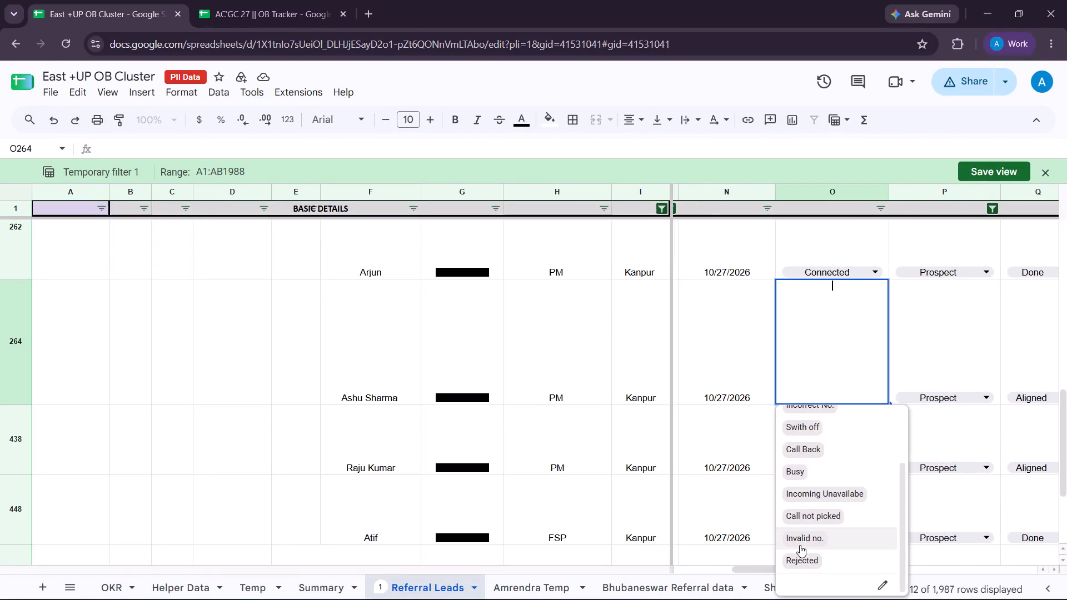
scroll(820, 489, "down", 2)
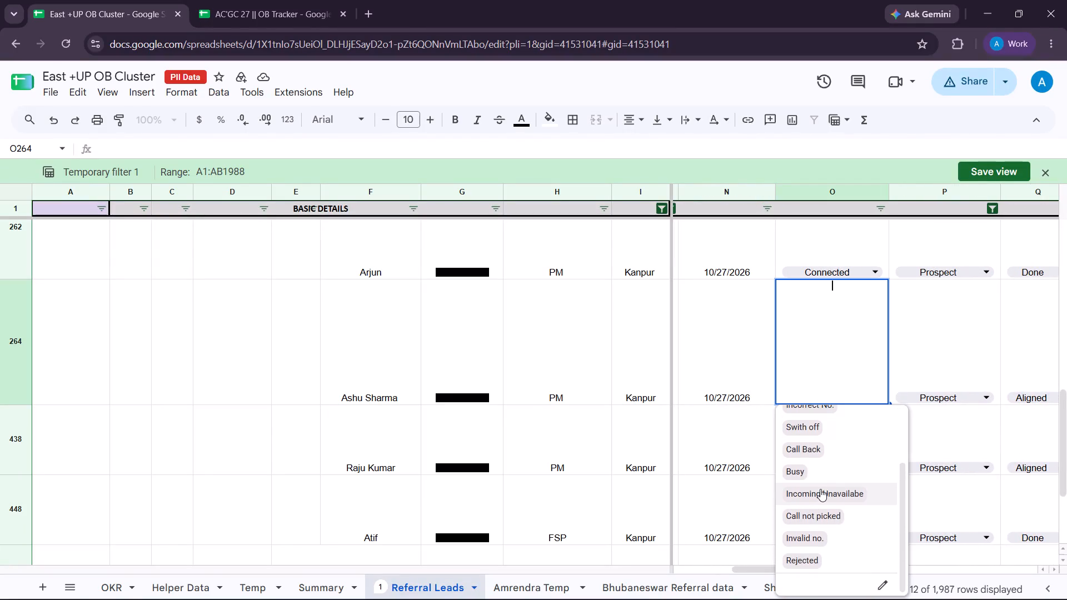
scroll(820, 489, "down", 1)
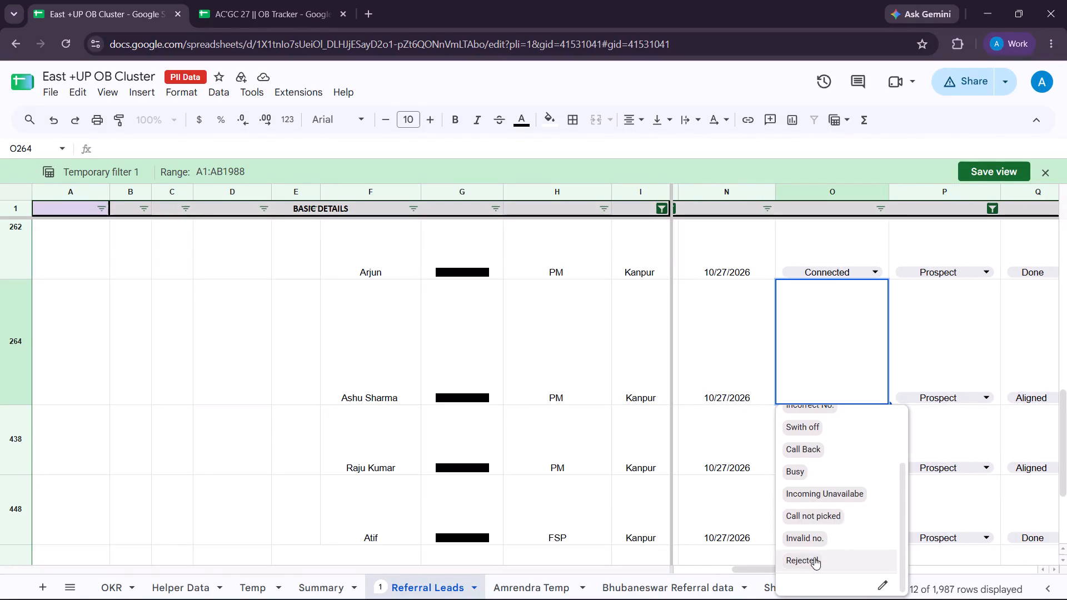
left_click(814, 557)
Change the date in column N of row 264 to 10/28/2026.
left_click(736, 385)
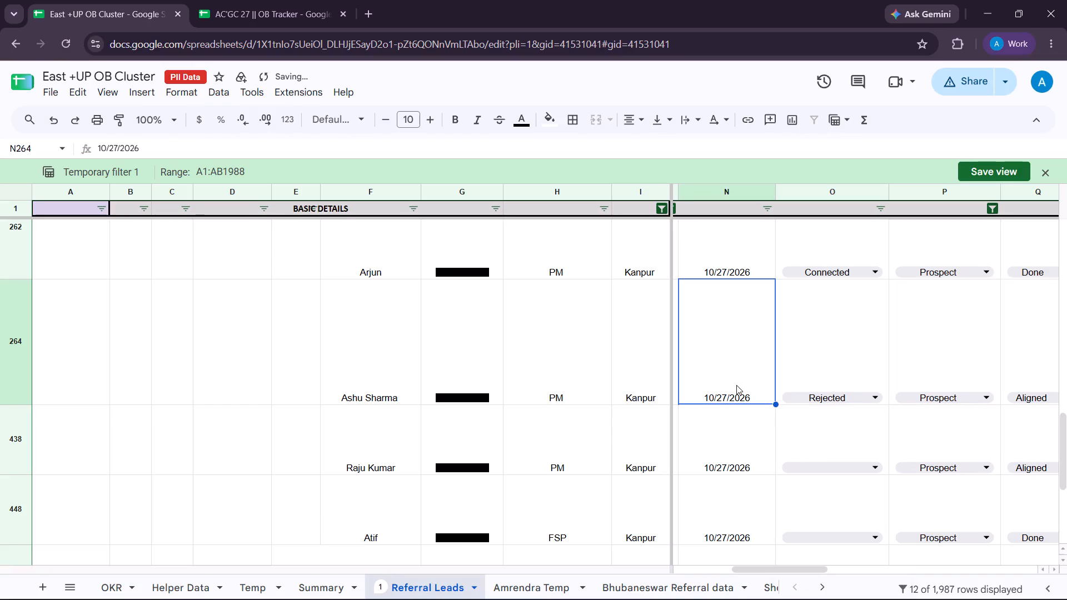
double_click(731, 392)
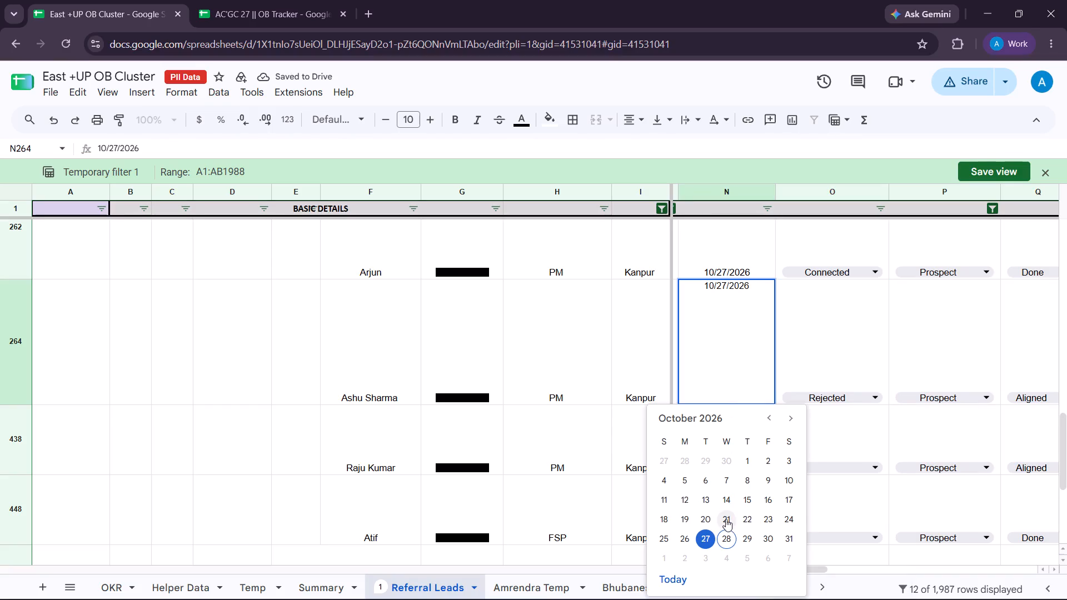
left_click(725, 536)
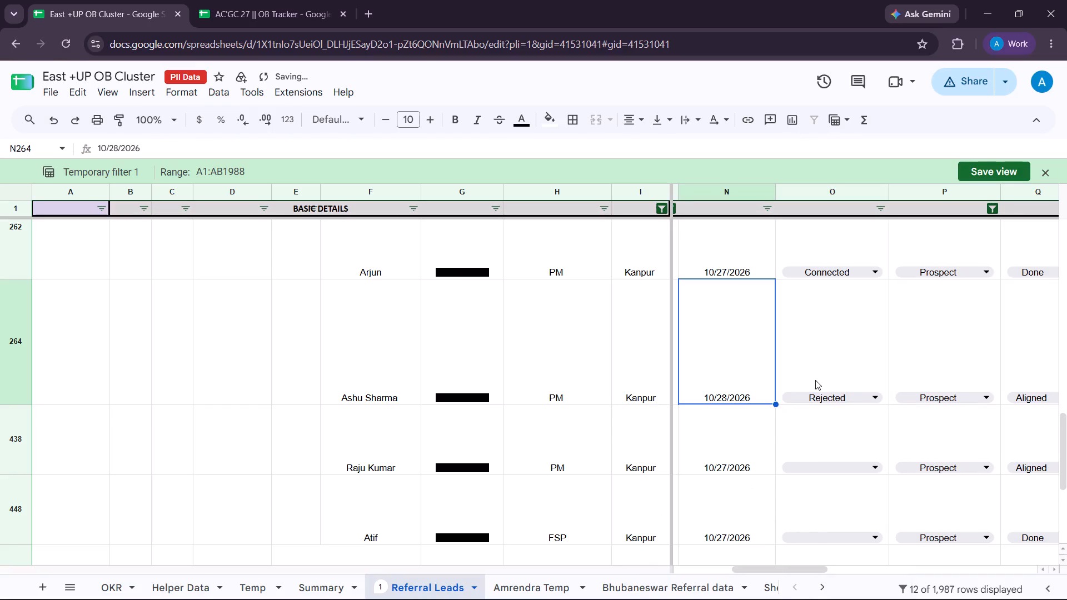
left_click(815, 380)
Examine the status and date columns Q to V for the Kanpur referral leads from row 251 to row 464.
scroll(815, 380, "left", 4)
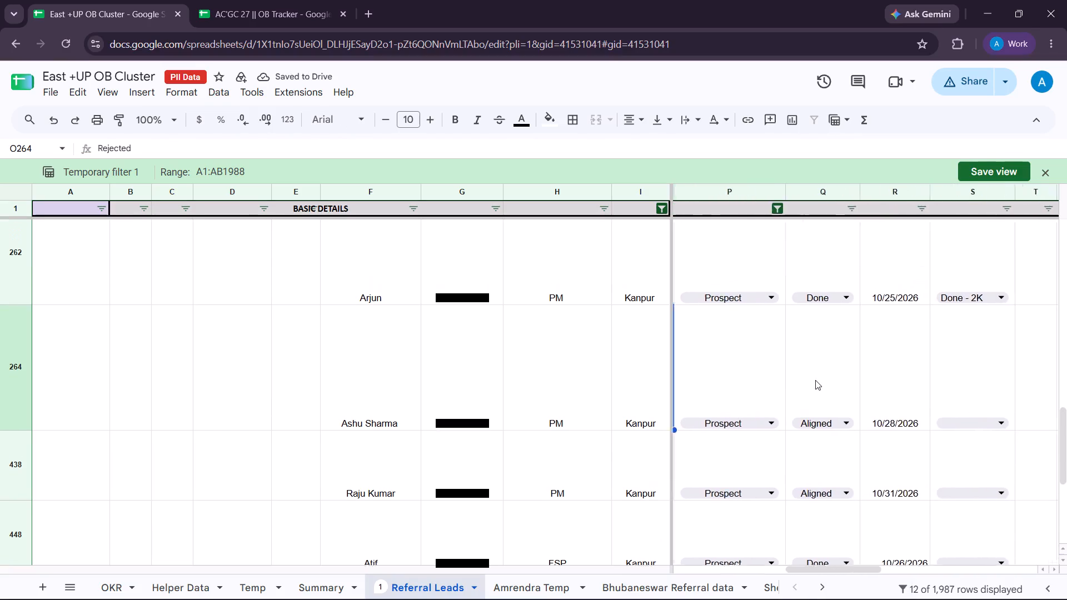
scroll(815, 380, "left", 1)
scroll(815, 380, "up", 1)
scroll(815, 380, "down", 1)
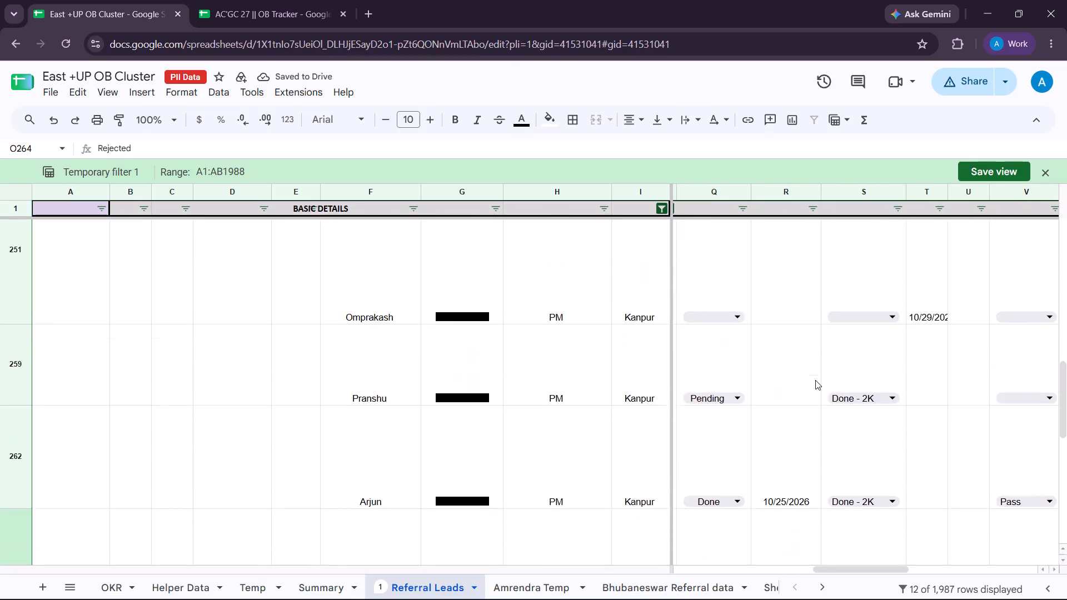
scroll(815, 380, "down", 3)
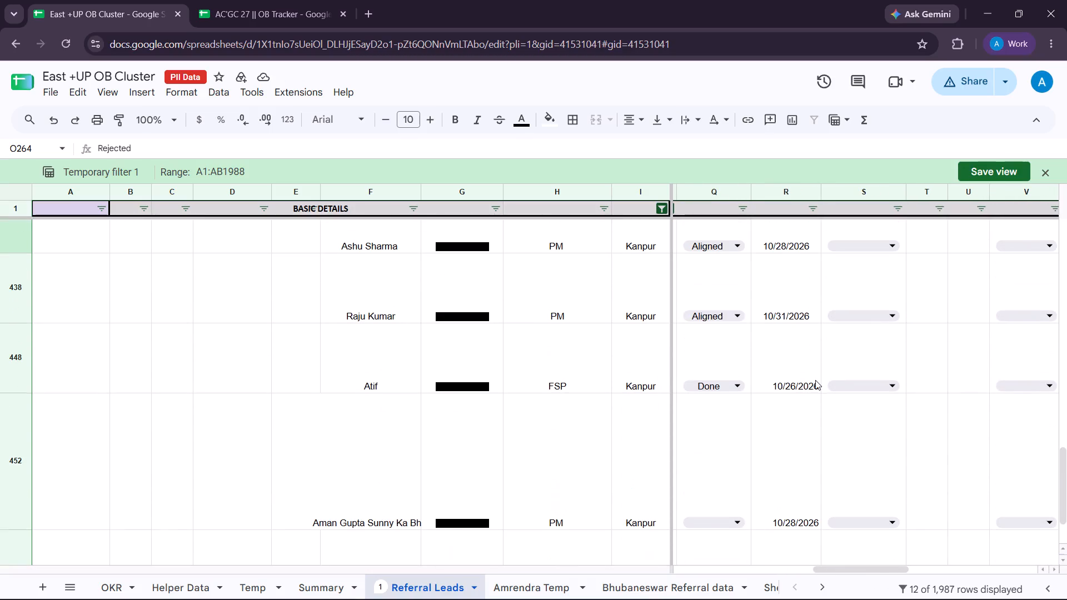
scroll(815, 380, "down", 2)
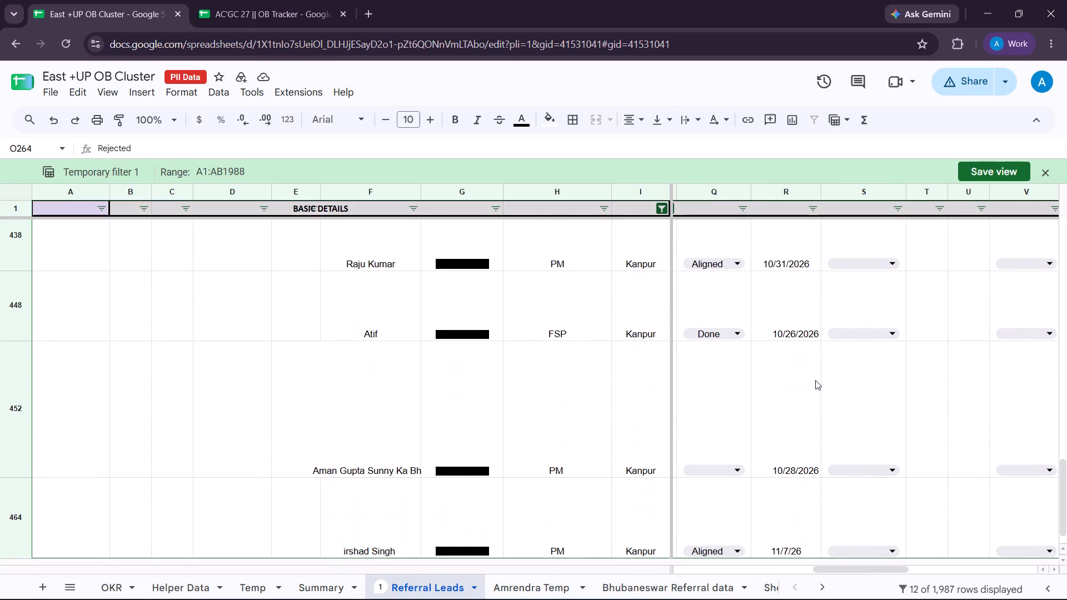
Read the follow-up comments in column W for rows 438 to 464 alongside their dates and statuses.
scroll(815, 380, "right", 4)
scroll(815, 380, "left", 1)
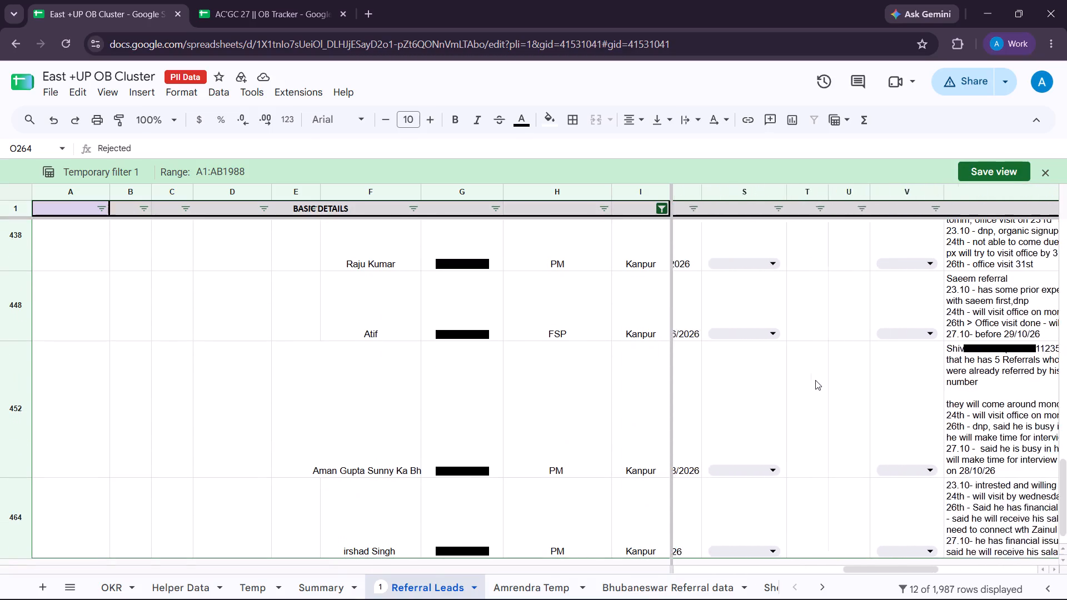
scroll(815, 380, "left", 2)
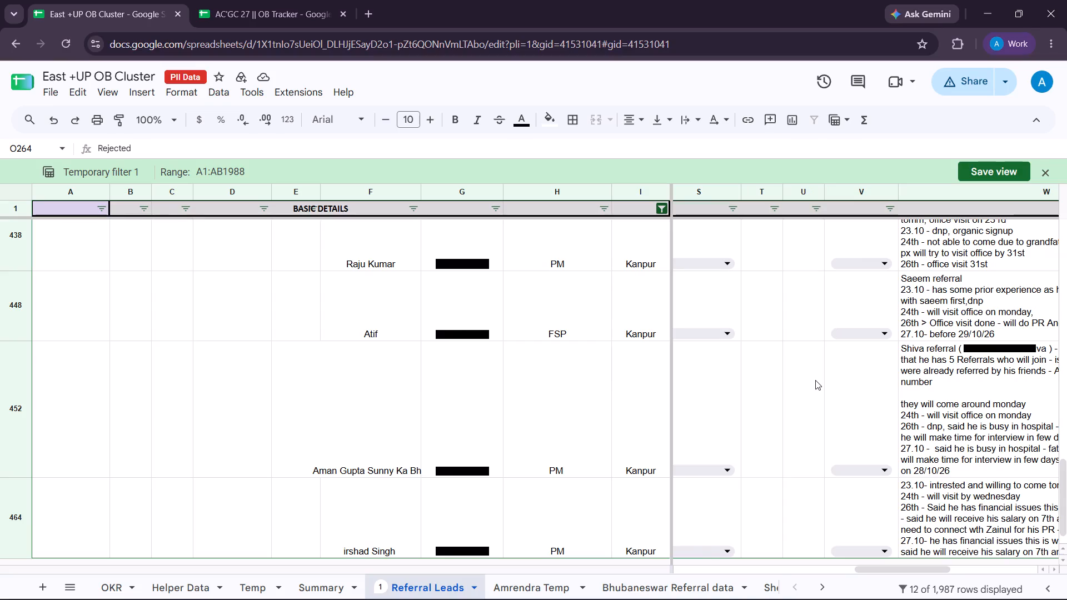
scroll(815, 380, "left", 2)
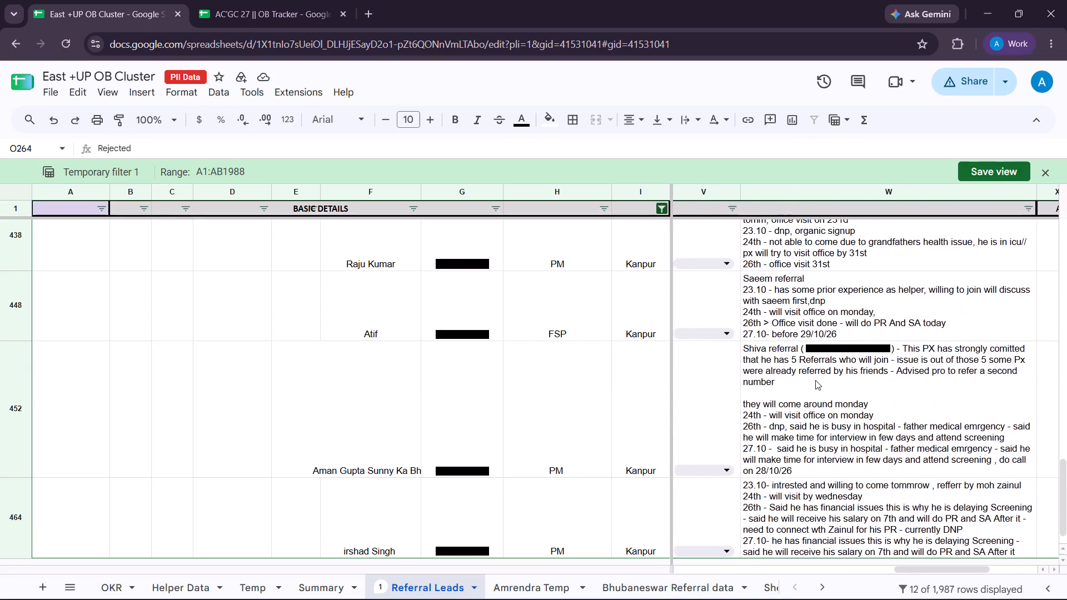
scroll(815, 380, "left", 1)
scroll(815, 380, "right", 3)
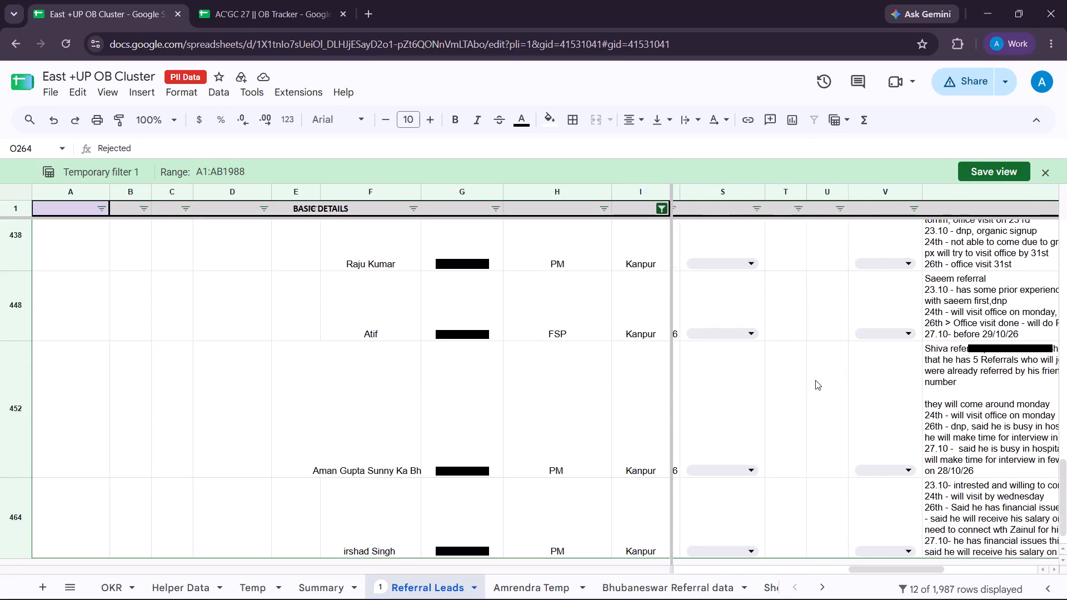
scroll(815, 380, "right", 1)
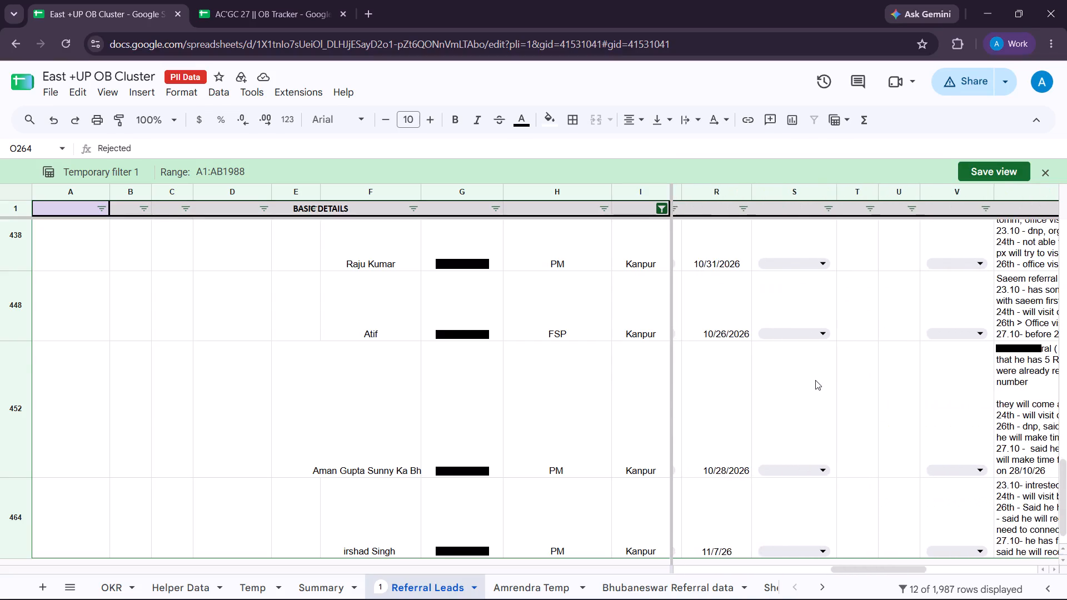
scroll(815, 380, "left", 2)
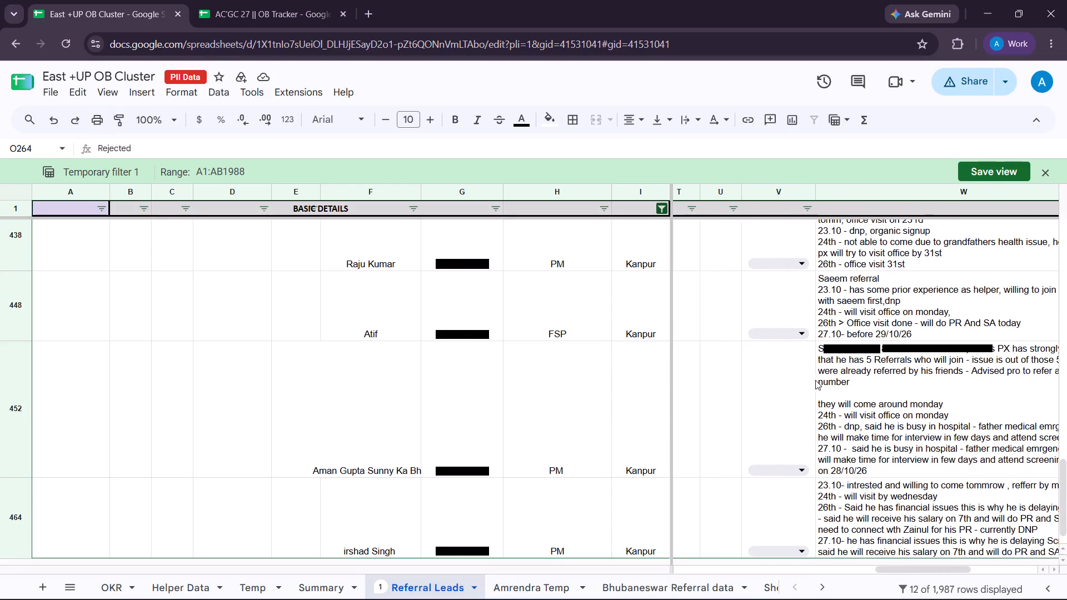
scroll(815, 380, "left", 2)
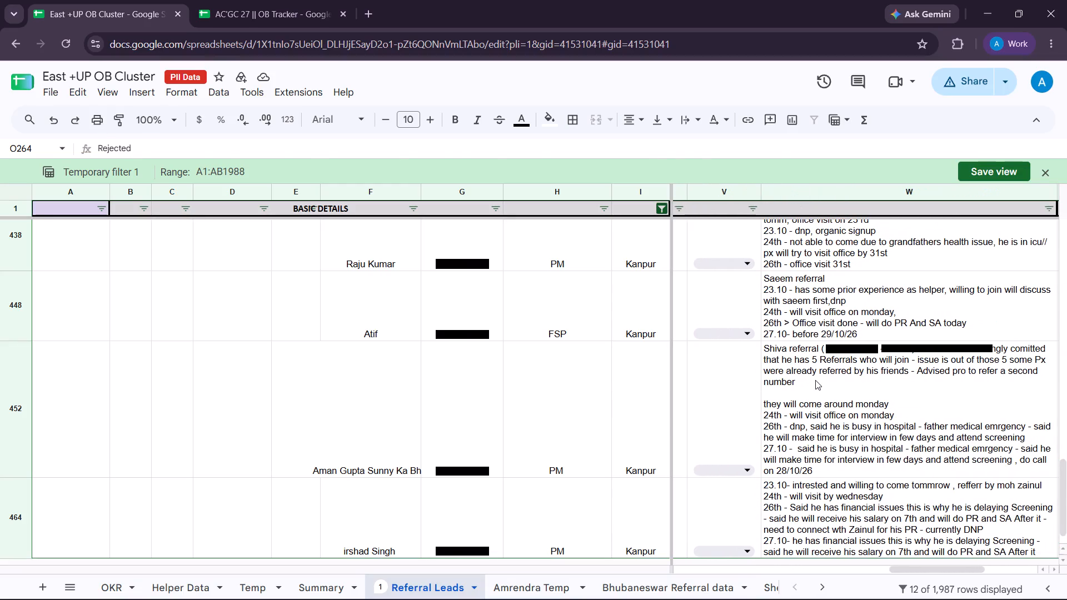
left_click(815, 380)
scroll(753, 399, "right", 1)
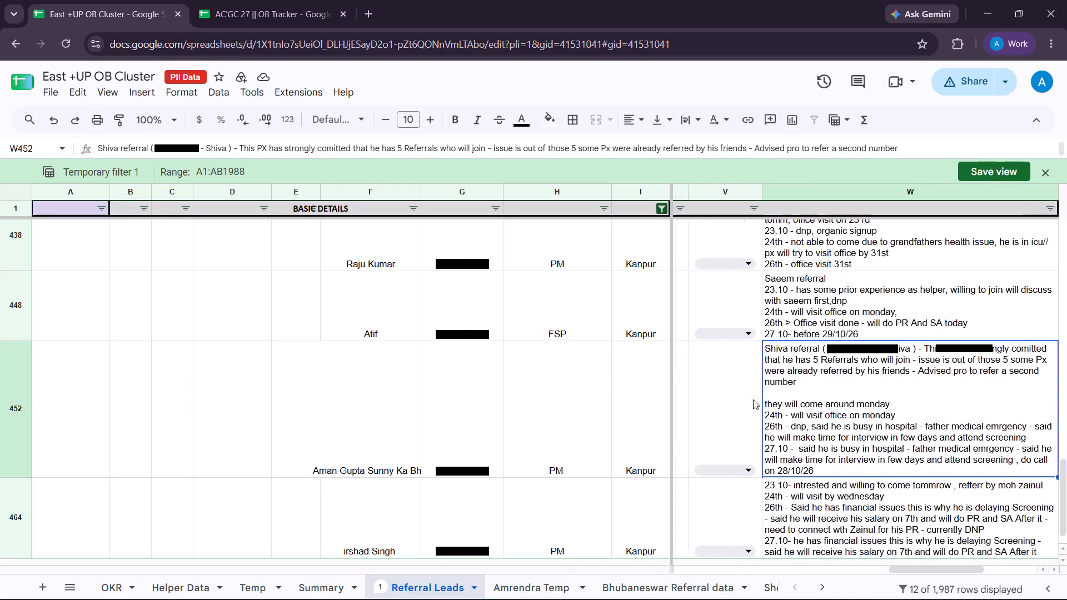
scroll(753, 399, "right", 1)
scroll(753, 399, "down", 1)
scroll(753, 399, "left", 1)
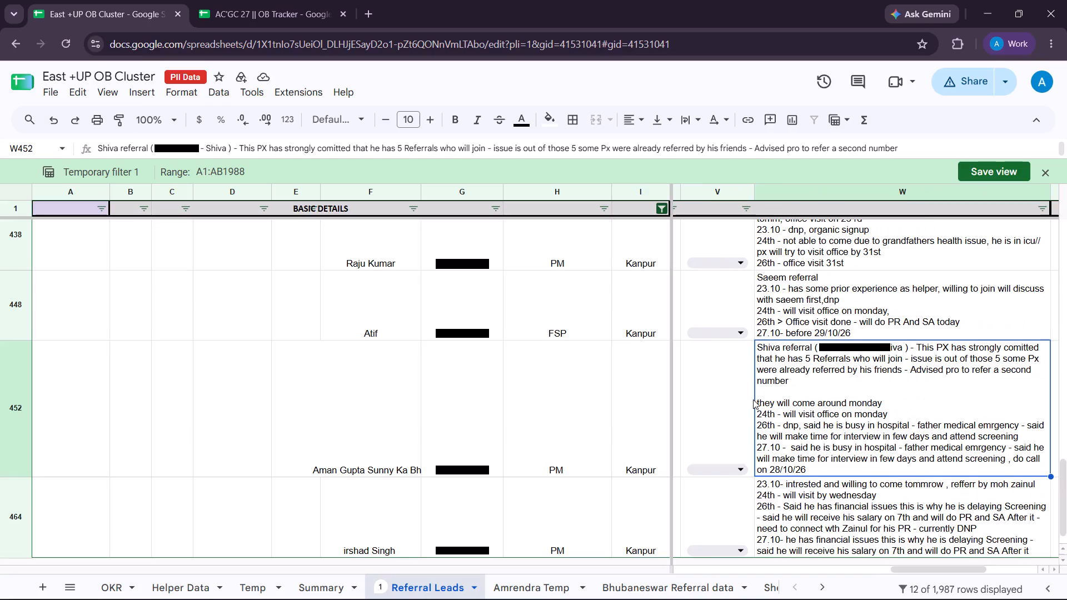
scroll(753, 399, "up", 1)
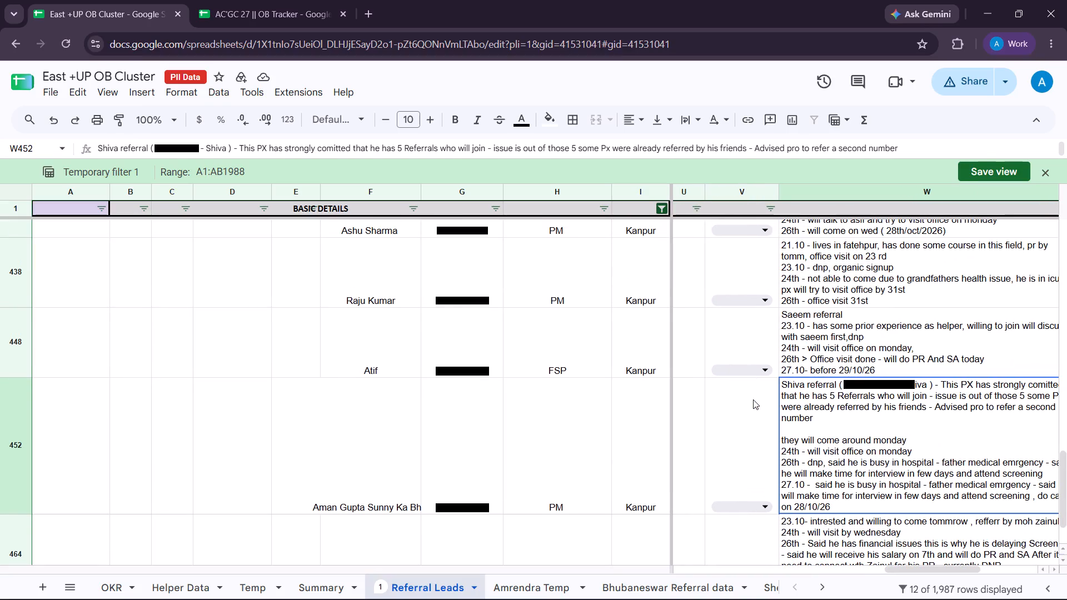
Switch to the OB Tracker spreadsheet and check the Comments entry in row 1771 of the Walkin Tracker sheet.
left_click(300, 0)
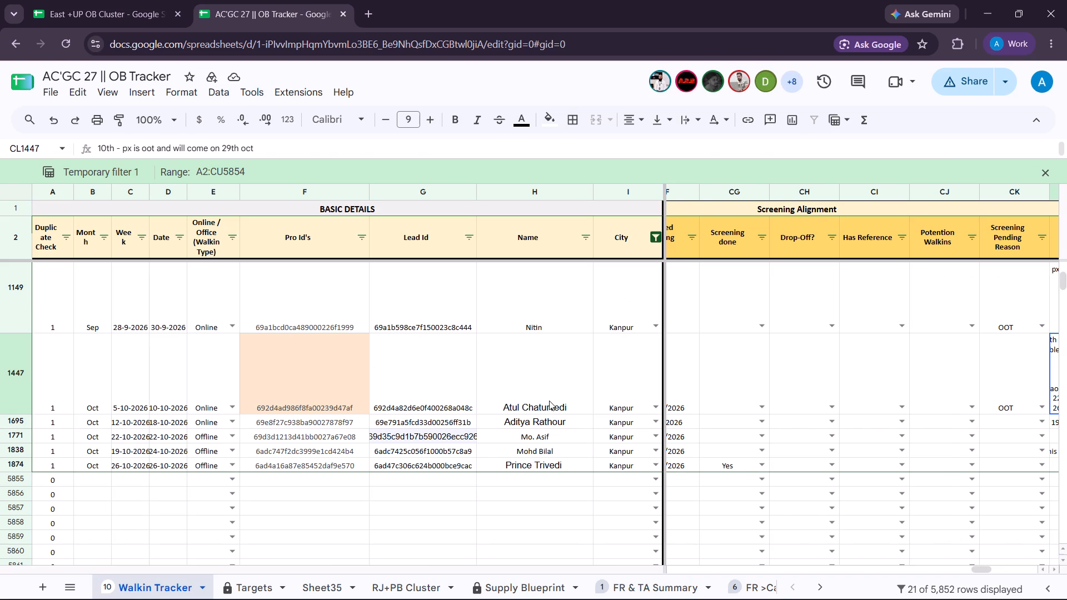
scroll(549, 401, "left", 1)
scroll(817, 467, "left", 1)
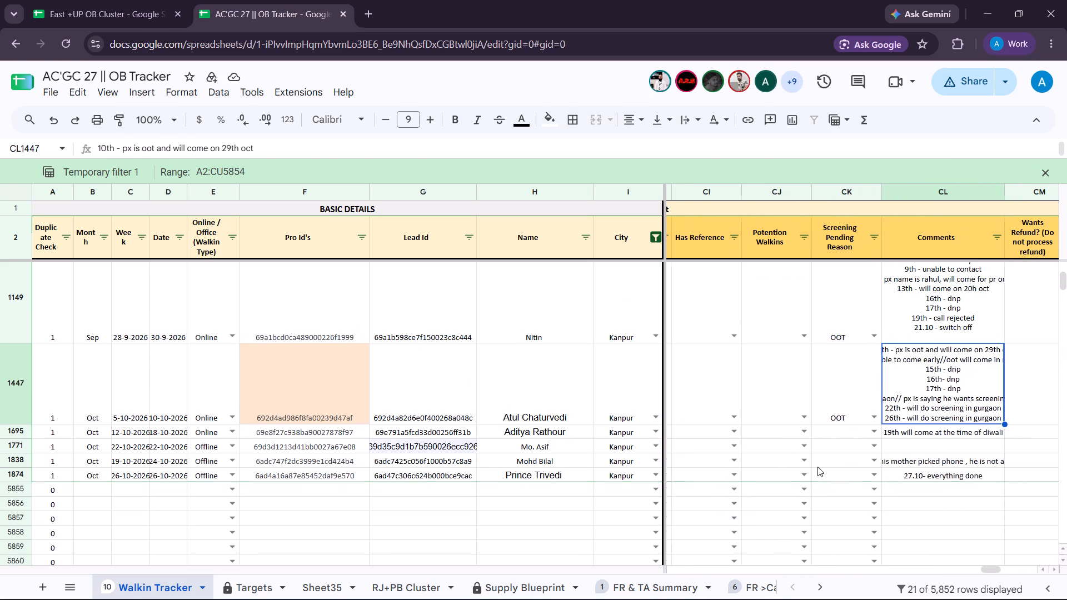
scroll(817, 467, "left", 1)
left_click(887, 450)
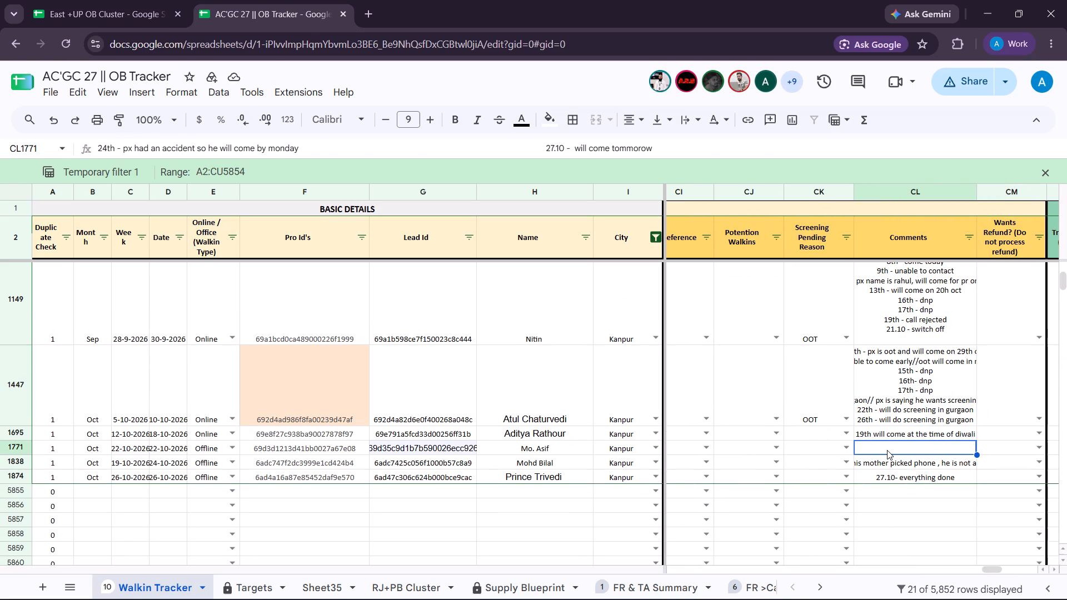
double_click(887, 450)
left_click(884, 503)
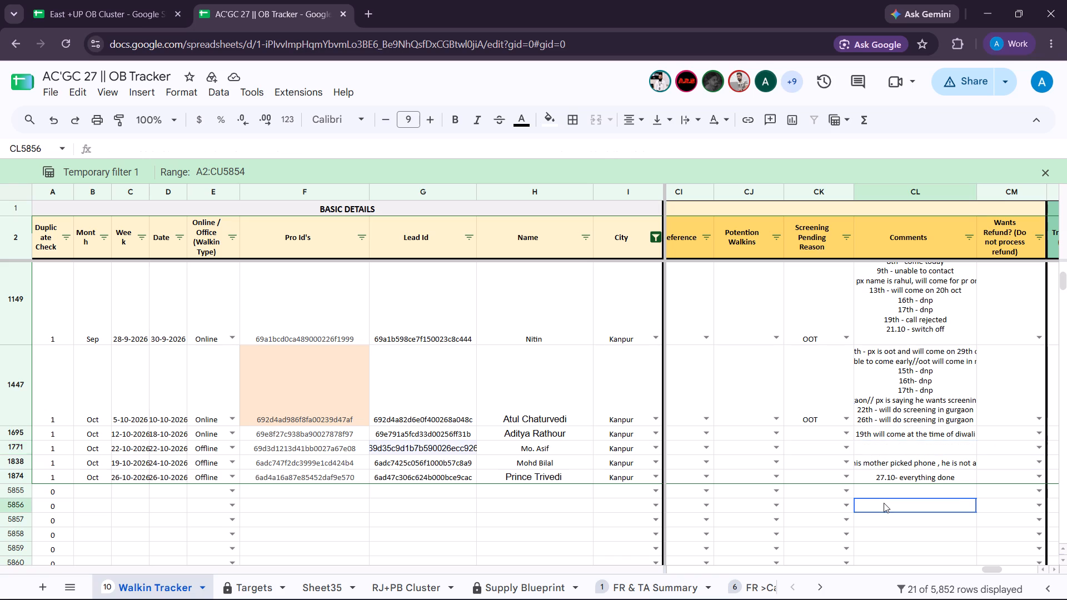
Read the full Comments entries of the earlier Kanpur walk-ins in rows 191, 343, 345 and 346.
scroll(909, 465, "up", 1)
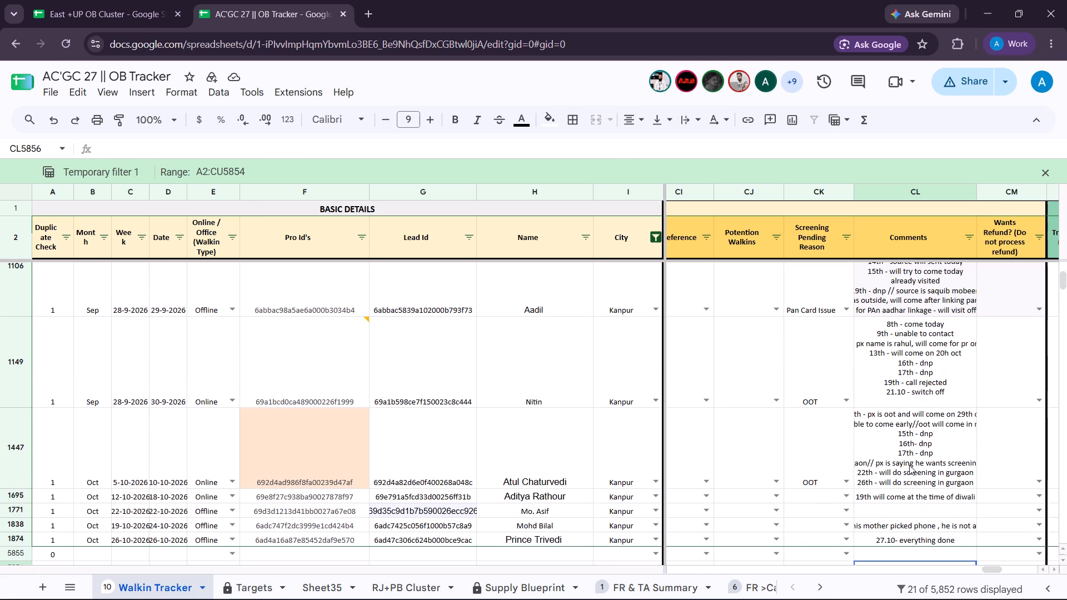
scroll(909, 465, "up", 3)
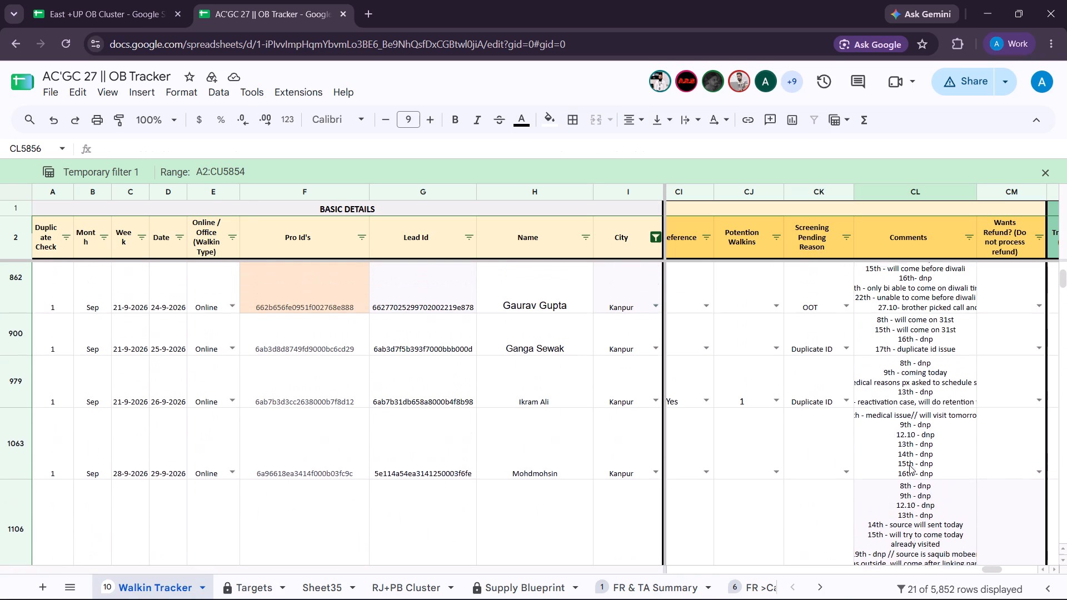
scroll(909, 465, "up", 2)
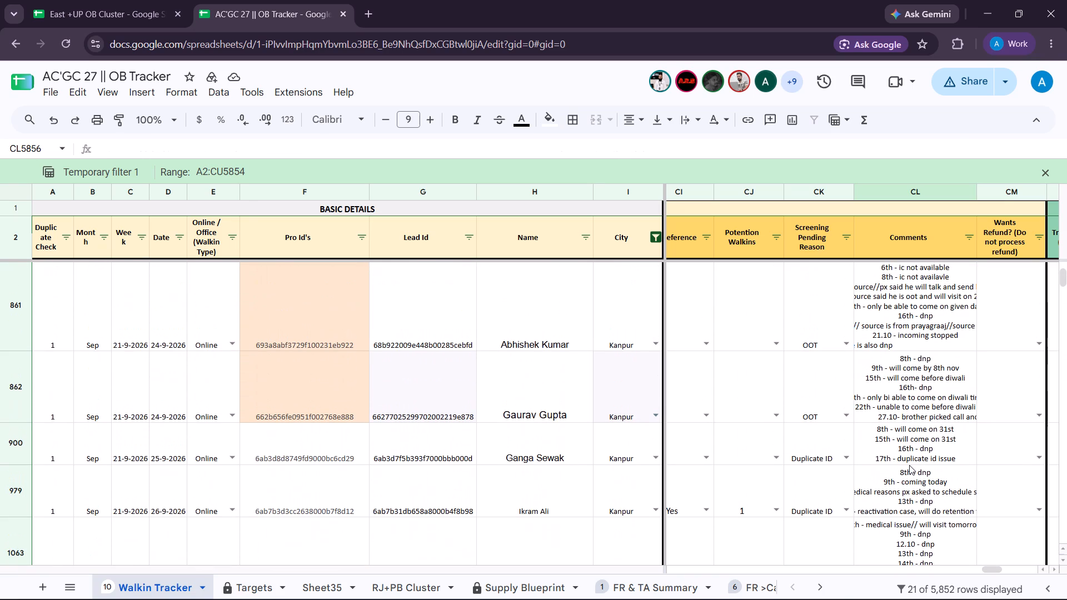
scroll(909, 465, "up", 8)
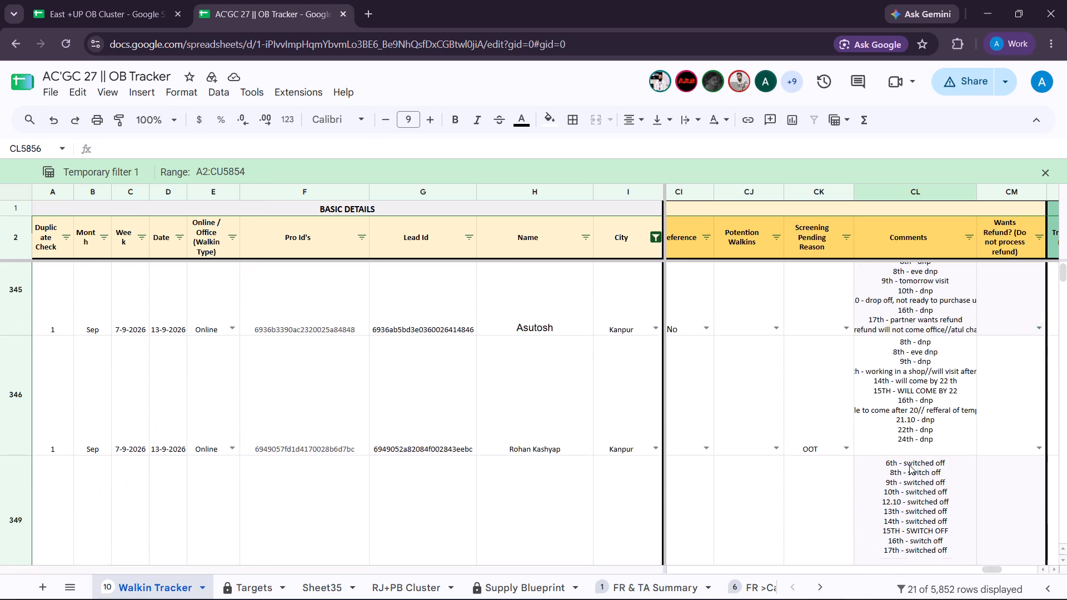
scroll(909, 465, "up", 3)
double_click(920, 293)
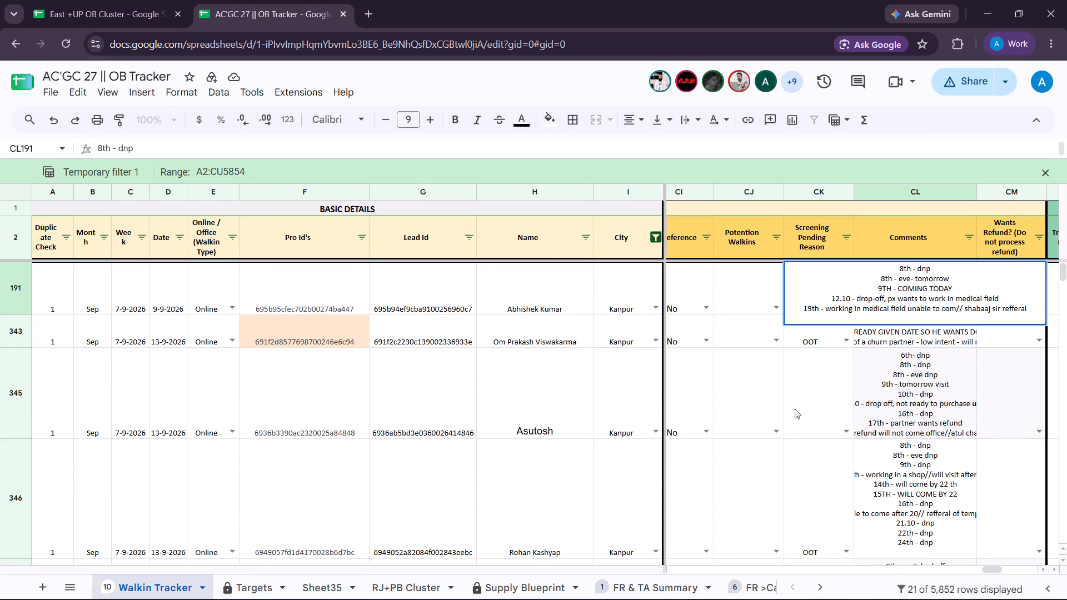
double_click(910, 337)
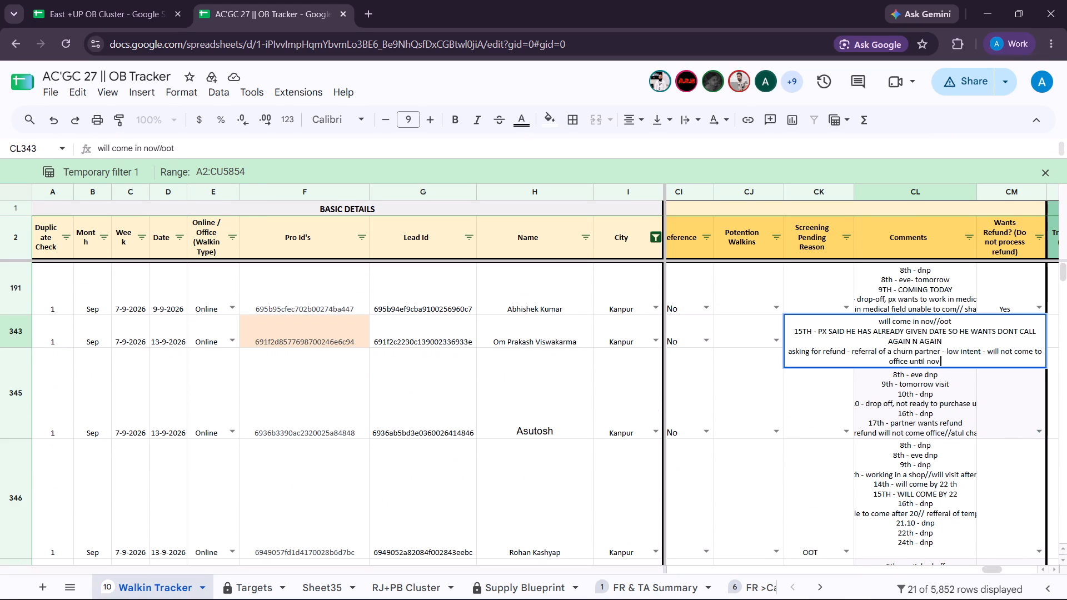
double_click(908, 409)
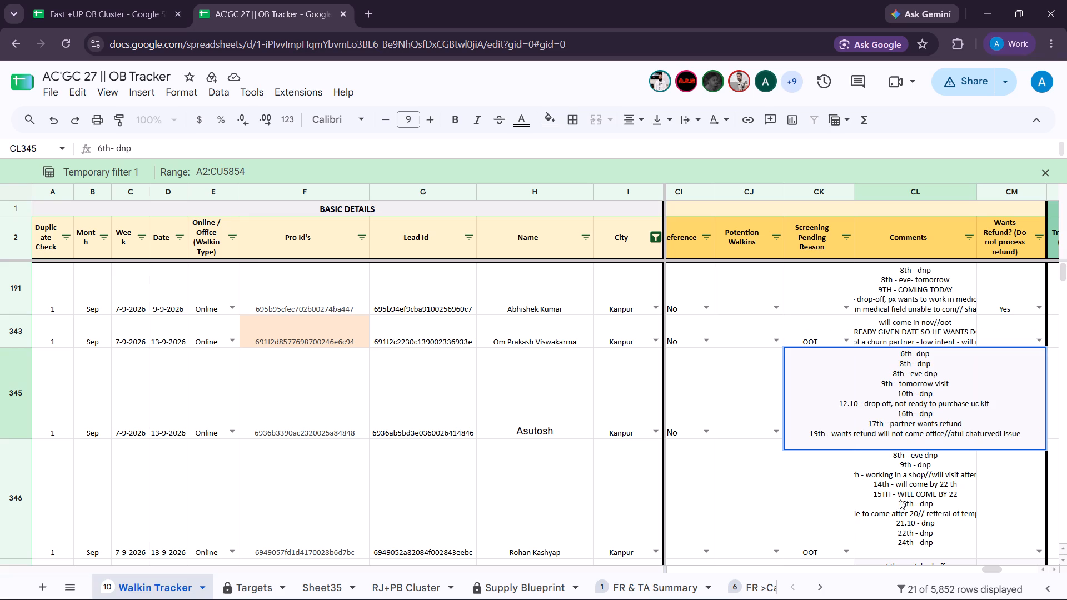
double_click(899, 501)
scroll(899, 501, "down", 3)
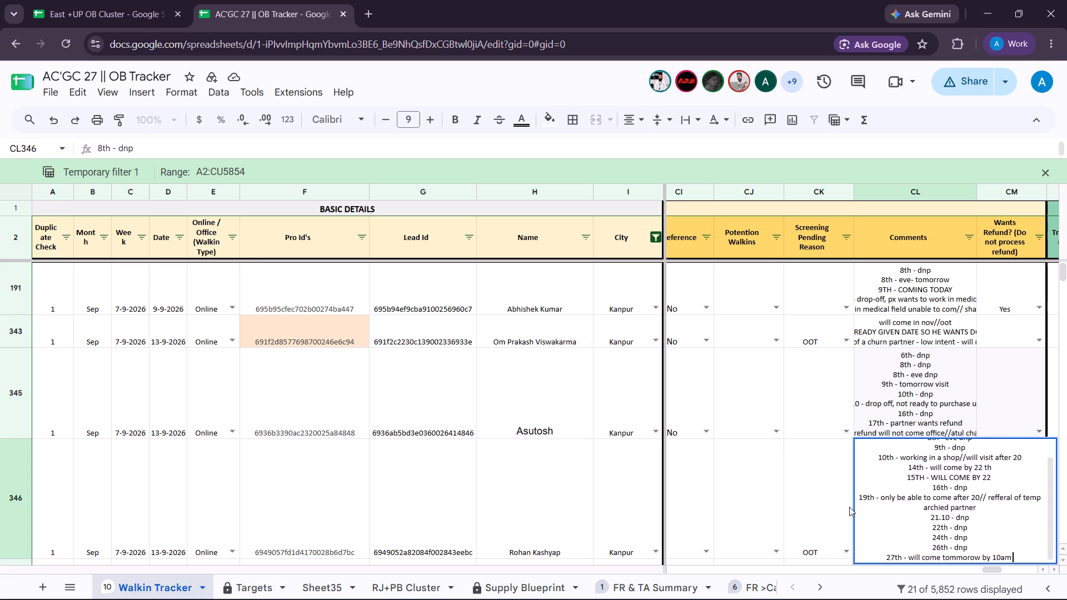
left_click(781, 513)
Examine the Kanpur walk-ins' details across the Walkin Tracker, from Contact Details and Pro Type through Background data, Marksheet Verification and PR Check.
scroll(781, 513, "down", 1)
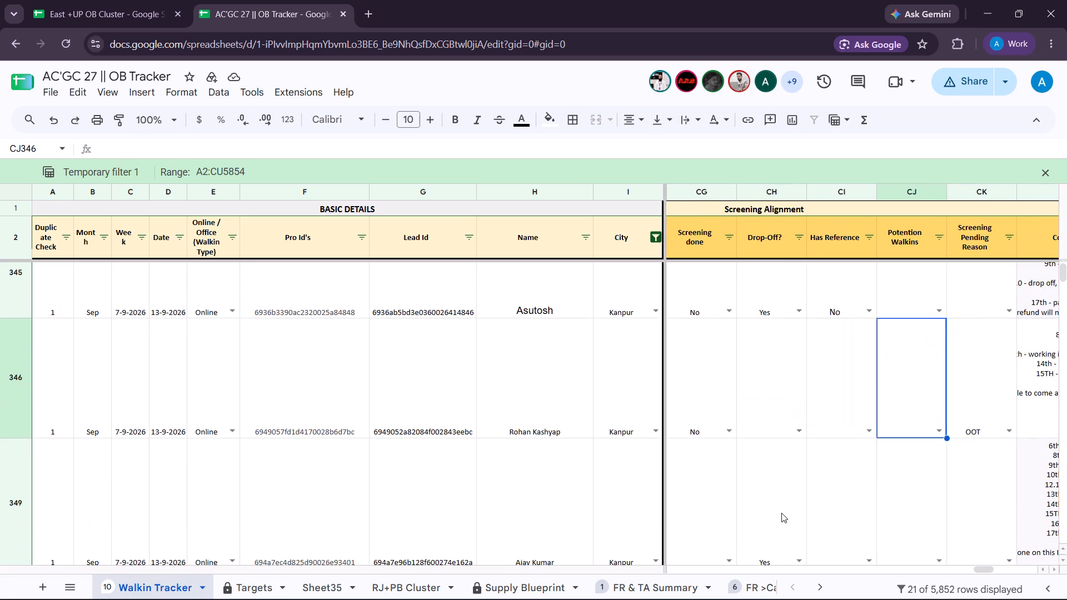
scroll(781, 513, "down", 1)
scroll(781, 513, "right", 7)
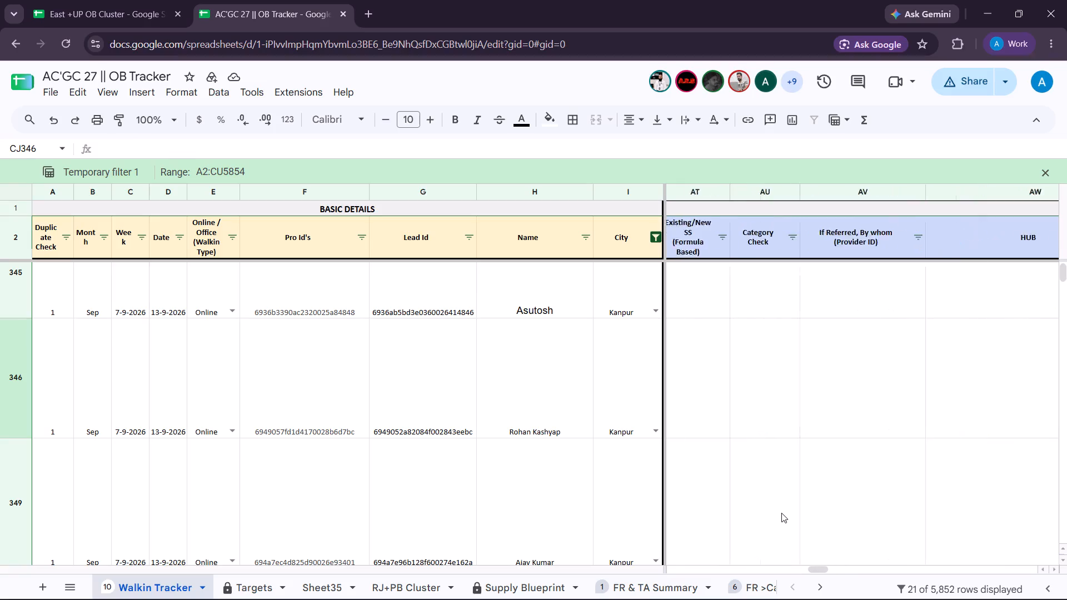
scroll(781, 513, "right", 4)
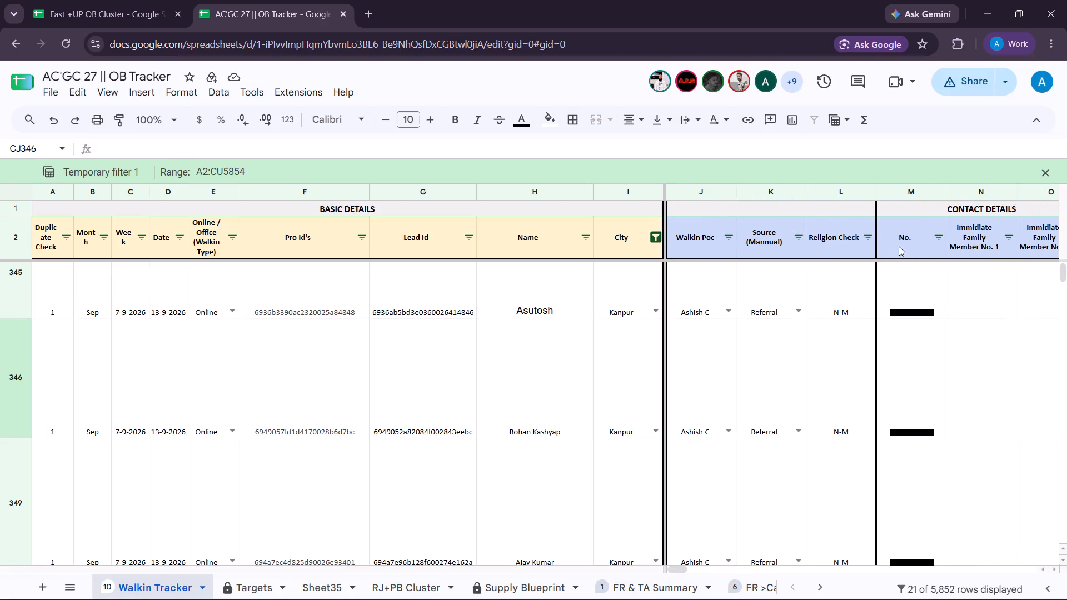
scroll(897, 244, "left", 4)
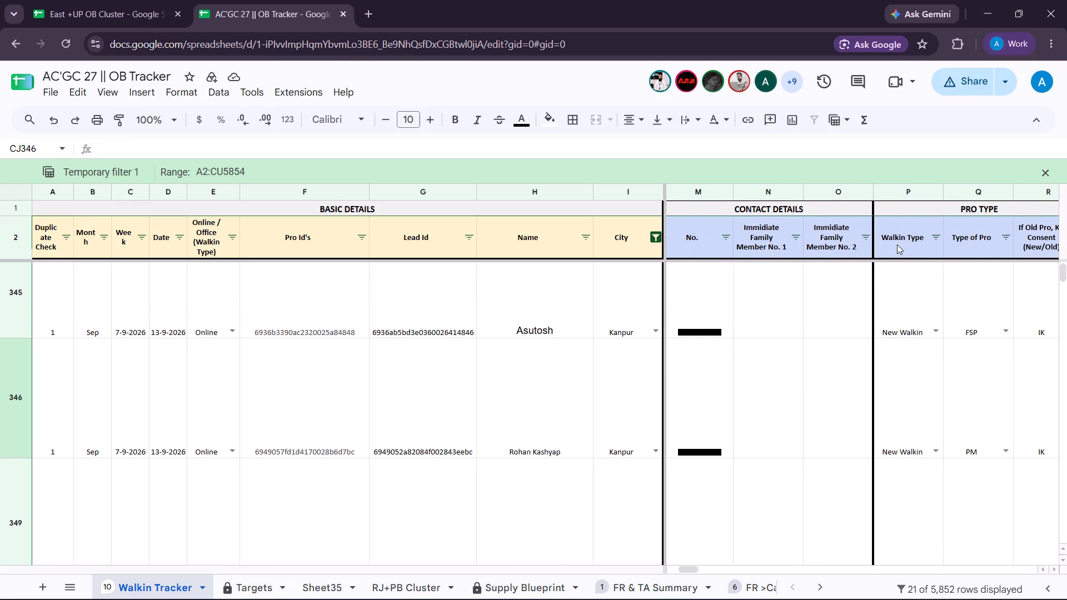
scroll(897, 244, "left", 1)
scroll(897, 244, "right", 1)
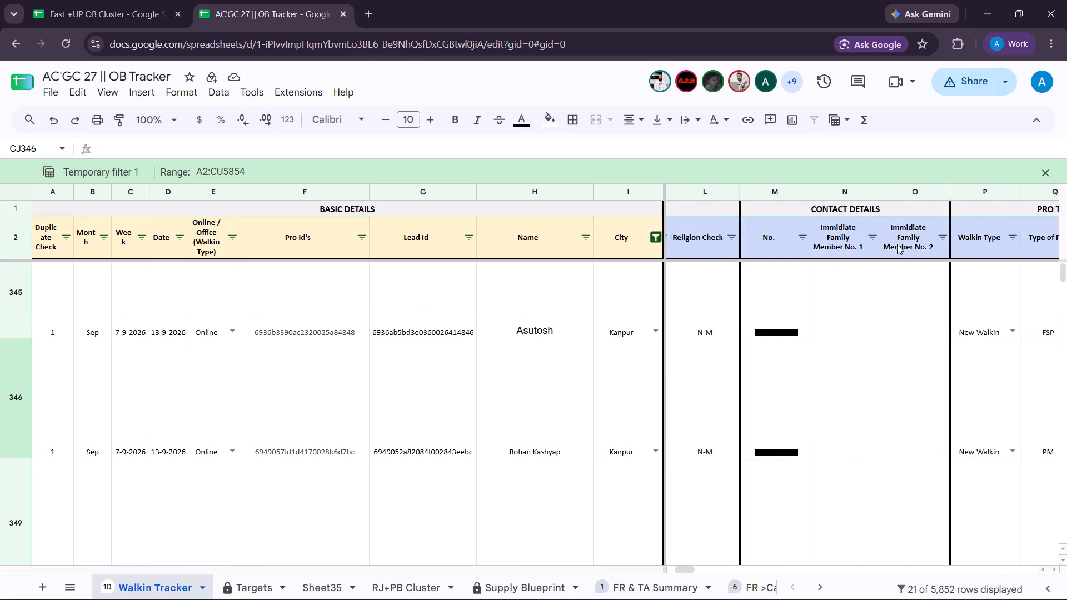
scroll(897, 244, "right", 3)
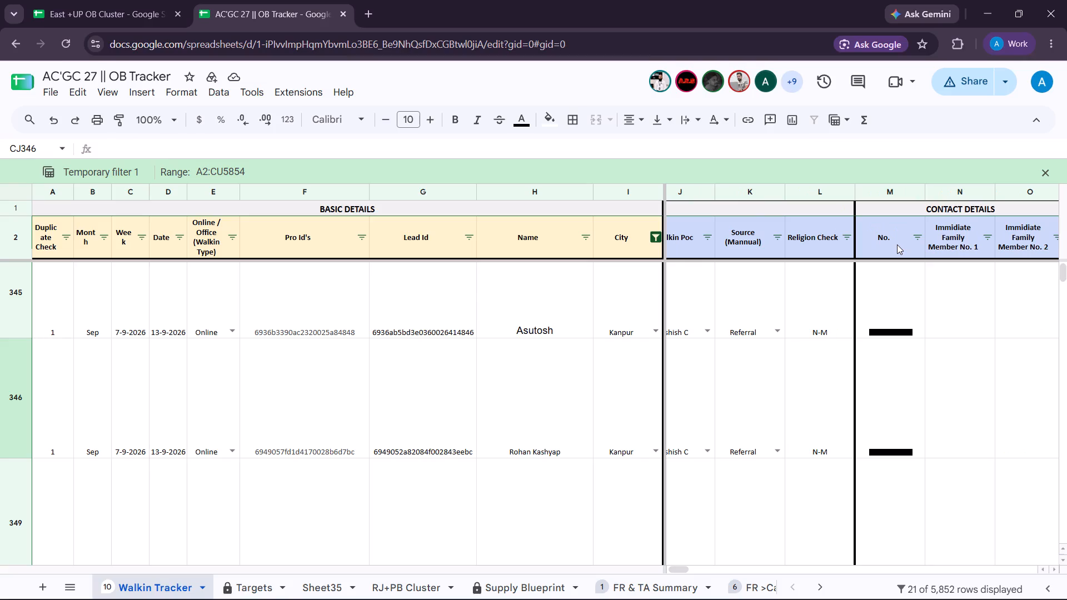
scroll(897, 244, "left", 6)
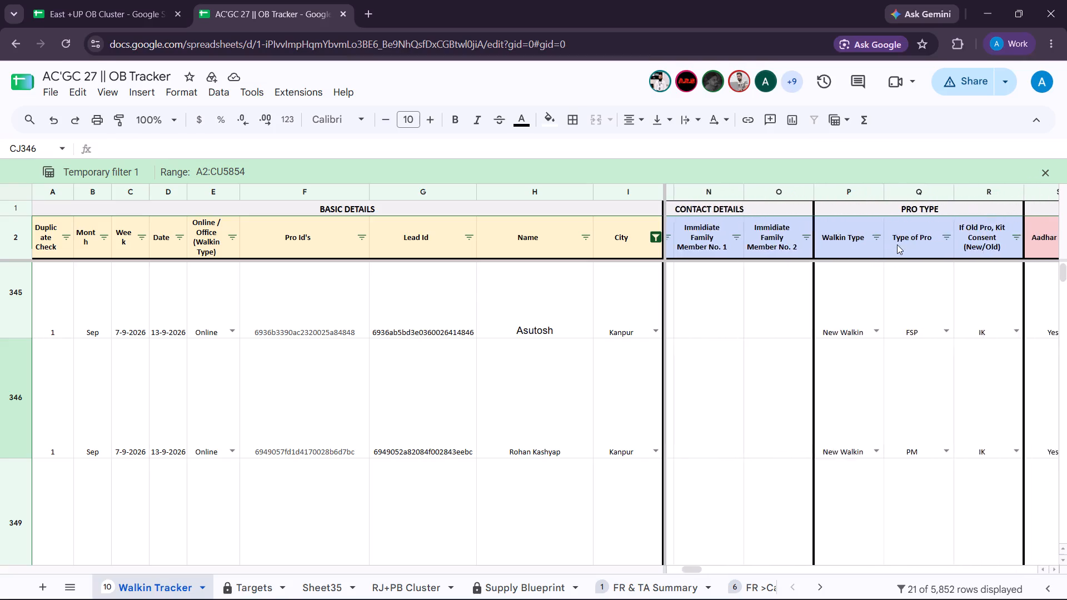
scroll(897, 244, "left", 7)
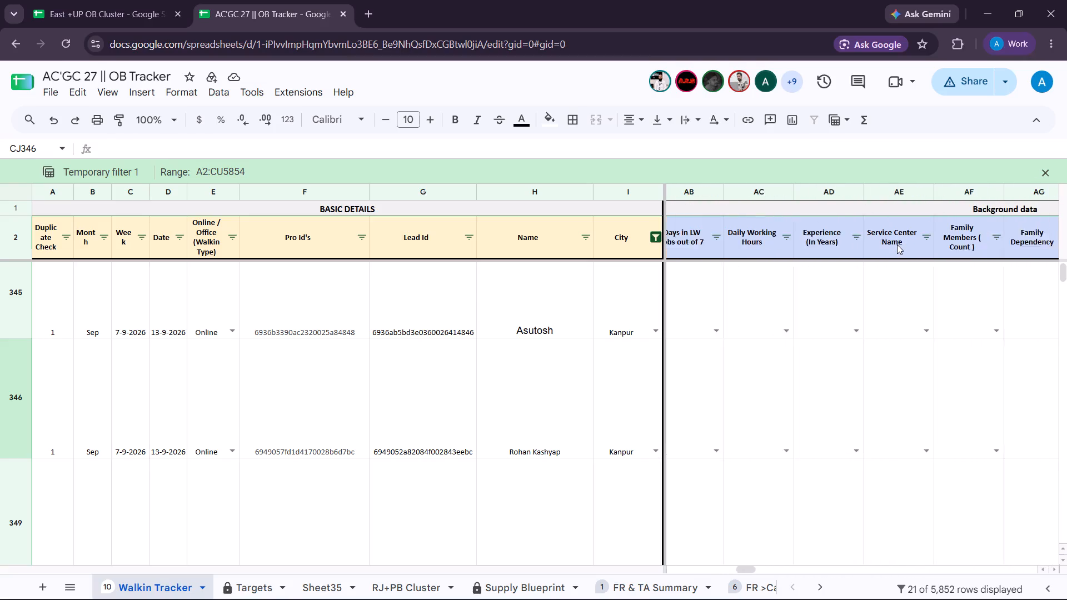
scroll(897, 244, "left", 1)
scroll(897, 244, "up", 1)
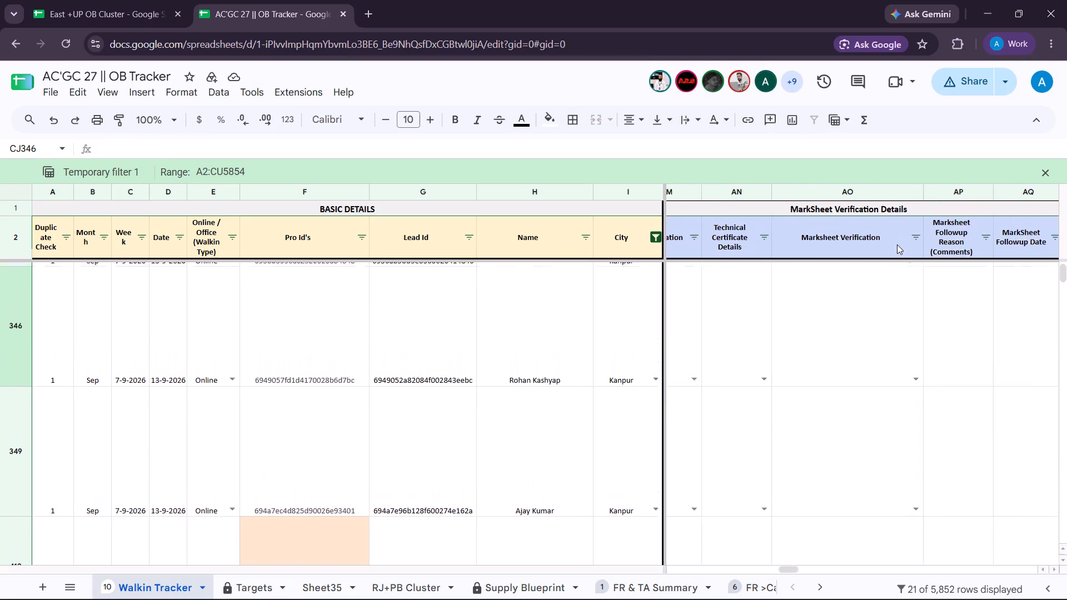
scroll(897, 244, "up", 1)
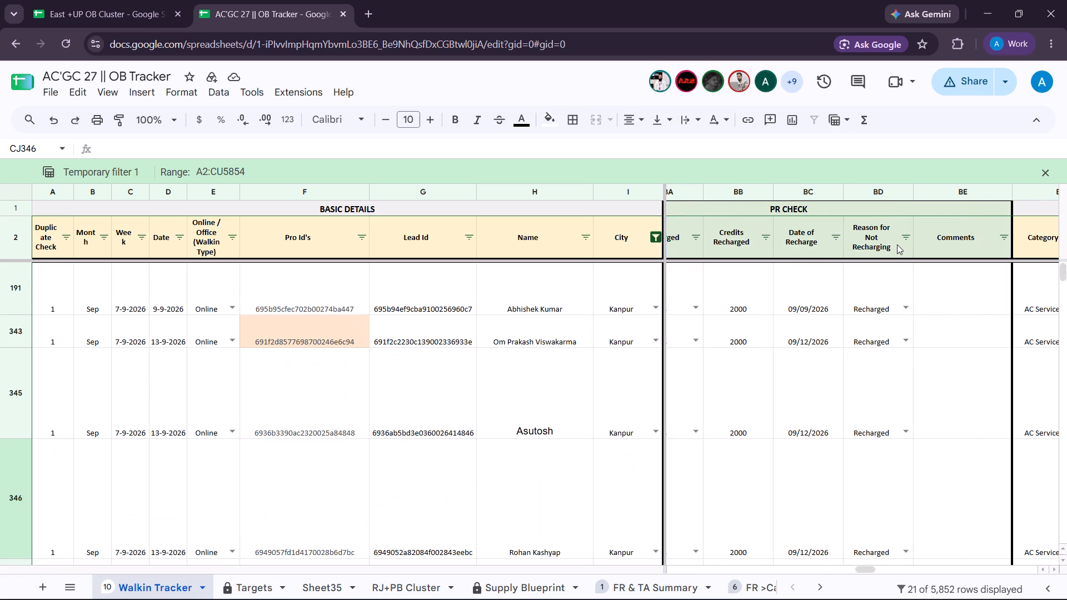
Check which filter values the Recharged column in the PR Check section offers, keeping Yes selected.
scroll(897, 244, "left", 1)
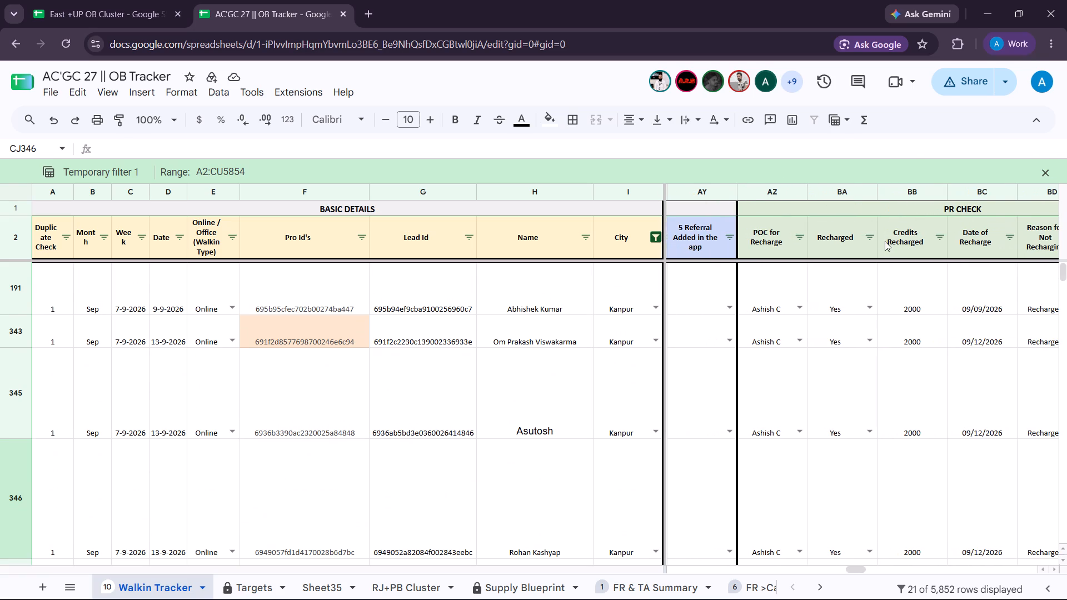
left_click(867, 234)
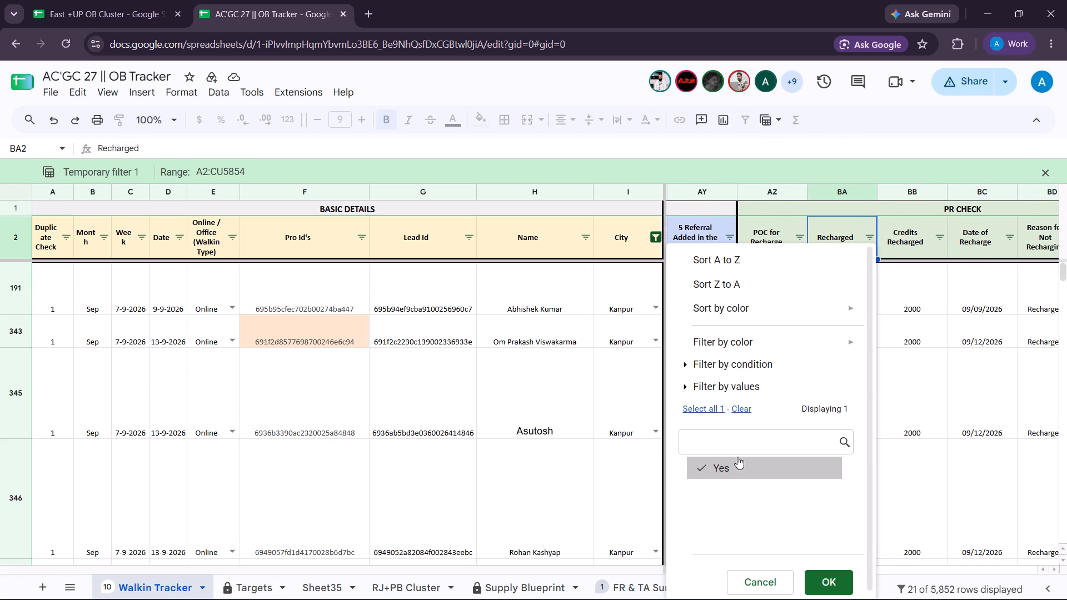
left_click(732, 463)
left_click(732, 463)
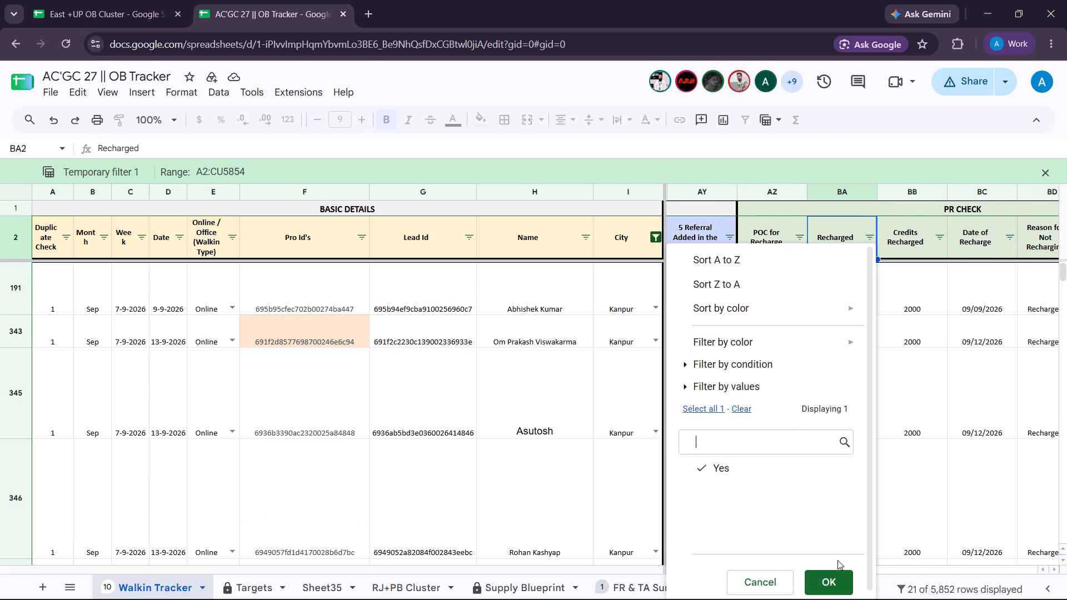
left_click(834, 583)
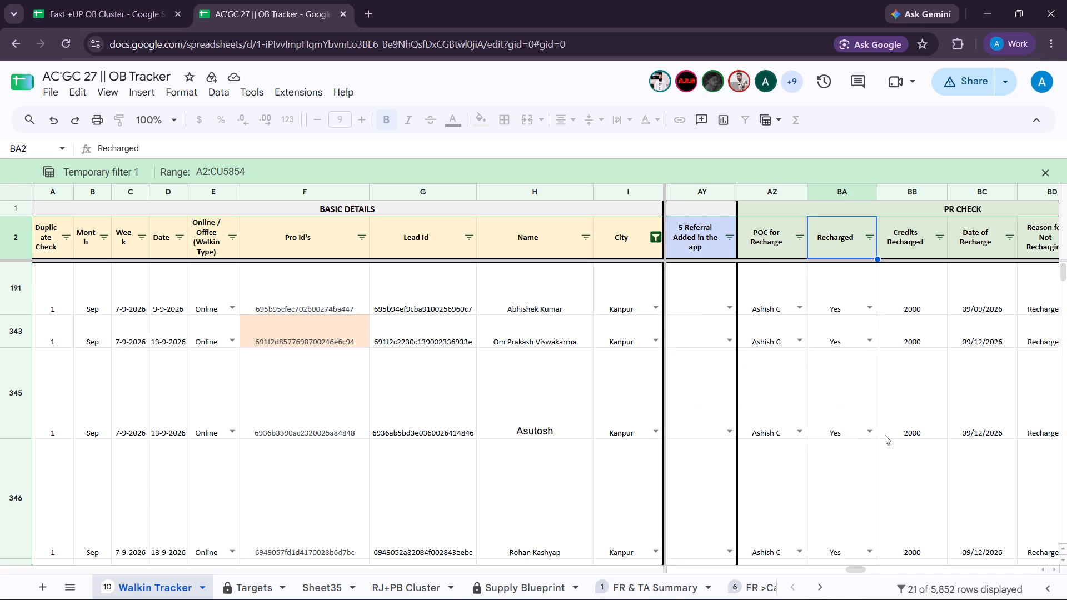
Filter the PR Done column in the Central Checks section to exclude No and keep only Yes.
scroll(885, 435, "left", 4)
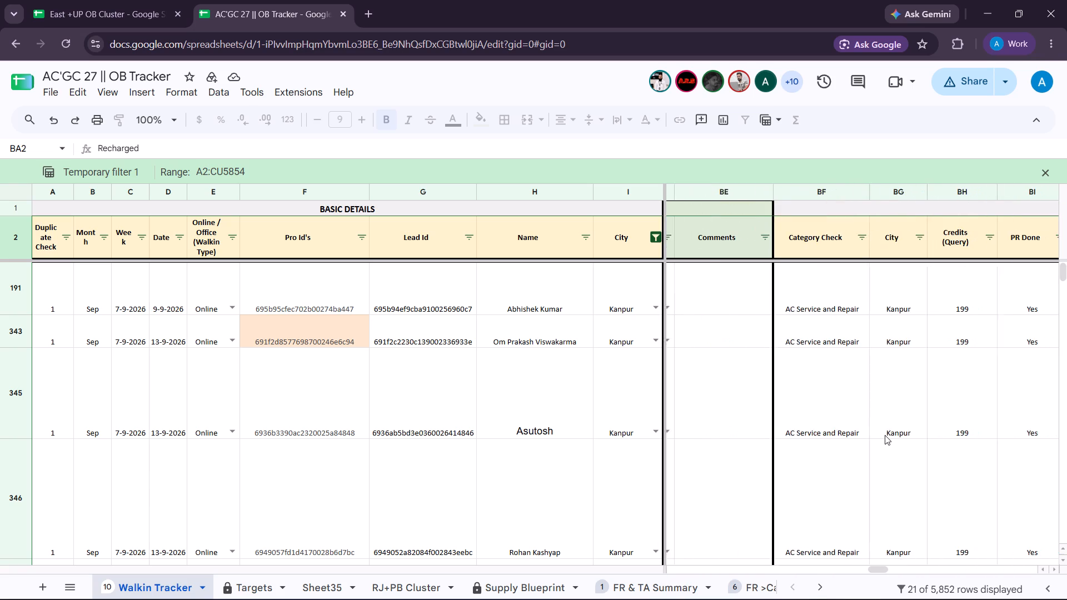
scroll(885, 435, "left", 2)
scroll(885, 435, "right", 1)
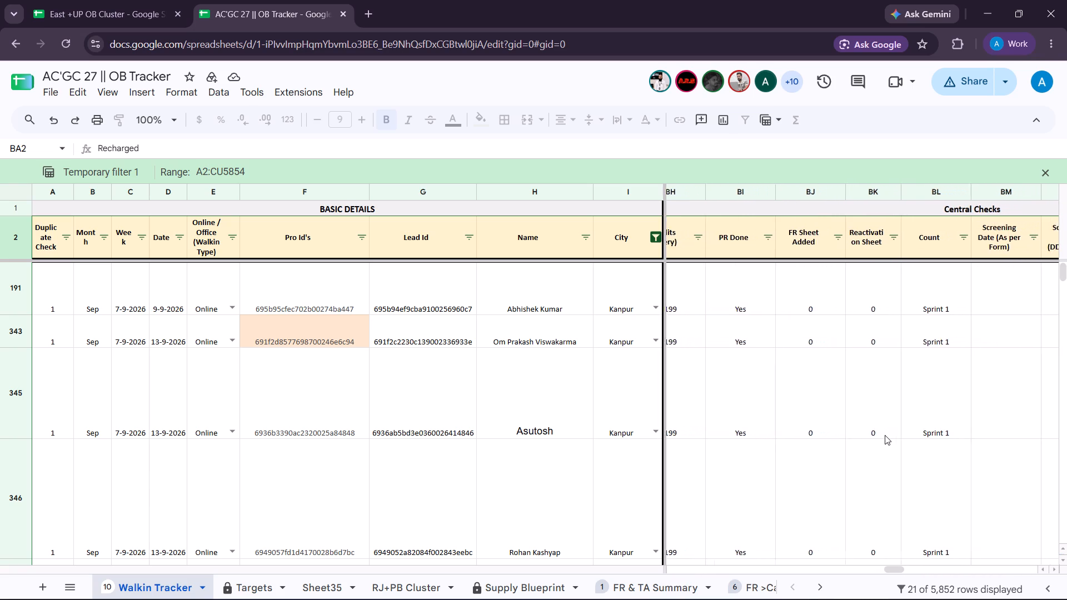
scroll(885, 435, "right", 1)
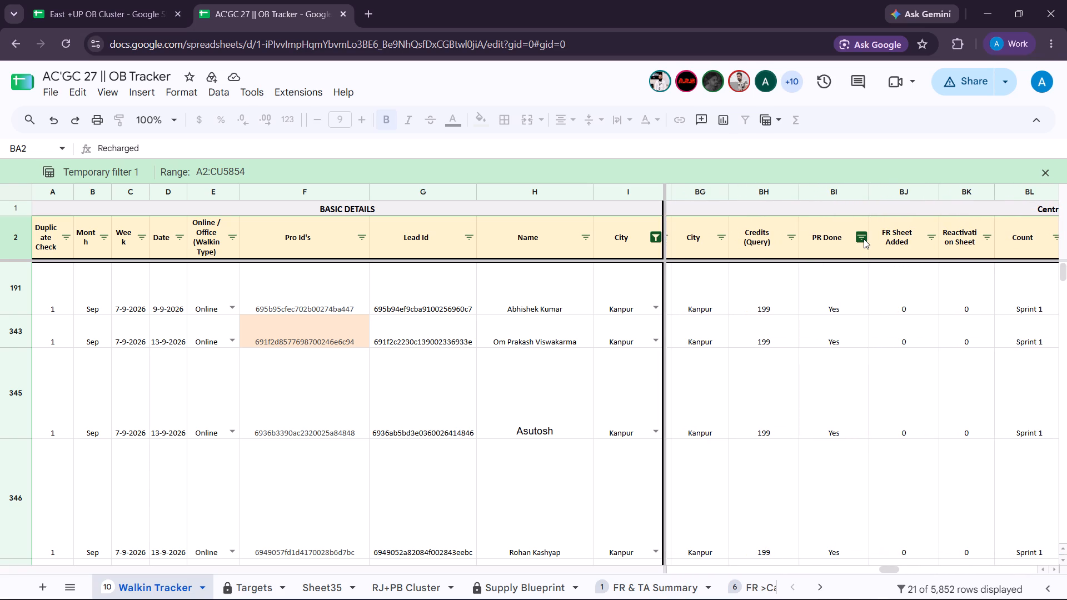
left_click(864, 239)
left_click(736, 472)
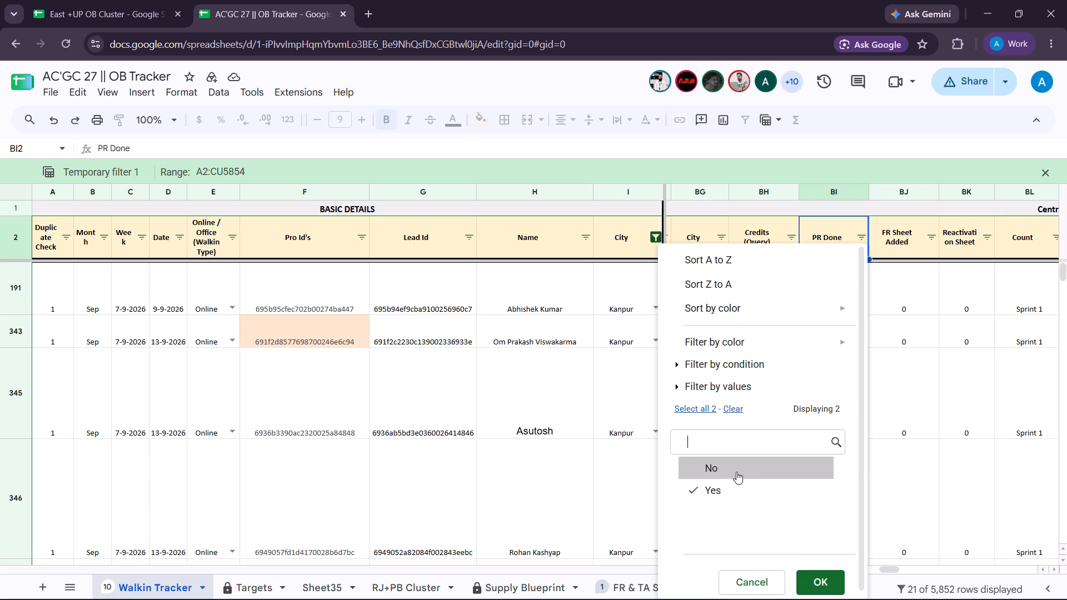
left_click(809, 584)
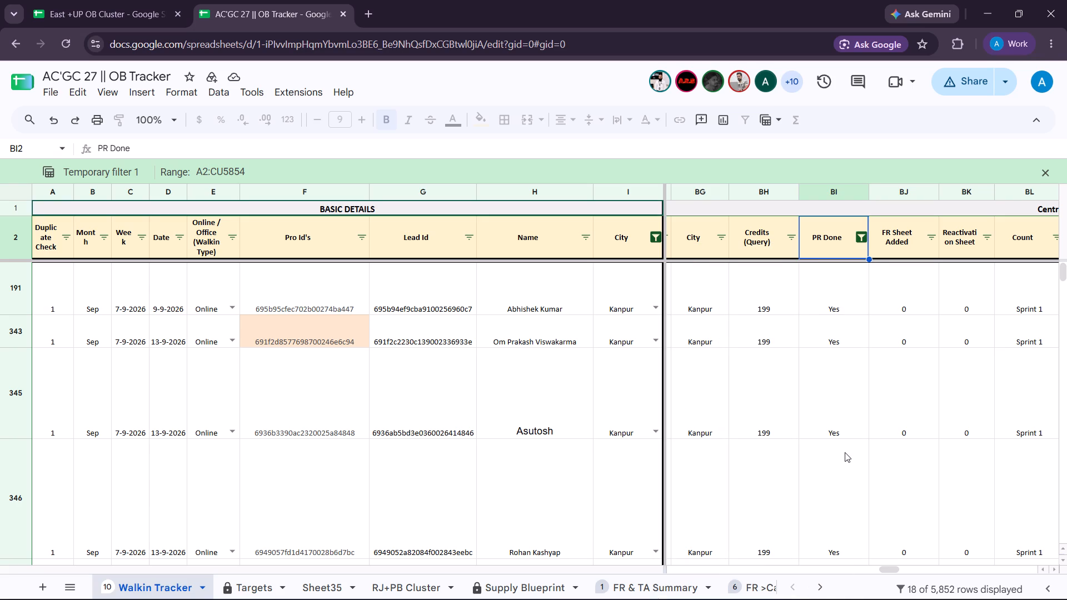
Filter the Screening done column in the Screening Alignment section to keep only blanks and No, excluding Yes.
scroll(845, 452, "left", 1)
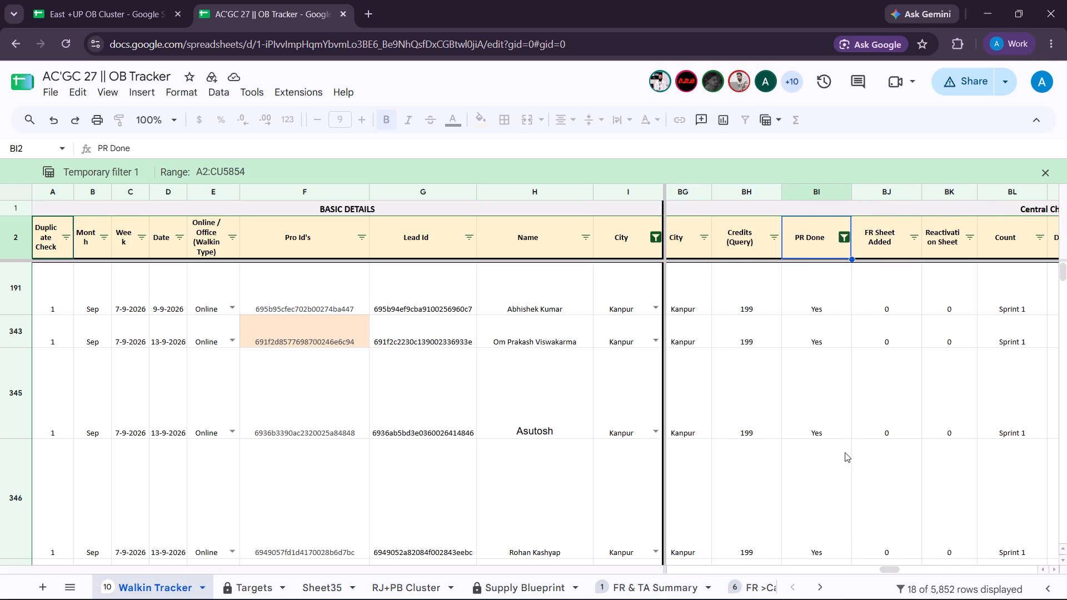
scroll(845, 452, "left", 4)
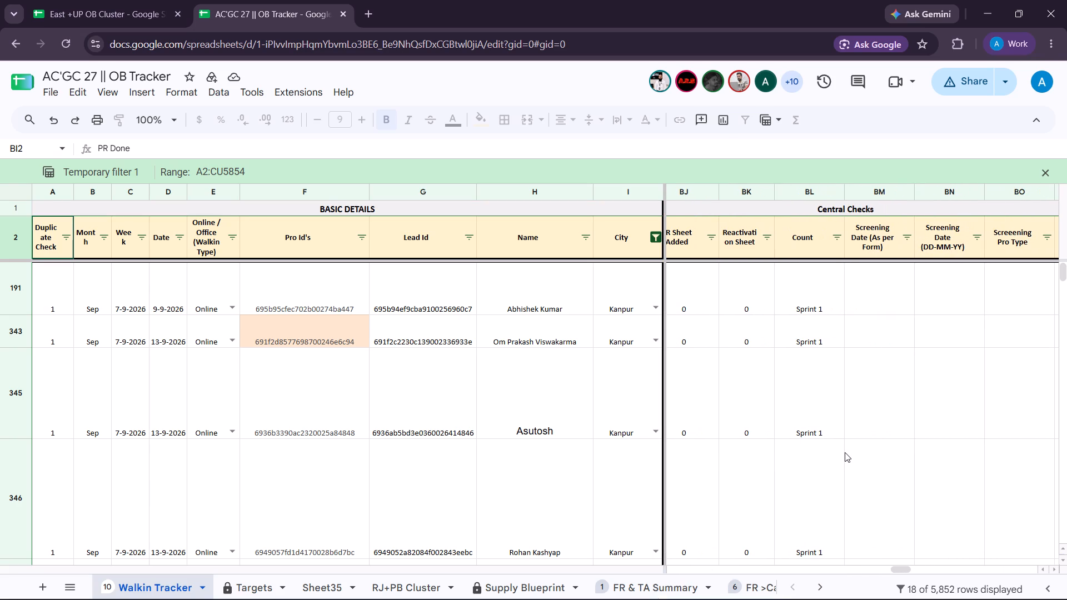
scroll(845, 452, "left", 2)
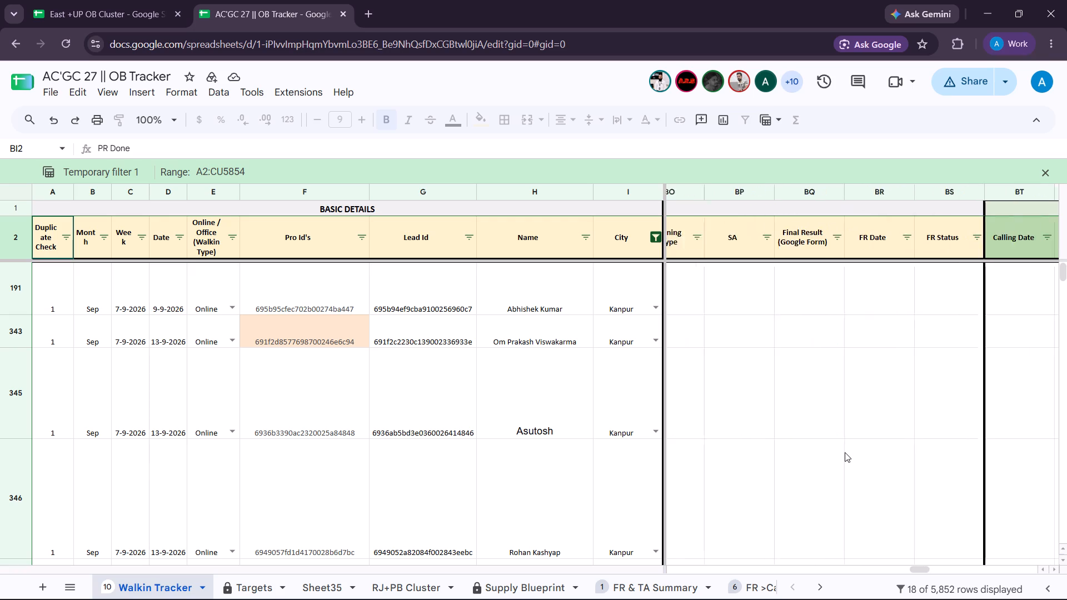
scroll(845, 452, "left", 5)
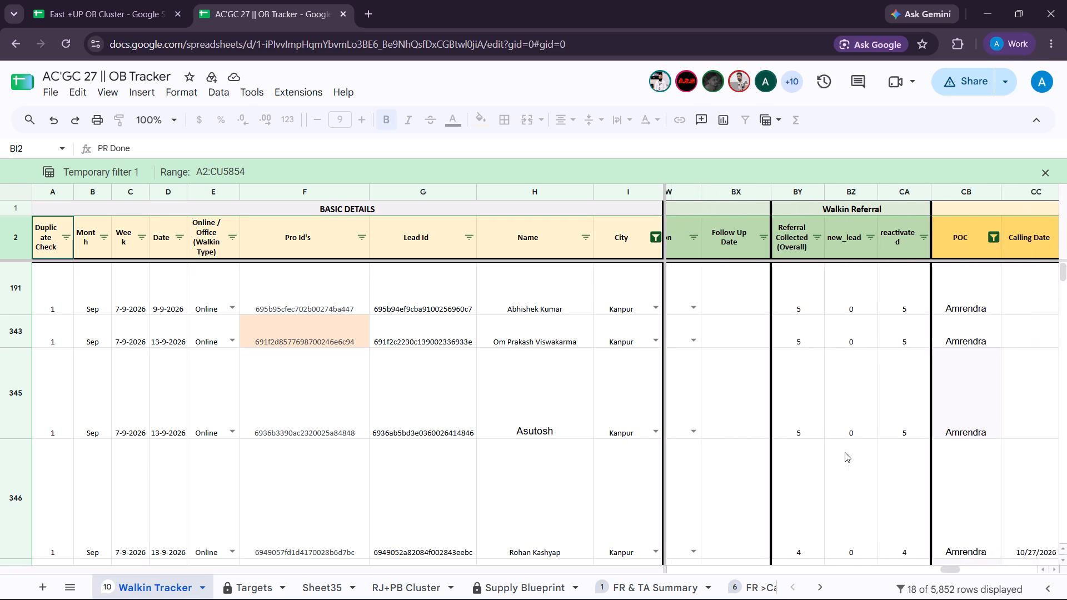
scroll(845, 452, "left", 5)
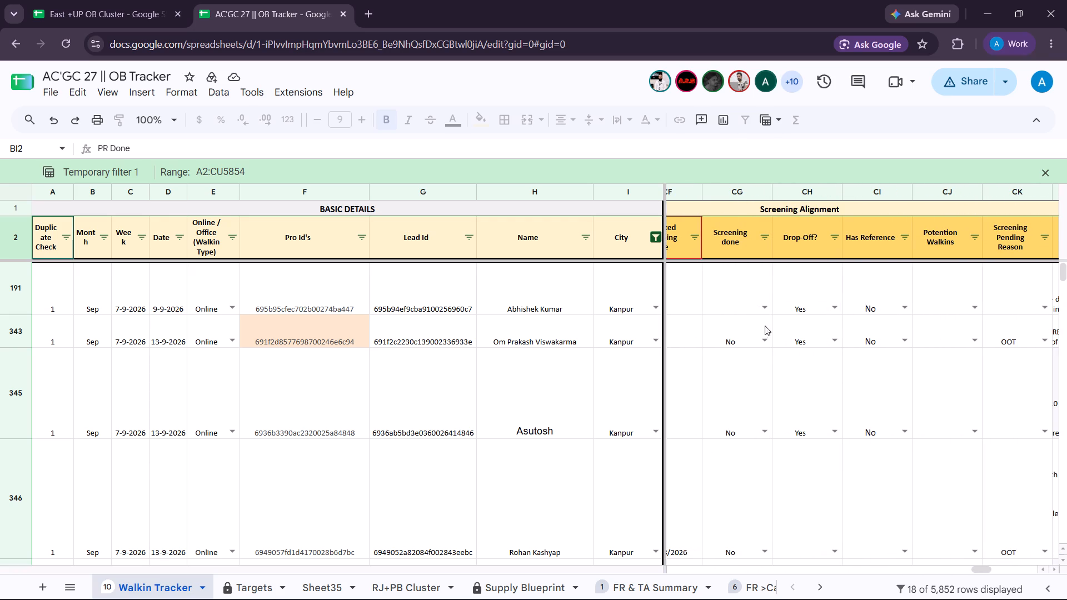
scroll(796, 339, "right", 1)
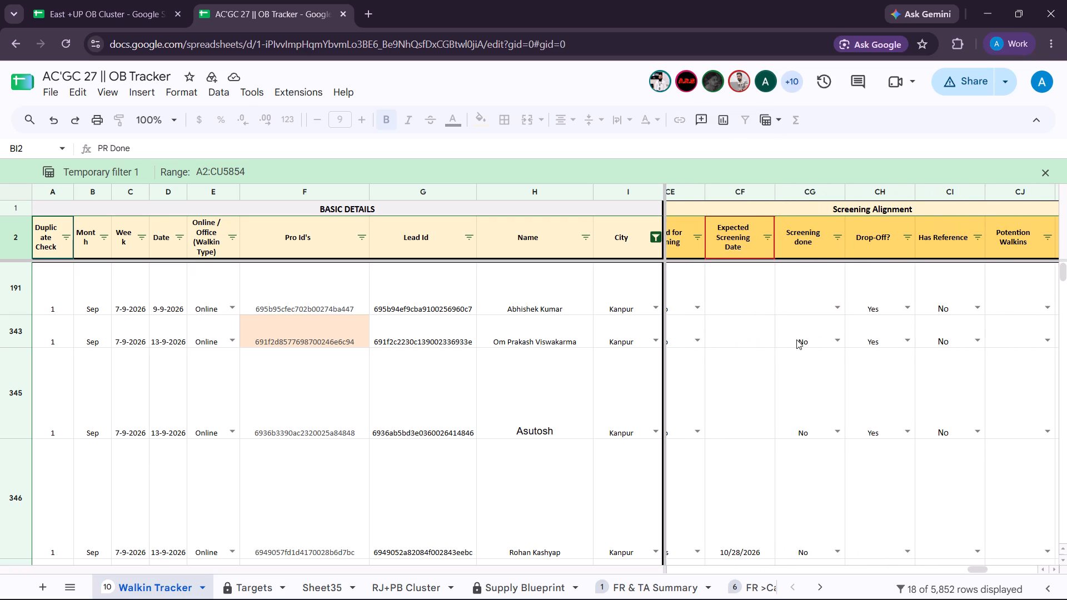
left_click(840, 233)
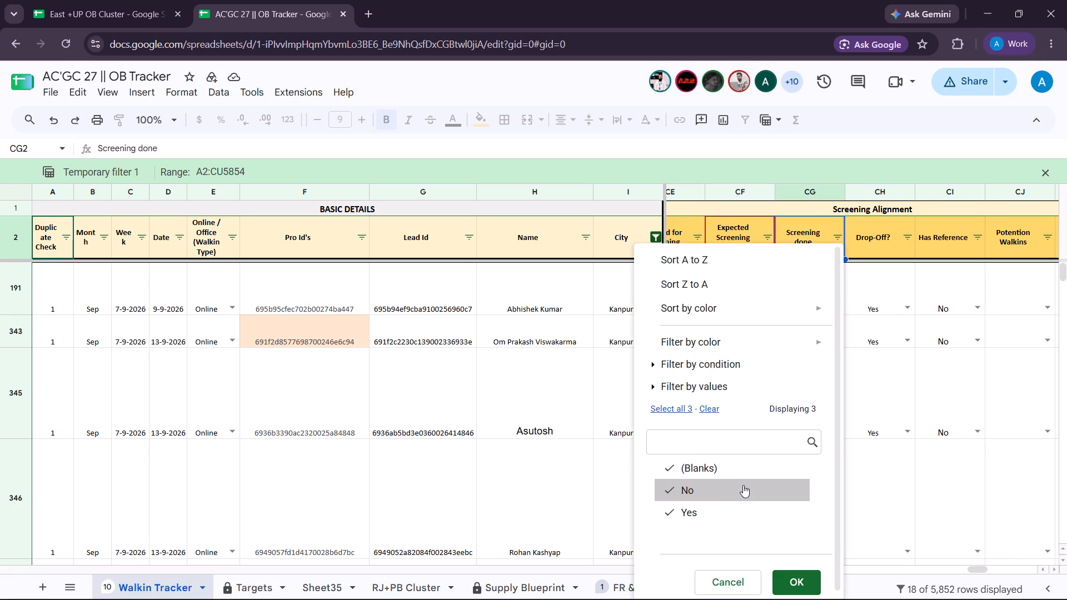
left_click(745, 479)
left_click(745, 470)
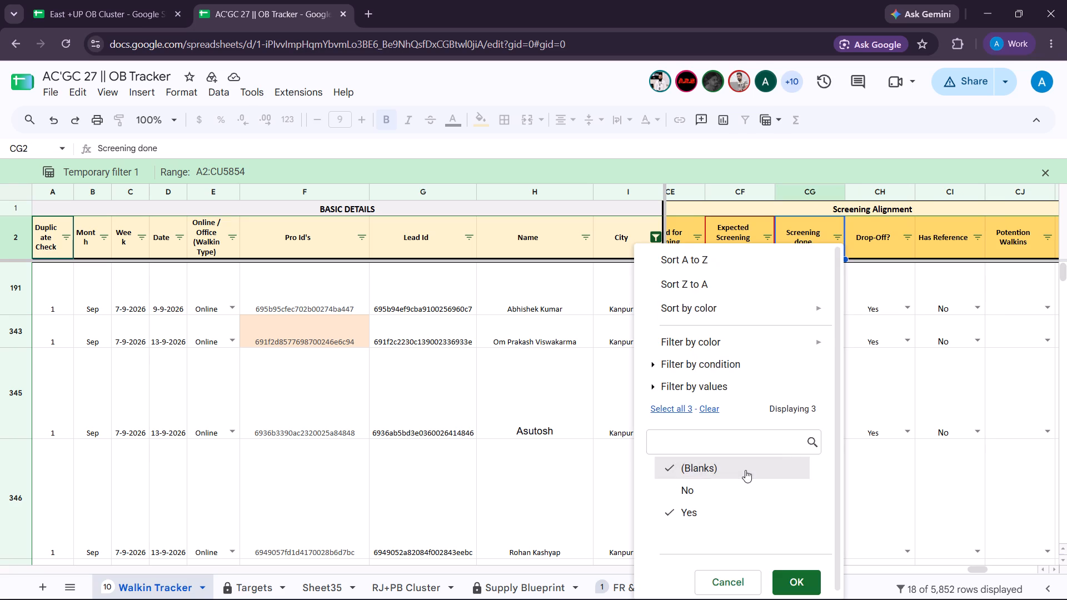
left_click(732, 510)
left_click(739, 493)
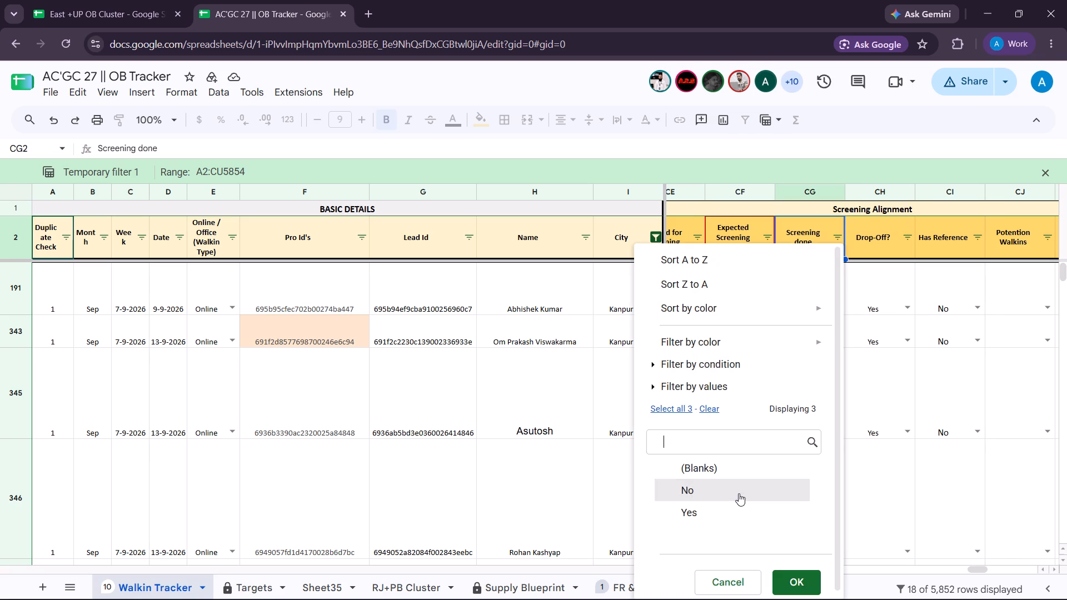
left_click(747, 473)
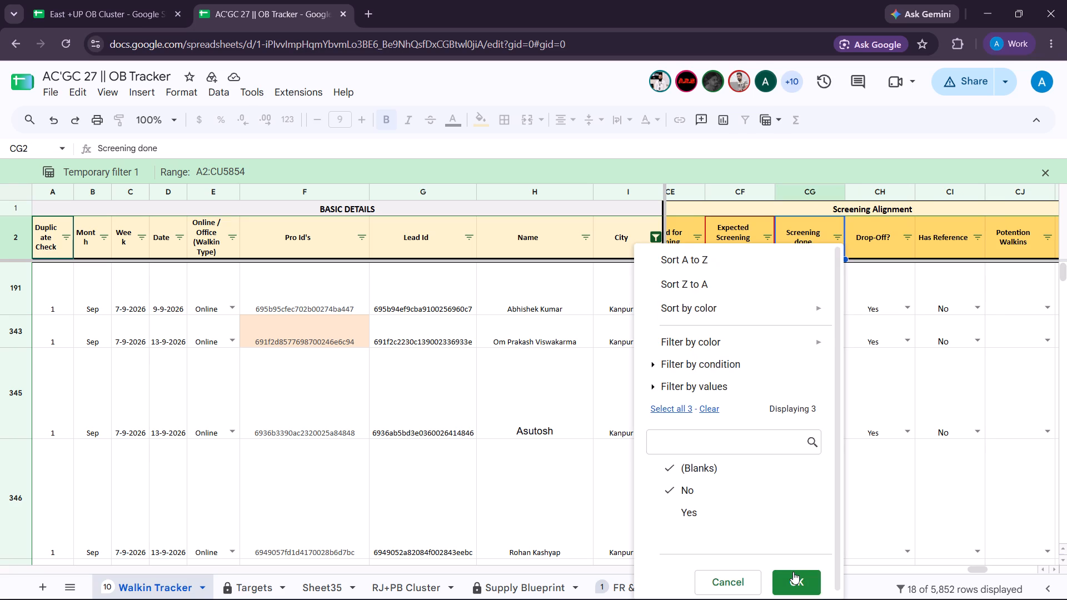
left_click(793, 572)
Examine the filtered walk-ins' Screening Alignment, Calling Date, CALL STATUS, Central Checks and Contact Details columns.
scroll(827, 454, "right", 1)
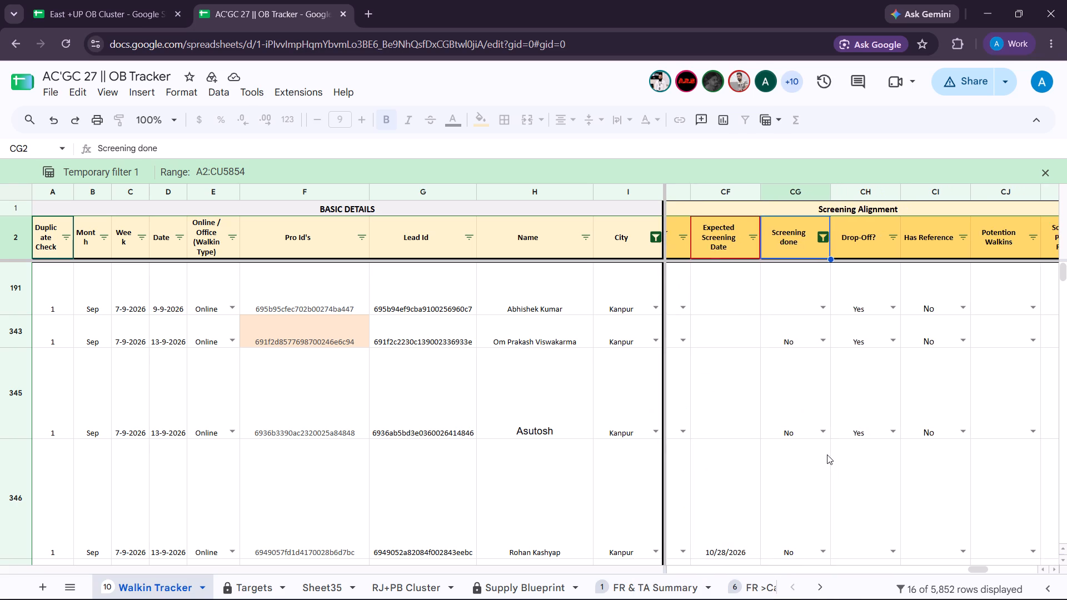
scroll(827, 454, "right", 1)
scroll(827, 454, "left", 2)
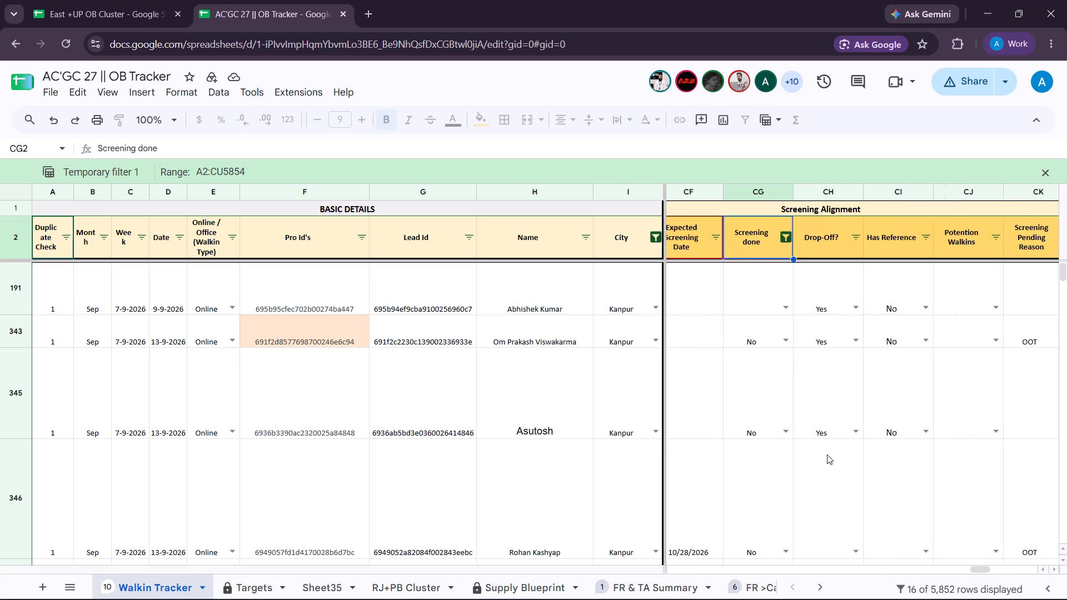
scroll(827, 454, "left", 2)
scroll(827, 454, "right", 2)
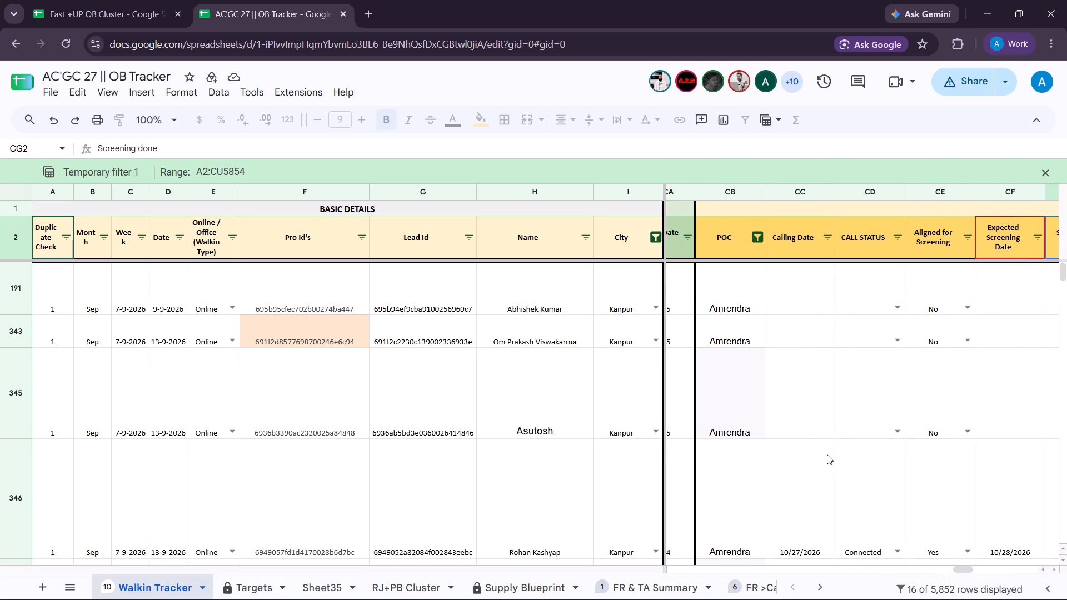
scroll(827, 454, "down", 1)
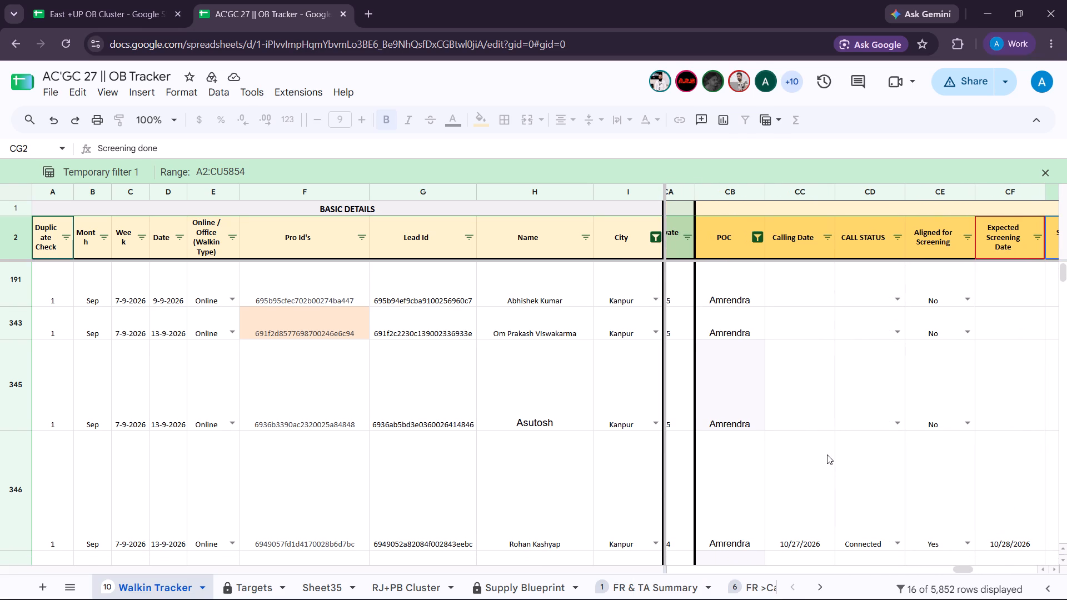
scroll(827, 454, "right", 12)
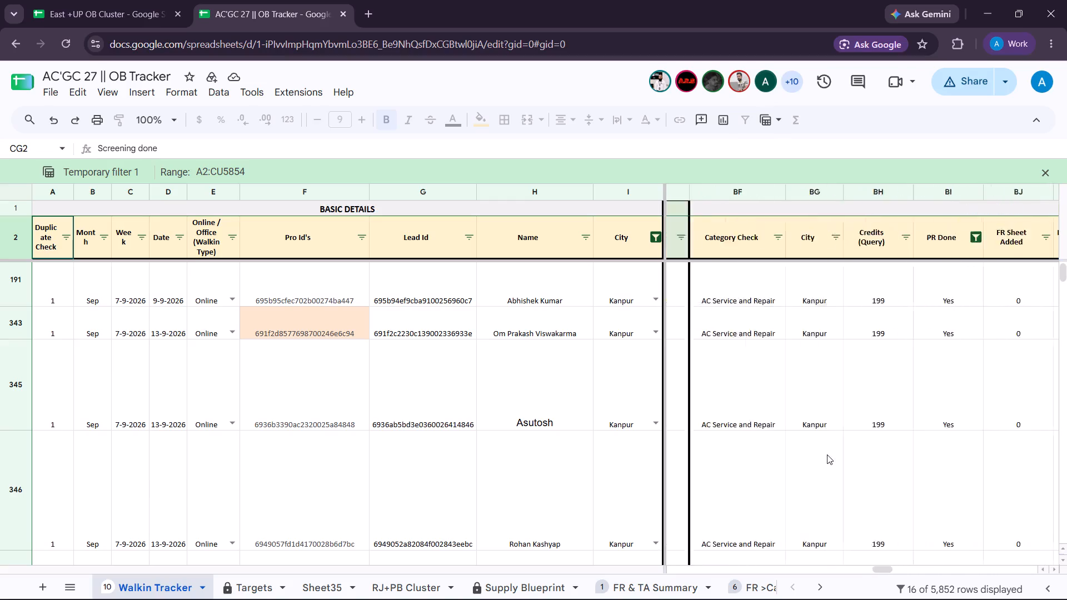
scroll(827, 454, "right", 7)
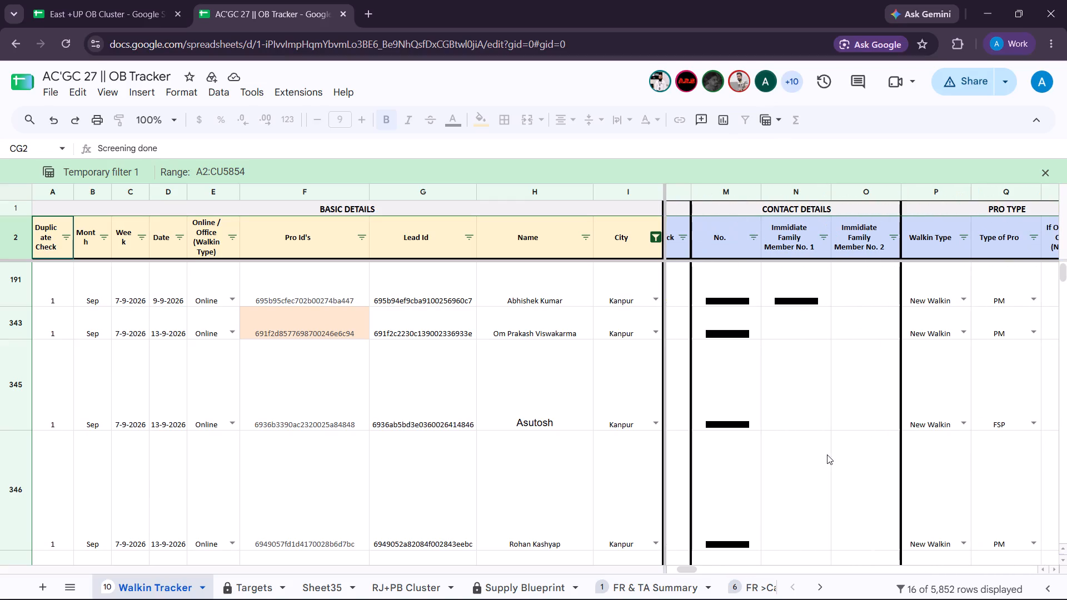
Examine the filtered walk-ins' MarkSheet Verification, HUB, PR Check, Central Checks and Walkin Referral columns.
scroll(827, 454, "left", 9)
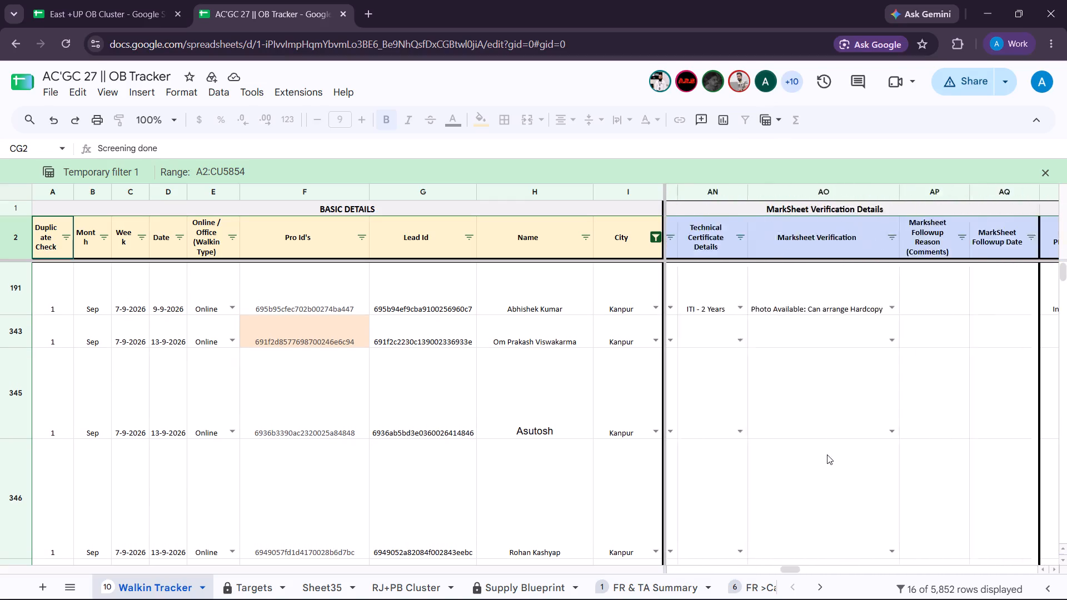
scroll(827, 454, "left", 8)
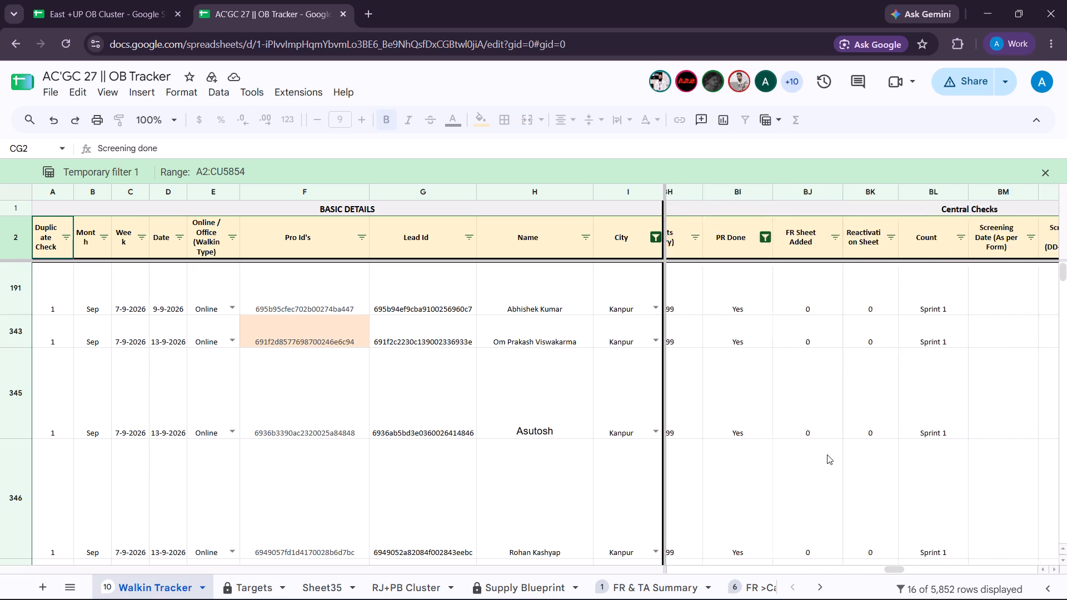
scroll(827, 454, "right", 1)
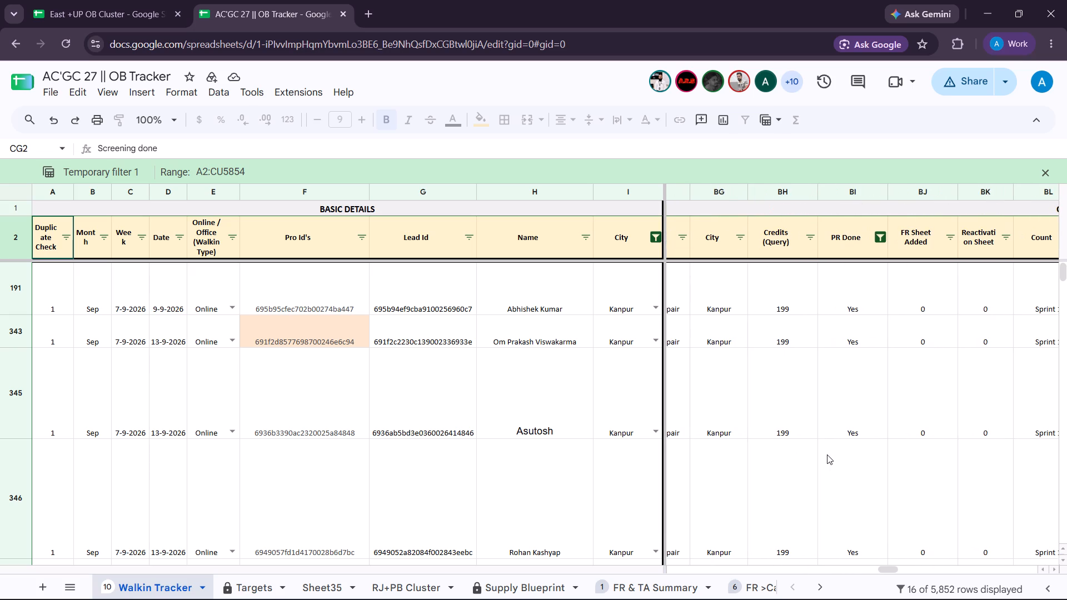
scroll(827, 454, "left", 11)
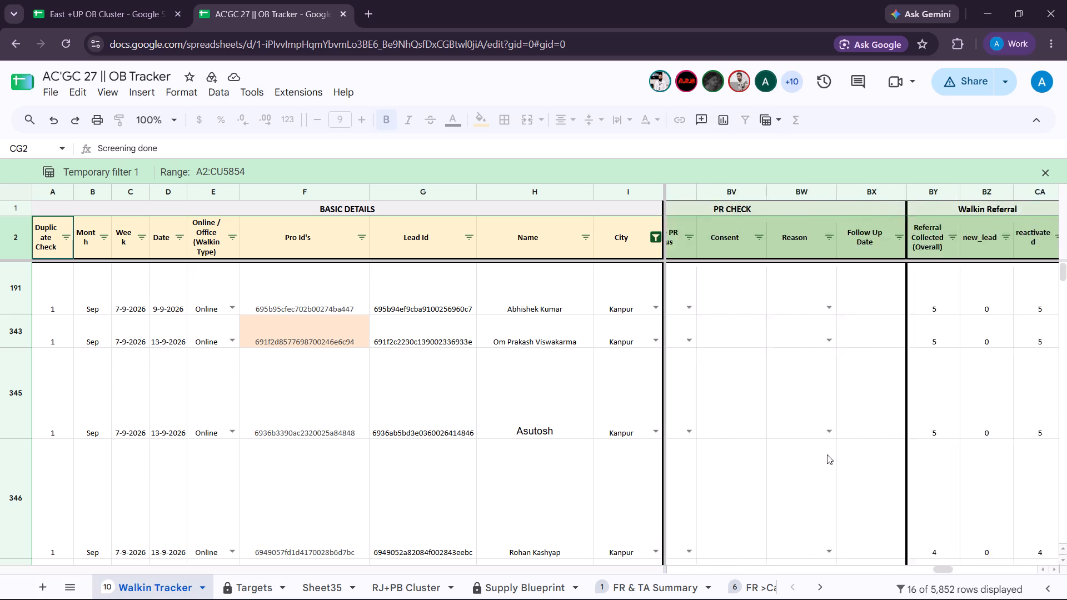
scroll(827, 454, "left", 1)
scroll(827, 454, "right", 3)
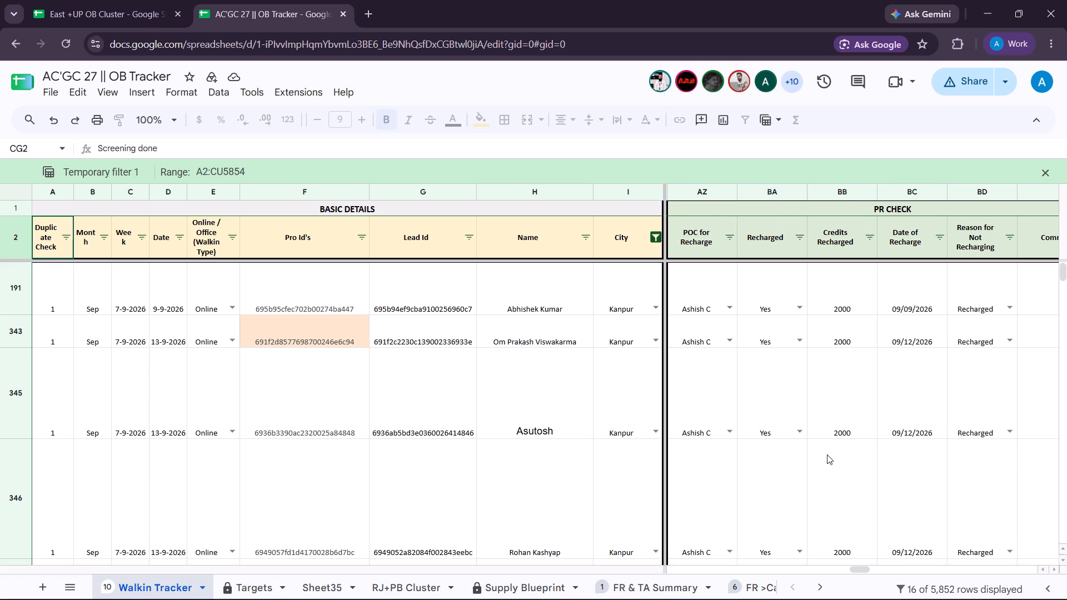
scroll(827, 454, "right", 2)
scroll(827, 454, "left", 3)
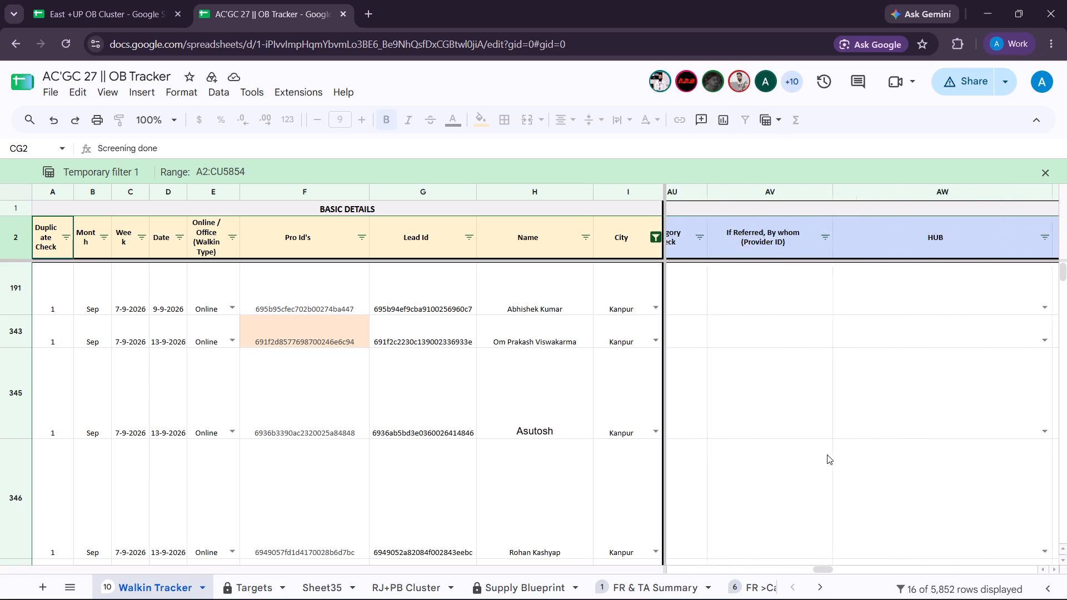
scroll(827, 454, "left", 7)
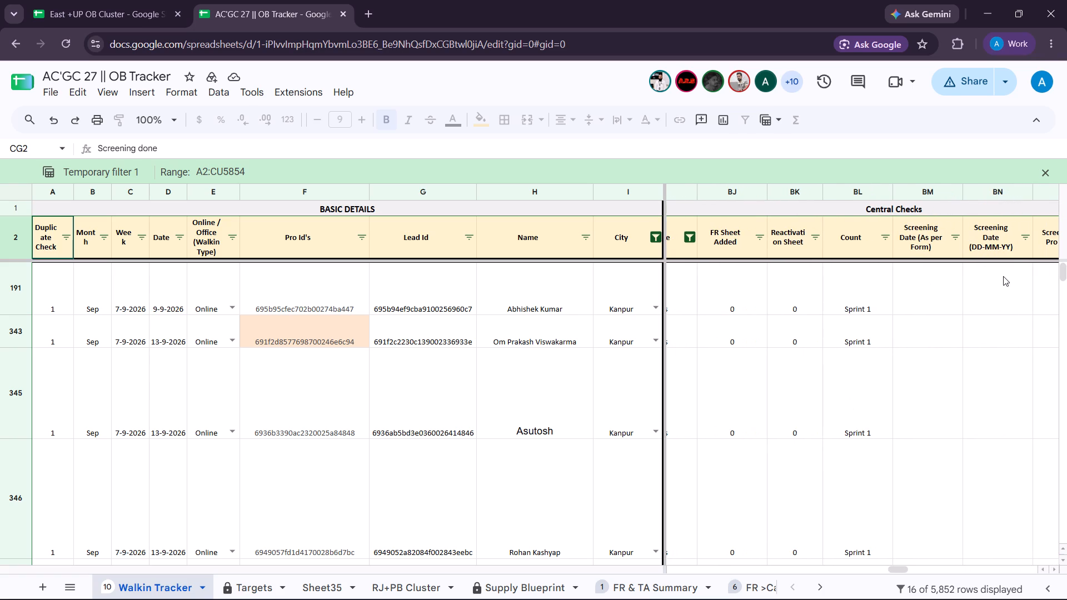
Check which filter values the Final Result (Google Form) column offers, keeping blanks selected.
scroll(1003, 276, "left", 3)
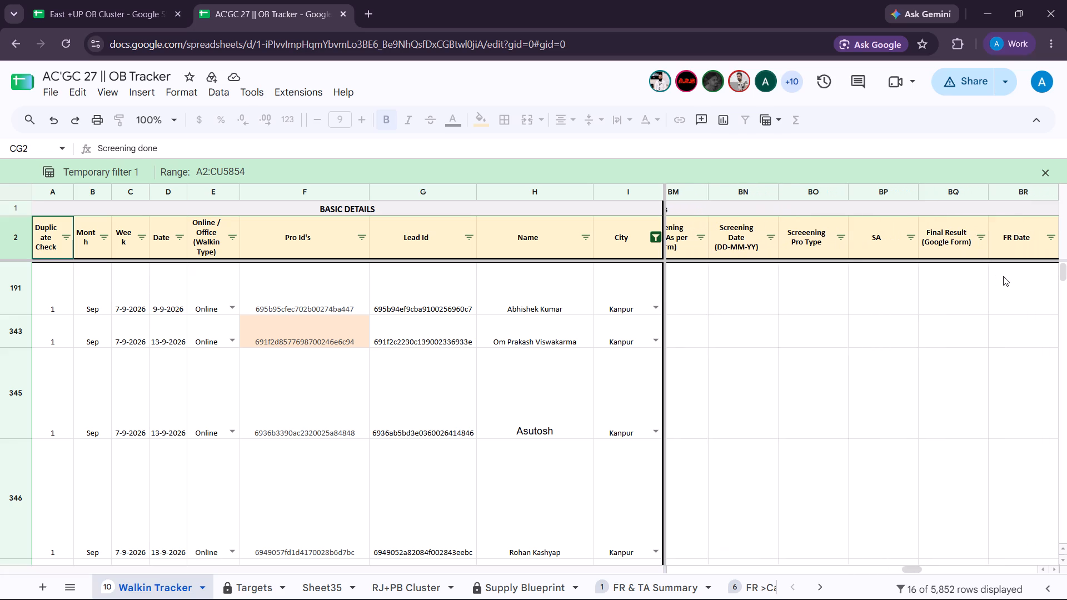
scroll(1003, 276, "left", 1)
left_click(968, 238)
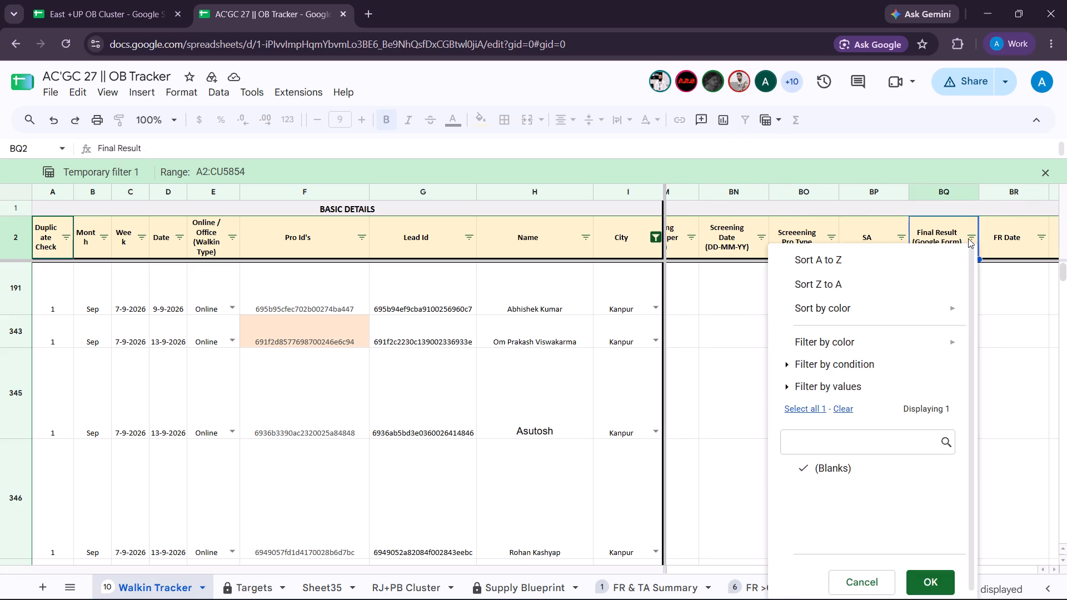
double_click(844, 470)
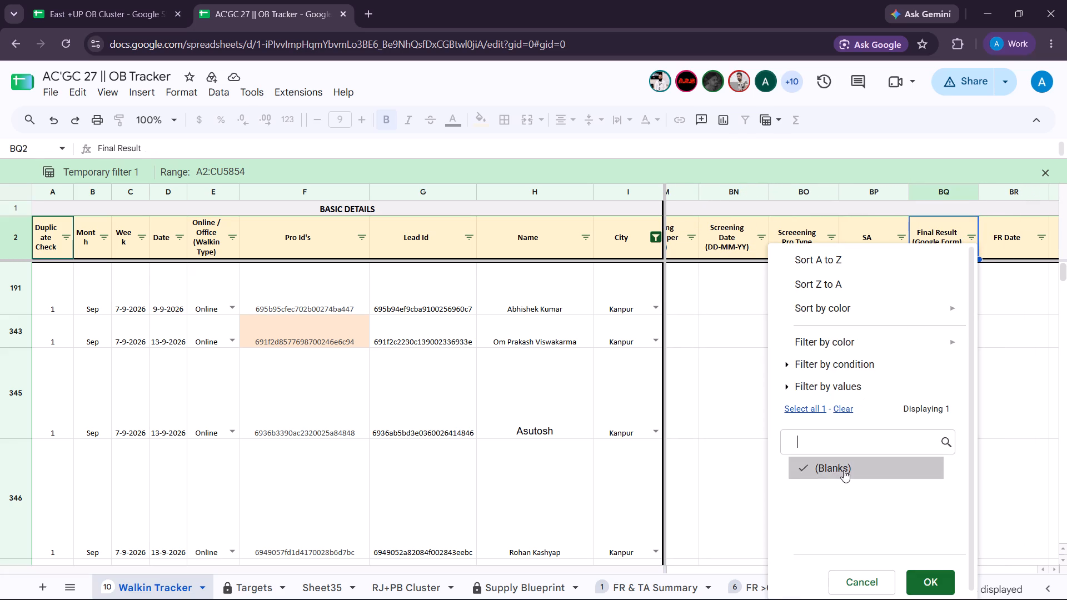
left_click(926, 577)
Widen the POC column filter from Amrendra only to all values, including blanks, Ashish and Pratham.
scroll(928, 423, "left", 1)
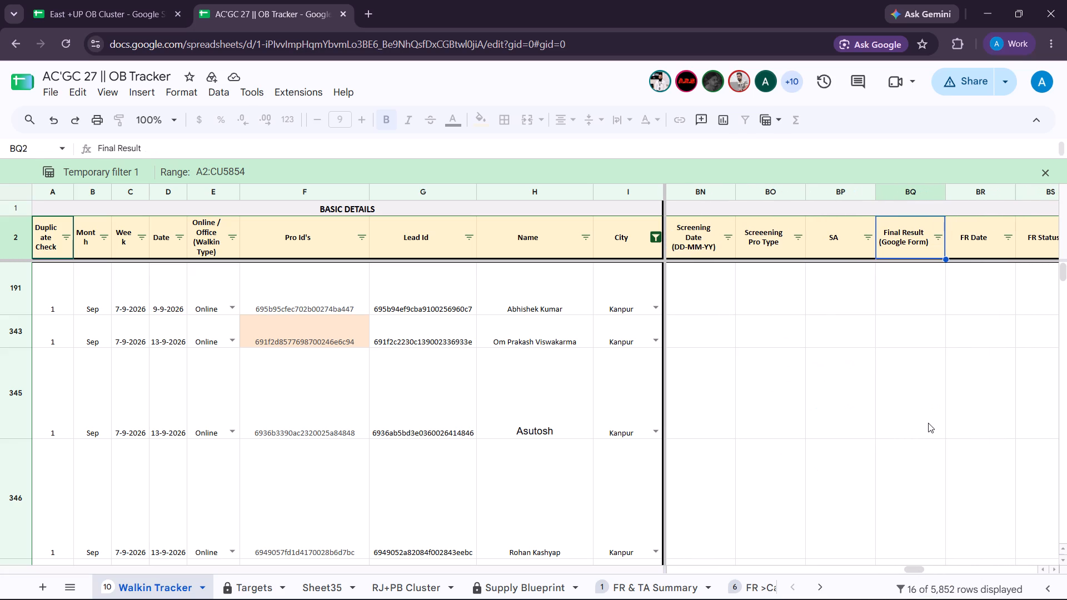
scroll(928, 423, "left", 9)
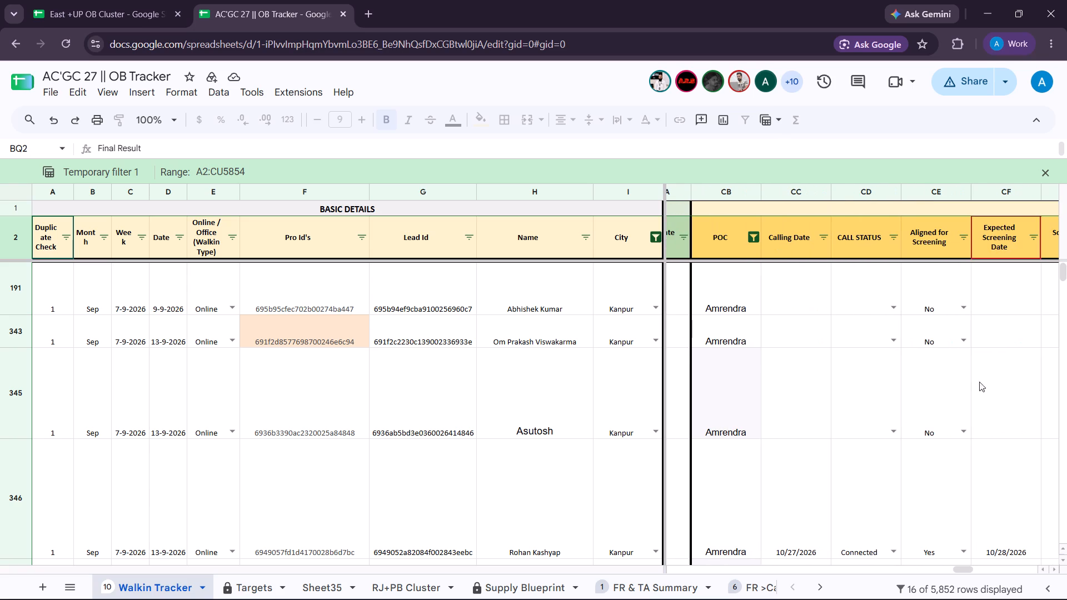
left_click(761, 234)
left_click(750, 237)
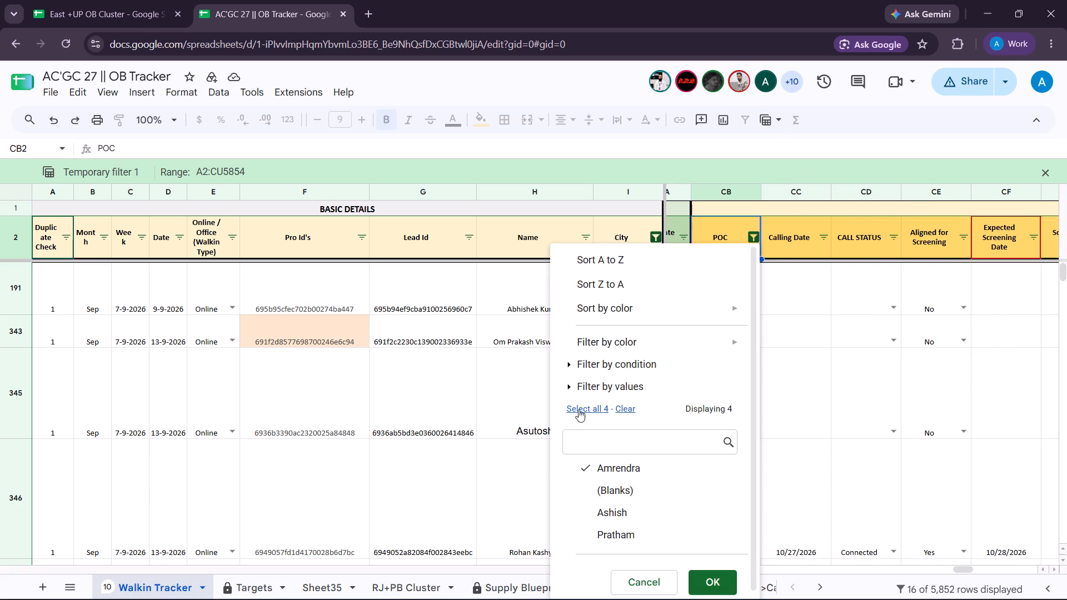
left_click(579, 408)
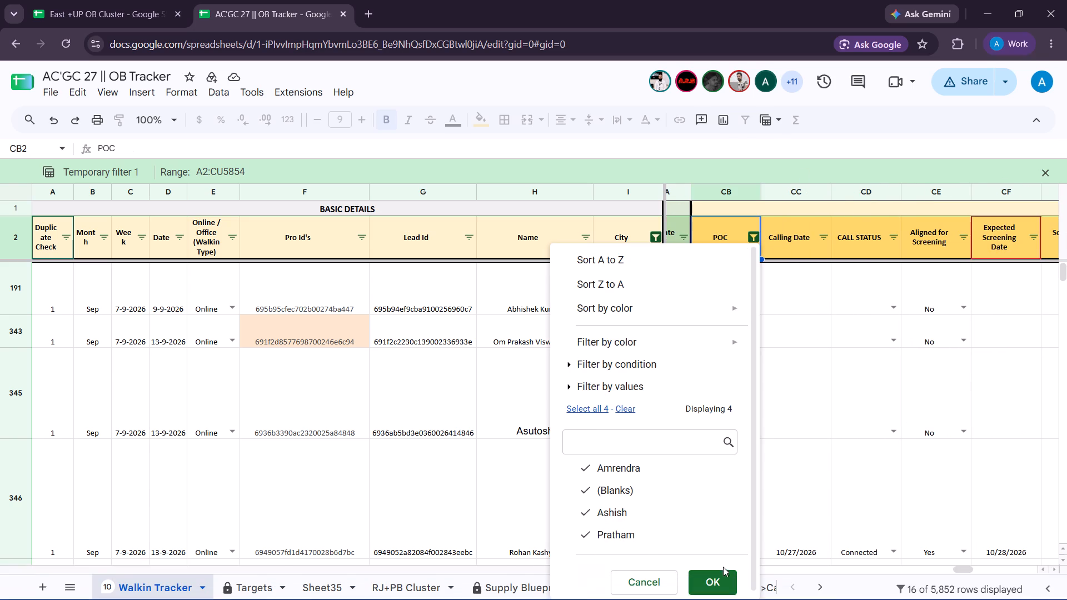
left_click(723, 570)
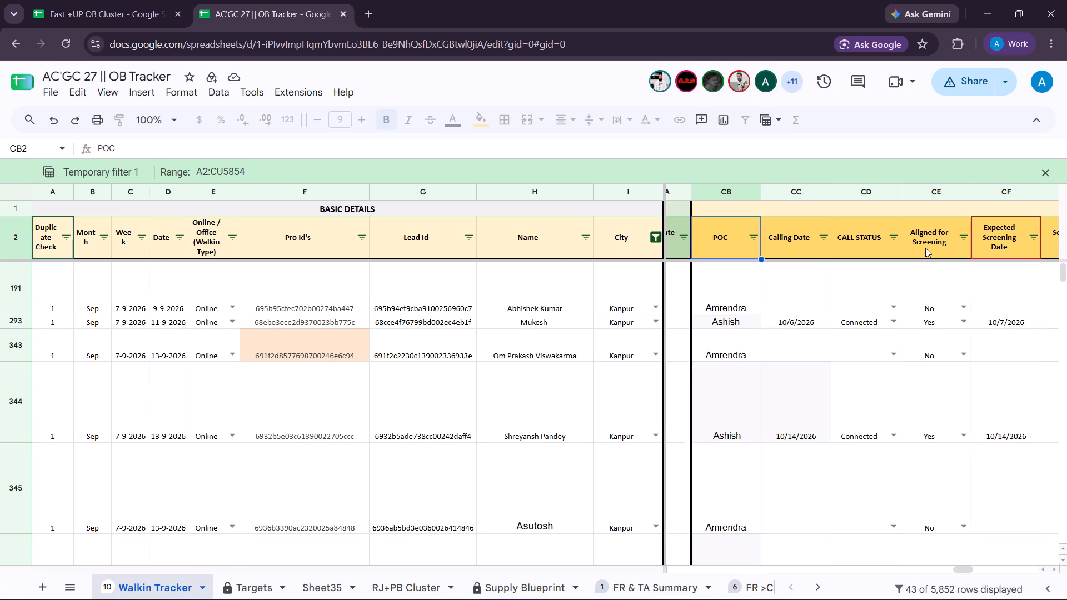
Look over the walk-ins' screening results and close Temporary filter 1 without saving it.
scroll(929, 366, "down", 2)
scroll(929, 366, "up", 1)
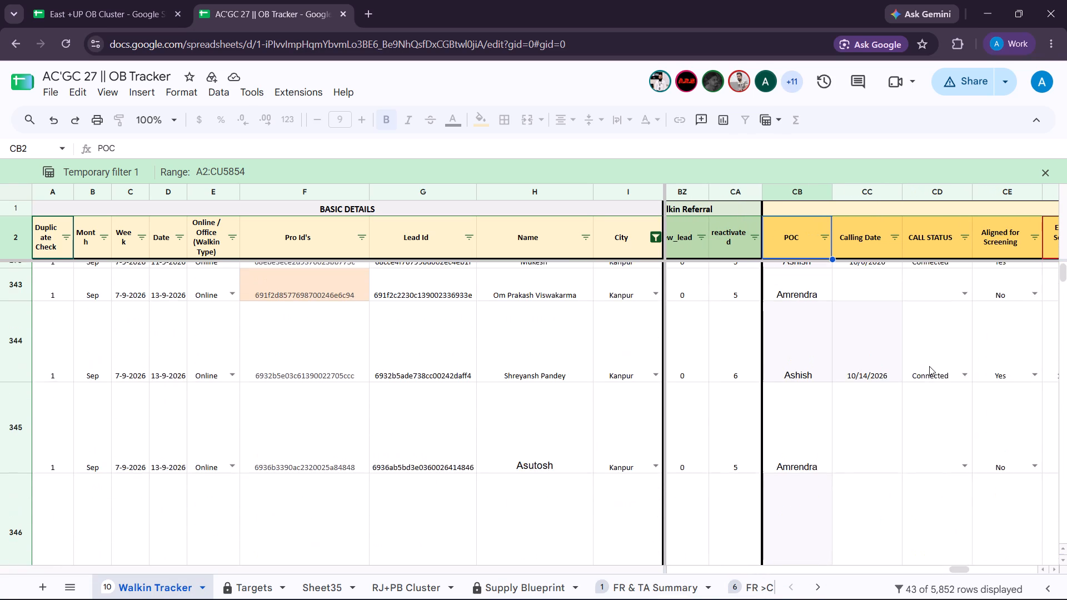
scroll(929, 366, "right", 7)
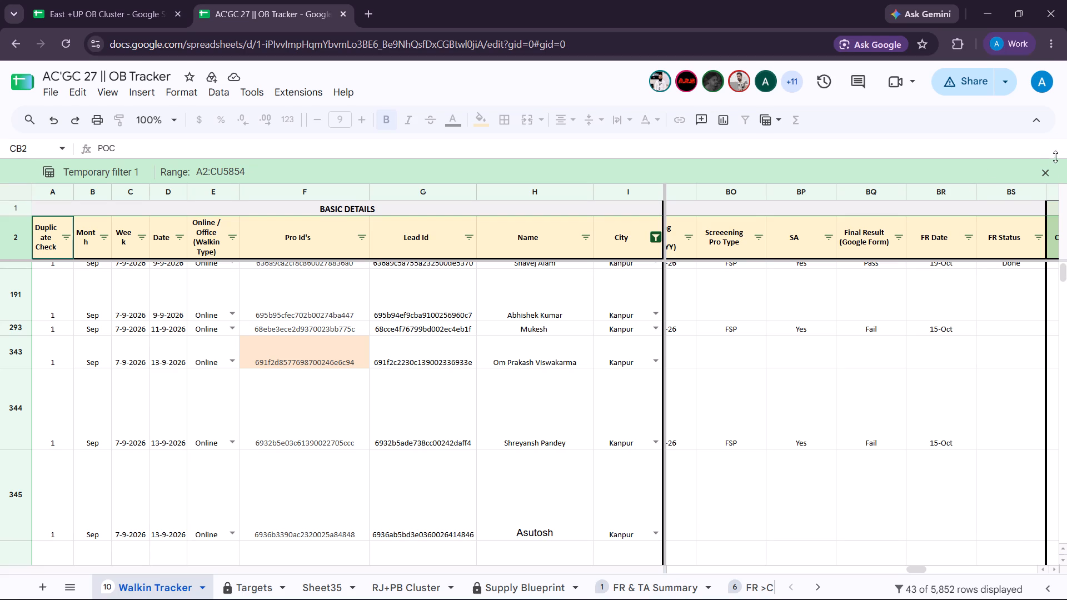
left_click(1043, 178)
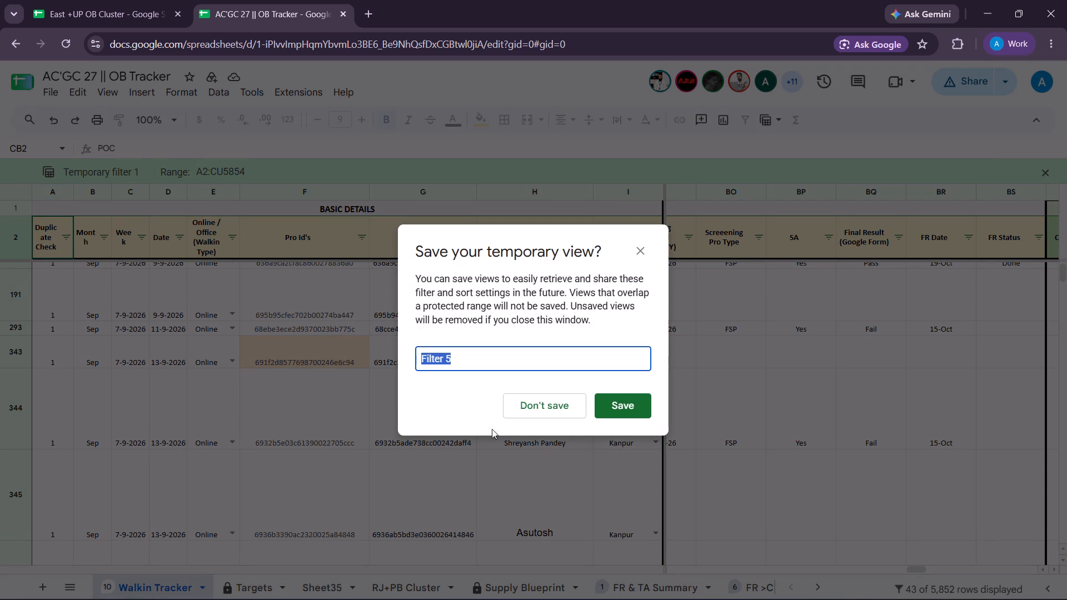
left_click(543, 406)
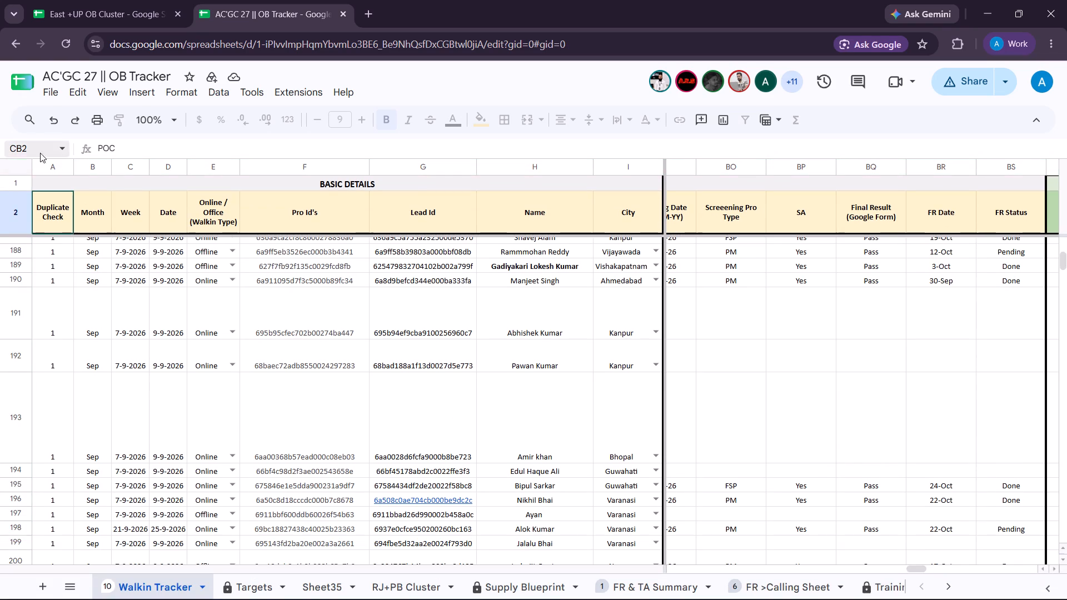
Create a new temporary filter view from header row 2 of the Walkin Tracker sheet.
left_click(0, 217)
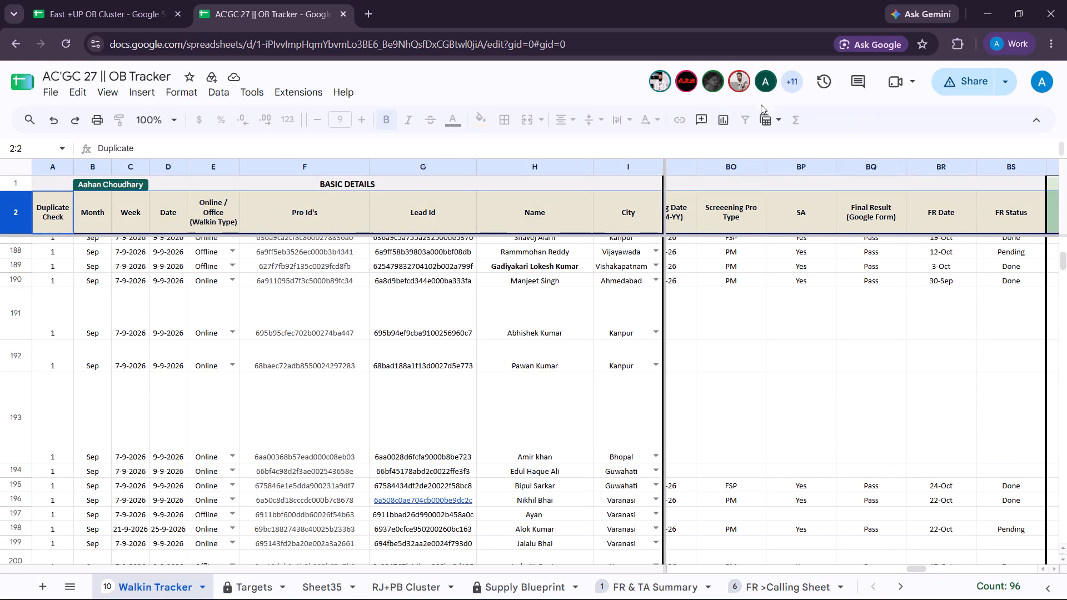
left_click(769, 125)
left_click(796, 158)
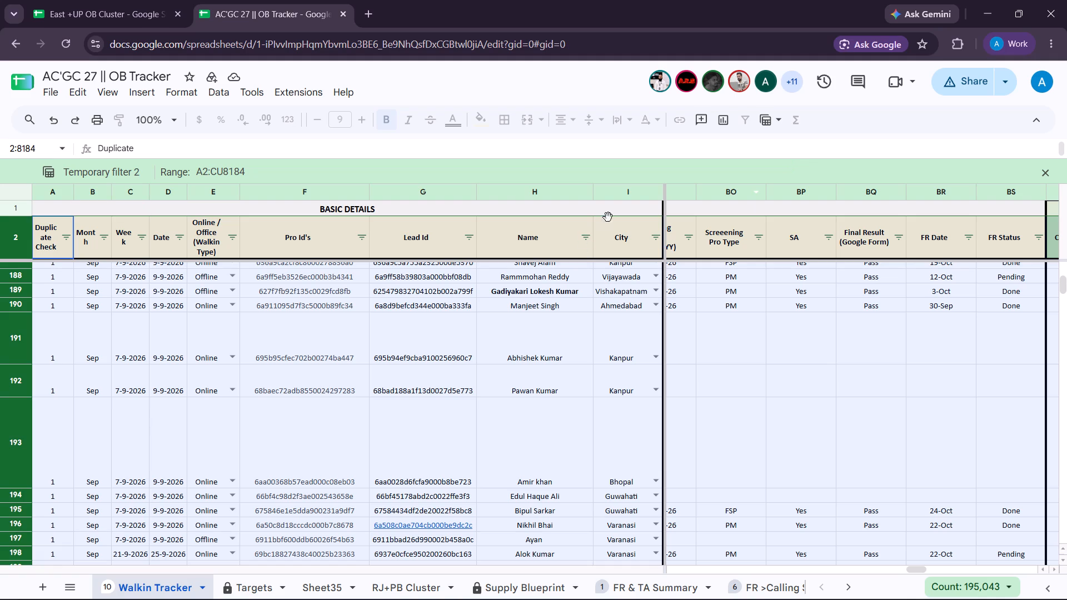
Filter the City column in the Basic Details section to show only Kanpur.
left_click(654, 239)
left_click(529, 407)
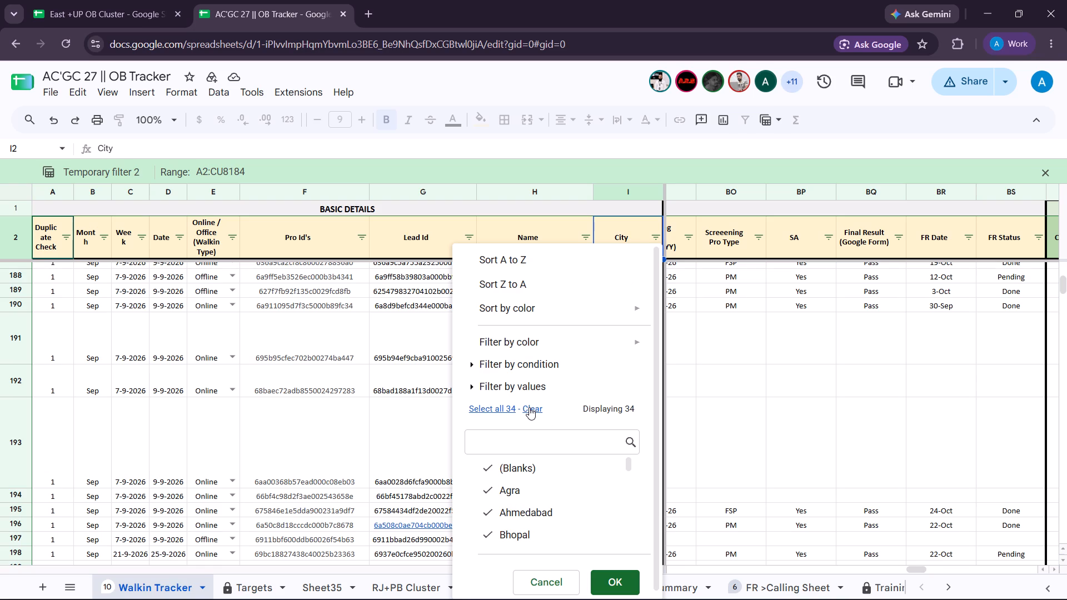
left_click(539, 434)
type("kan")
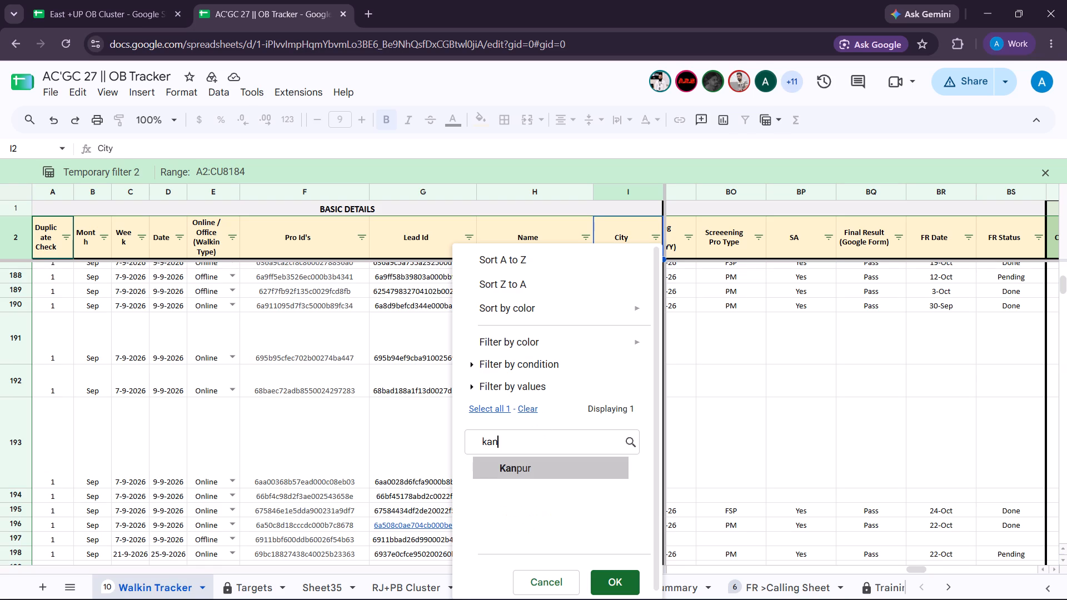
key("Return")
scroll(585, 528, "down", 3)
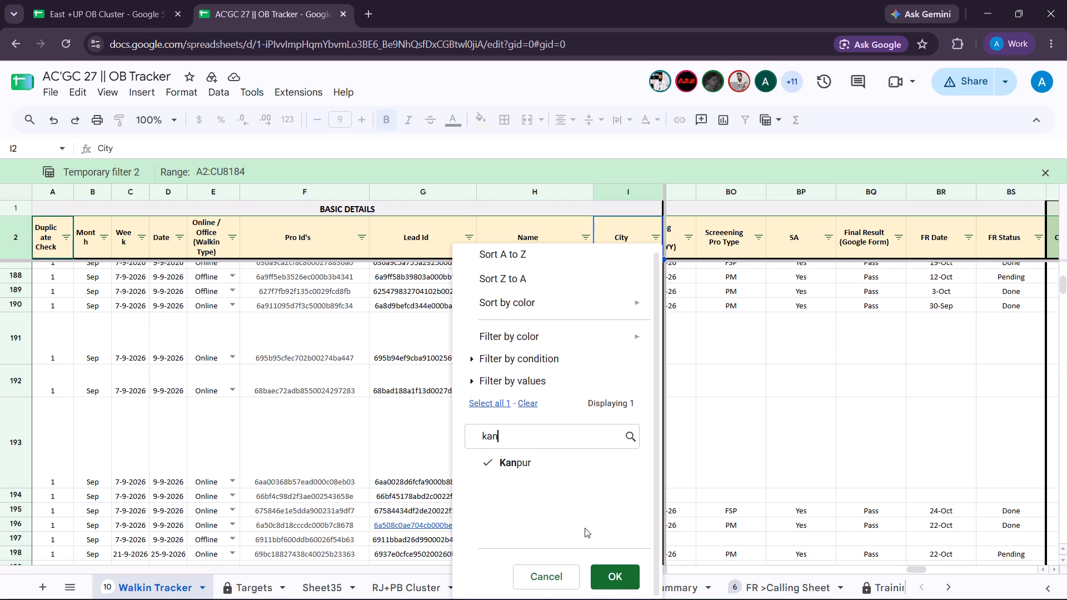
left_click(608, 582)
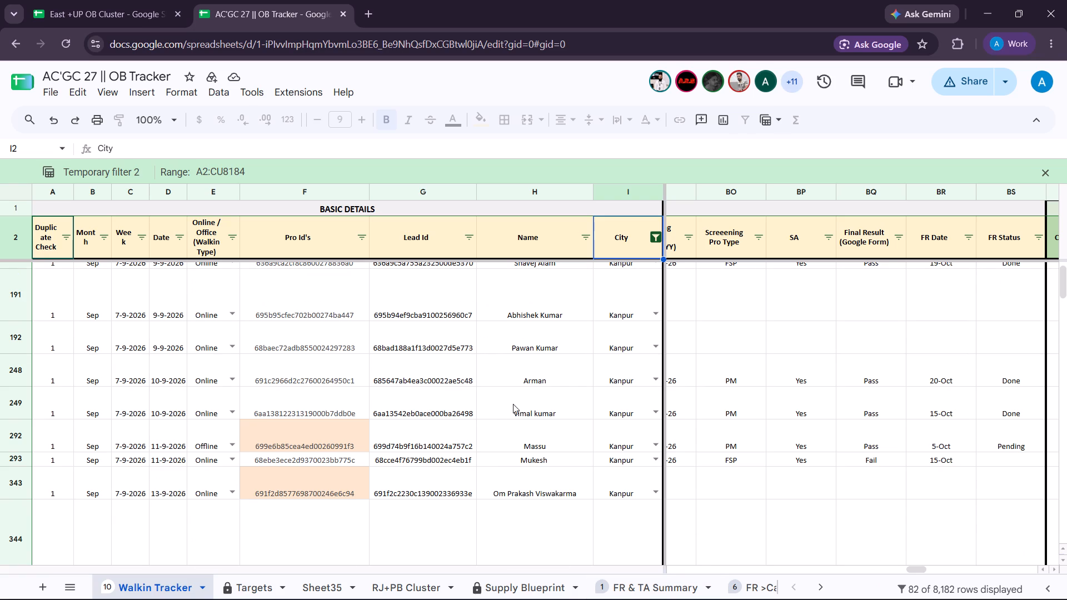
Filter the PR Done column in the Central Checks section to exclude No and keep only Yes.
scroll(513, 404, "down", 3)
scroll(513, 404, "up", 4)
scroll(828, 287, "right", 1)
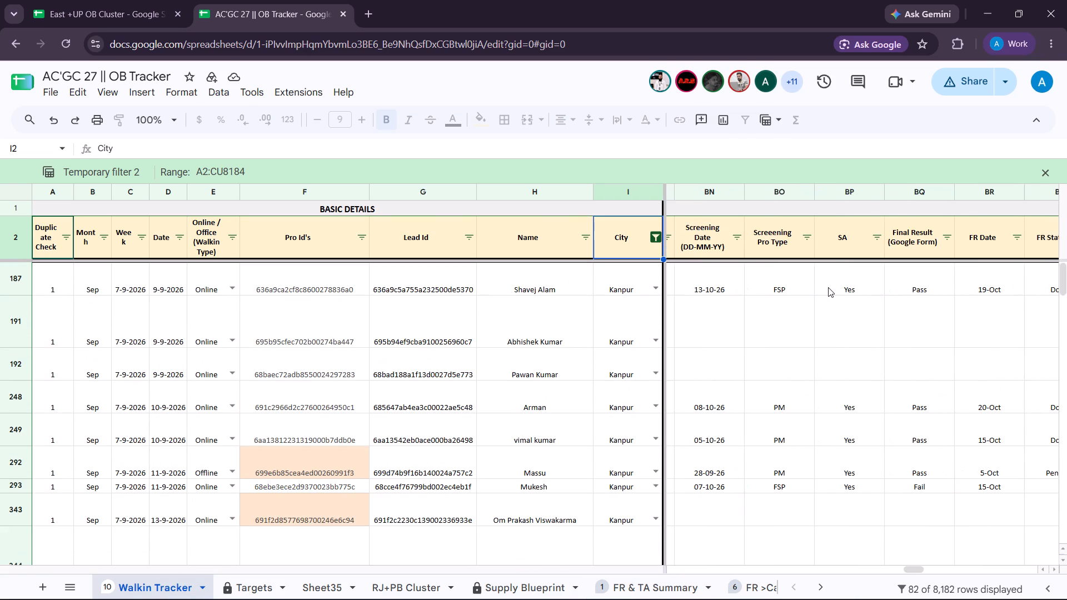
scroll(828, 287, "right", 3)
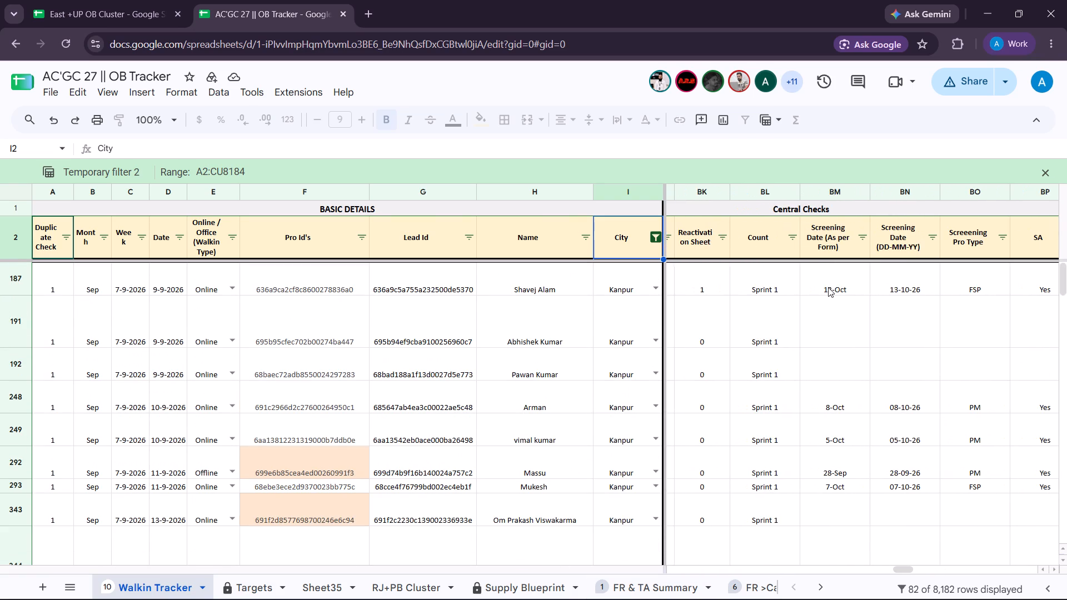
scroll(828, 287, "right", 3)
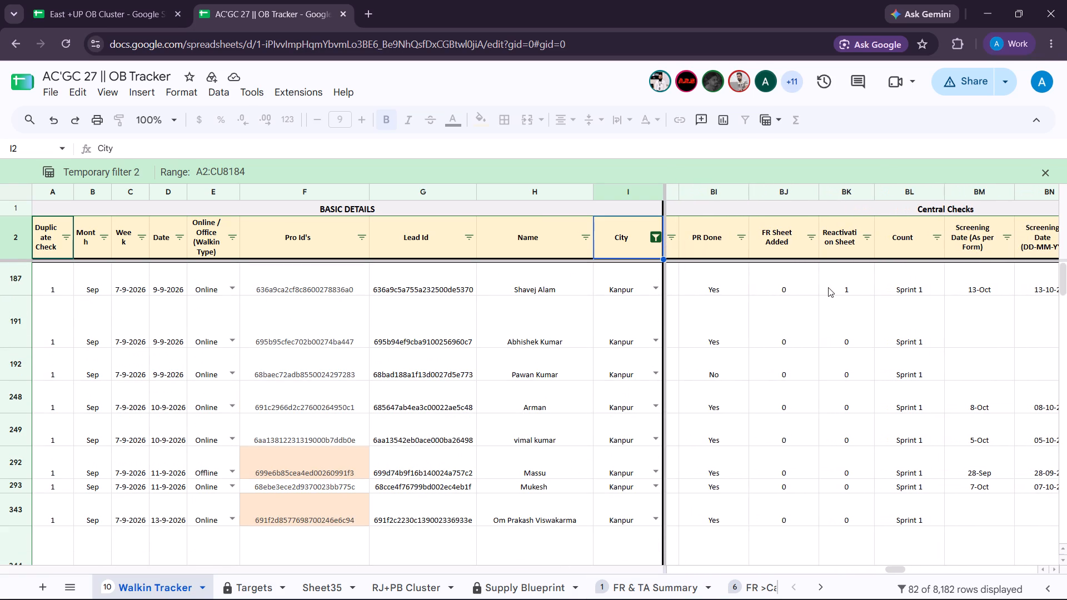
left_click(745, 238)
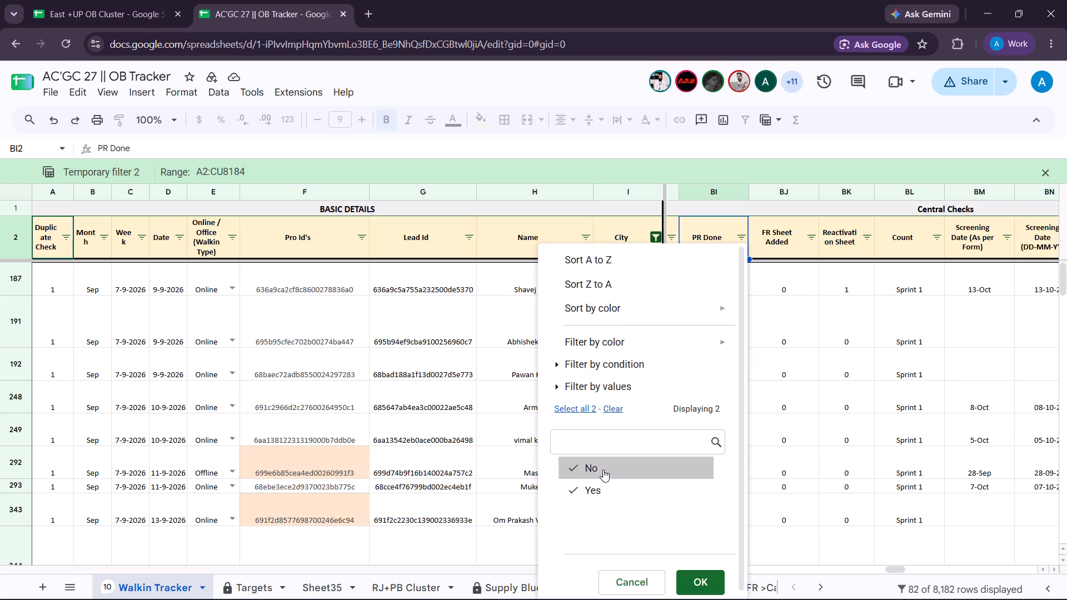
left_click(603, 468)
scroll(652, 533, "down", 2)
left_click(697, 569)
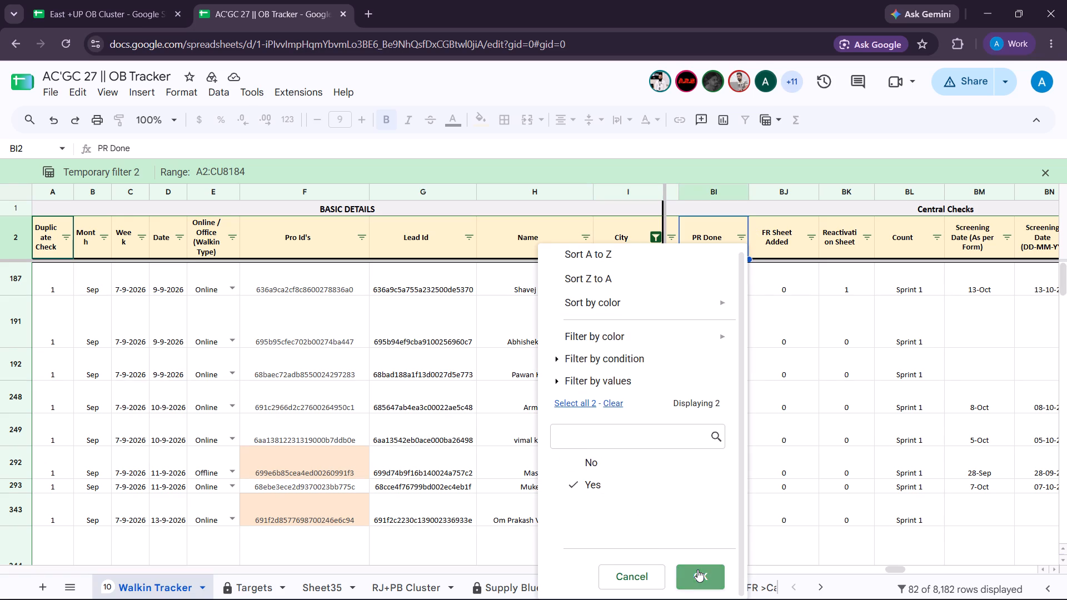
Filter the Final Result (Google Form) column in the Central Checks section to show only blanks.
scroll(963, 437, "down", 3)
scroll(963, 437, "up", 4)
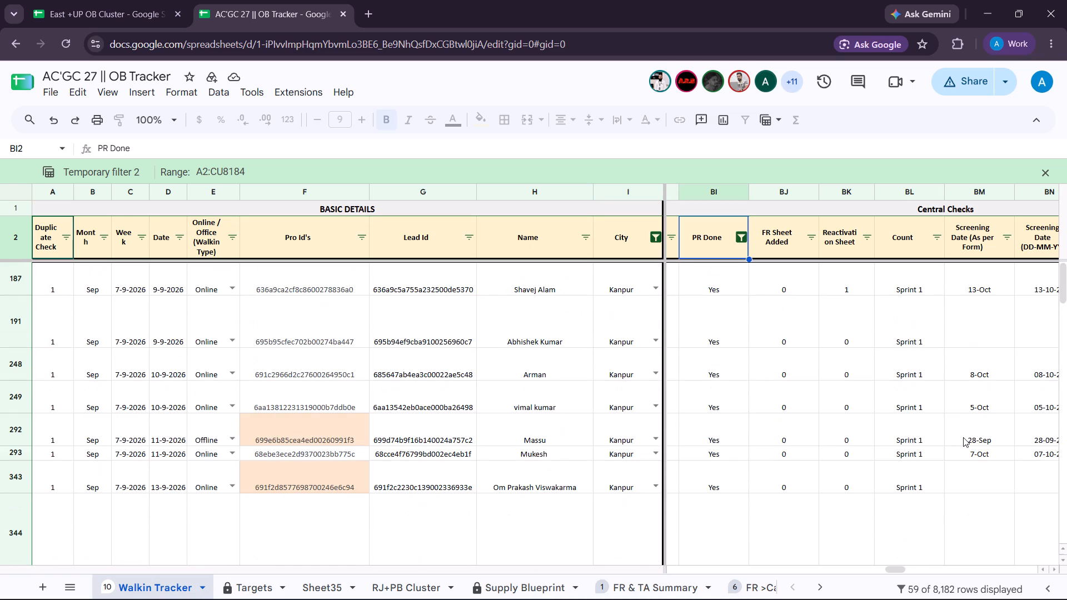
scroll(1066, 372, "left", 6)
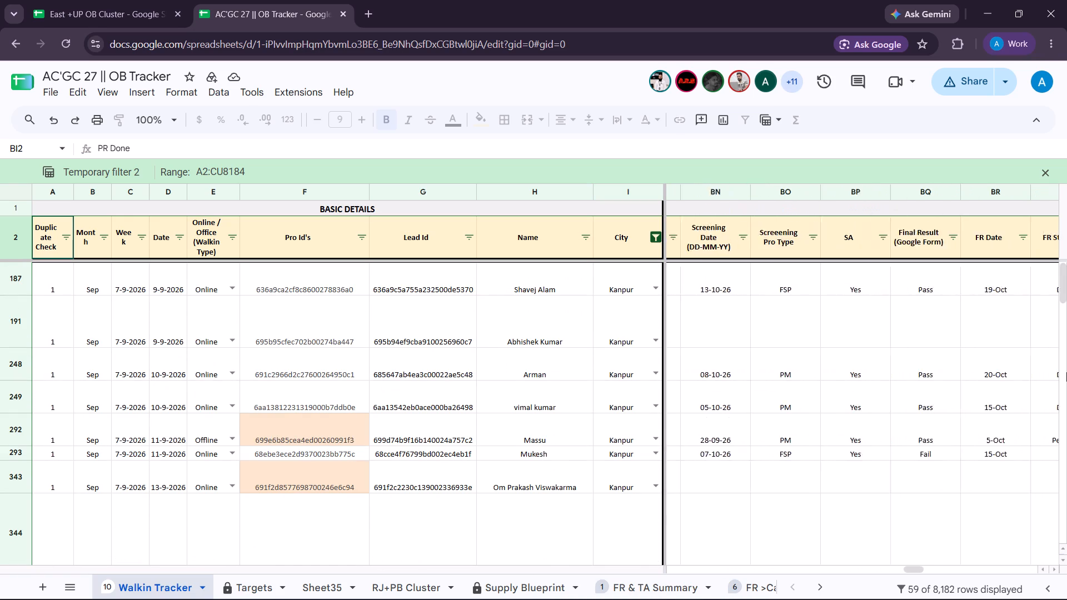
scroll(1066, 372, "left", 1)
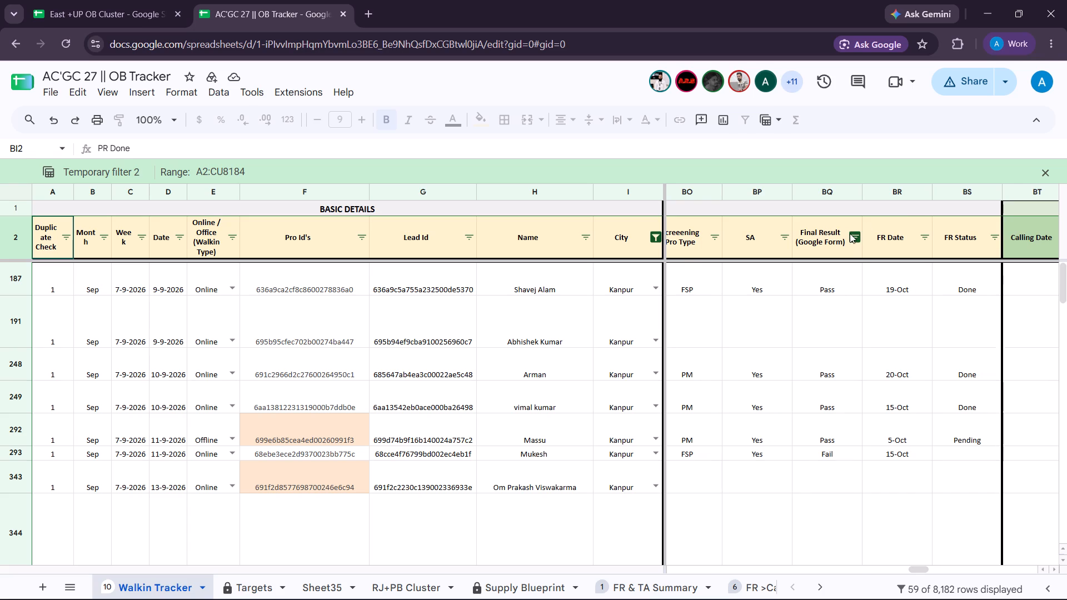
left_click(850, 233)
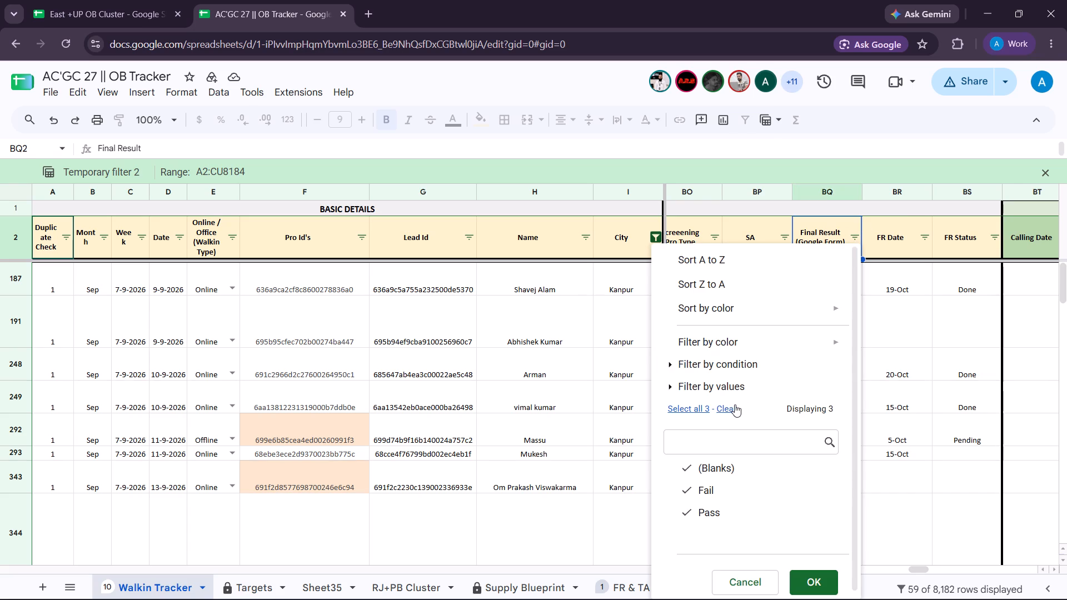
left_click(735, 404)
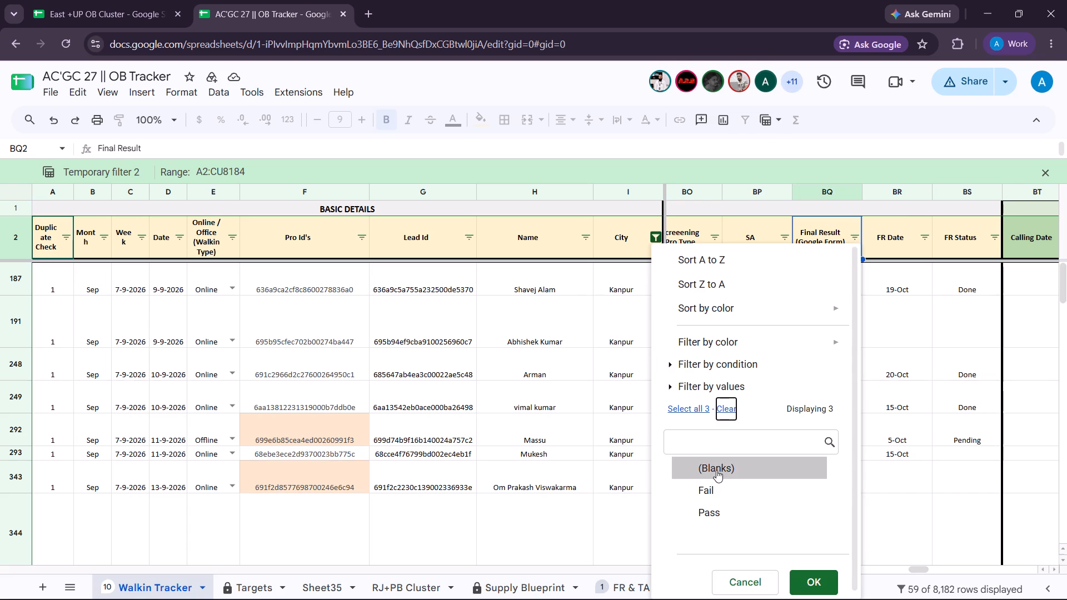
left_click(716, 470)
scroll(716, 470, "down", 3)
left_click(805, 576)
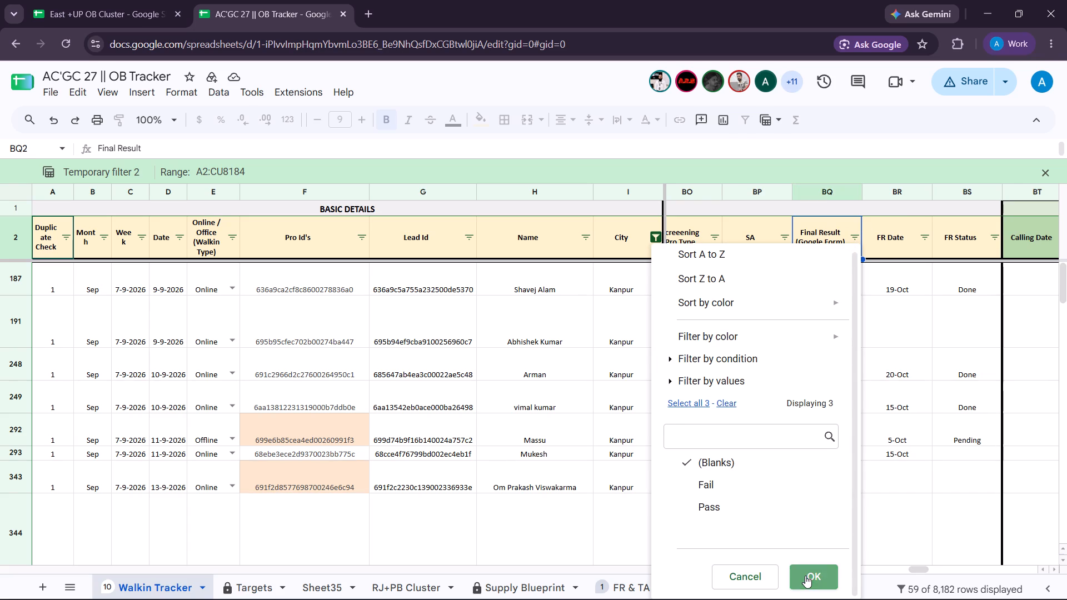
Filter the Drop-Off? column in the Screening Alignment section to exclude Yes and keep only blanks.
scroll(856, 410, "down", 9)
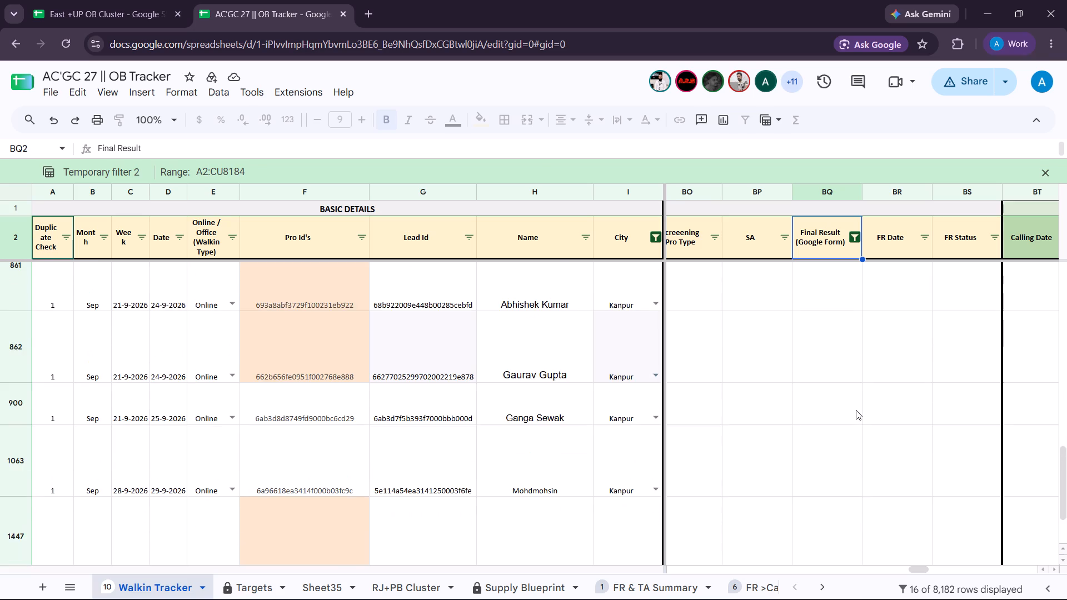
scroll(856, 410, "up", 7)
scroll(856, 410, "left", 7)
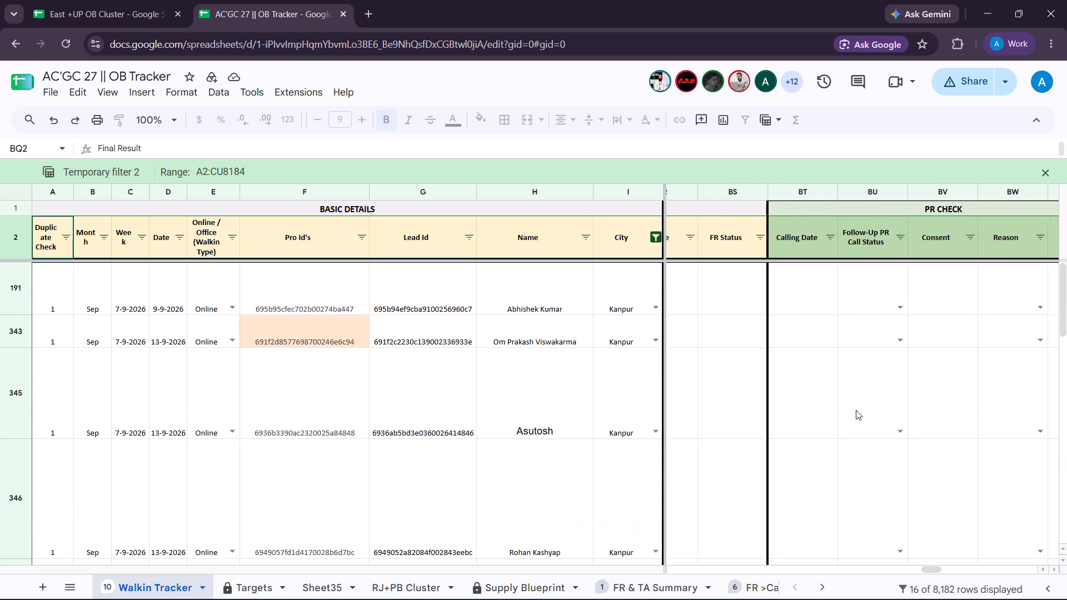
scroll(856, 410, "left", 8)
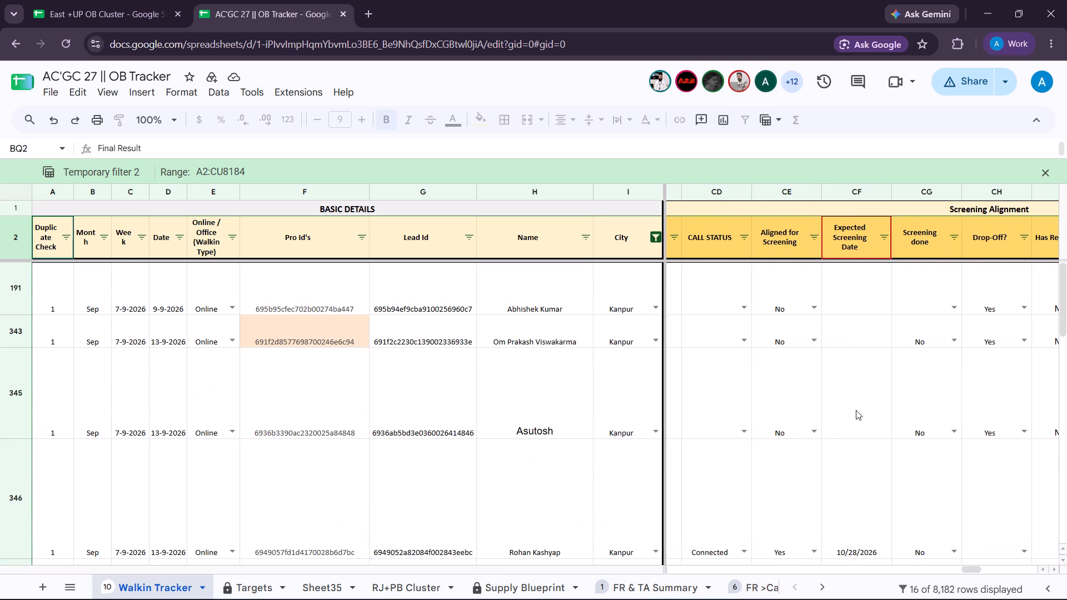
scroll(856, 410, "left", 1)
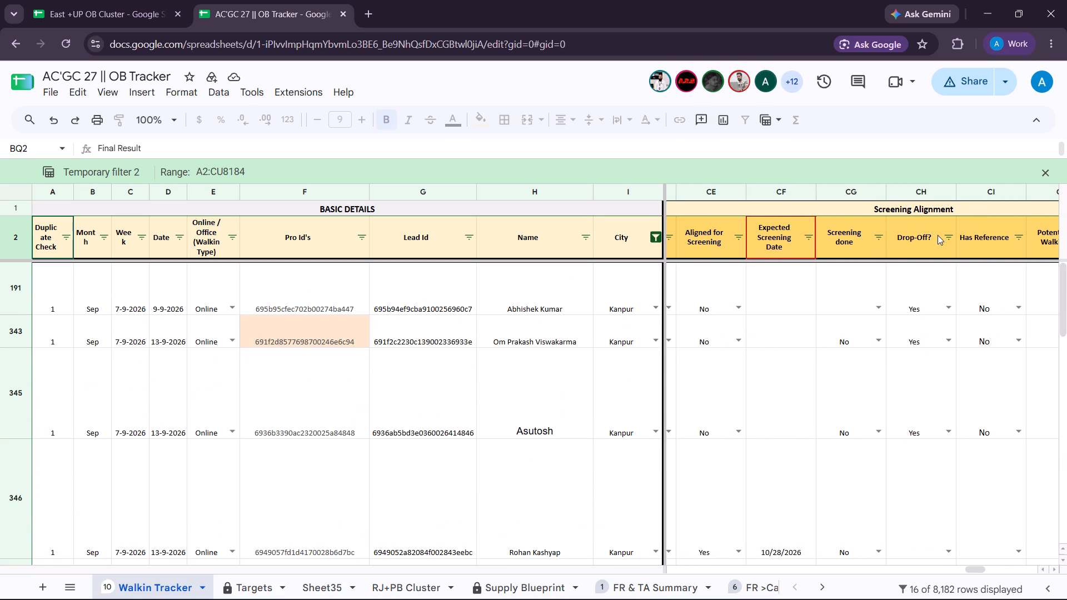
left_click(946, 236)
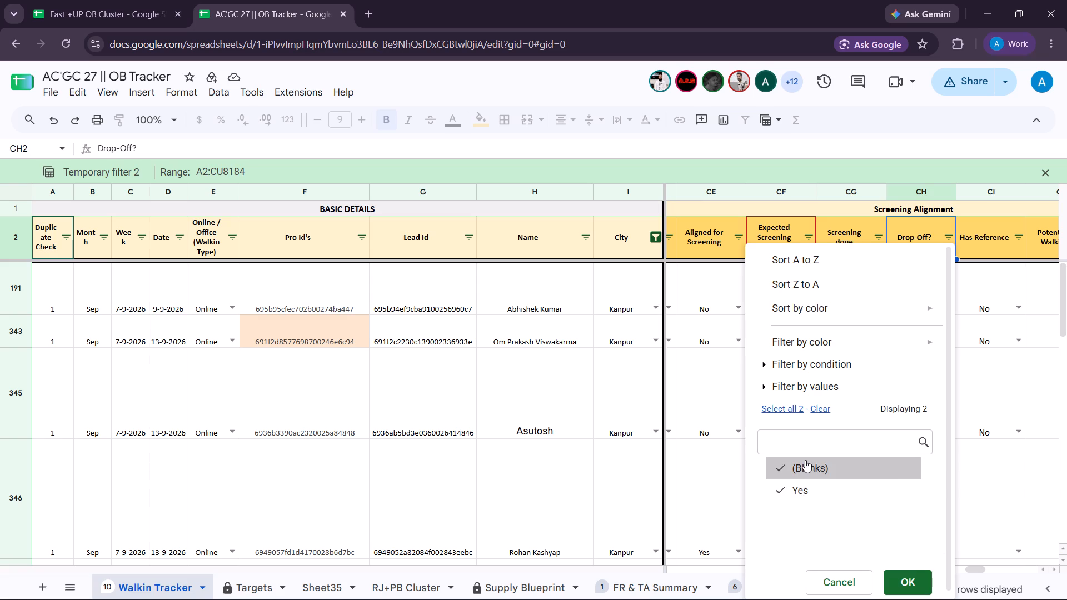
left_click(822, 496)
scroll(822, 496, "down", 3)
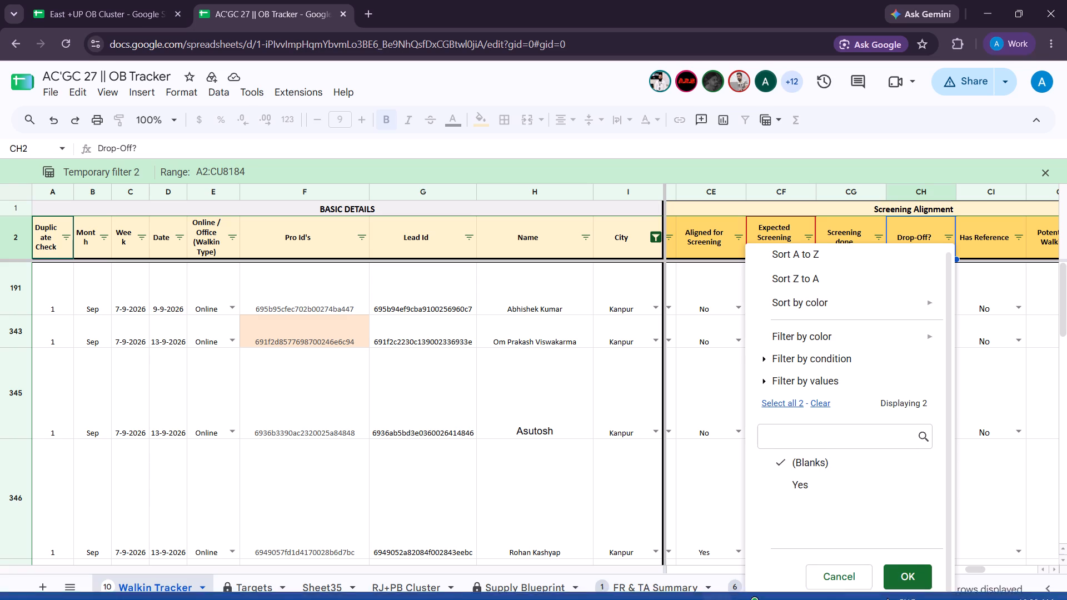
left_click(919, 575)
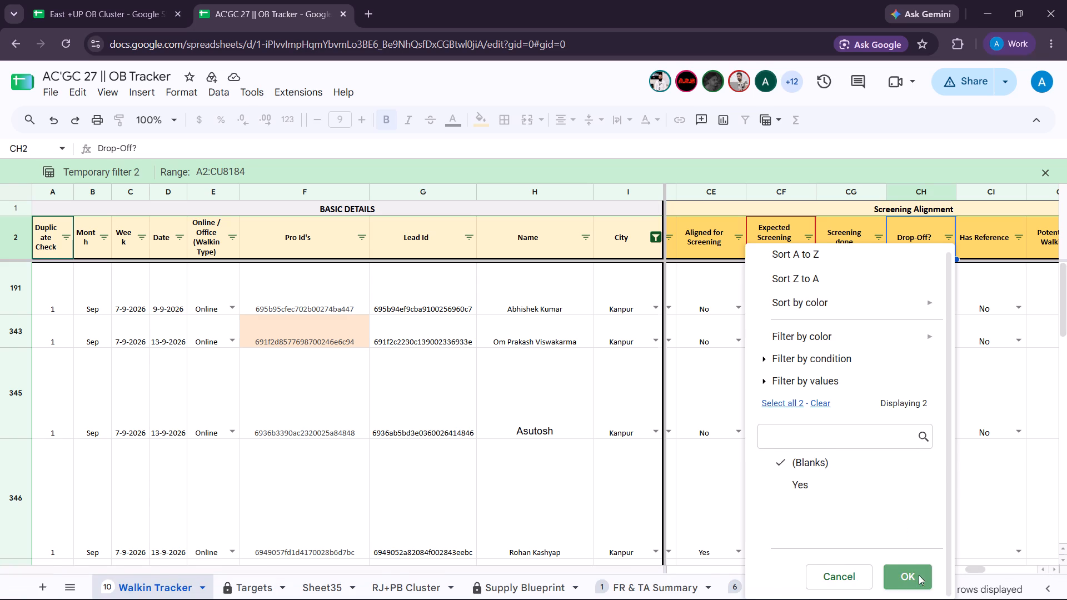
Set the Screening Alignment Calling Date to 10/28/2026 for all the filtered walk-ins.
scroll(846, 408, "down", 5)
scroll(846, 408, "up", 5)
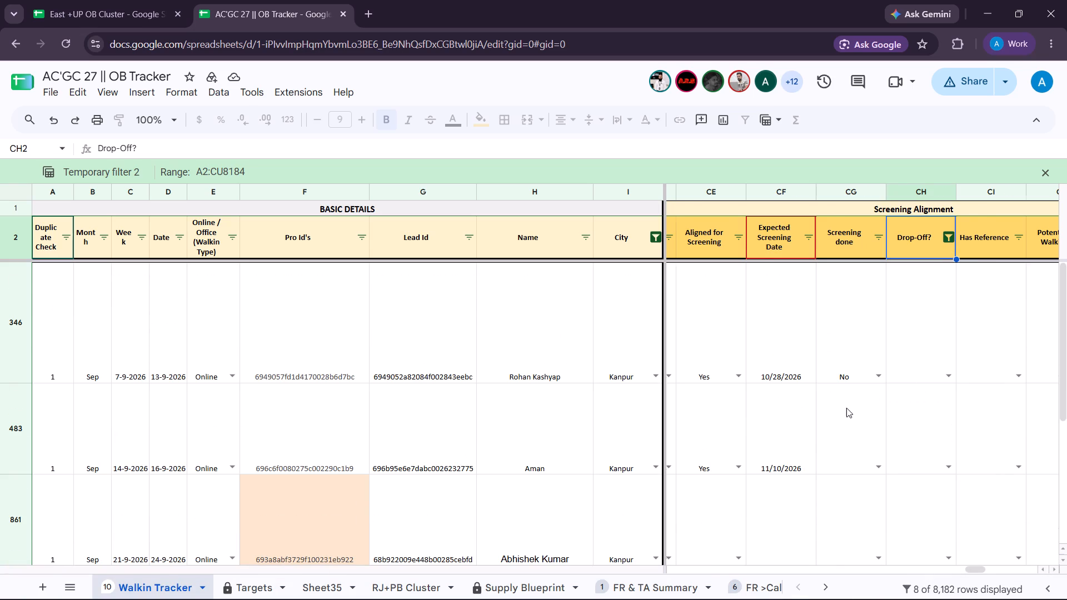
scroll(846, 408, "up", 1)
scroll(846, 408, "right", 2)
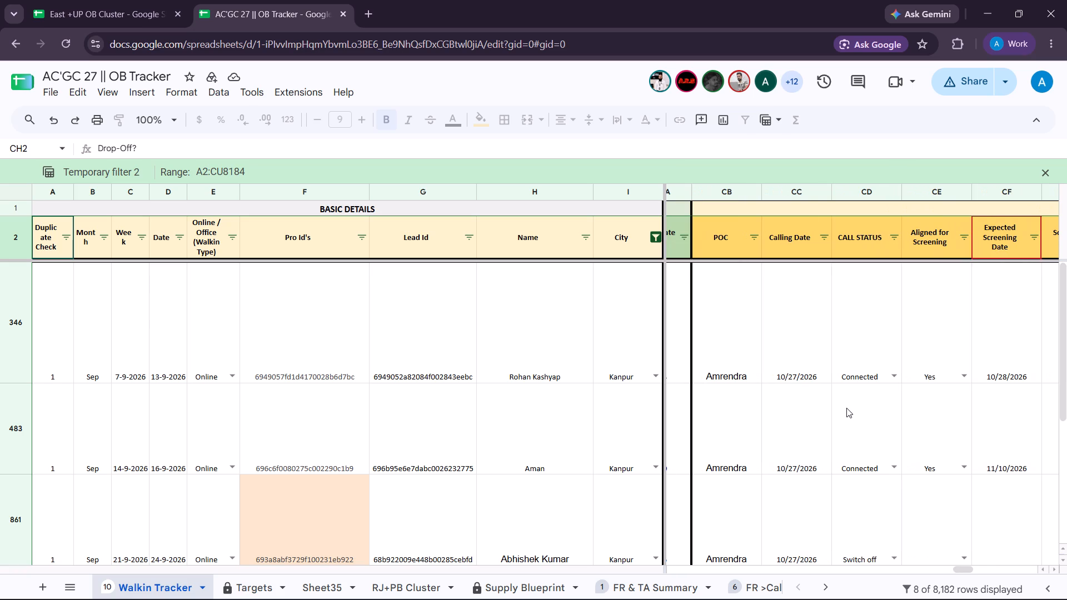
scroll(846, 408, "right", 1)
left_click(807, 362)
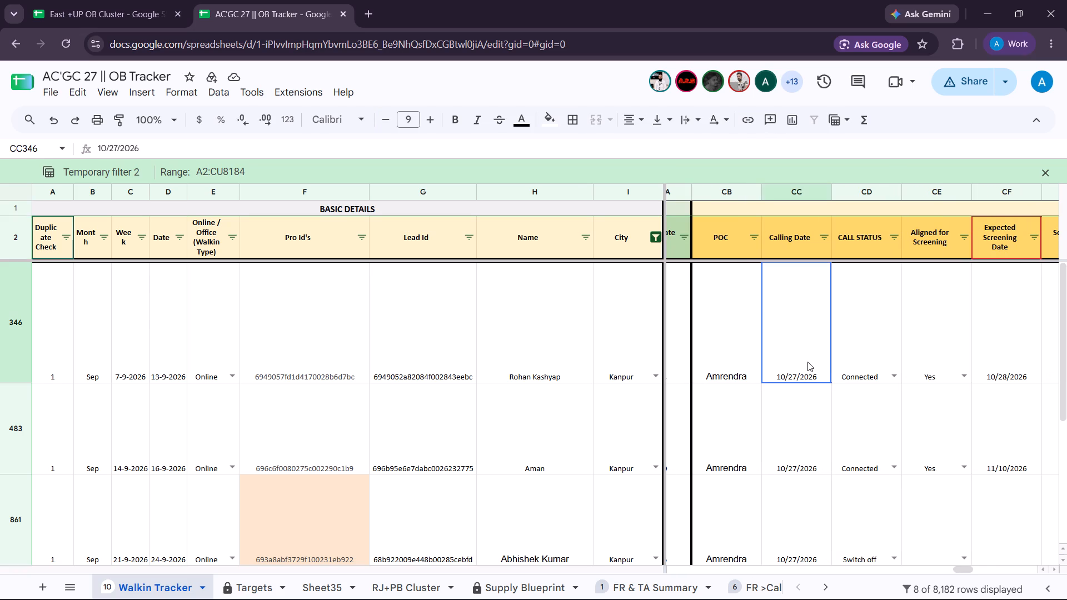
key("ctrl+shift+Down")
key("ctrl+shift+Down")
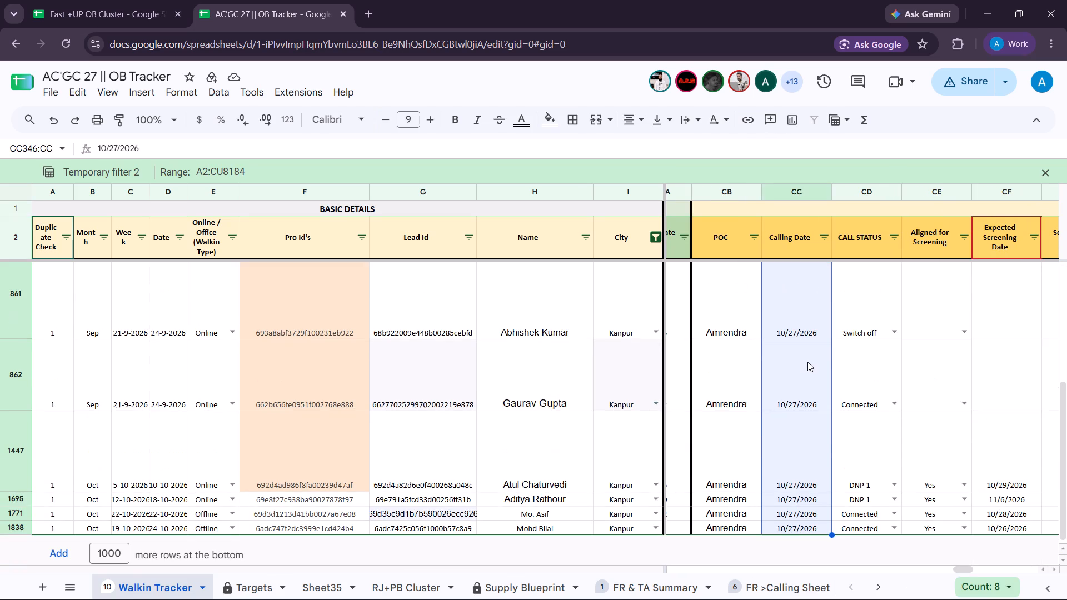
key("ctrl+semicolon")
Clear the CALL STATUS values in the Screening Alignment section for all the filtered walk-ins.
scroll(807, 362, "up", 11)
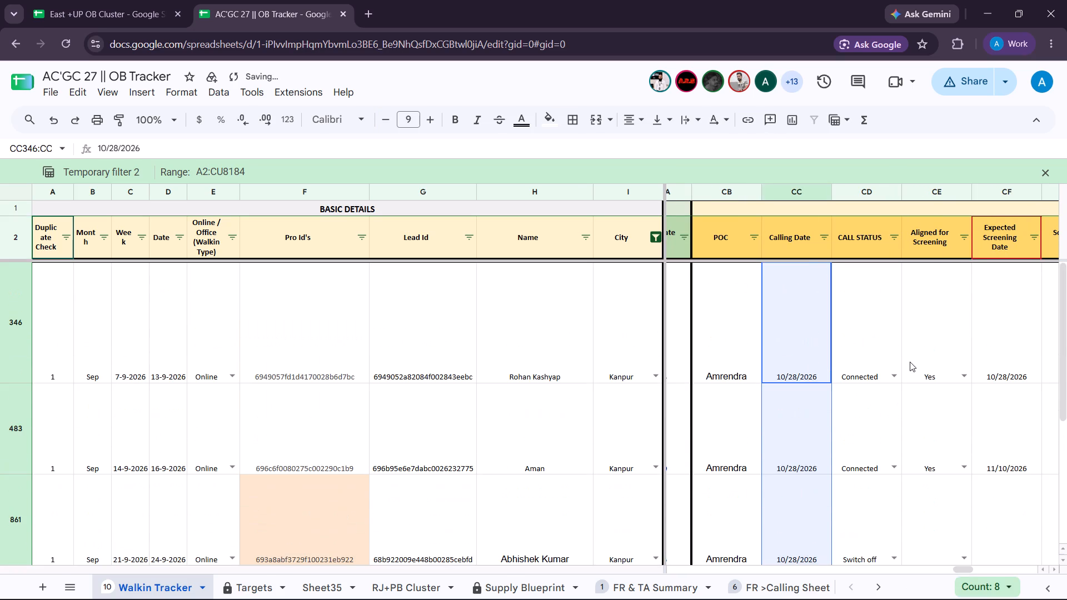
scroll(910, 362, "left", 1)
scroll(893, 347, "down", 5)
scroll(893, 347, "up", 4)
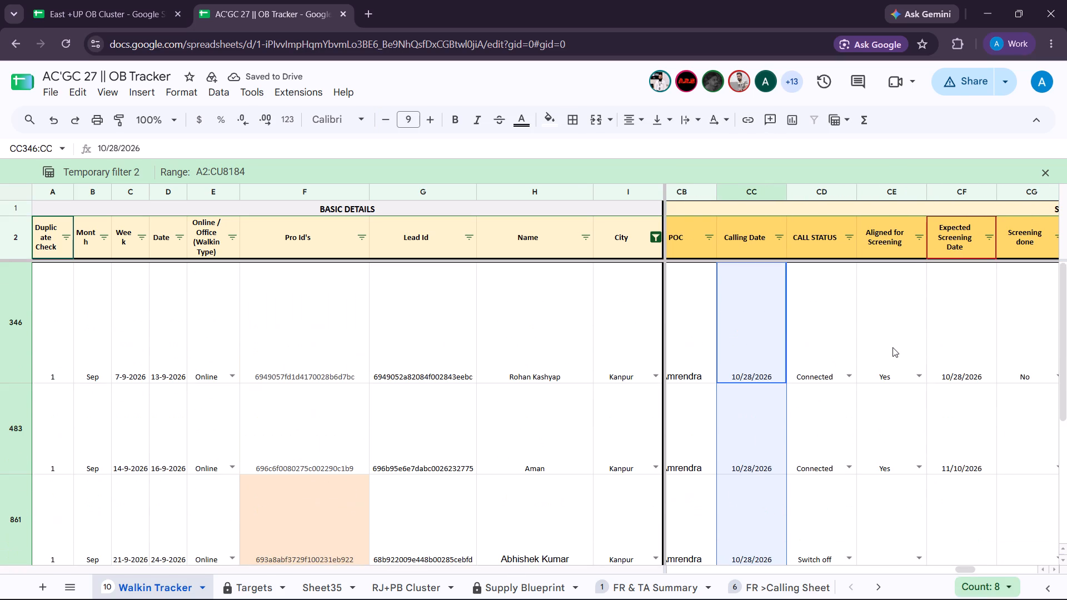
scroll(948, 335, "left", 1)
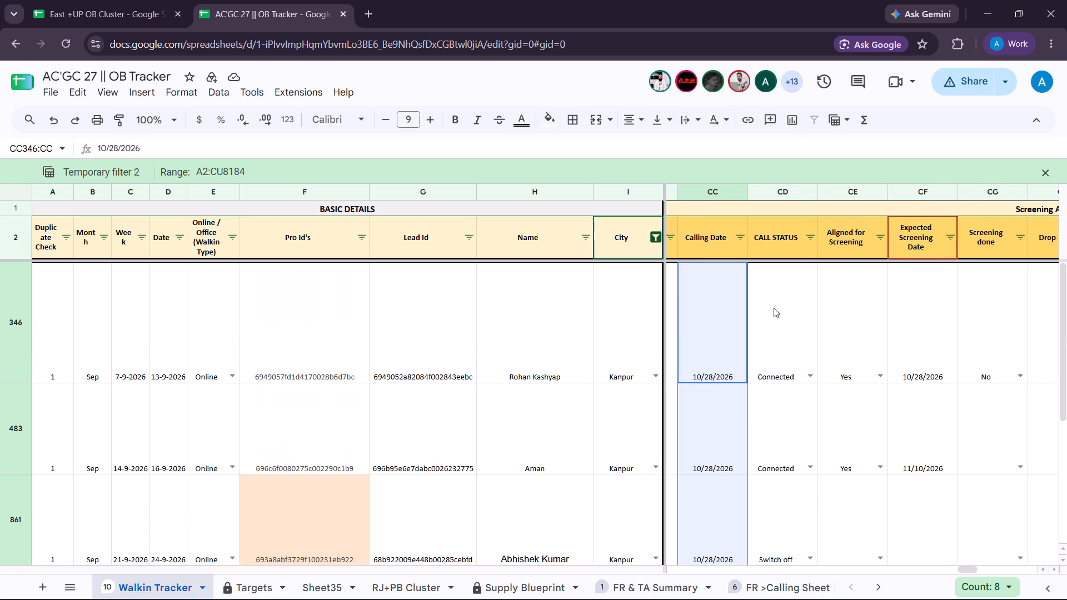
left_click(769, 308)
key("ctrl+shift+Down")
key("ctrl+shift+Down")
key("ctrl+shift+Down")
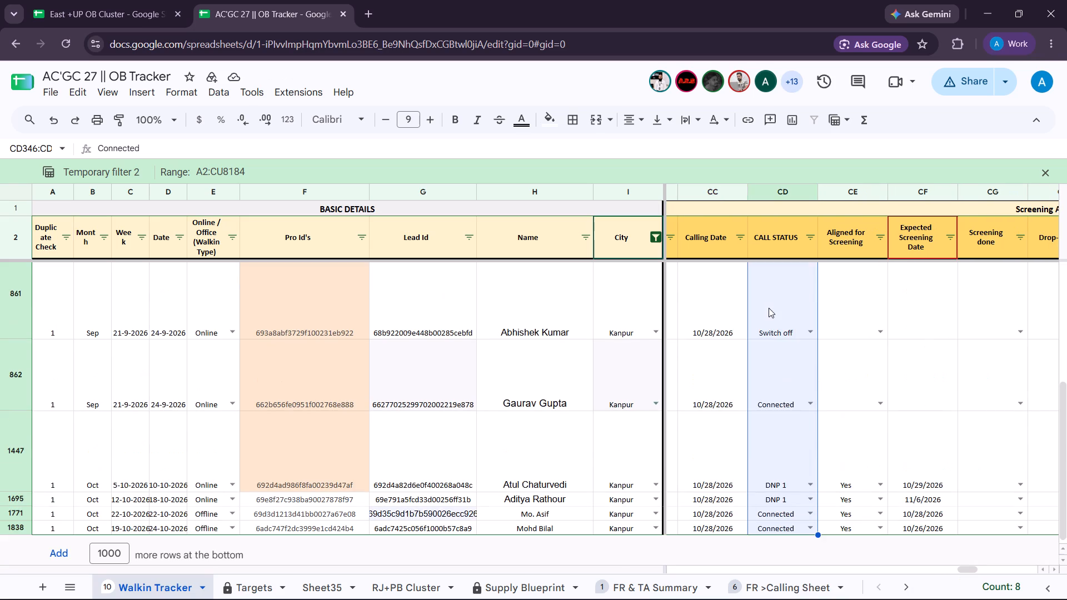
key("BackSpace")
Look up the contact number of the walk-in in row 346 in the Contact Details section.
scroll(769, 308, "up", 5)
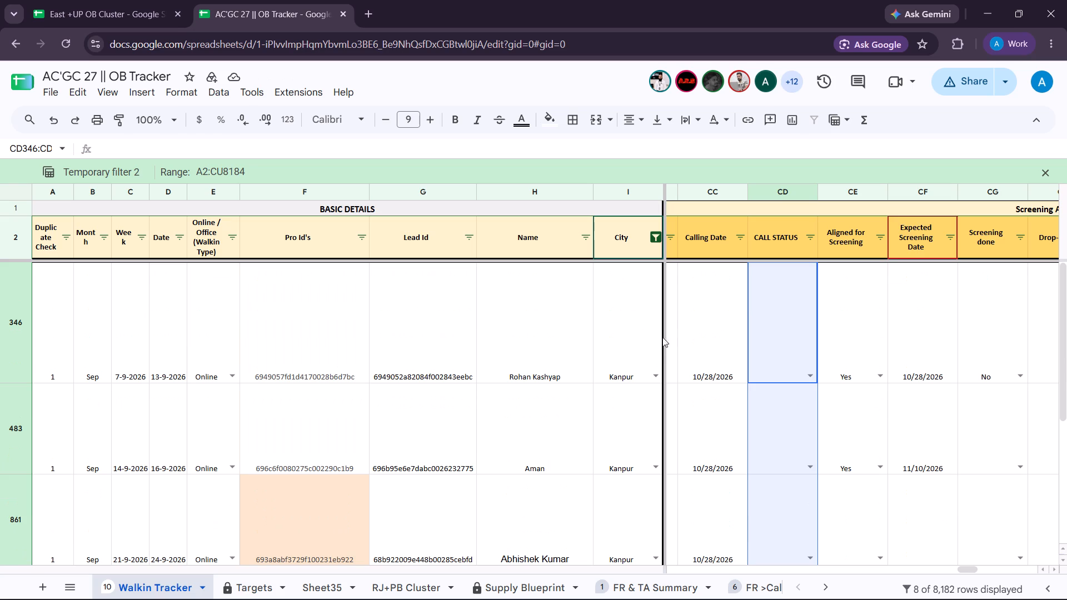
left_click(862, 361)
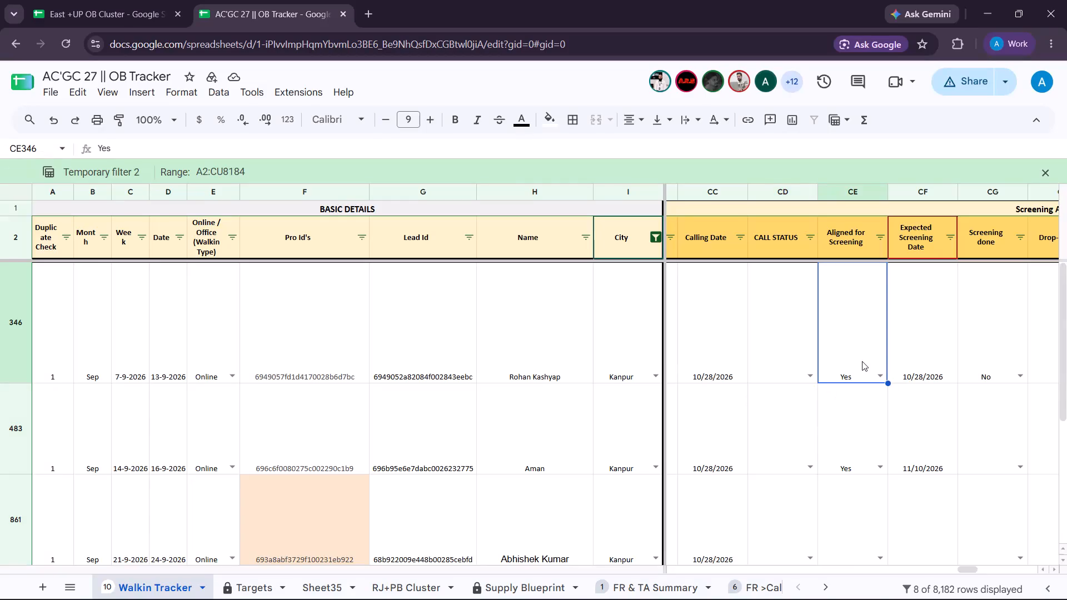
scroll(862, 361, "right", 3)
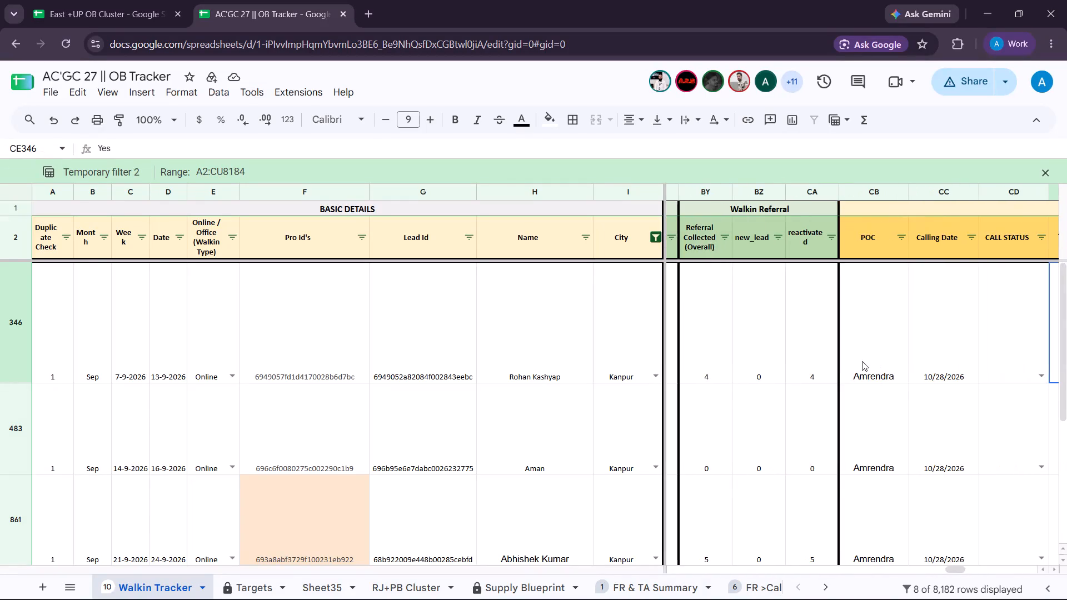
scroll(862, 361, "right", 19)
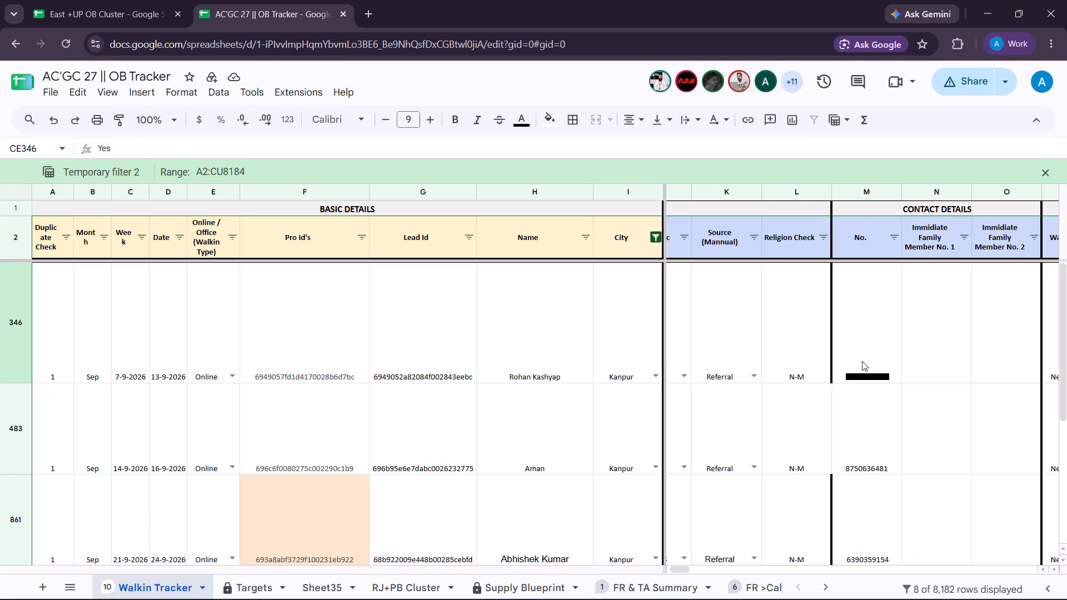
Review the Central Checks, Screening Pending Reason and Comments columns for the filtered walk-ins, starting from row 346.
scroll(862, 361, "left", 5)
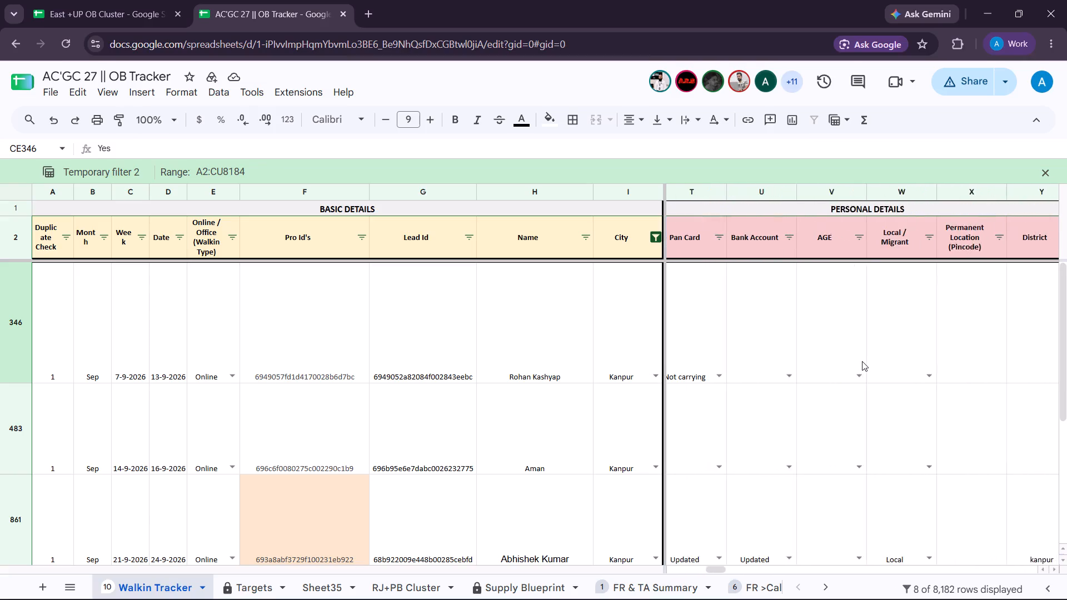
scroll(862, 361, "left", 4)
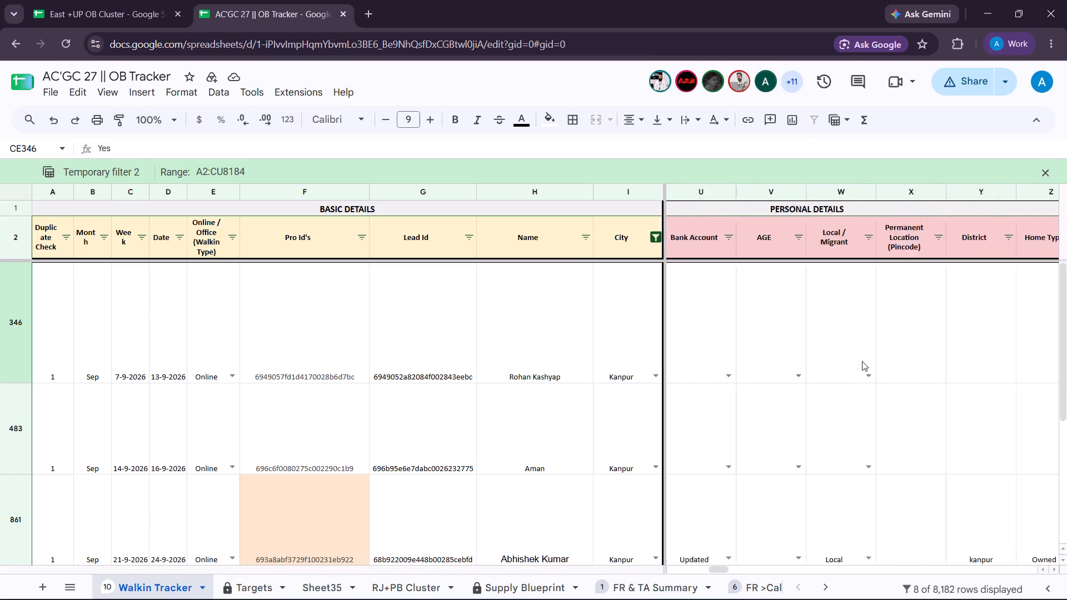
scroll(862, 361, "left", 10)
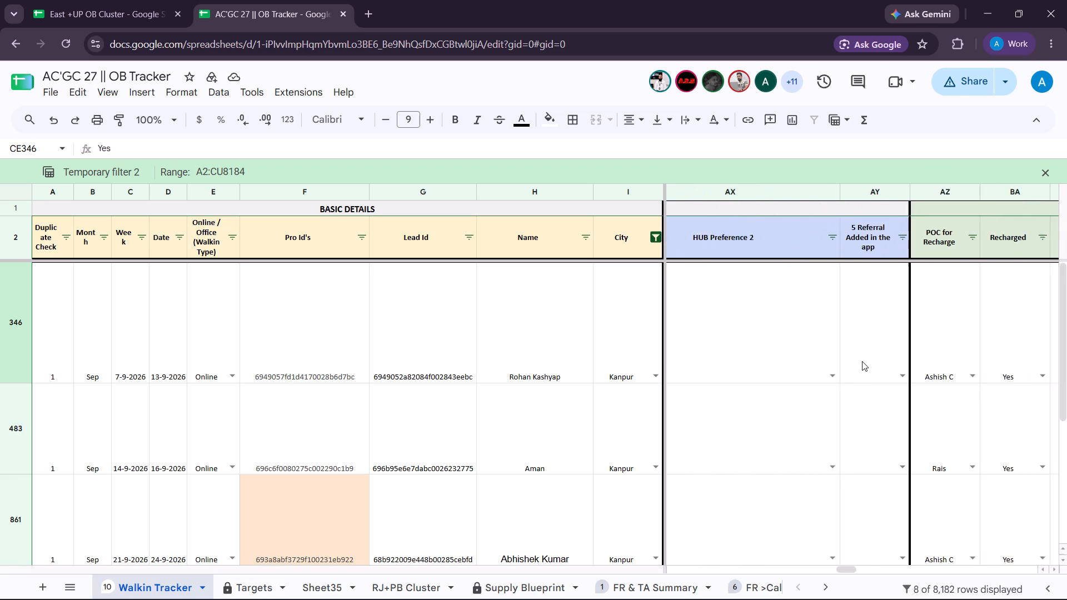
scroll(862, 361, "left", 3)
scroll(862, 361, "right", 1)
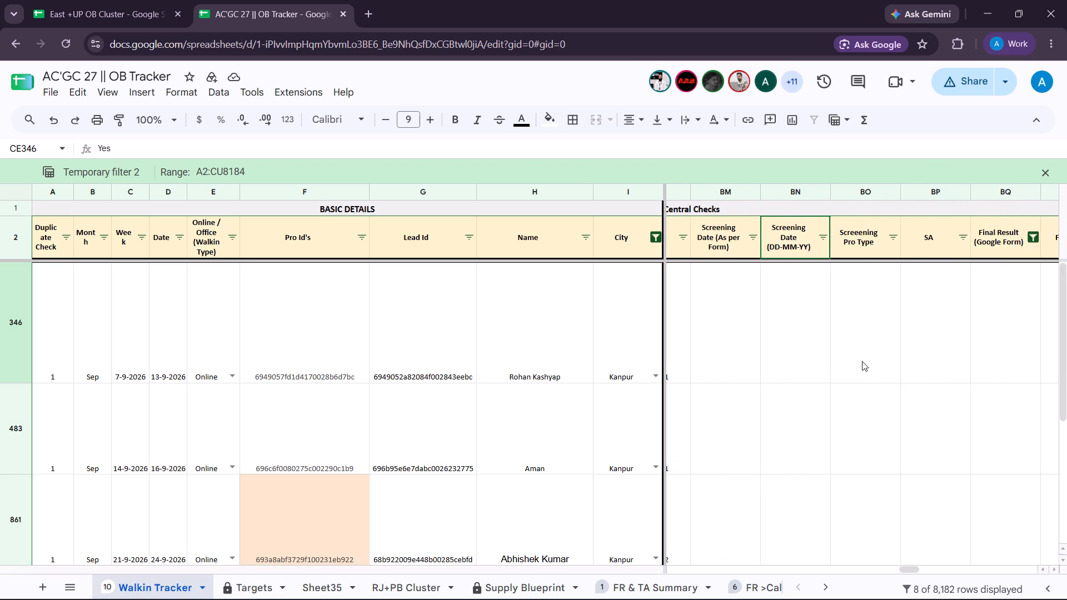
scroll(862, 361, "right", 3)
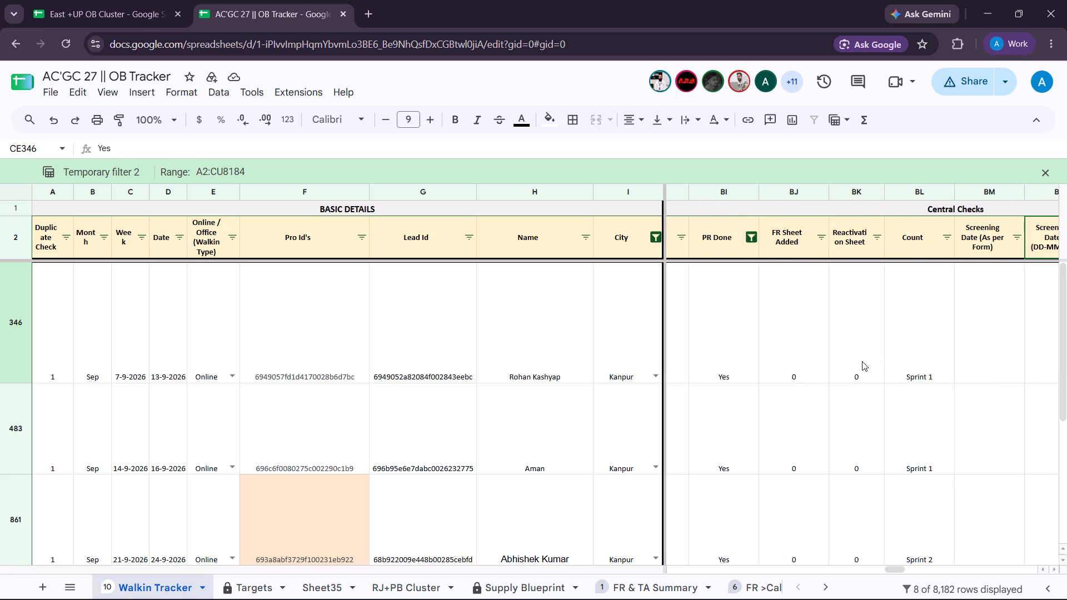
scroll(862, 361, "right", 4)
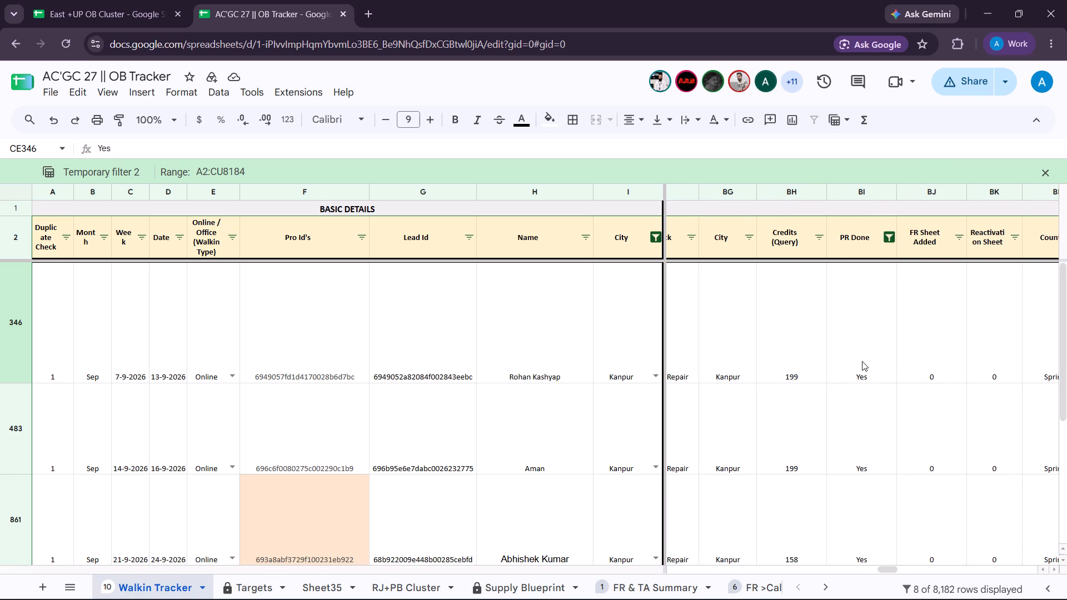
scroll(862, 361, "left", 1)
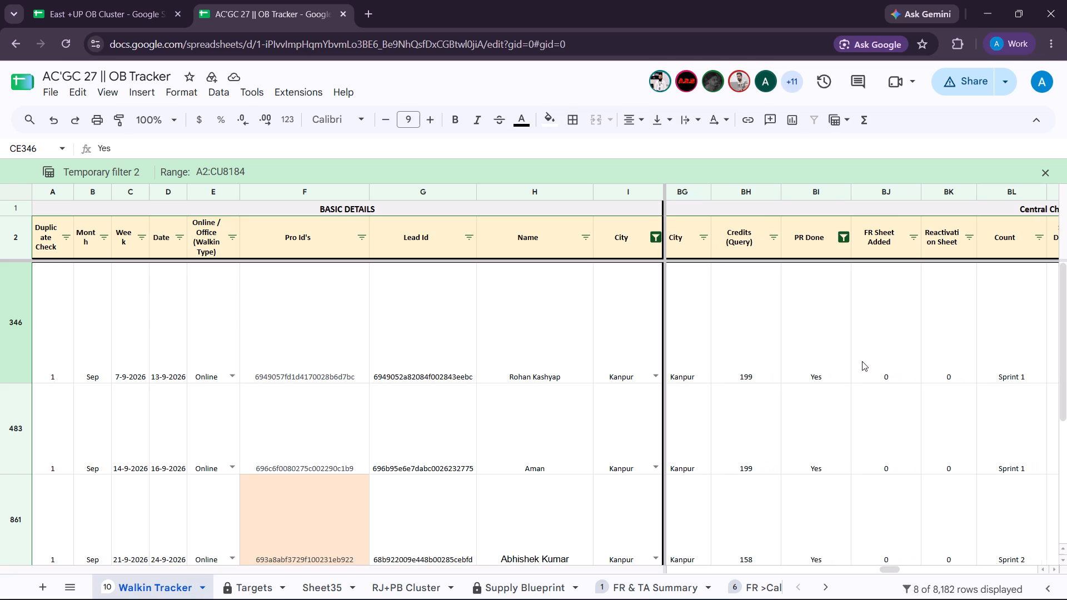
scroll(862, 361, "left", 7)
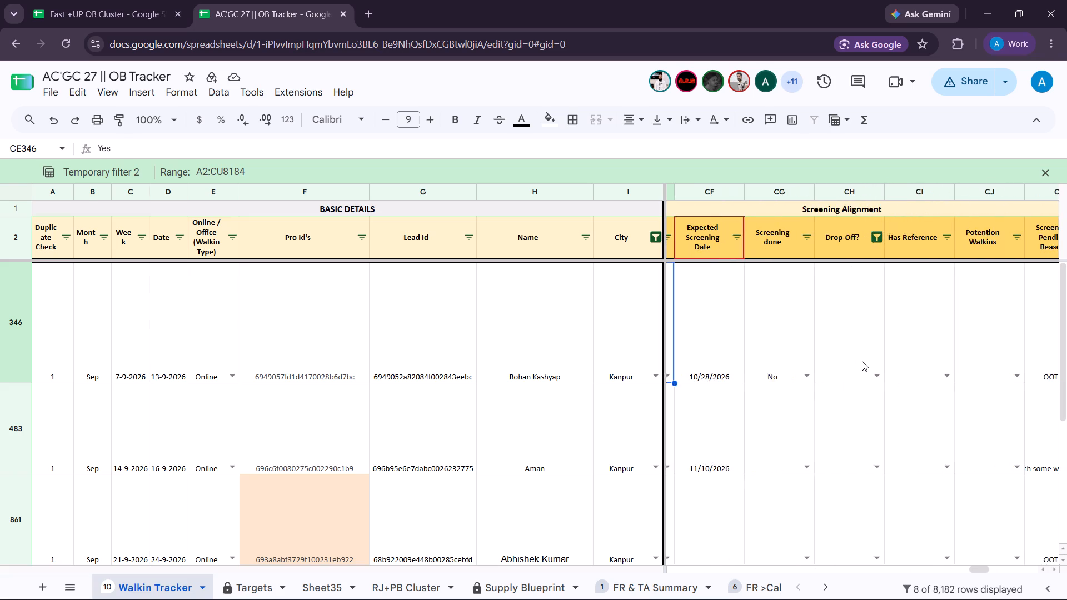
scroll(862, 361, "left", 2)
scroll(862, 361, "right", 1)
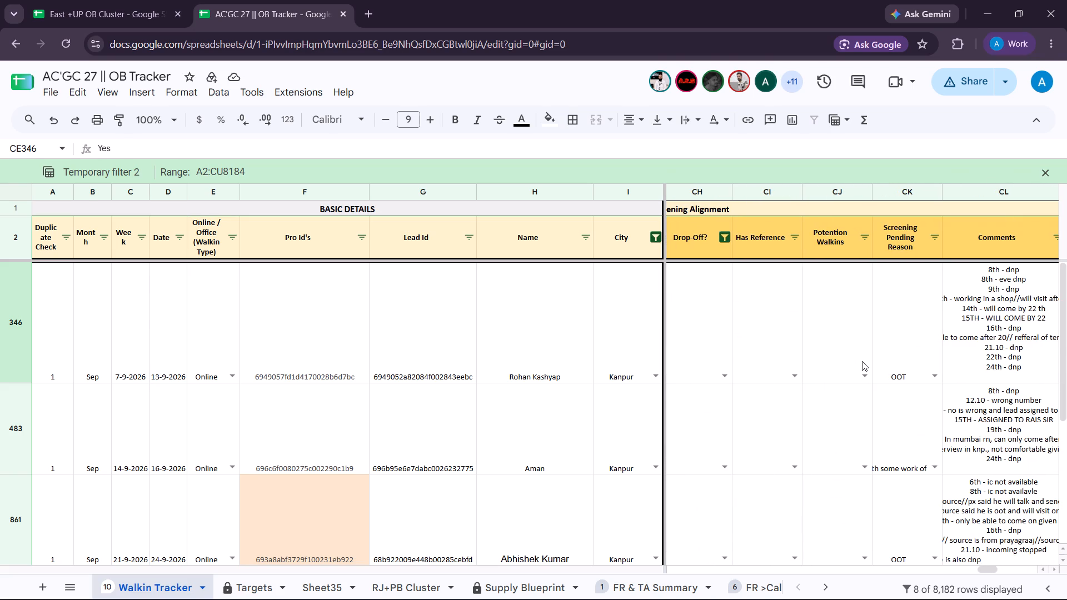
scroll(862, 361, "left", 1)
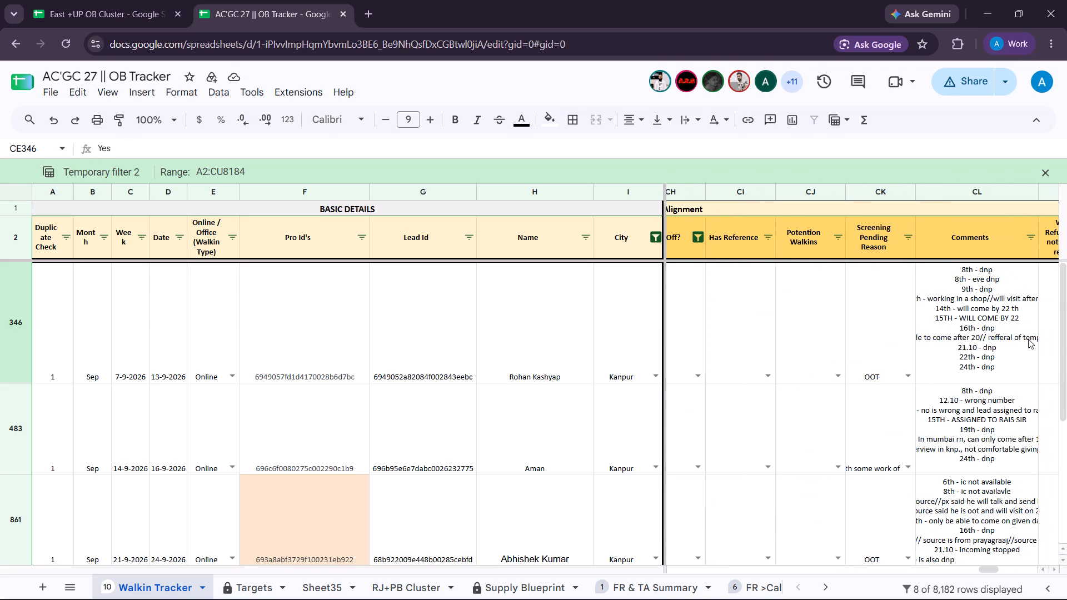
Read the full Comments entries of the filtered walk-ins in rows 346, 483, 861 and 862.
double_click(1028, 339)
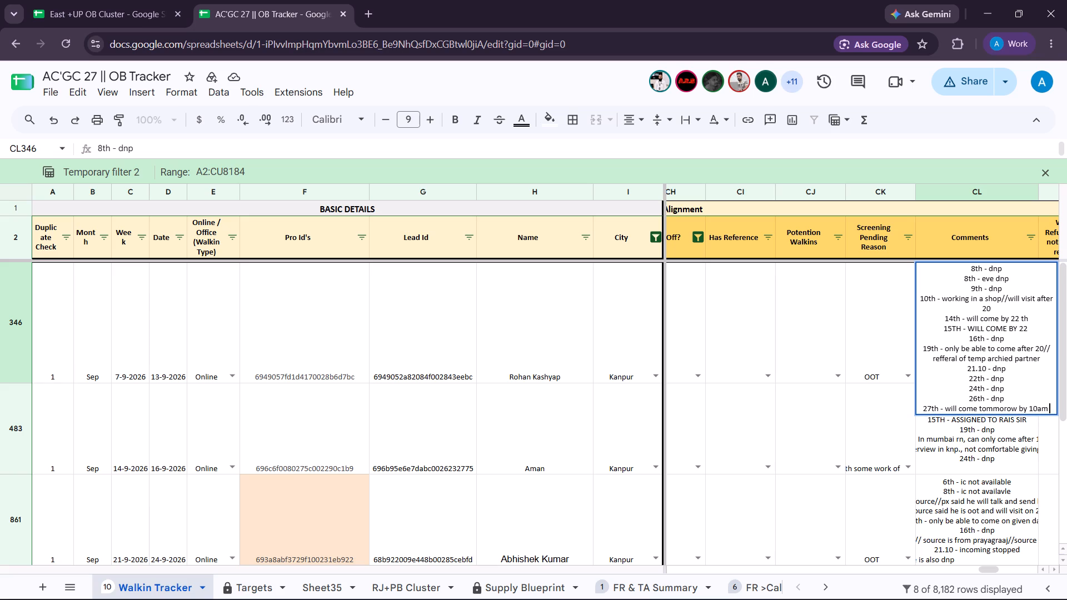
scroll(1009, 392, "down", 2)
double_click(990, 457)
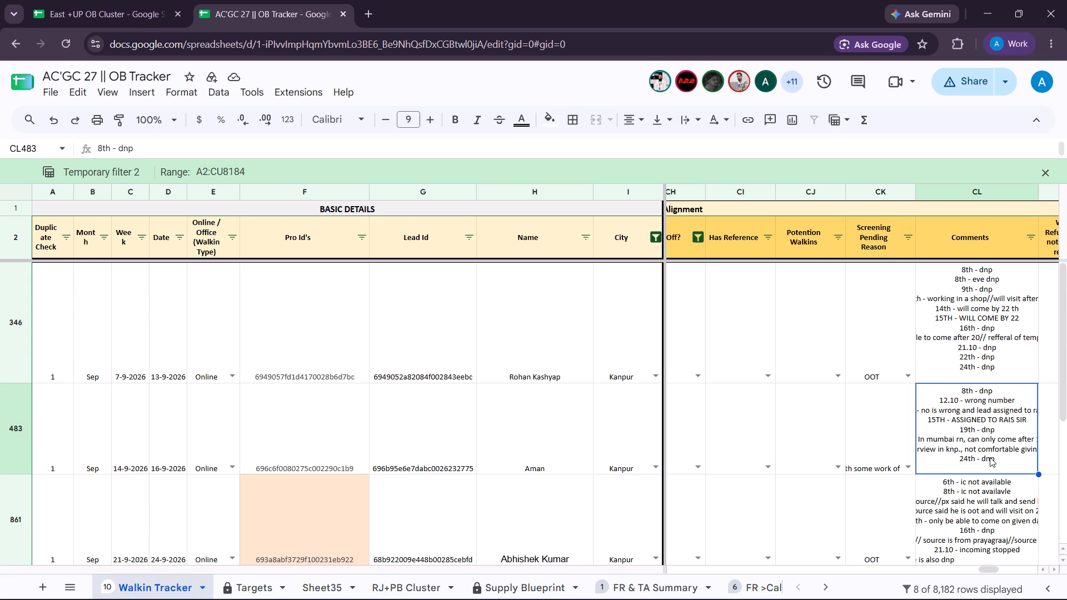
left_click(805, 456)
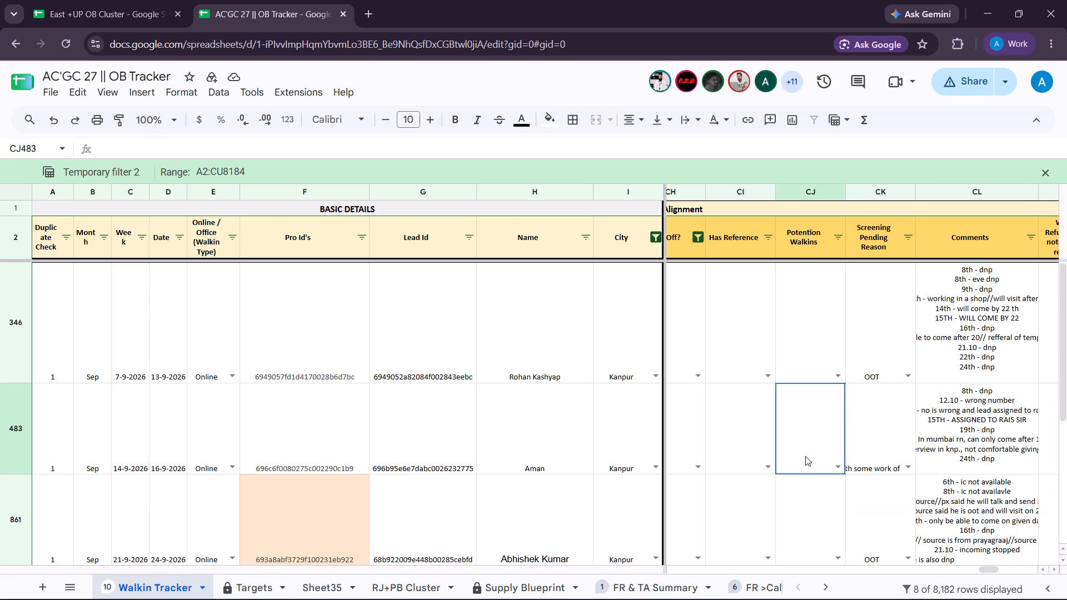
scroll(805, 456, "down", 2)
double_click(938, 428)
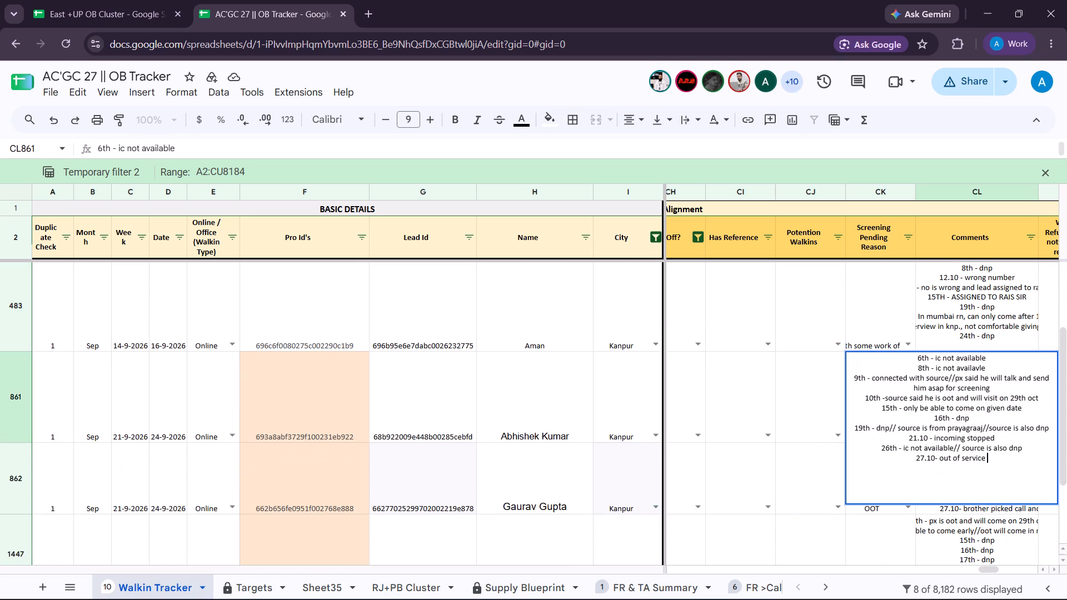
left_click(796, 445)
scroll(796, 445, "down", 1)
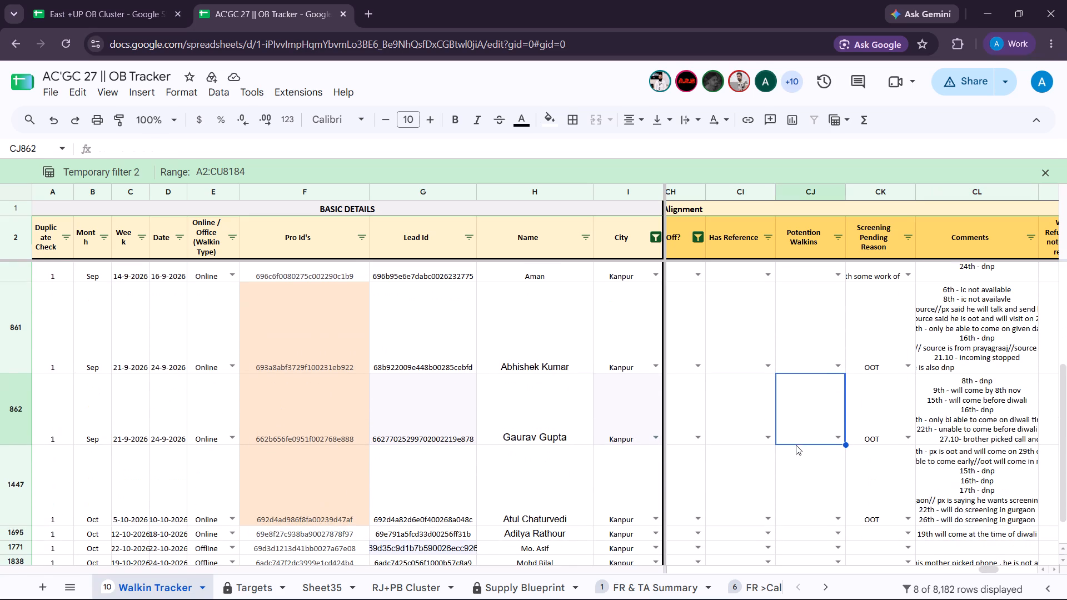
scroll(796, 445, "down", 1)
double_click(949, 428)
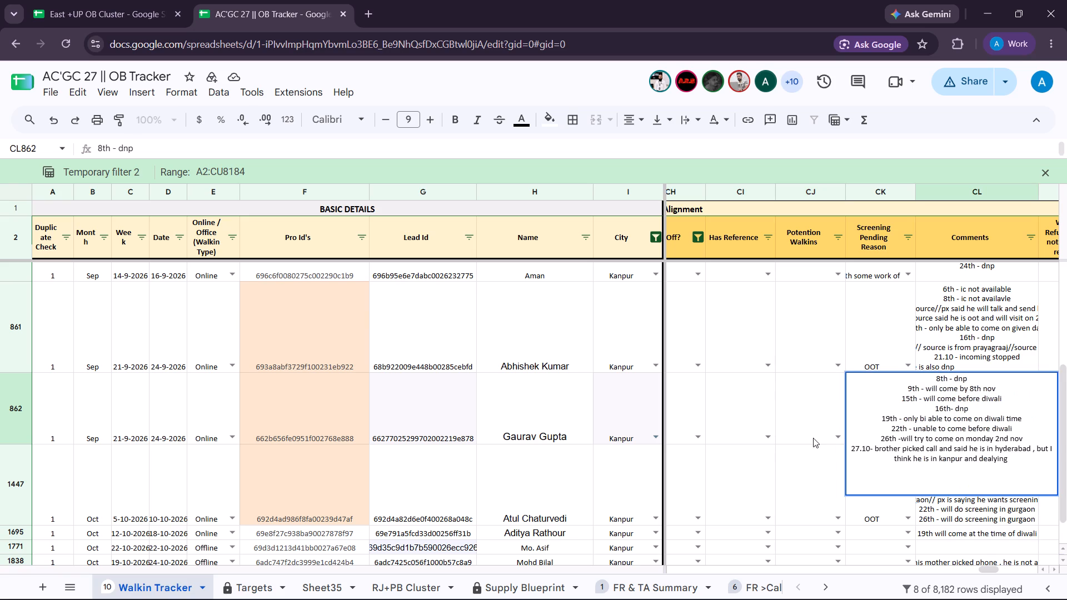
left_click(806, 438)
Append "27.10- DNP" as a new last line to the Comments of the walk-in in row 1447.
scroll(806, 438, "down", 1)
double_click(999, 437)
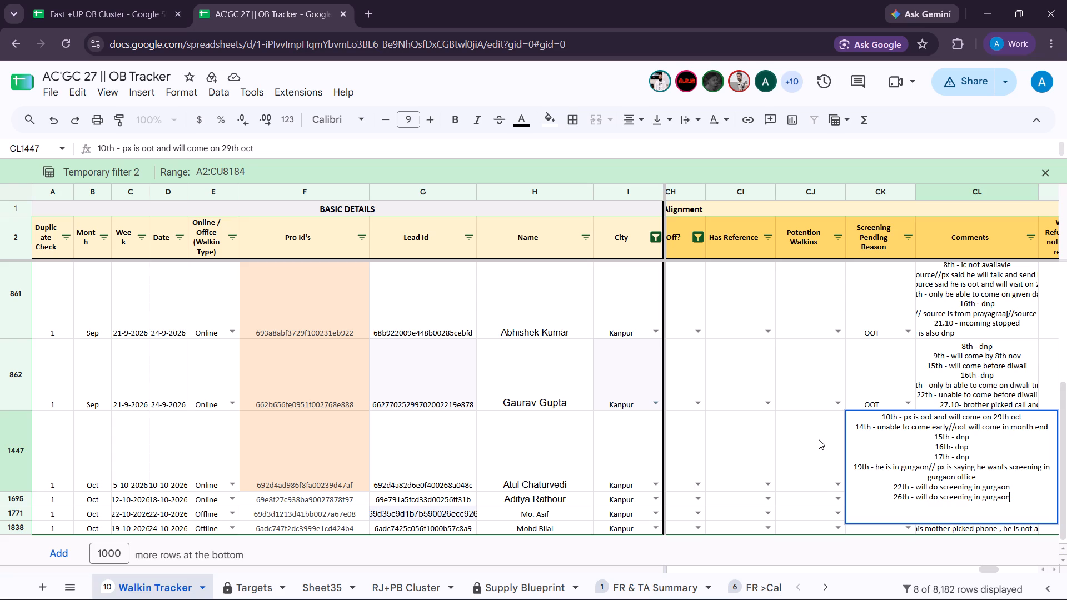
key("space")
key("space")
key("space")
key("space")
key("space")
key("space")
key("space")
key("space")
key("space")
key("space")
key("space")
key("space")
key("space")
key("space")
key("space")
key("space")
key("space")
key("space")
key("space")
key("space")
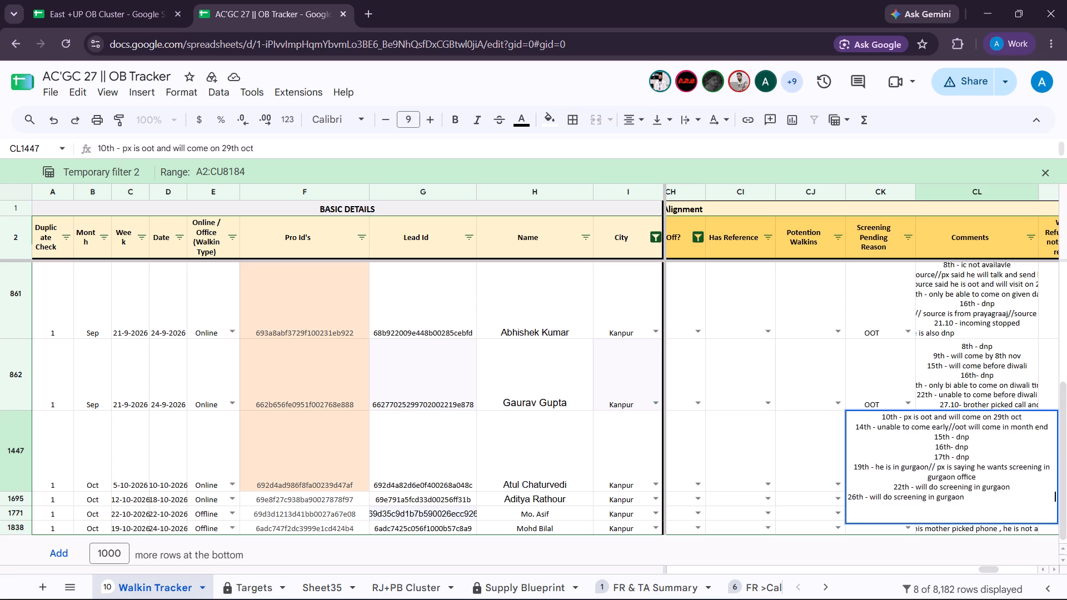
type("27")
type("1.")
key("BackSpace")
key("BackSpace")
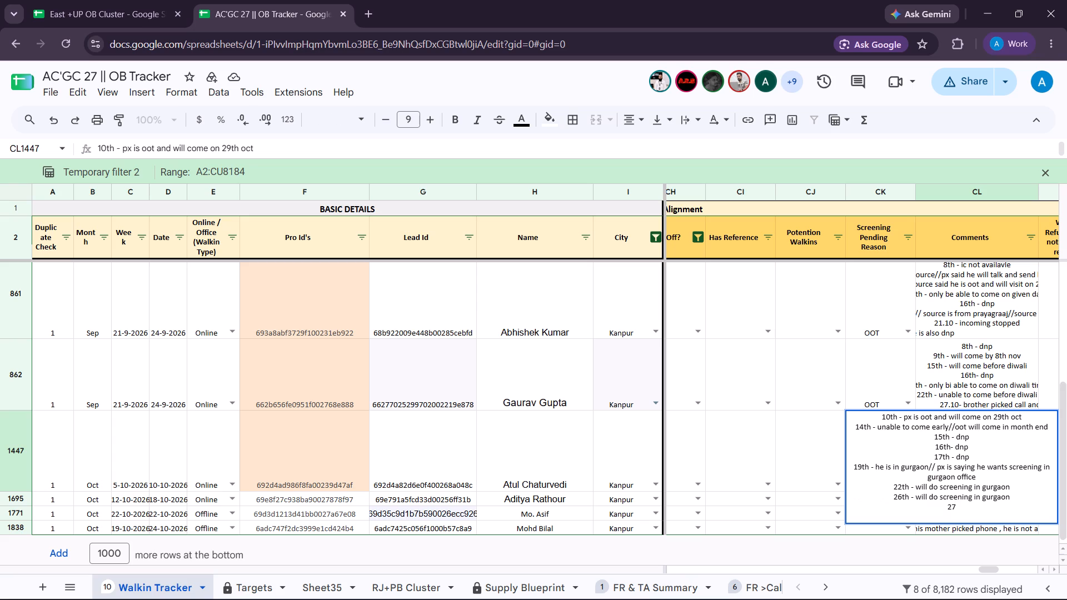
key("1")
key("BackSpace")
type(".10-")
key("space")
type("DNP")
key("Return")
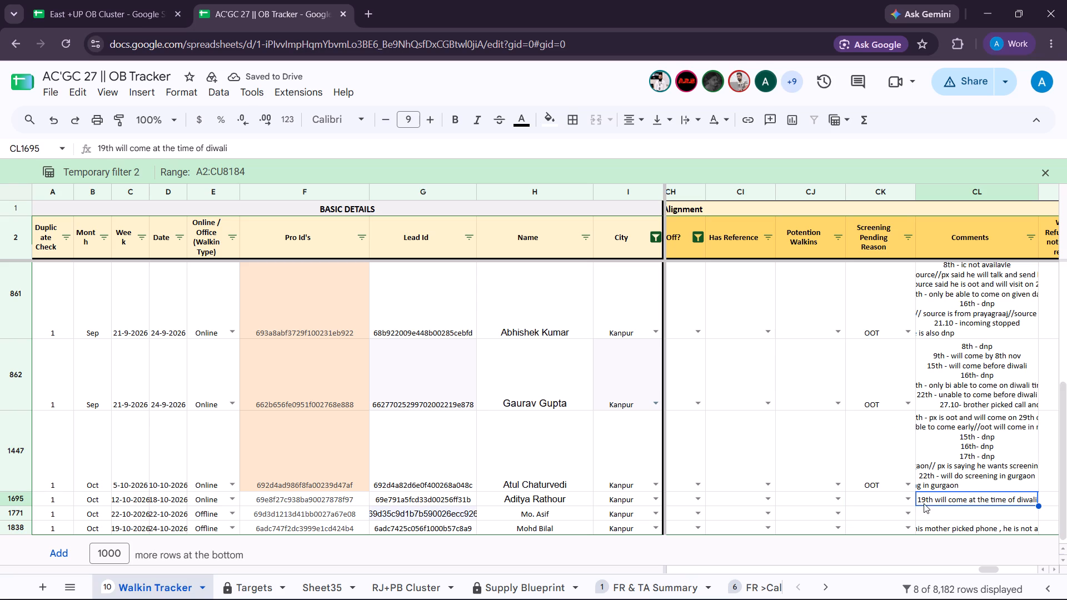
Review the Comments of the walk-ins in rows 1695 and 1771, and reread those in rows 483 and 861.
double_click(948, 496)
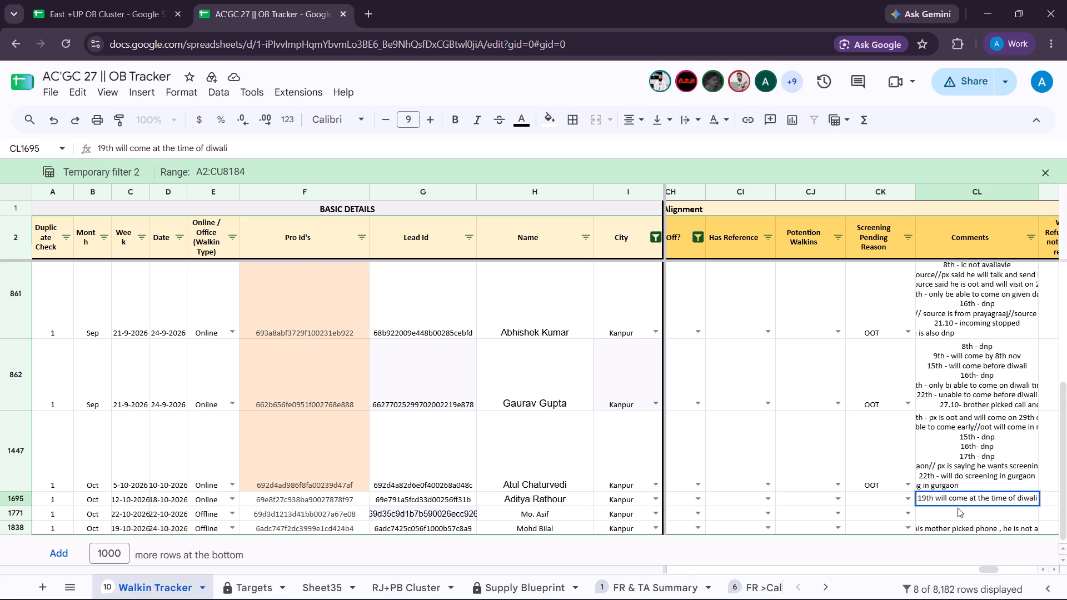
left_click(958, 517)
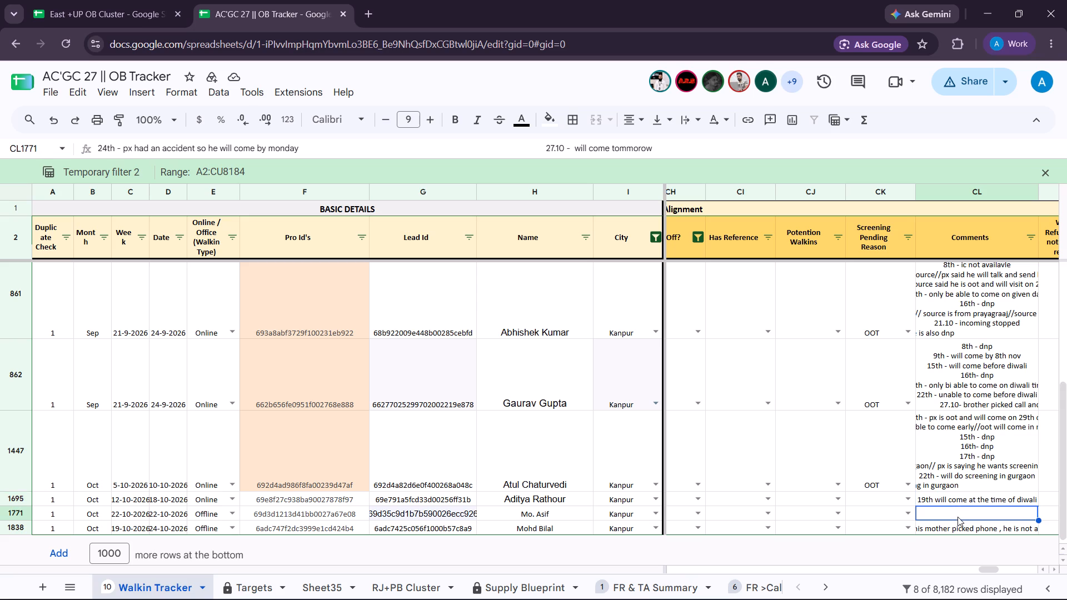
key("Up")
key("Up")
key("Up")
key("Up")
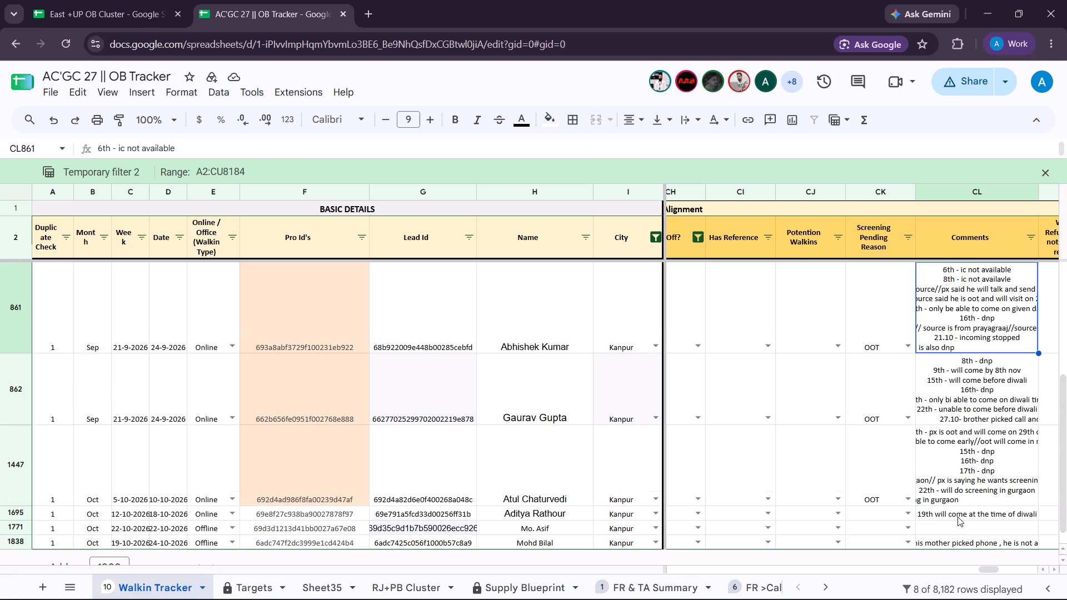
key("Up")
key("Up")
key("Up")
key("Up")
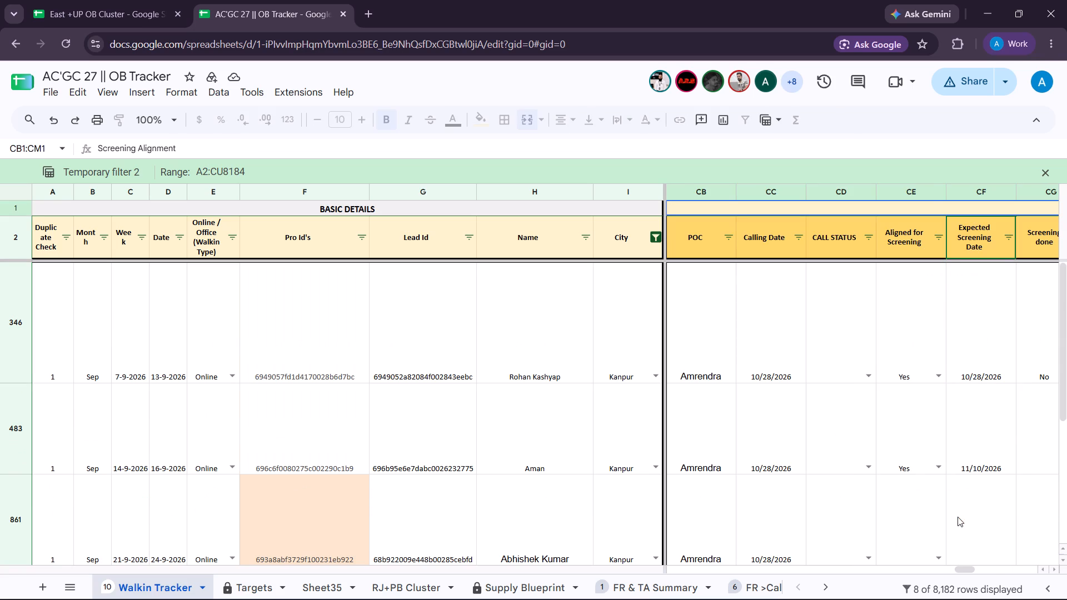
key("Down")
key("Down")
key("Left")
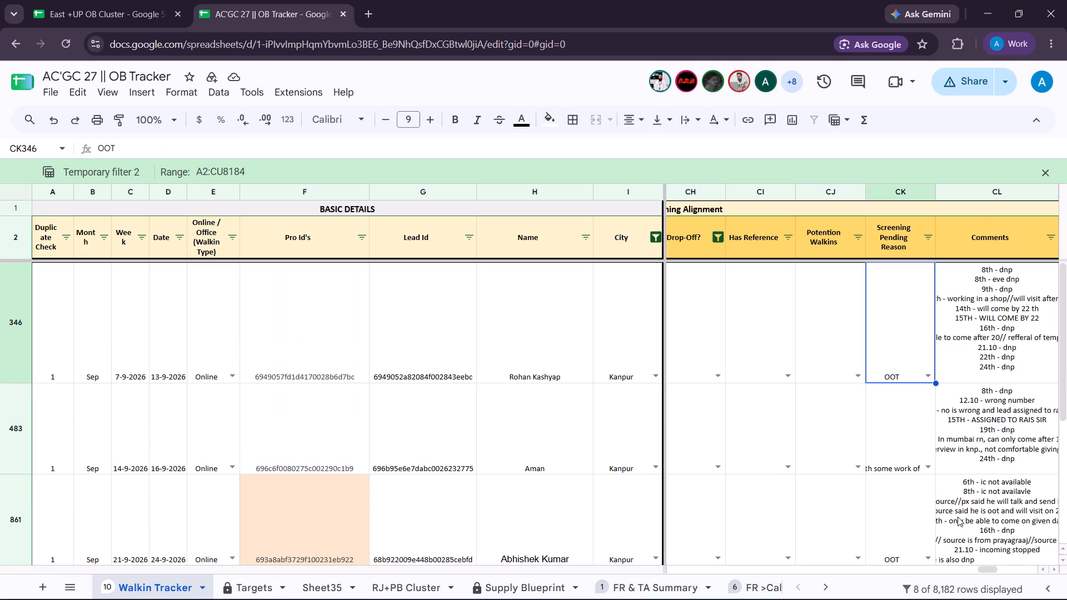
key("Down")
key("Right")
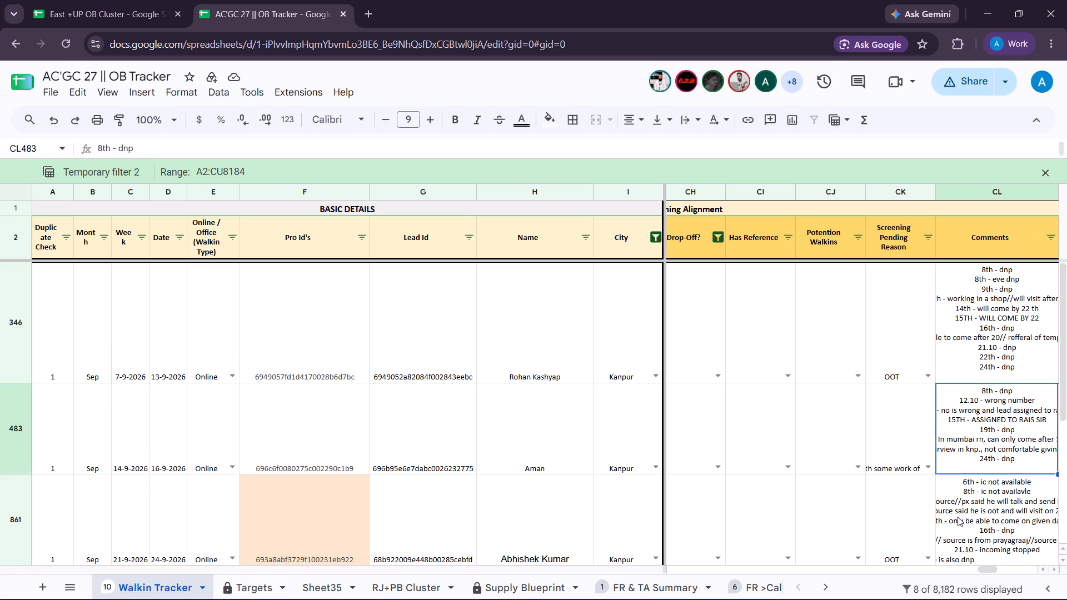
key("Return")
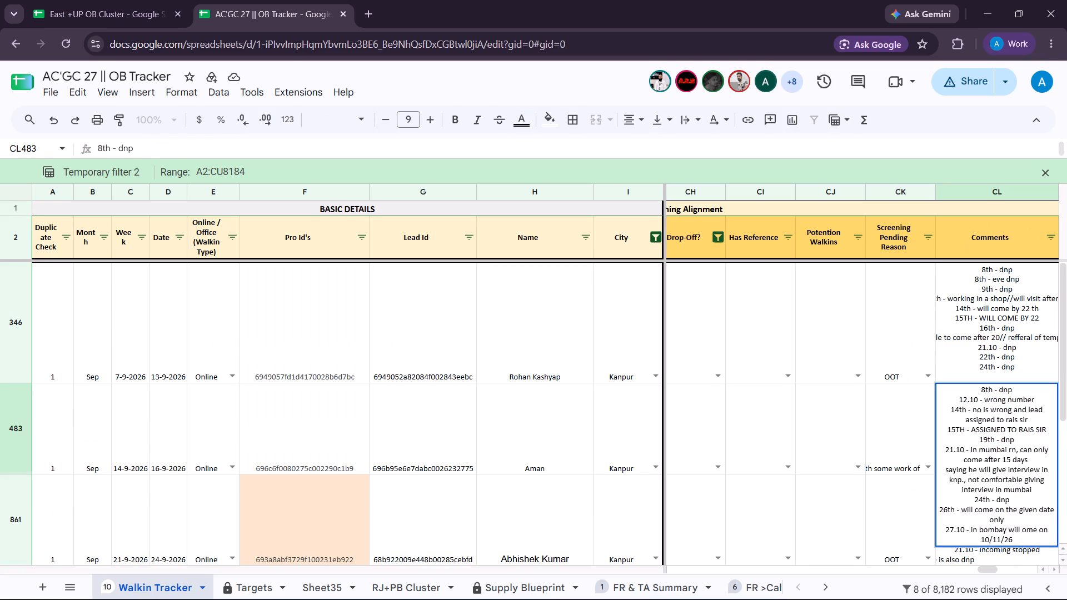
key("Return")
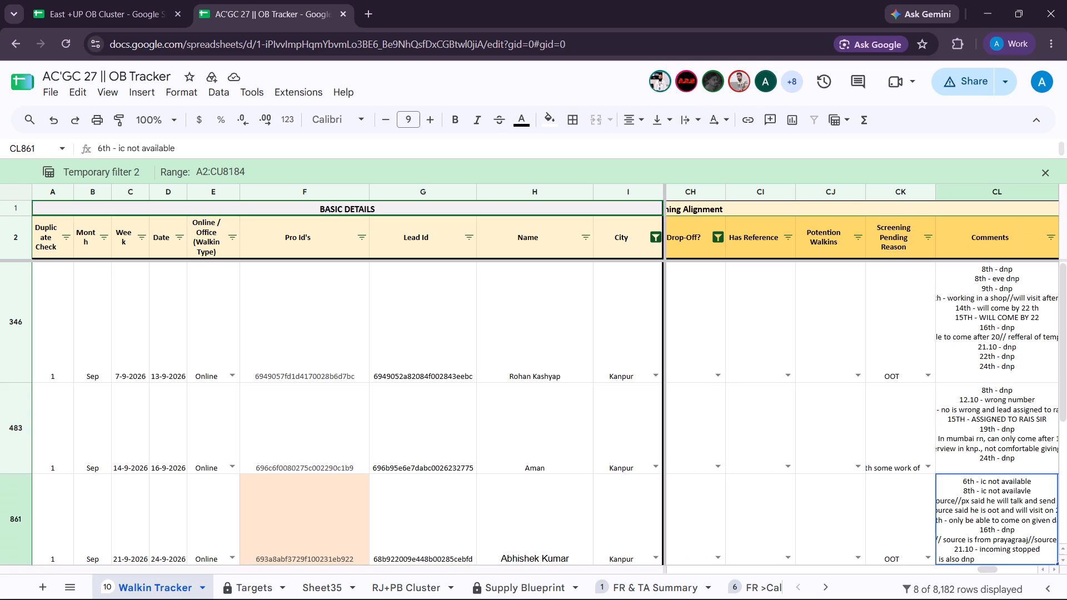
key("Return")
key("Down")
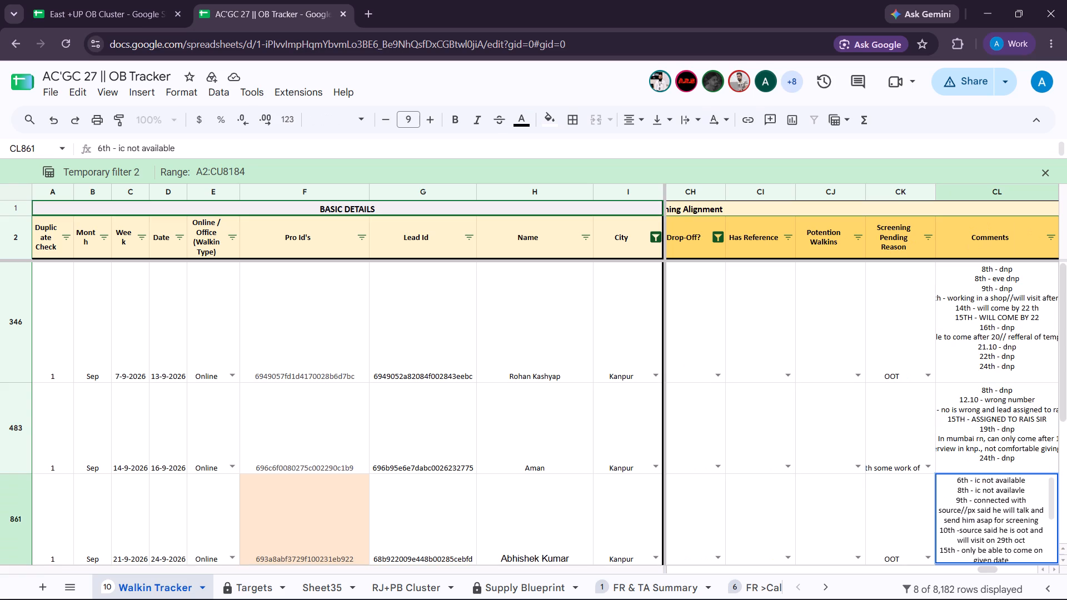
key("Down")
scroll(1004, 522, "down", 3)
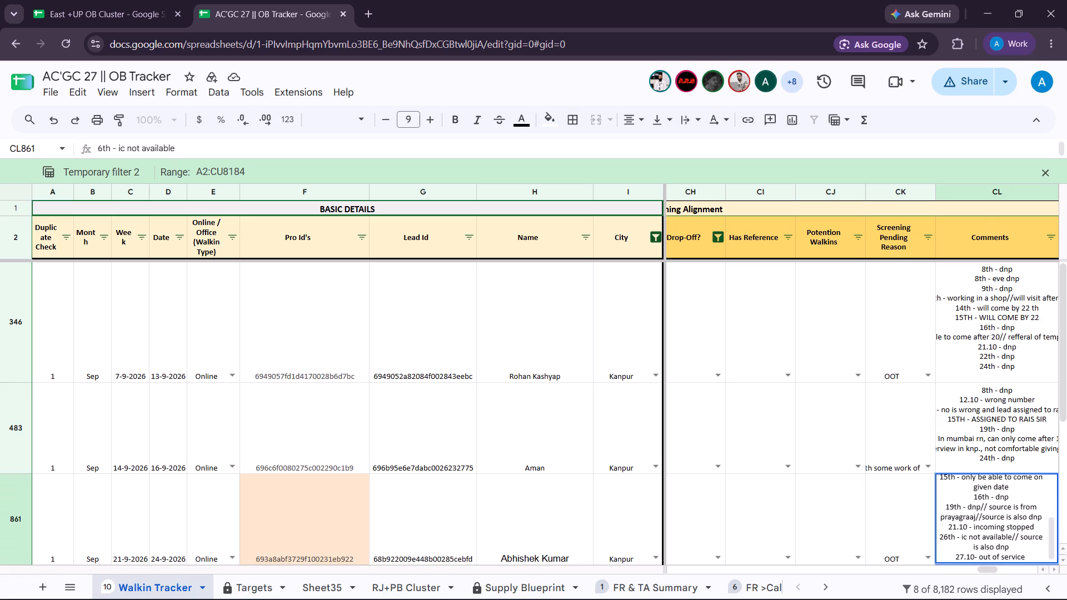
left_click(950, 512)
left_click(900, 513)
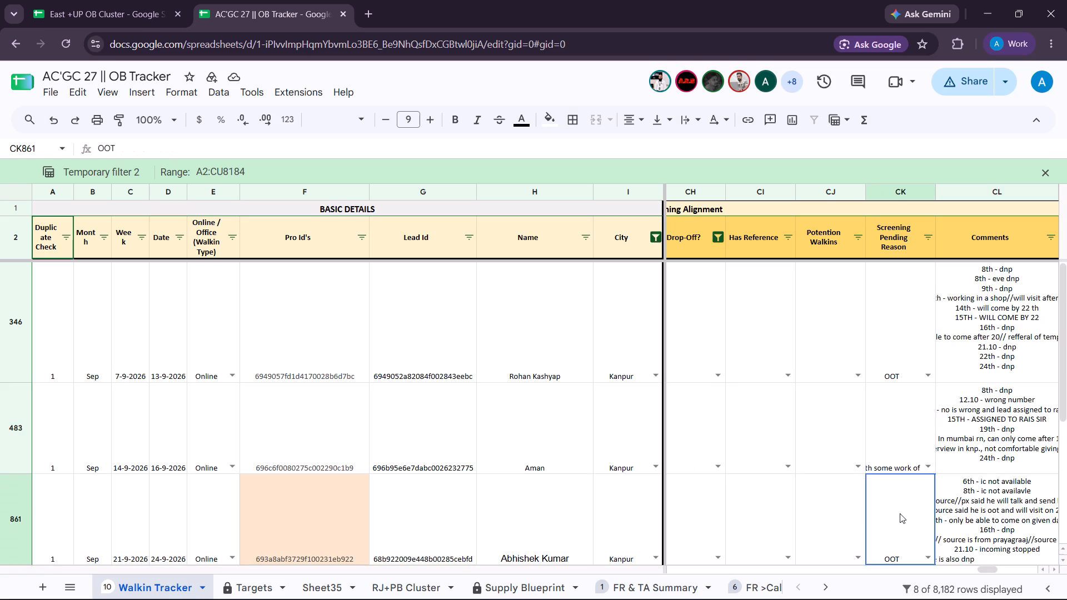
Look up the Contact Details numbers of the walk-ins in rows 861, 483 and 346.
scroll(900, 513, "right", 5)
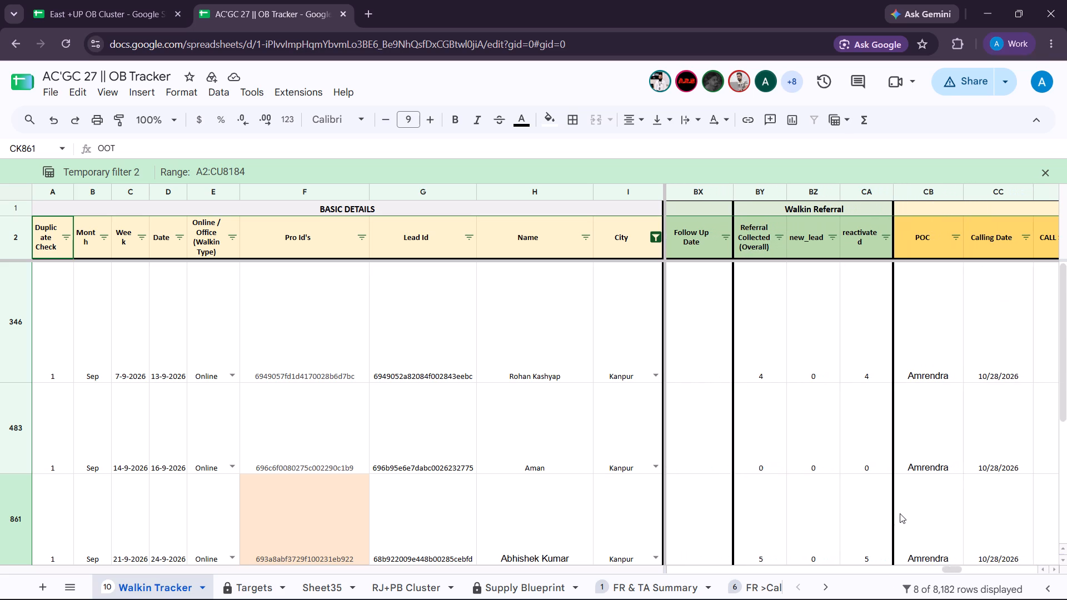
scroll(900, 513, "right", 3)
left_click(900, 513)
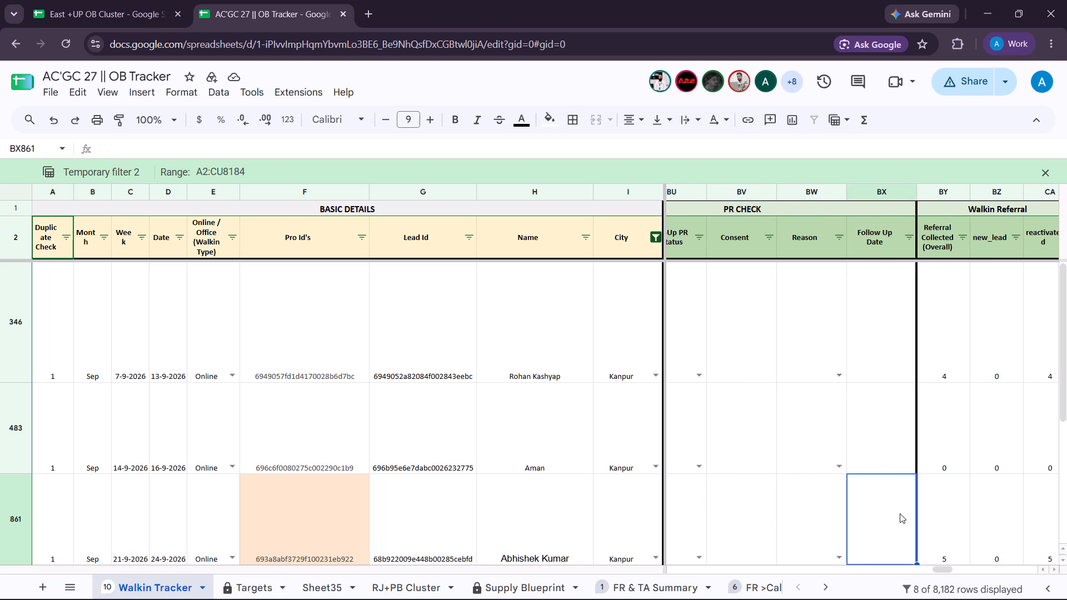
key("Left")
key("Left")
key("Left")
key("Left")
key("Left")
key("Left")
key("Left")
key("Left")
key("Left")
key("Left")
key("Left")
key("Left")
key("Left")
key("Left")
key("Left")
key("Left")
key("Left")
key("Left")
key("Left")
key("Left")
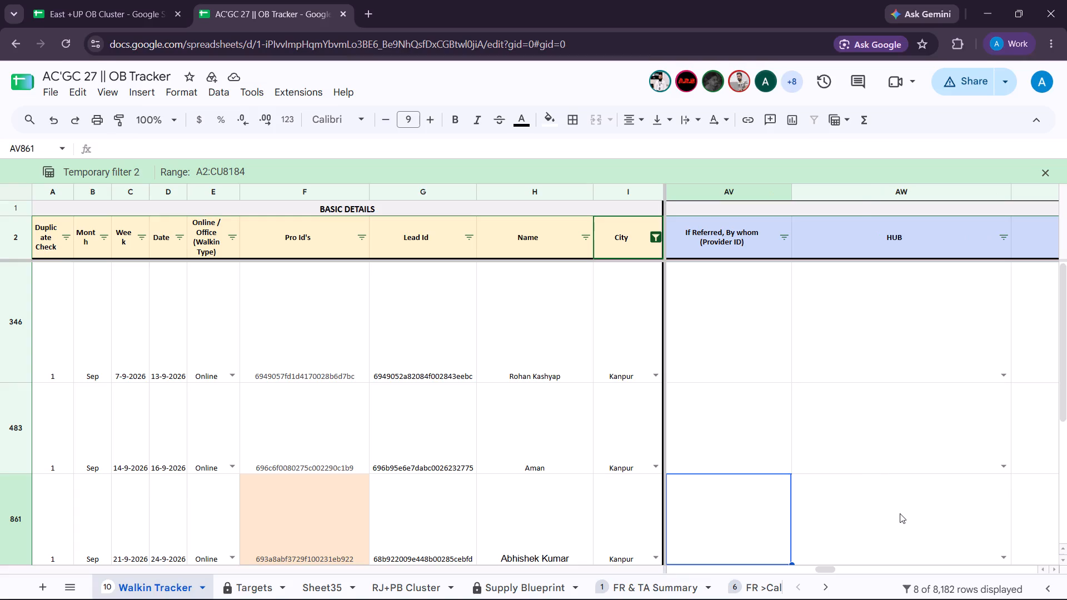
key("Left")
key("Left")
key("Left")
key("Left")
key("Left")
key("Left")
key("Left")
key("Left")
key("Left")
key("Left")
key("Left")
key("Left")
key("Left")
key("Left")
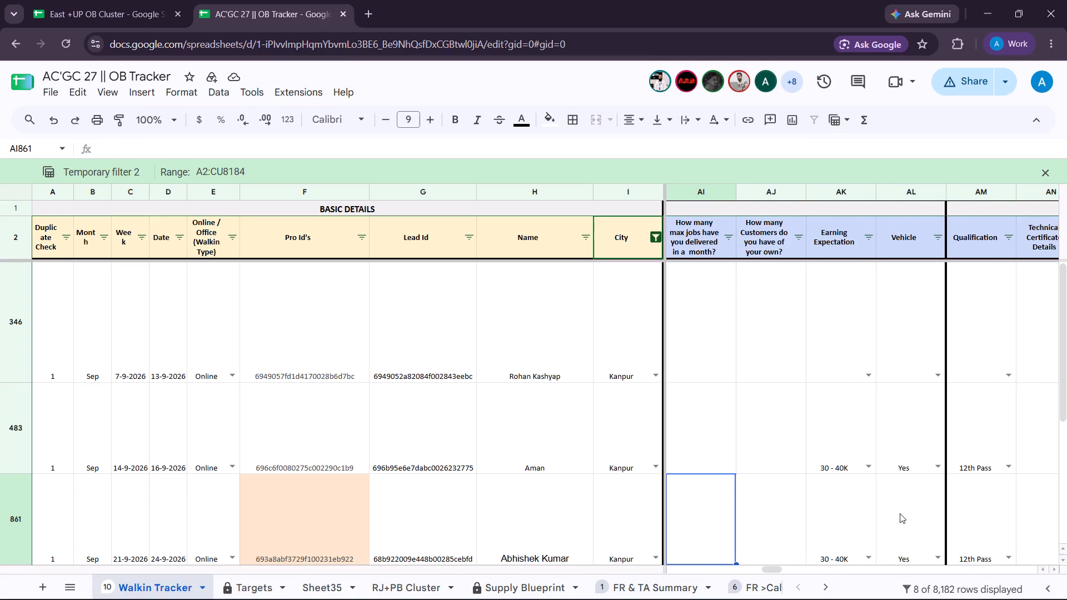
key("Left")
key("Left")
key("Left")
key("Left")
key("Left")
key("Left")
key("Left")
key("Left")
key("Left")
key("Left")
key("Left")
key("Left")
key("Left")
key("Left")
key("Left")
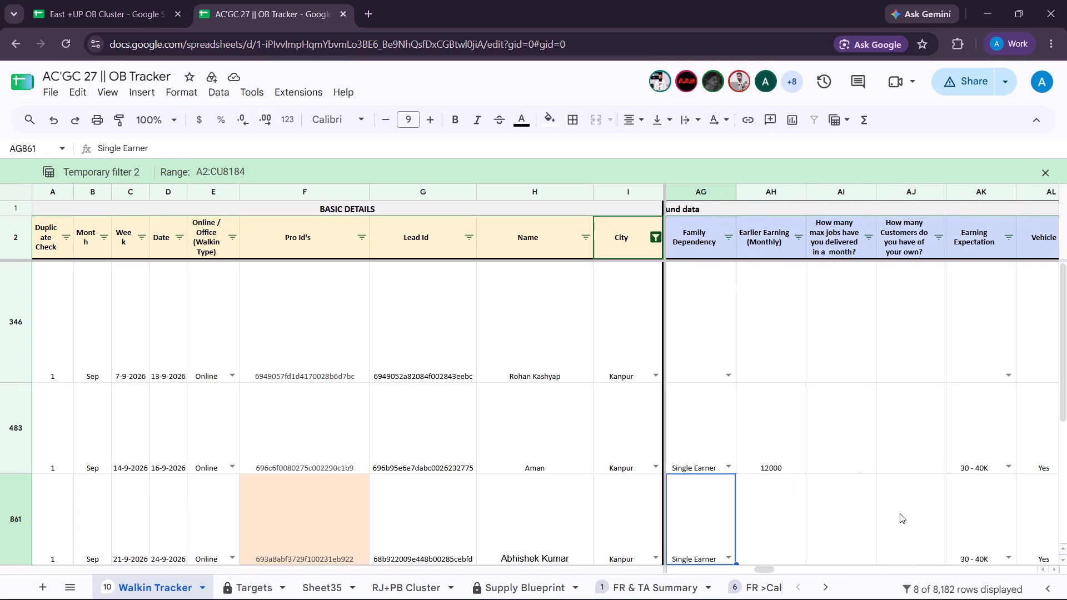
key("Left")
key("Left")
key("Left")
key("Left")
key("Left")
key("Left")
key("Left")
key("Left")
key("Left")
key("Left")
key("Left")
key("Left")
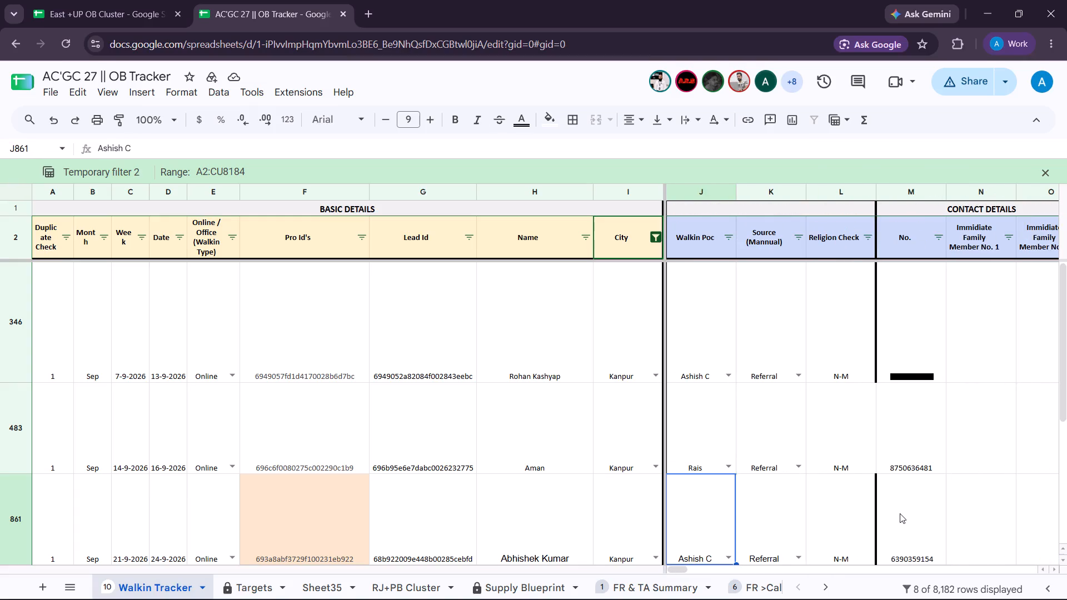
key("Left")
key("Right")
key("Right")
key("Right")
key("Right")
key("Right")
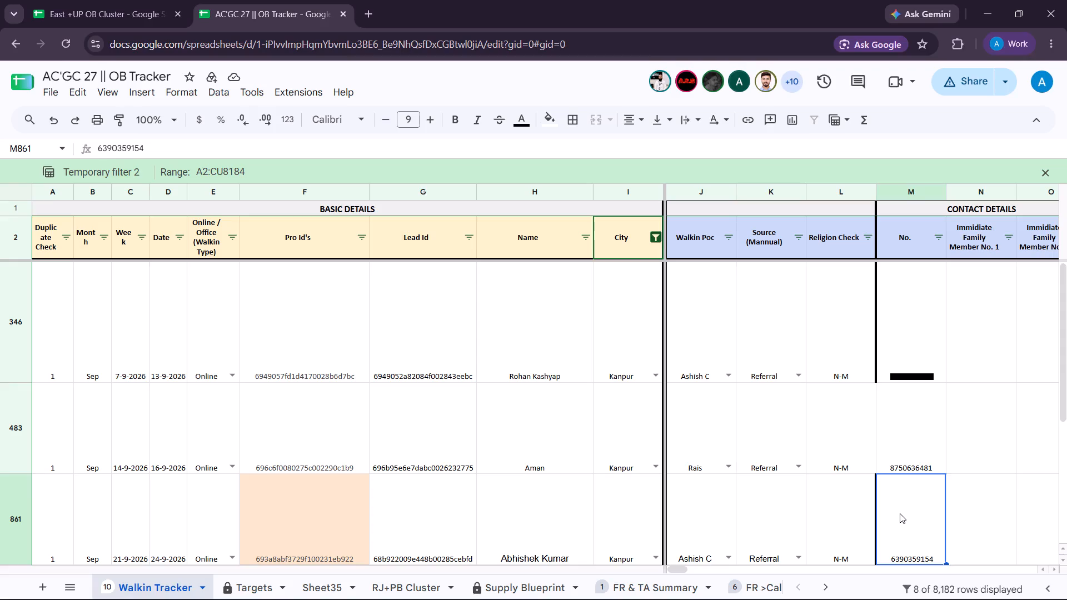
key("Up")
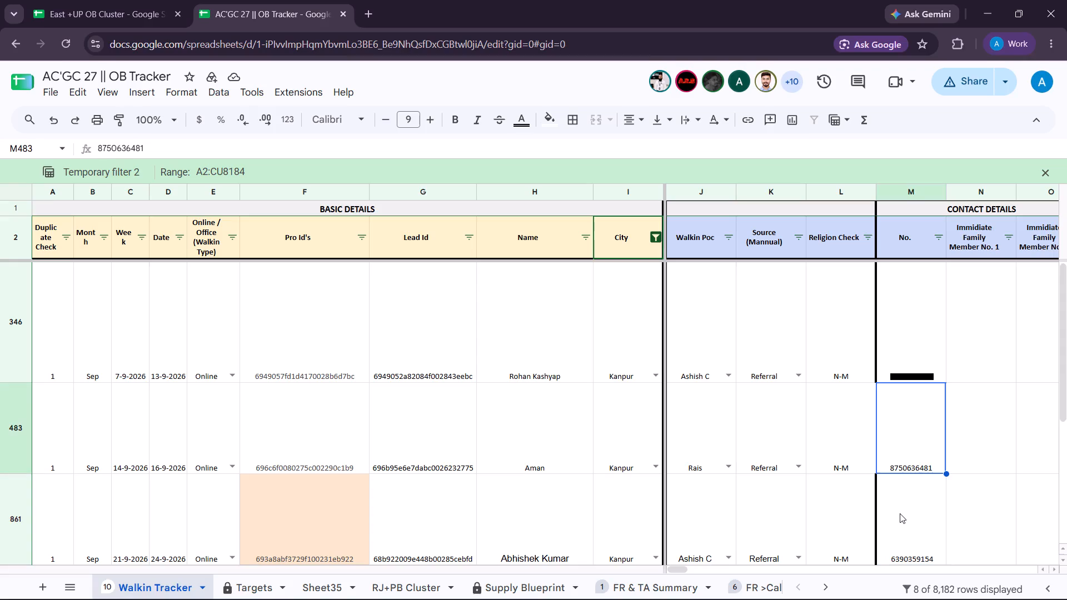
key("Up")
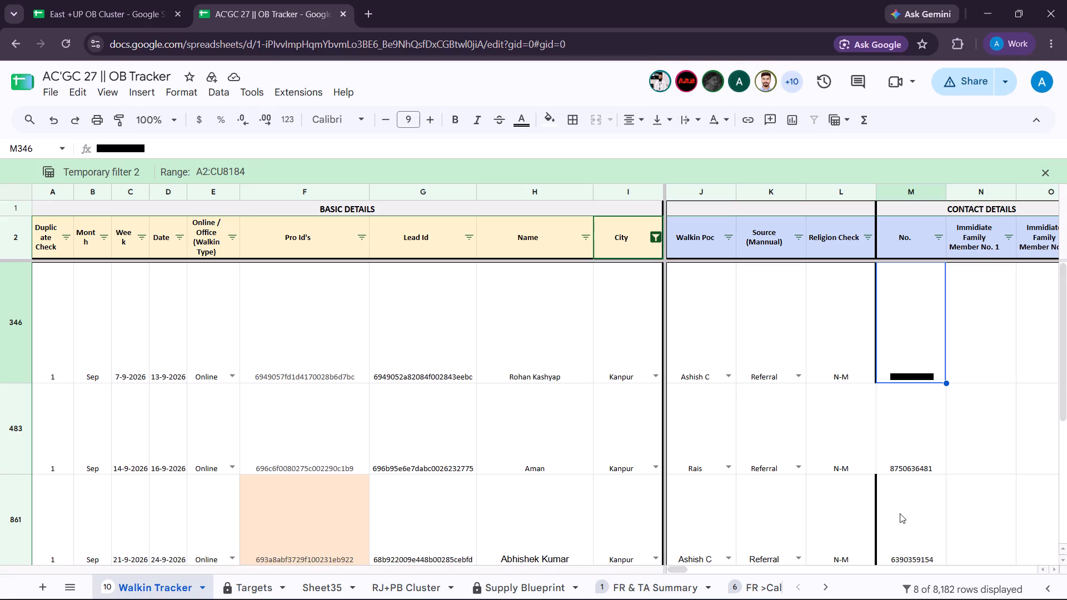
Look up the contact number of the walk-in in row 1771 near the end of the filtered list.
key("Down")
key("Down")
key("Down")
key("Down")
key("Down")
key("Down")
key("Down")
key("Down")
key("Down")
key("Down")
key("Down")
key("Down")
key("Down")
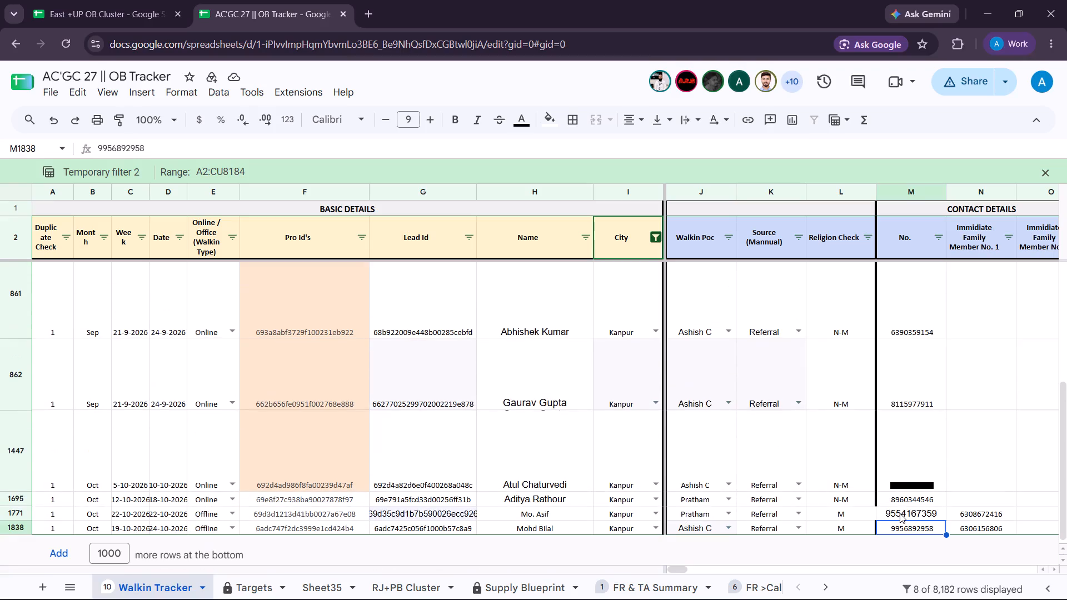
key("Down")
key("Up")
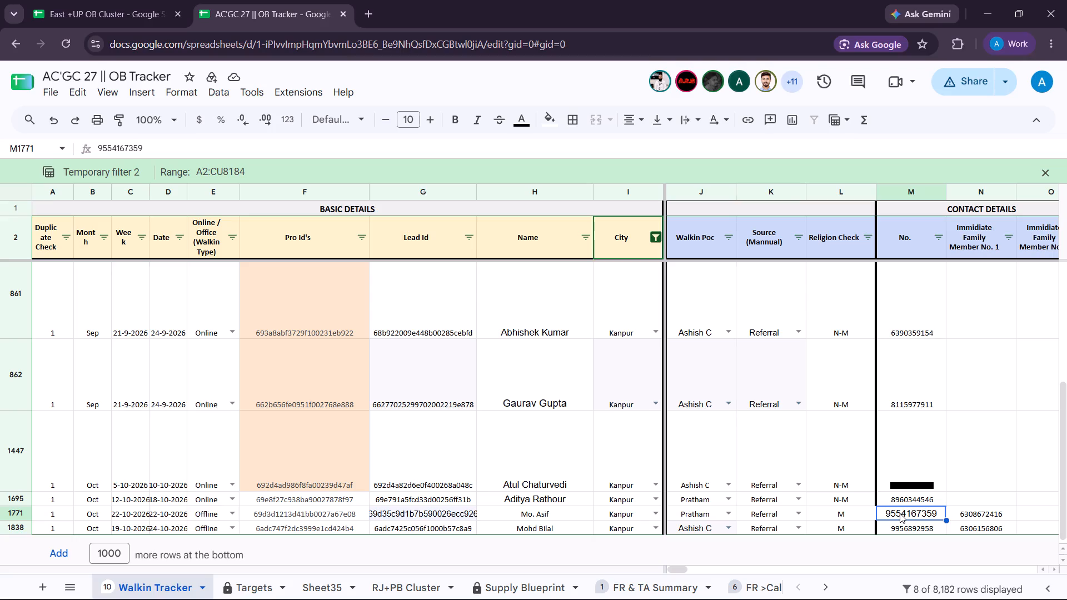
Correct the spelling of the last word in row 1838's Comments to read "27.10- his mother picked phone , he is not at home".
key("Down")
key("Right")
key("Right")
key("Right")
key("Right")
key("Right")
key("Right")
key("Right")
key("Right")
key("Right")
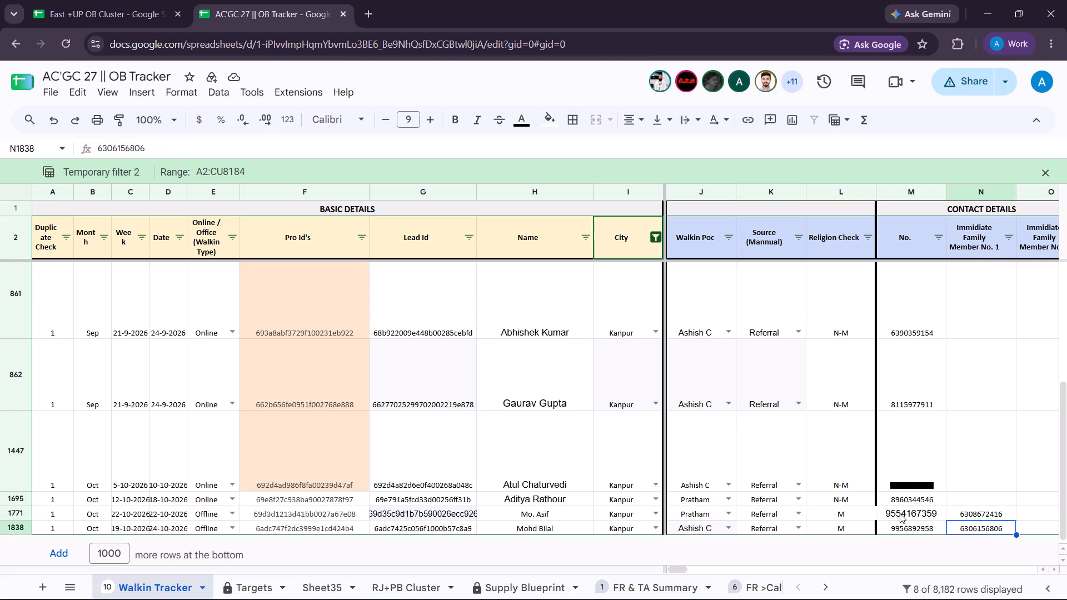
key("Right")
key("Right")
key("Right")
key("Right")
key("Right")
key("Right")
key("Right")
key("Right")
key("Right")
key("Right")
key("Right")
key("Right")
key("Right")
key("Right")
key("Right")
key("Right")
key("Right")
key("Right")
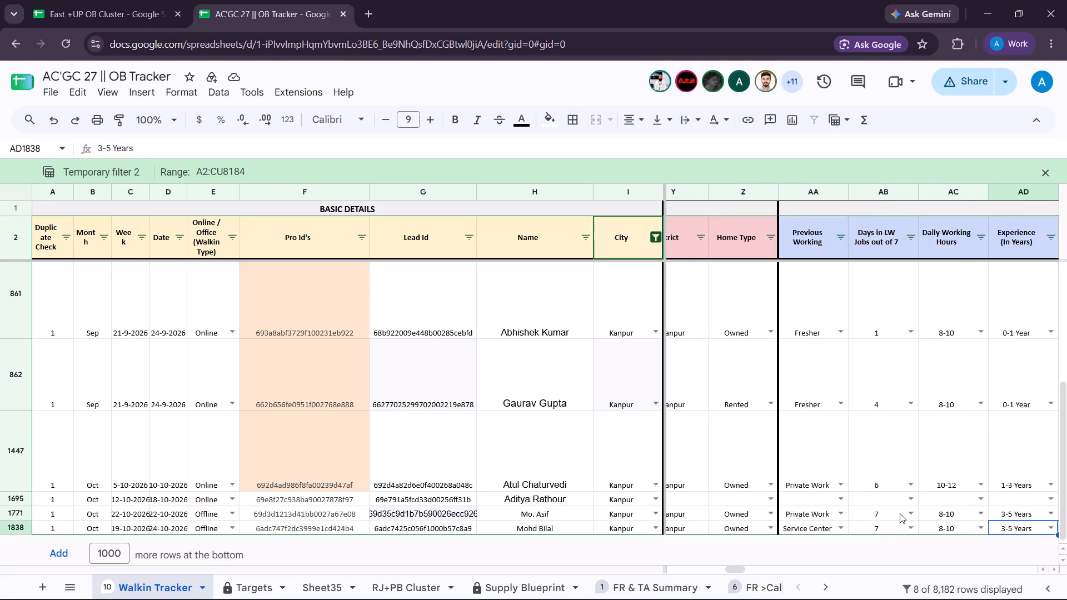
key("Right")
key("Right")
key("Right")
key("Right")
key("Right")
key("Right")
key("Right")
key("Right")
key("Right")
key("Right")
key("Right")
key("Right")
key("Right")
key("Right")
key("Right")
key("Right")
key("Right")
key("Right")
key("Right")
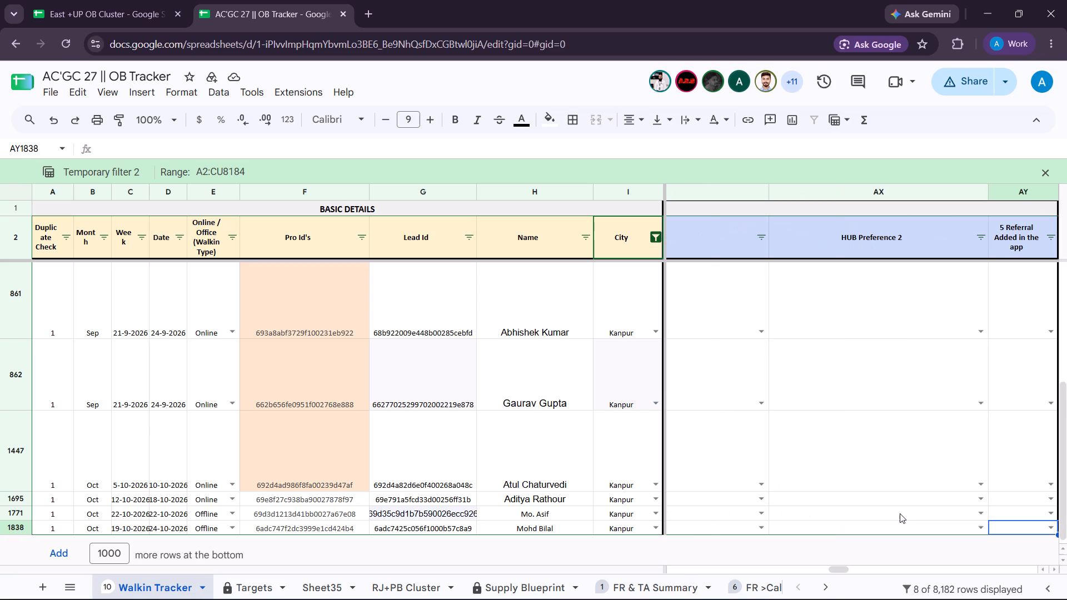
key("Right")
key("Right")
key("Right")
key("Right")
key("Right")
key("Right")
key("Right")
key("Right")
key("Right")
key("Right")
key("Right")
key("Right")
key("Right")
key("Right")
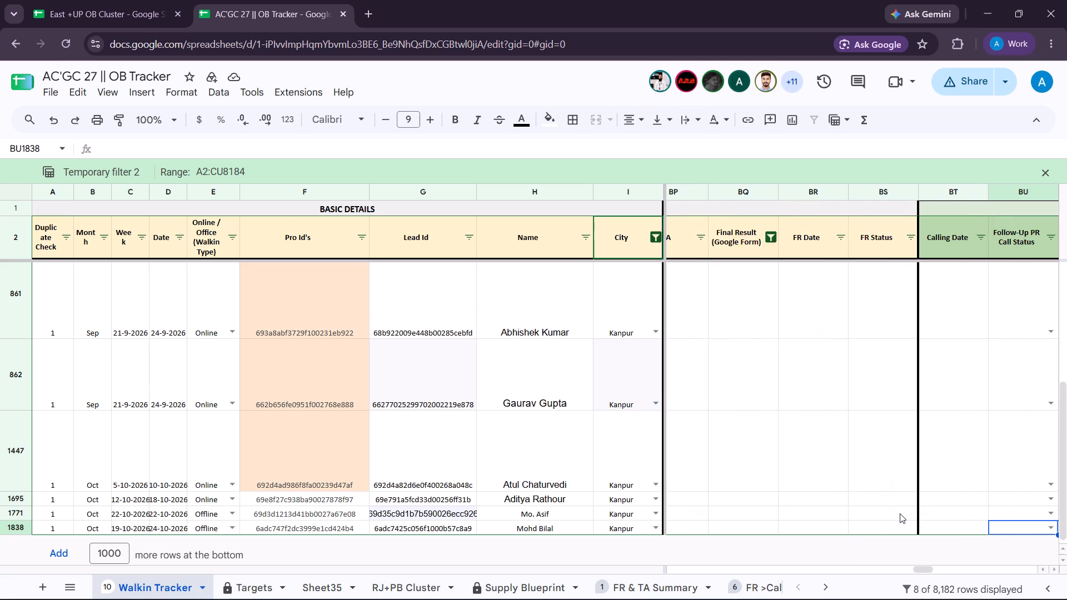
key("Right")
key("Right")
key("Right")
key("Right")
key("Right")
key("Right")
key("Right")
key("Right")
key("Right")
key("Right")
key("Right")
key("Right")
key("Right")
key("Right")
key("Right")
key("Right")
key("Right")
key("Right")
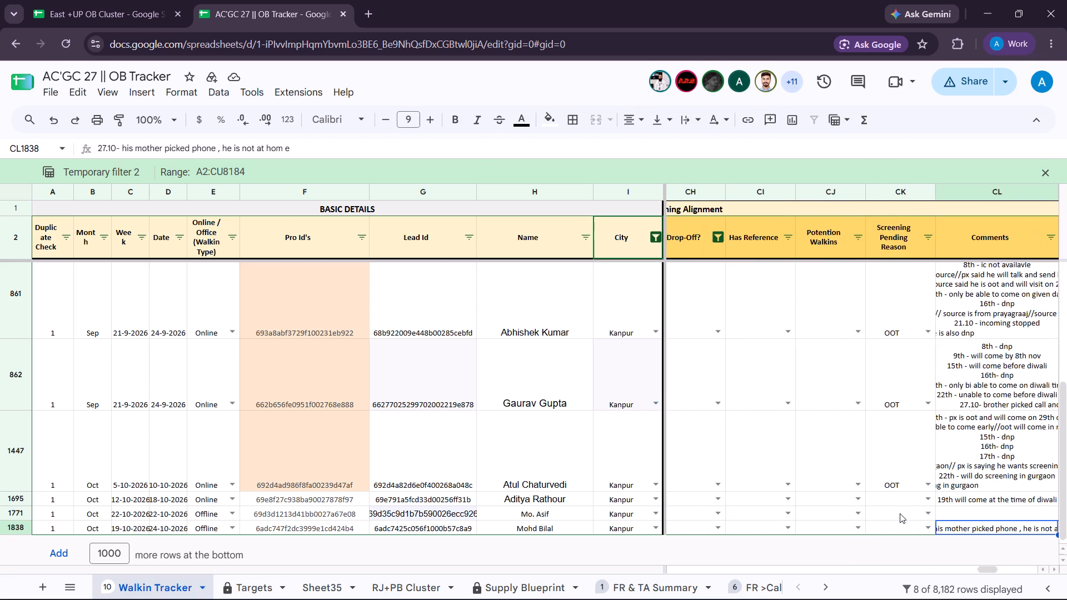
key("Right")
key("Left")
key("Left")
key("Return")
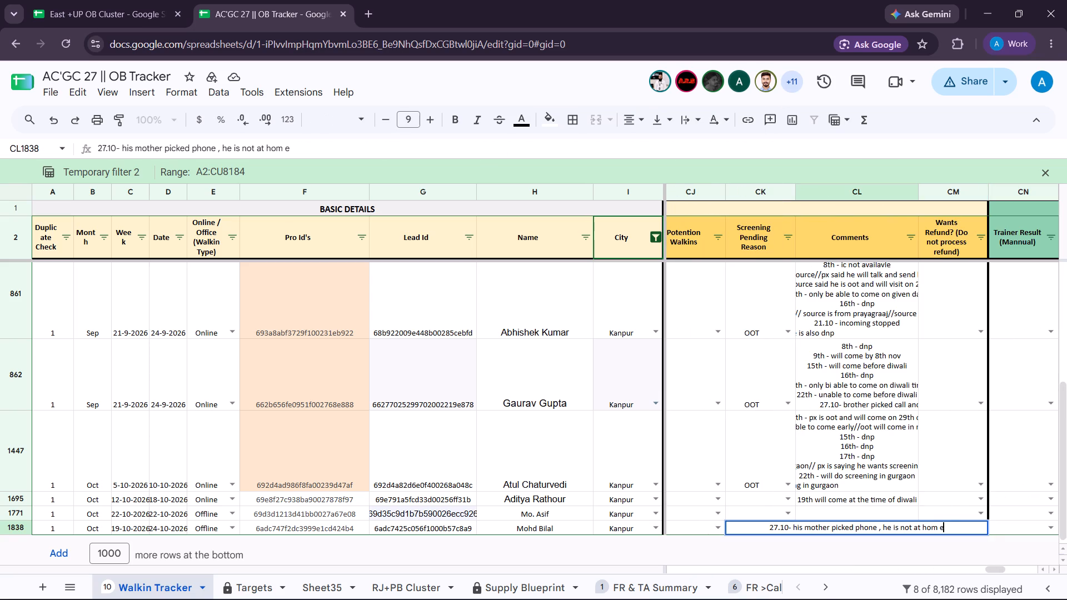
key("BackSpace")
key("BackSpace")
key("e")
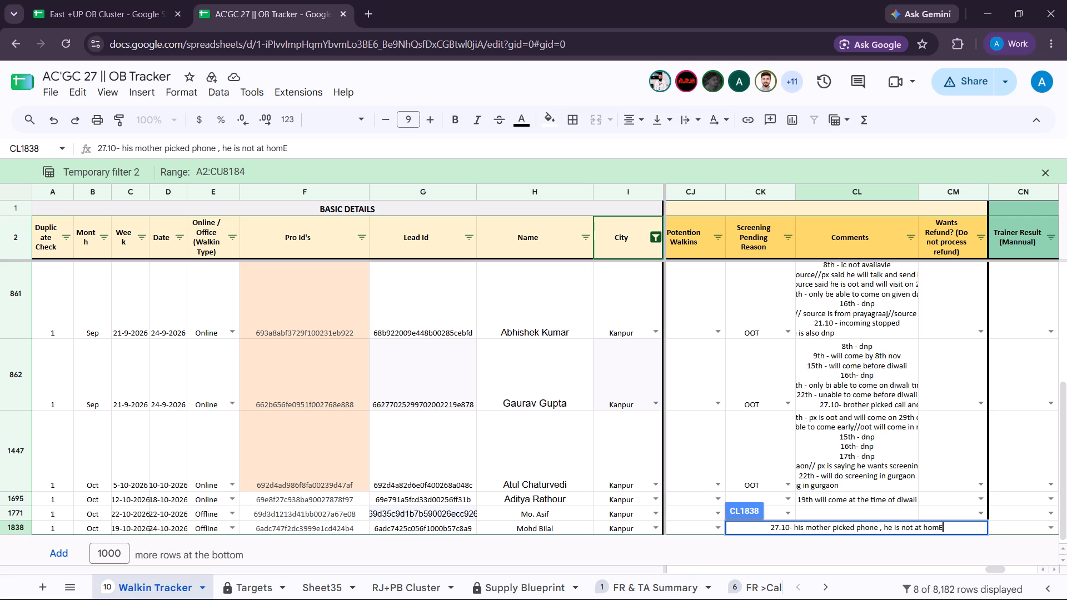
key("BackSpace")
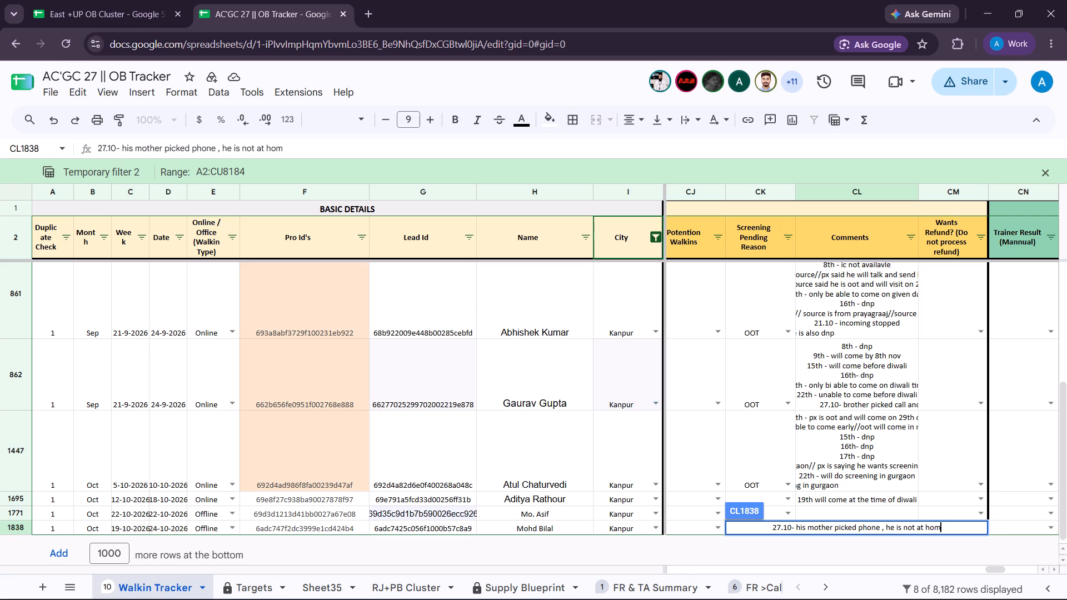
key("e")
key("Return")
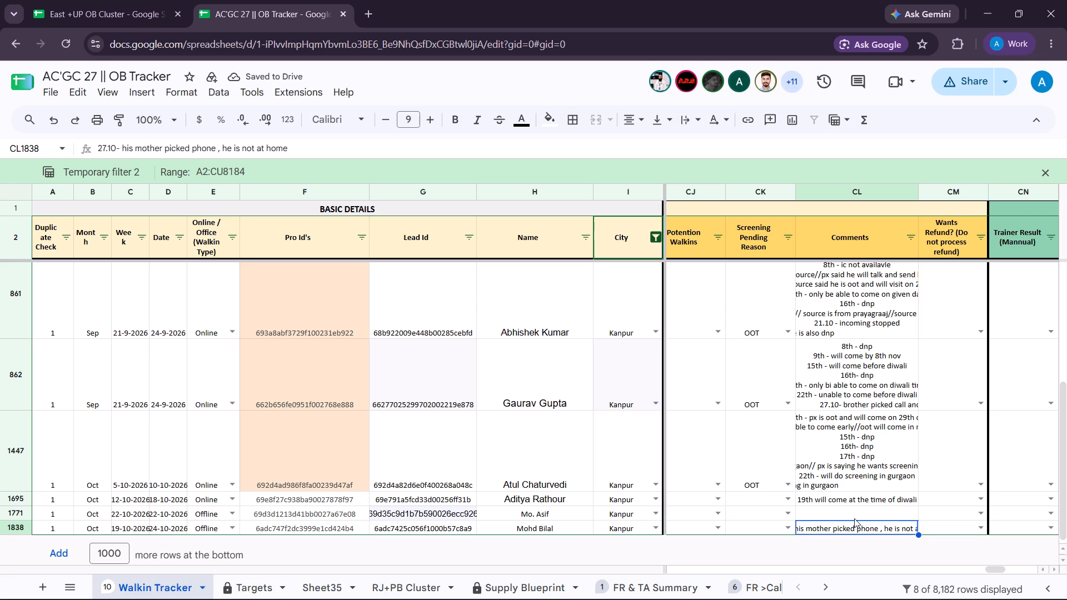
Look up the first immediate family member's contact number for the walk-in in row 1771.
key("Up")
key("Left")
key("Left")
key("Left")
key("Left")
key("Left")
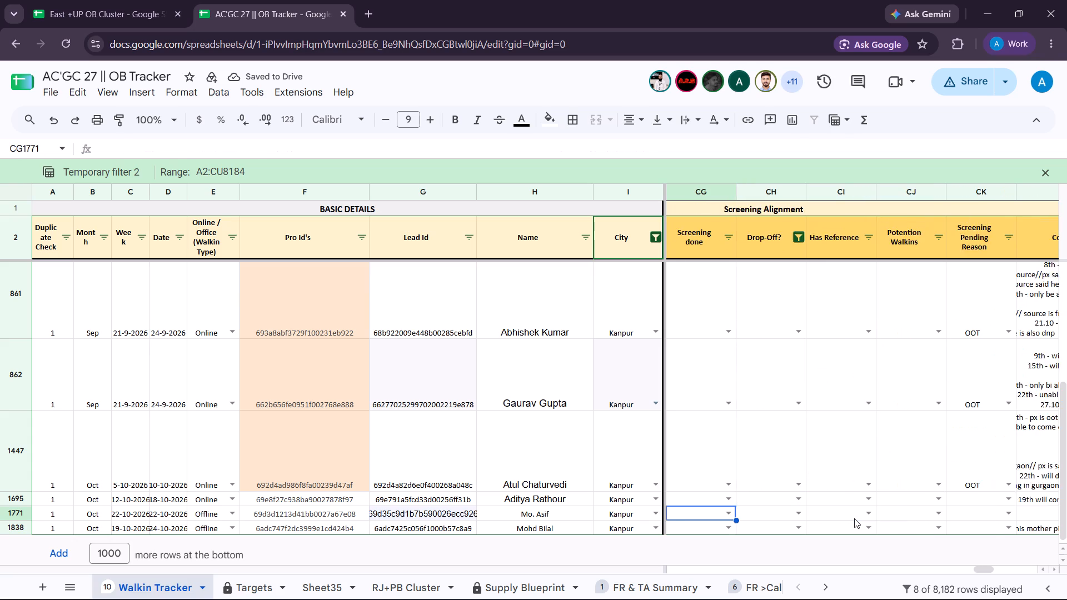
key("Left")
key("Left")
key("Left")
key("Left")
key("Left")
key("Left")
key("Left")
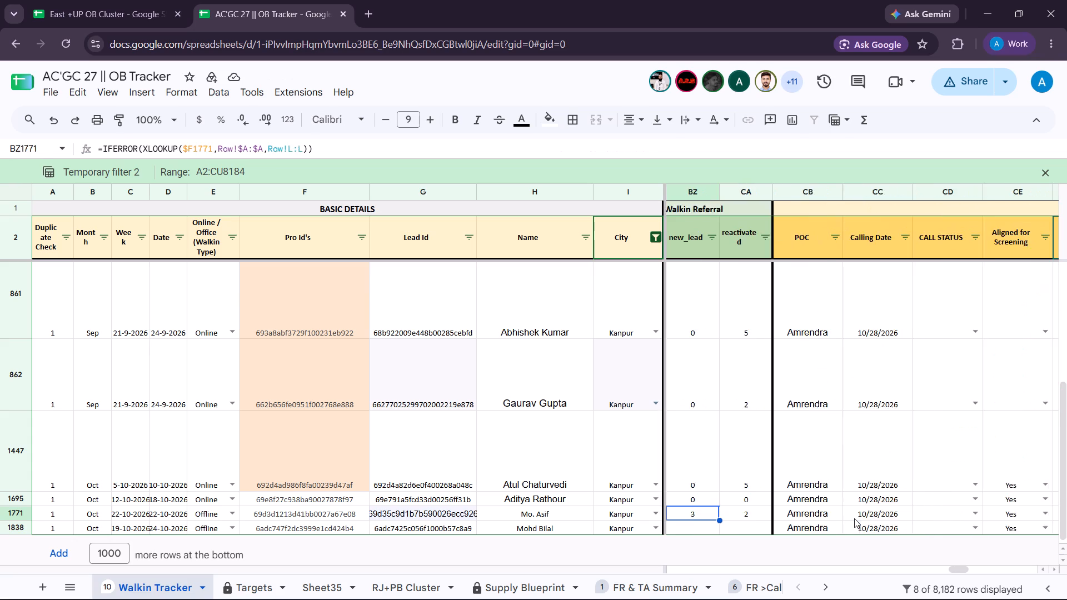
key("Left")
key("Left")
key("Left")
key("Left")
key("Left")
key("Left")
key("Left")
key("Left")
key("Left")
key("Left")
key("Left")
key("Left")
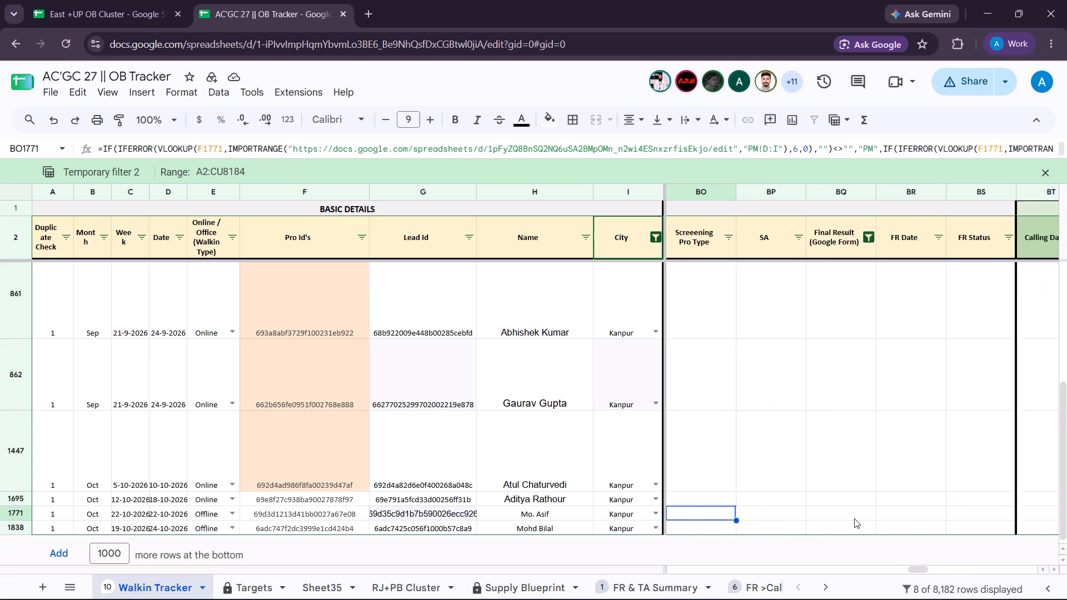
key("Left")
key("Left")
key("Left")
key("Left")
key("Left")
key("Left")
key("Left")
key("Left")
key("Left")
key("Left")
key("Left")
key("Left")
key("Left")
key("Left")
key("Left")
key("Left")
key("Left")
key("Left")
key("Left")
key("Left")
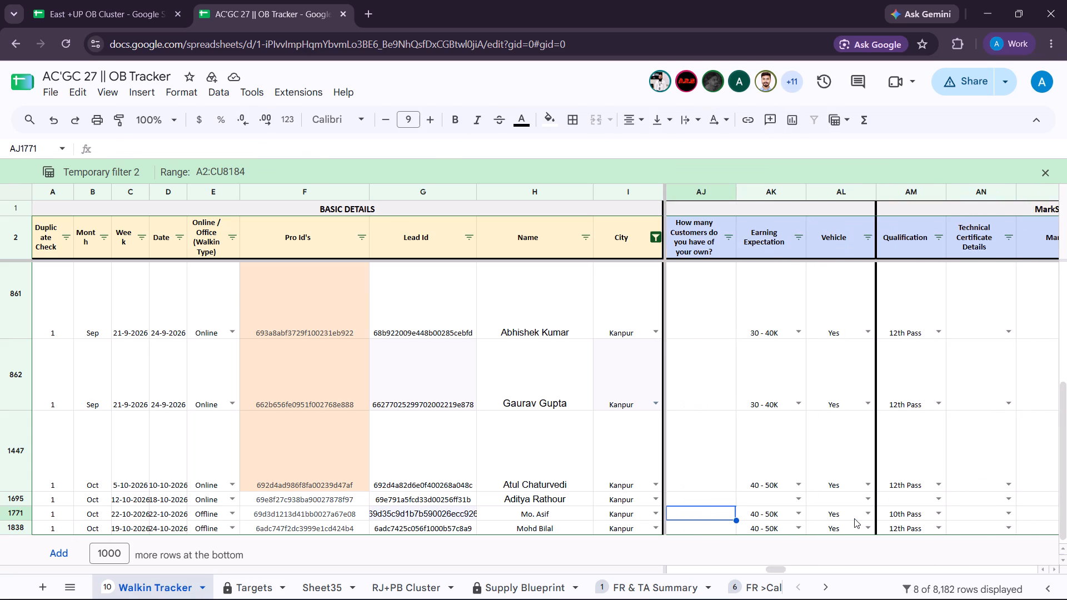
key("Left")
key("Left")
key("Left")
key("Left")
key("Left")
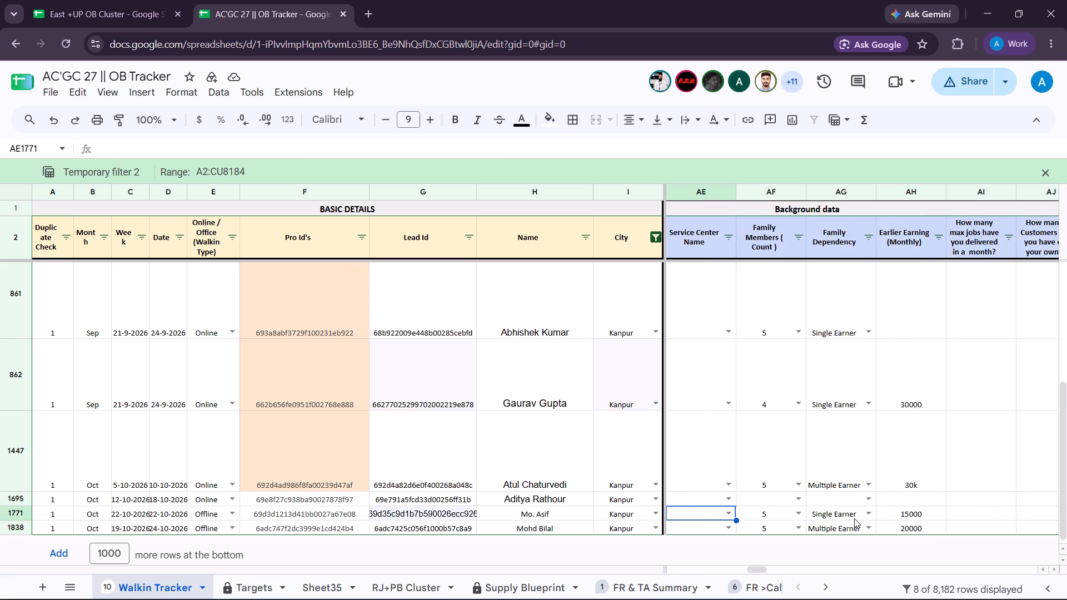
key("Left")
key("Left")
key("Left")
key("Left")
key("Left")
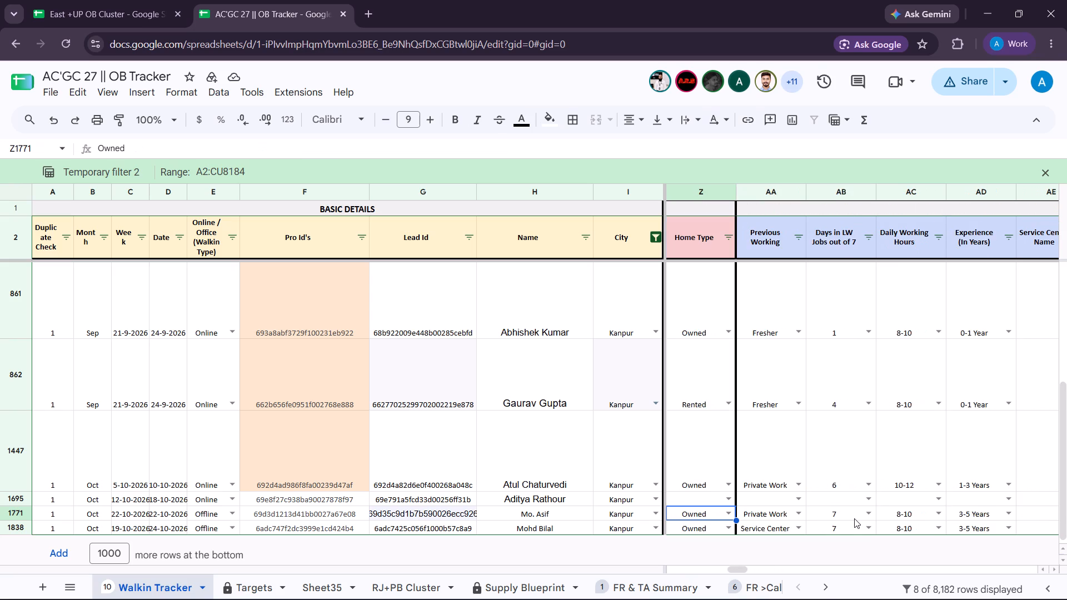
key("Left")
key("Left")
key("Left")
key("Left")
key("Left")
key("Left")
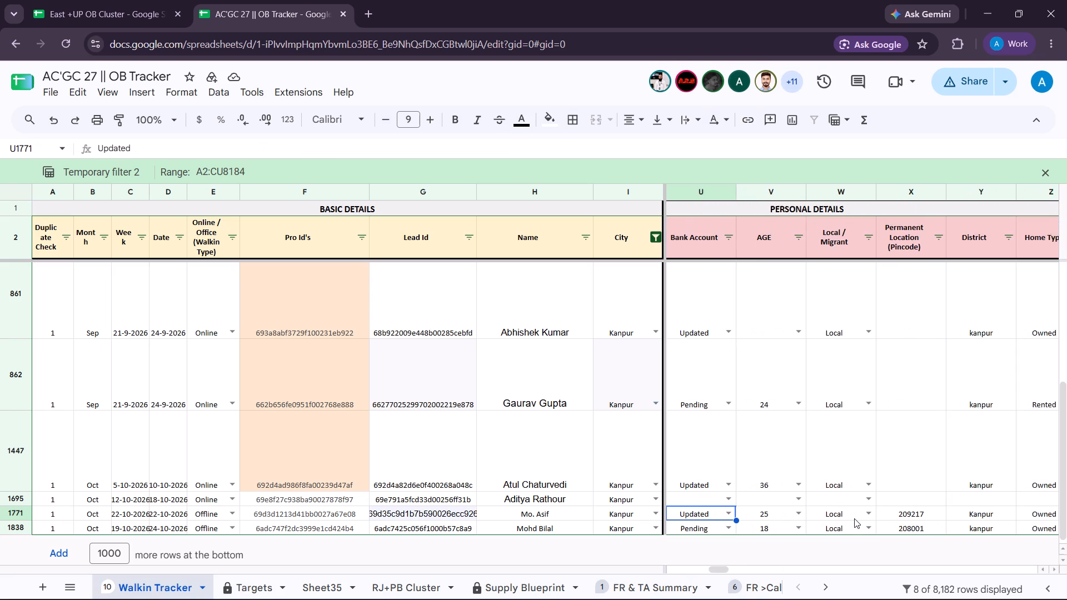
key("Left")
key("Left")
key("Left")
key("Left")
key("Left")
key("Left")
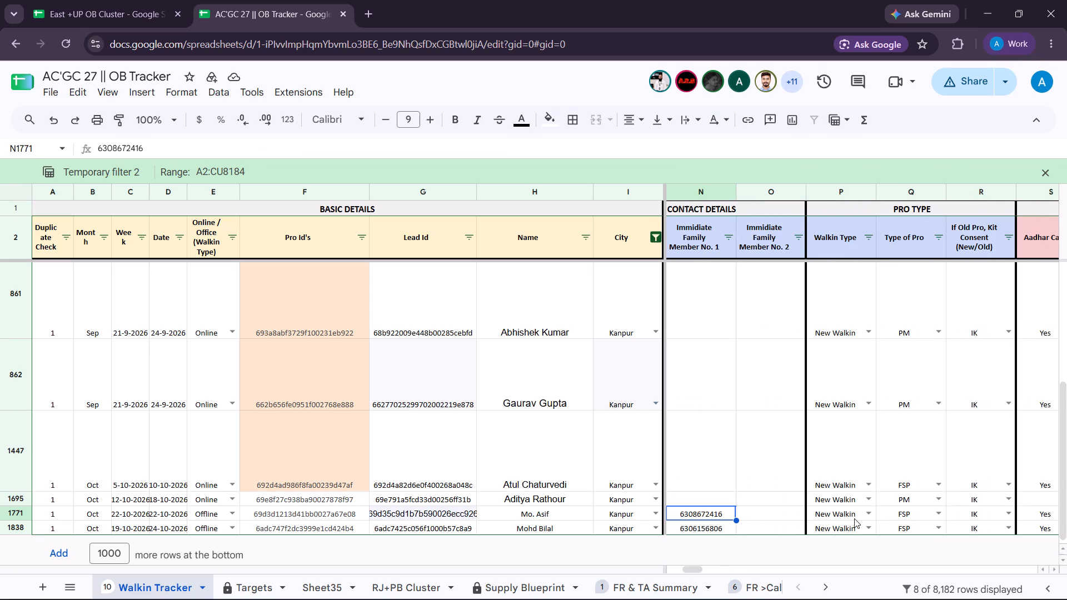
Append "28.10- will come today by 10:30 AM" on a new line of row 1771's screening Comments and recheck the entry.
key("Right")
key("Right")
key("Right")
key("Right")
key("Right")
key("Right")
key("Right")
key("Right")
key("Right")
key("Right")
key("Right")
key("Right")
key("Right")
key("Right")
key("Right")
key("Right")
key("Right")
key("Right")
key("Right")
key("Right")
key("Right")
key("Right")
key("Right")
key("Right")
key("Right")
key("Right")
key("Right")
key("Right")
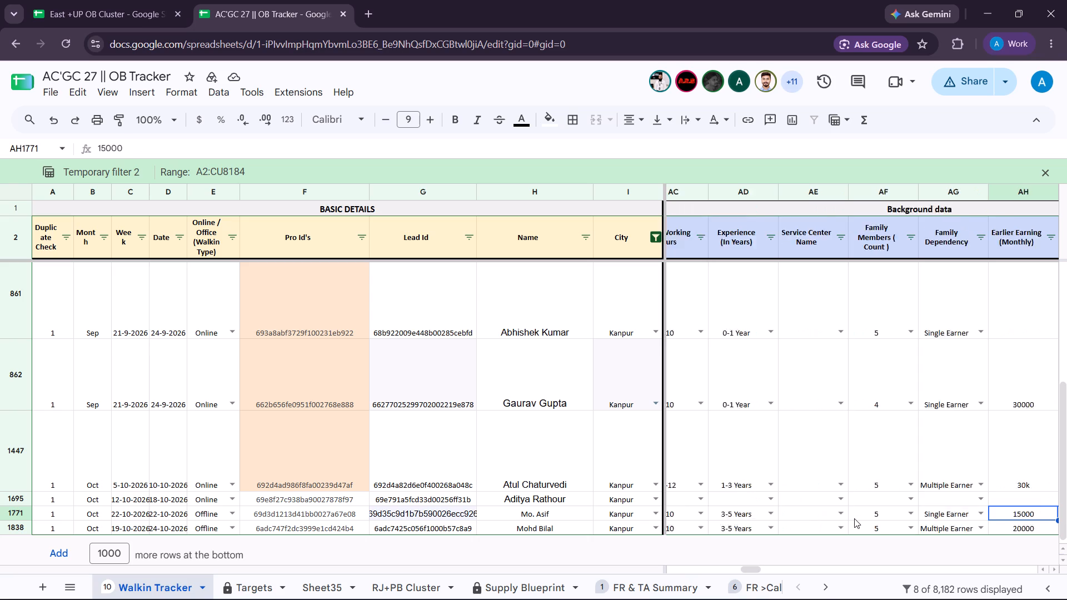
key("Right")
key("Right")
key("Right")
key("Right")
key("Right")
key("Right")
key("Right")
key("Right")
key("Right")
key("Right")
key("Right")
key("Right")
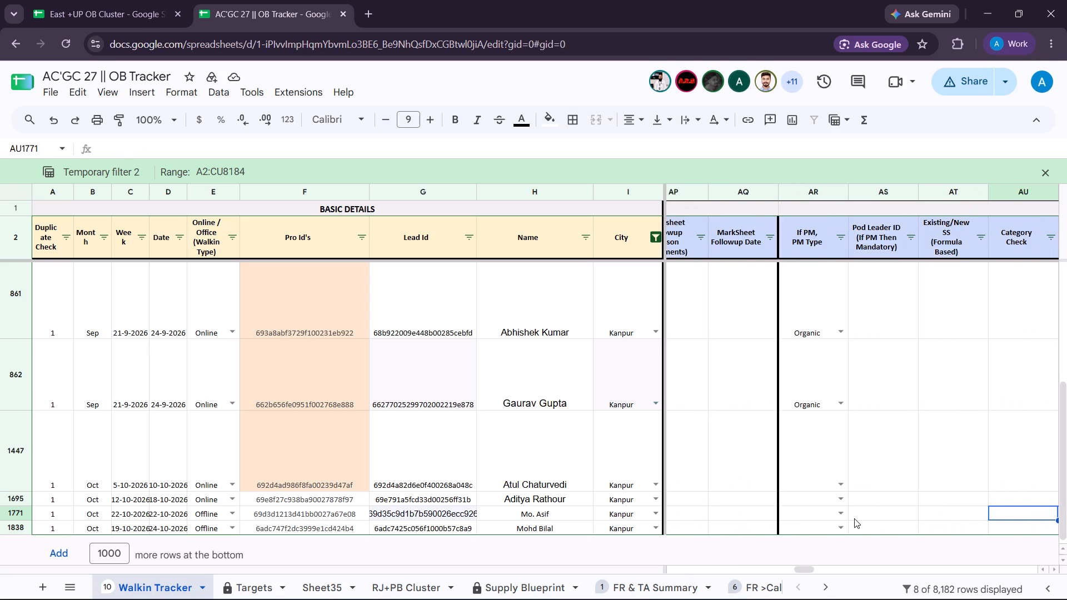
key("Right")
key("Right")
key("Right")
key("Right")
key("Right")
key("Right")
key("Right")
key("Right")
key("Right")
key("Right")
key("Right")
key("Right")
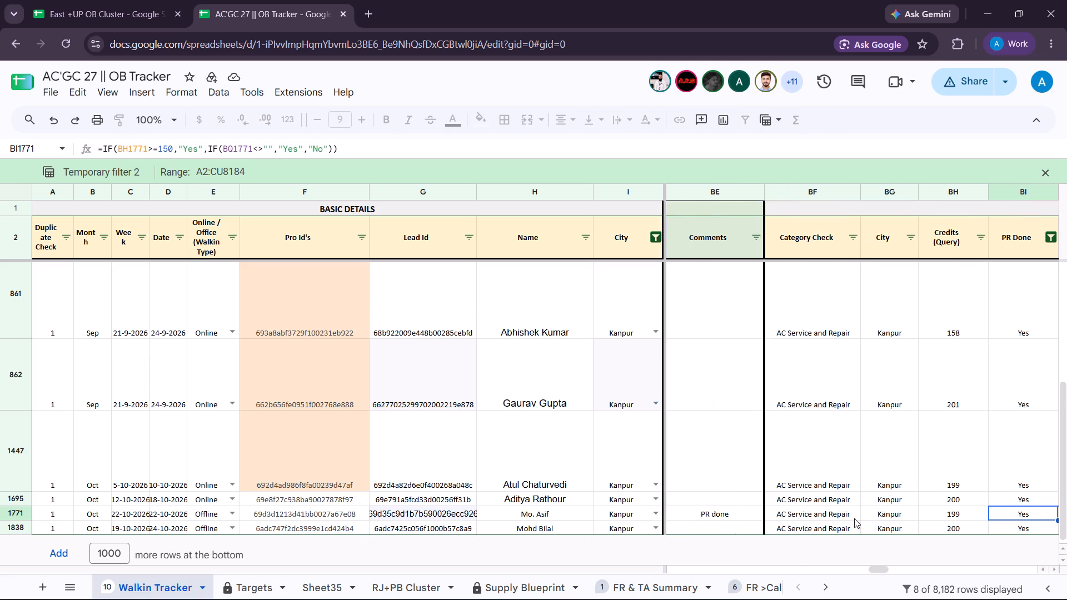
key("Right")
key("Right")
key("Right")
key("Right")
key("Right")
key("Right")
key("Right")
key("Right")
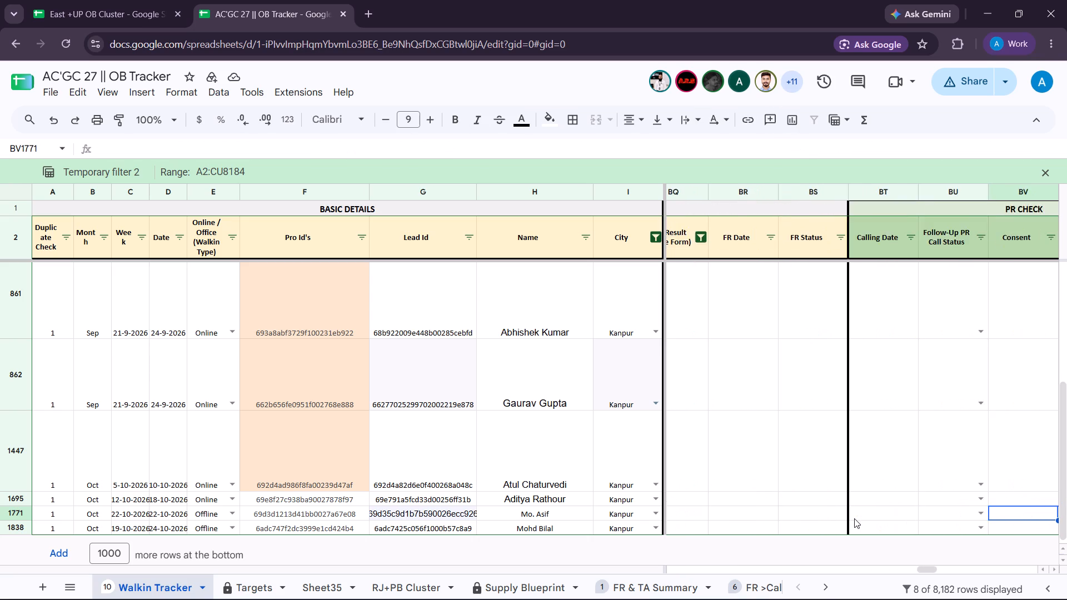
key("Right")
key("Right")
key("Right")
key("Right")
key("Right")
key("Right")
key("Right")
key("Right")
key("Right")
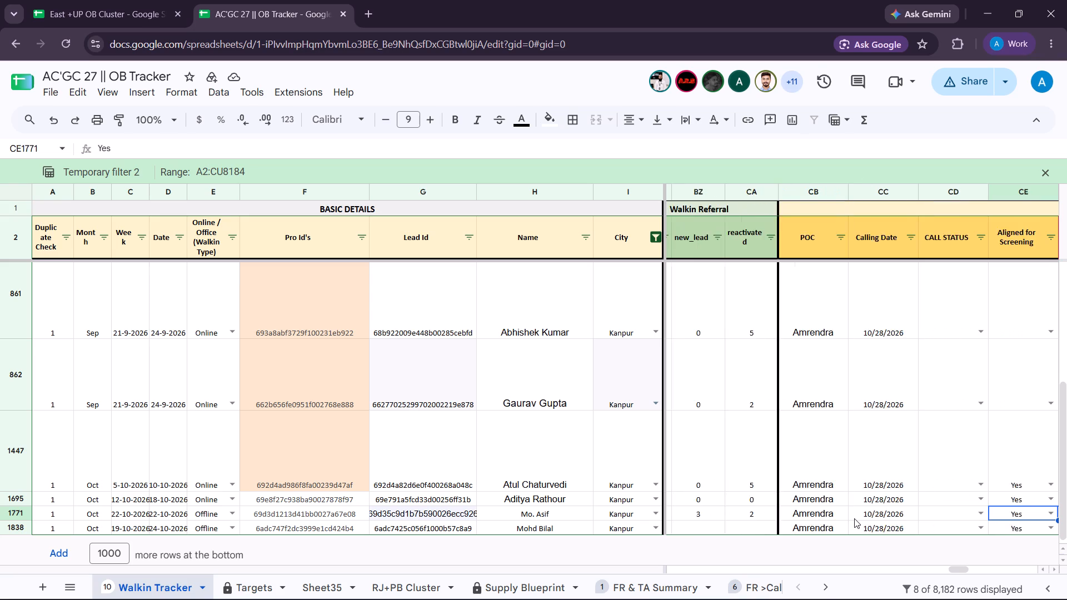
key("Right")
key("Right")
key("Right")
key("Right")
key("Right")
key("Right")
key("Right")
key("Right")
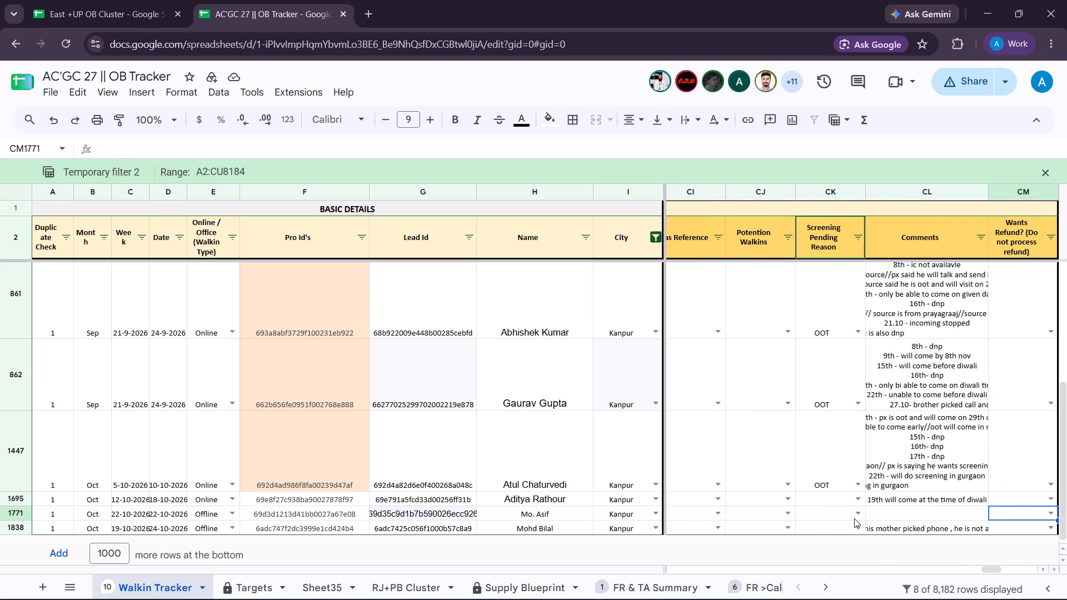
key("Left")
key("Return")
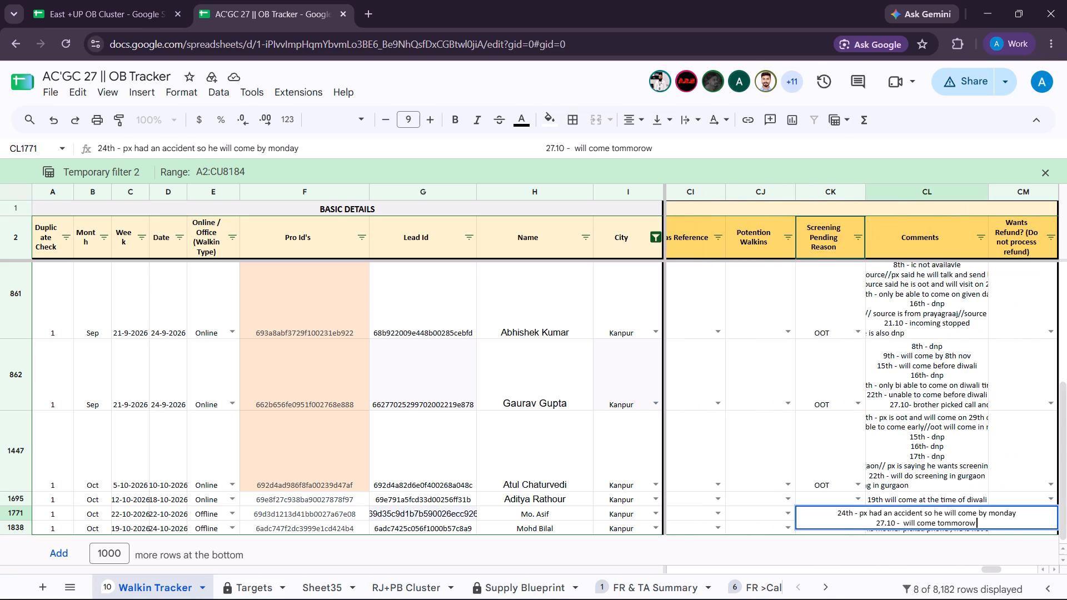
key("space")
key("space")
key("space")
key("space")
key("space")
key("space")
key("space")
key("space")
key("space")
key("space")
key("space")
key("space")
key("space")
key("space")
key("space")
key("space")
key("space")
key("space")
key("space")
key("space")
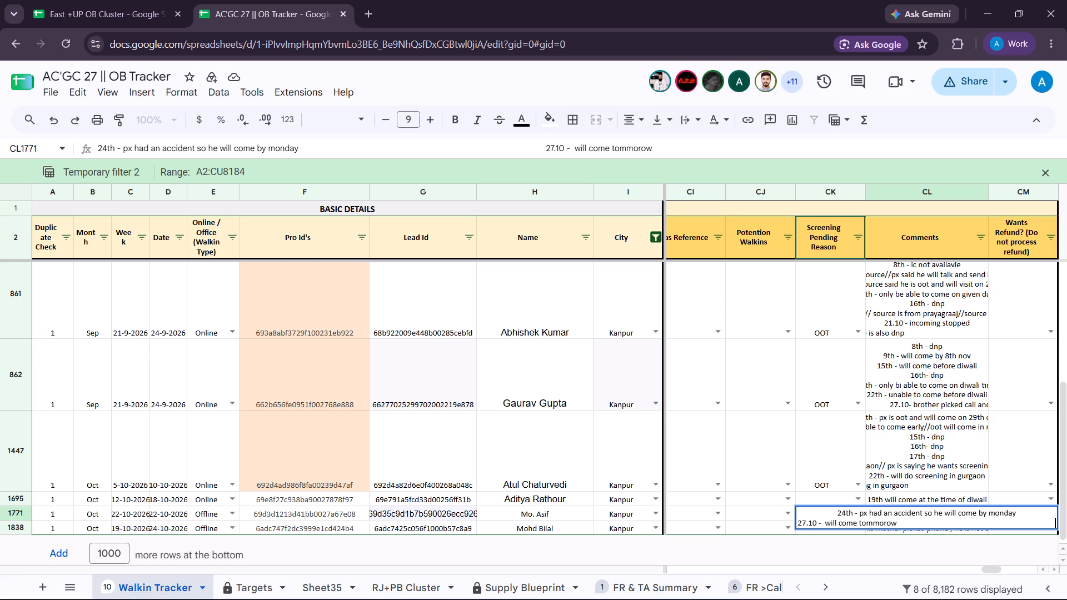
type("27")
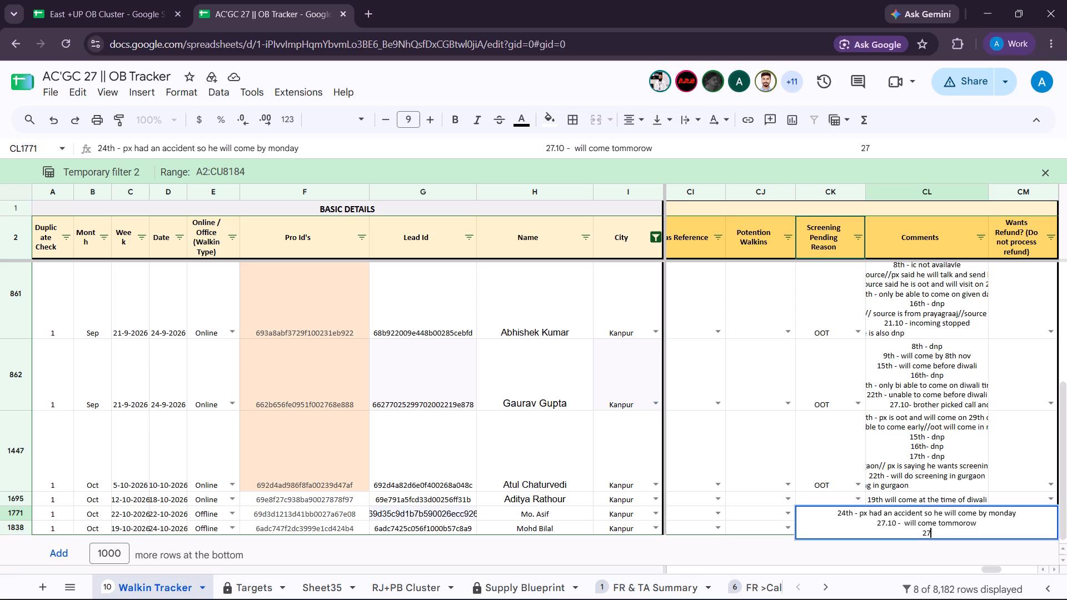
key("BackSpace")
key("8")
type(".10-")
key("space")
type("will come t")
key("o")
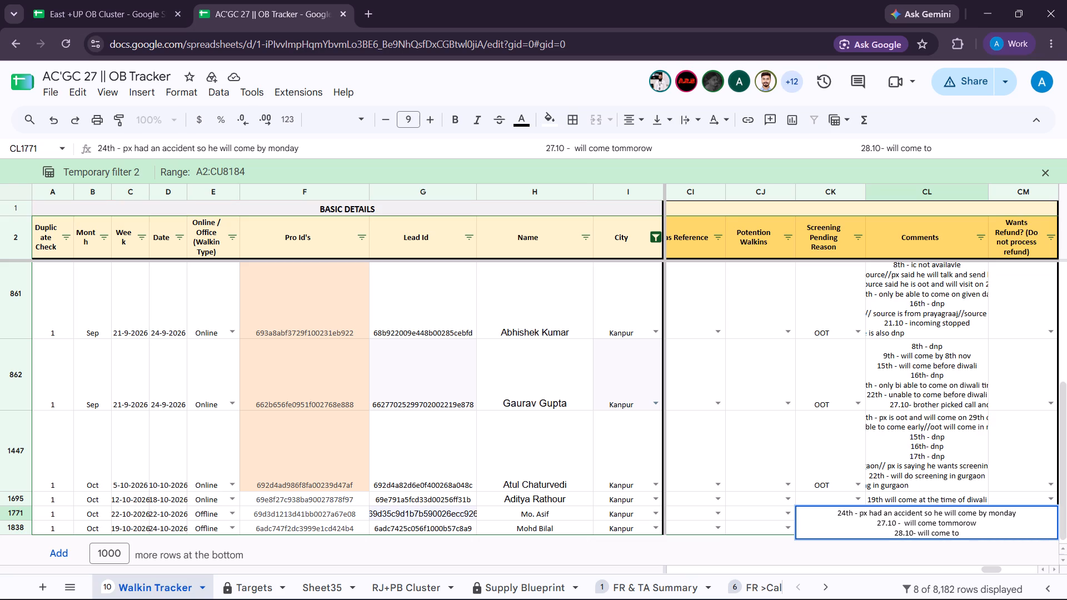
key("o")
key("BackSpace")
type("day by 10")
key("shift+colon")
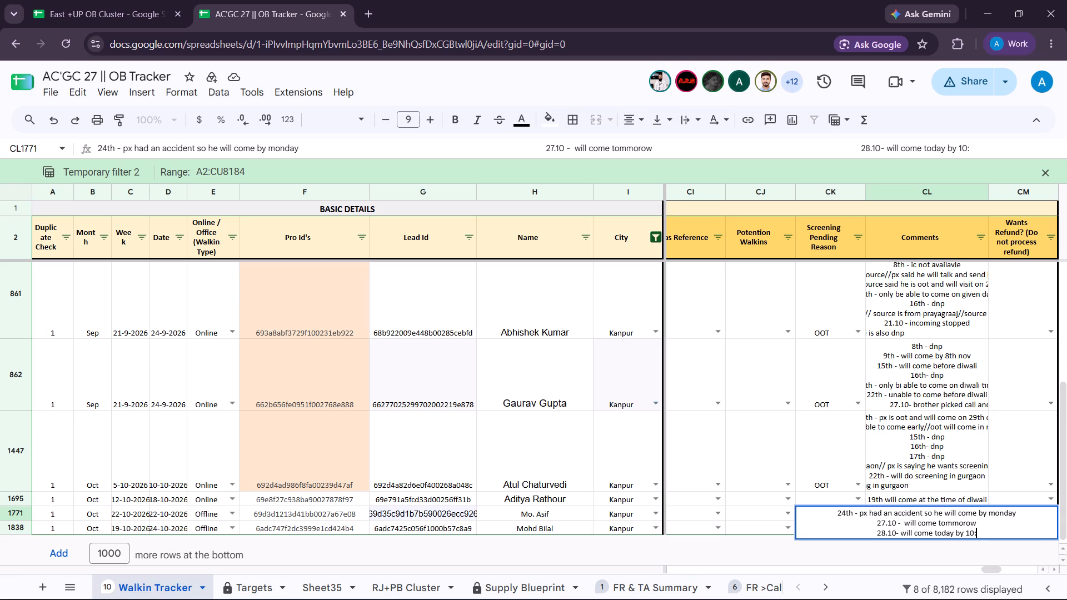
type("30 AM")
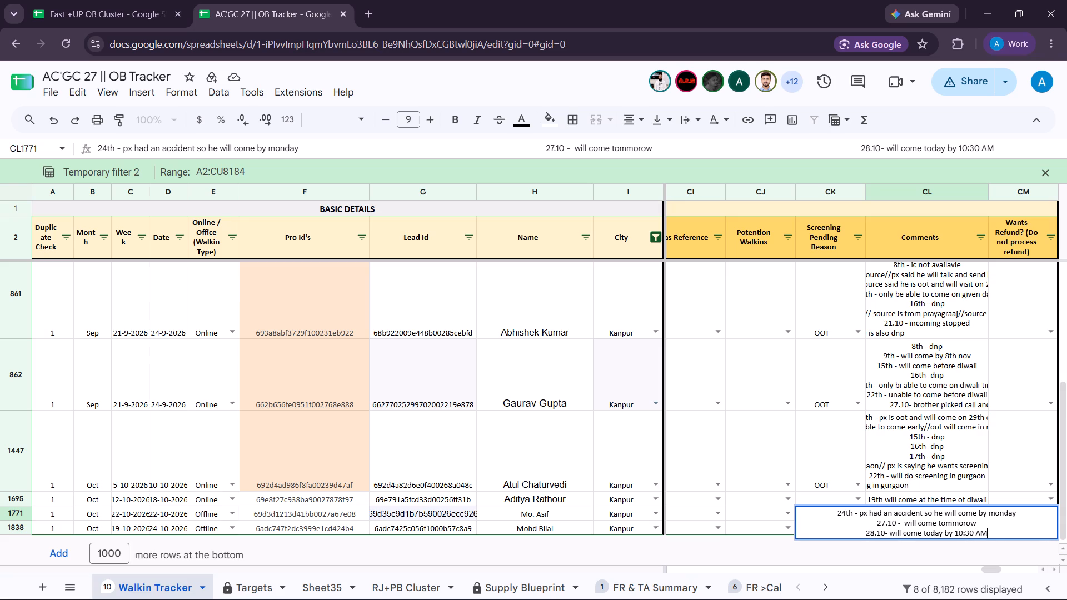
key("Return")
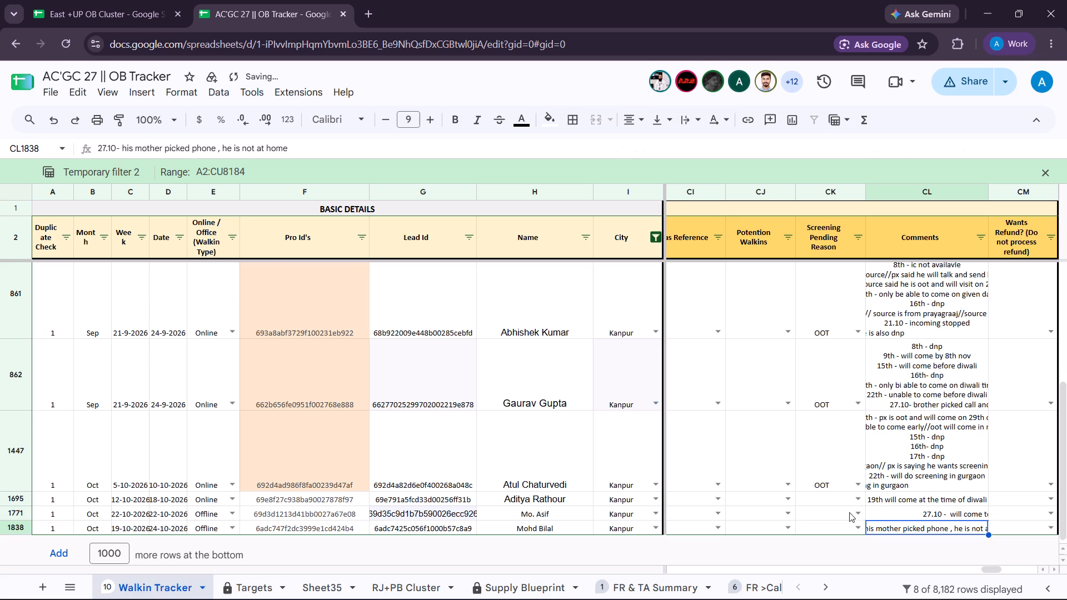
double_click(915, 513)
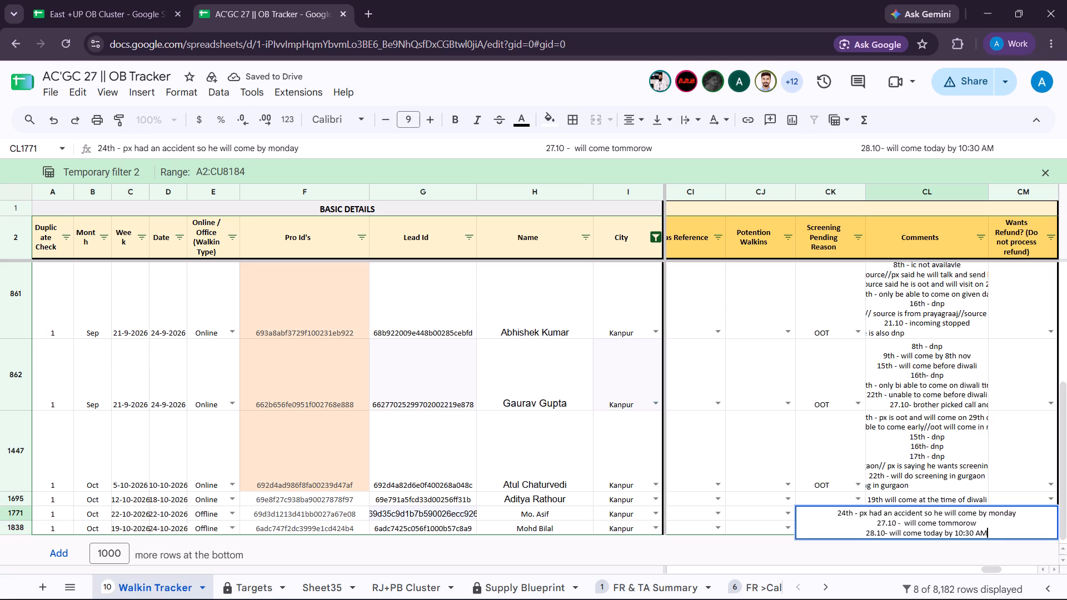
key("Return")
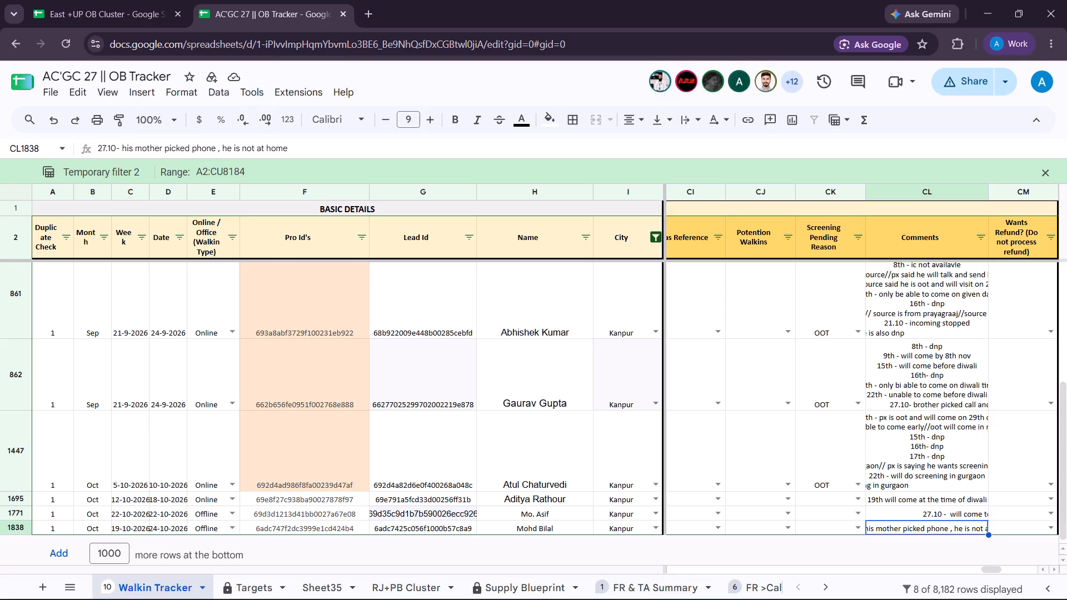
Look up the primary contact number of the walk-in in row 1838.
key("Left")
key("Left")
key("Left")
key("Left")
key("Left")
key("Left")
key("Left")
key("Left")
key("Left")
key("Left")
key("Left")
key("Left")
key("Left")
key("Left")
key("Left")
key("Left")
key("Left")
key("Left")
key("Left")
key("Left")
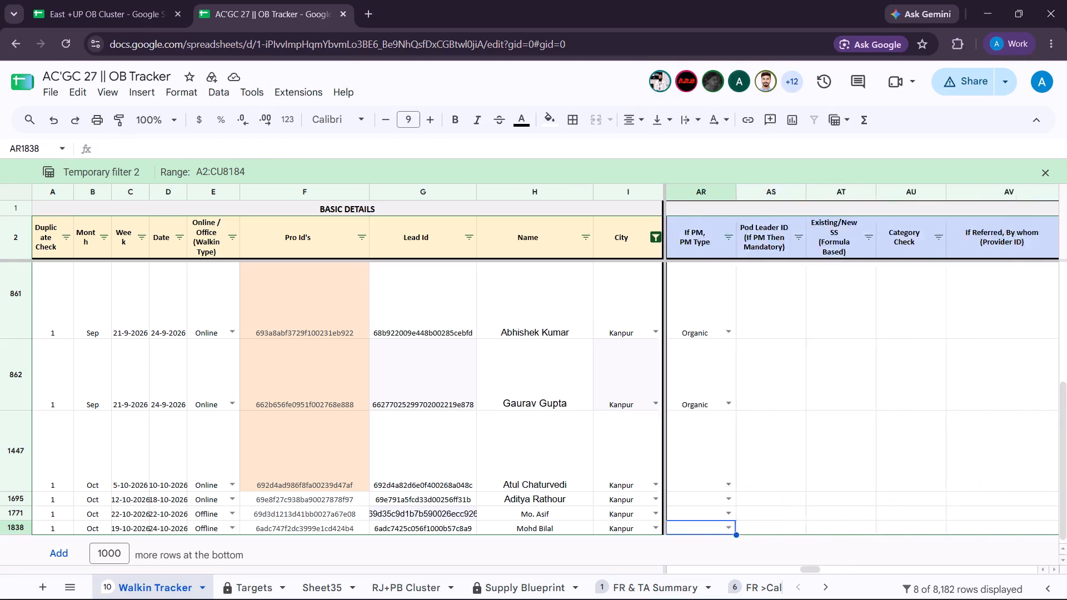
key("Right")
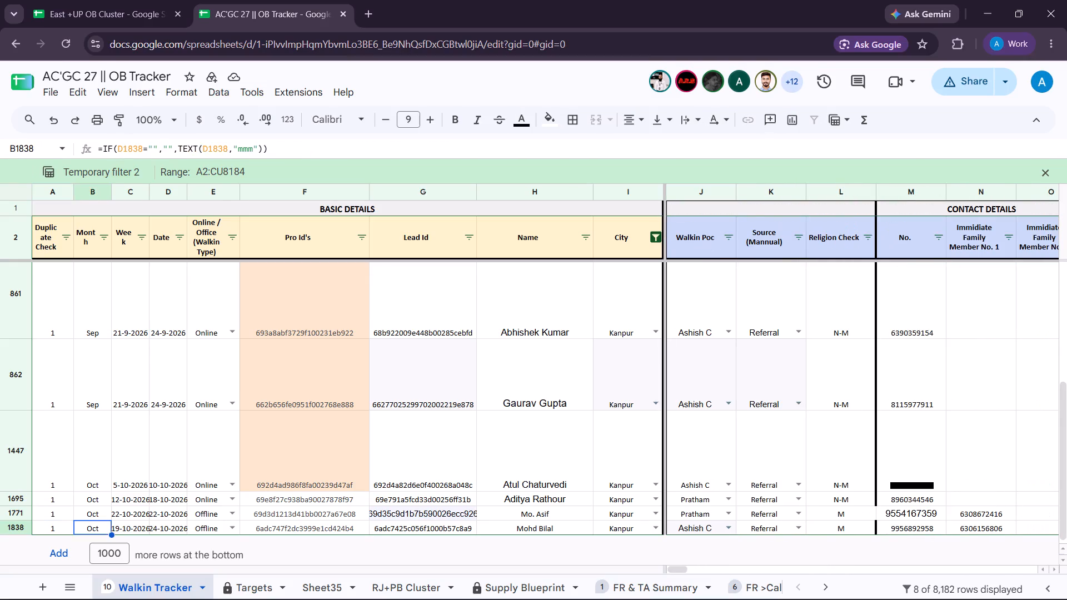
key("Right")
key("Right")
key("Right")
key("Right")
key("Right")
key("Right")
key("Right")
key("Right")
key("Right")
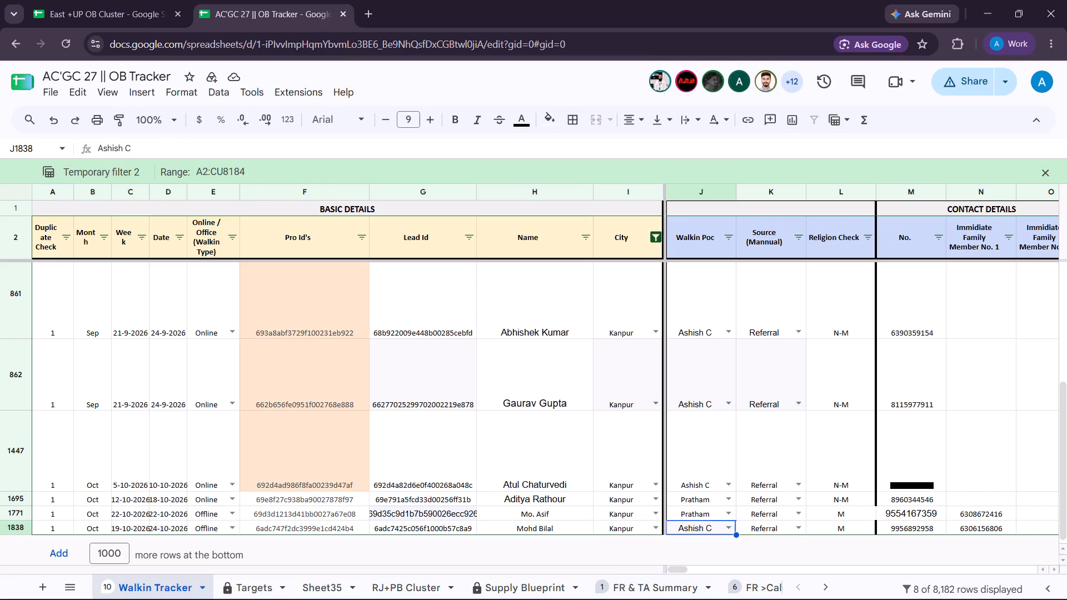
key("Right")
key("Right")
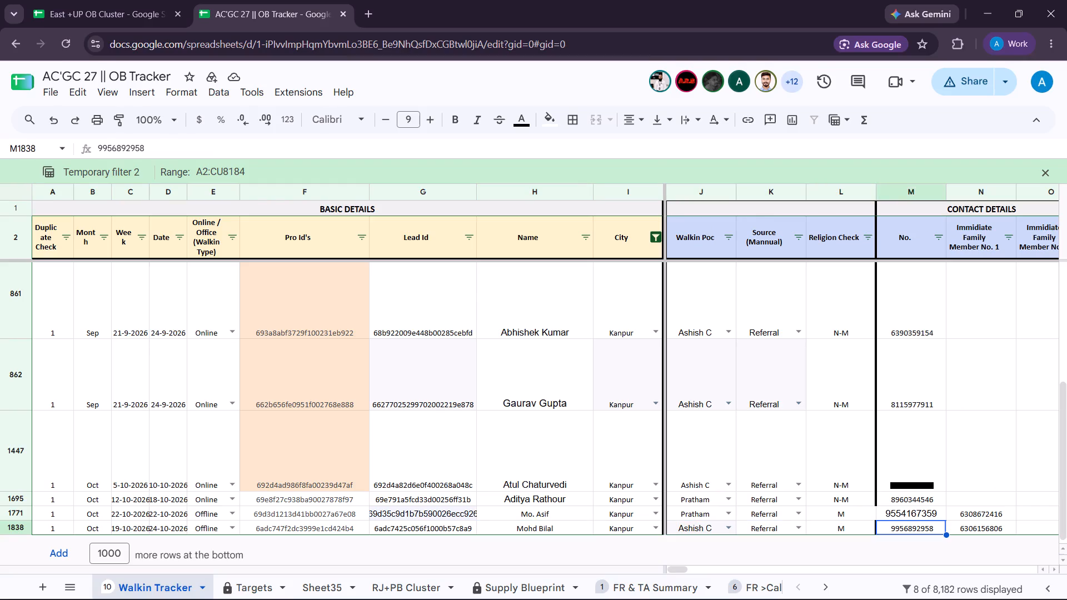
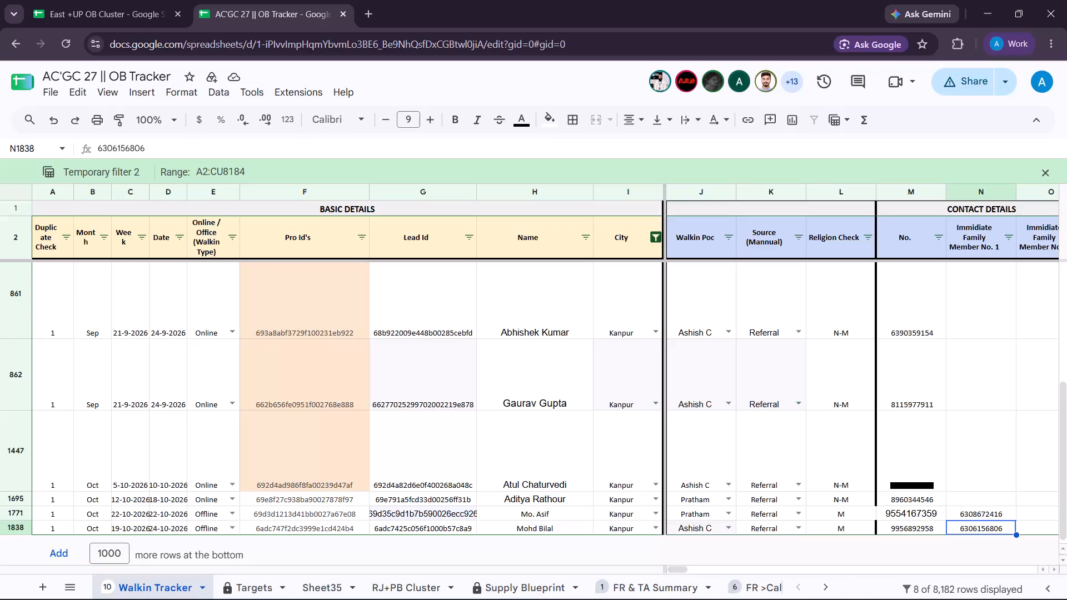
Review the screening Comments of the walk-ins in rows 1838, 1771, 1695 and 1447.
key("Right")
key("Right")
key("Right")
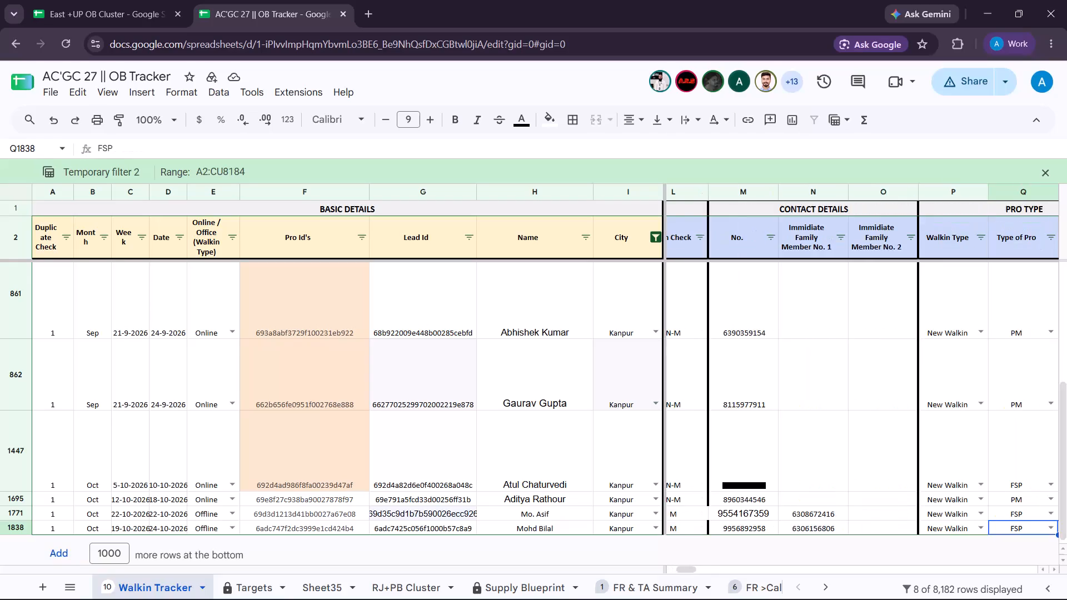
key("Right")
key("Right")
key("Right")
key("Right")
key("Right")
key("Right")
key("Right")
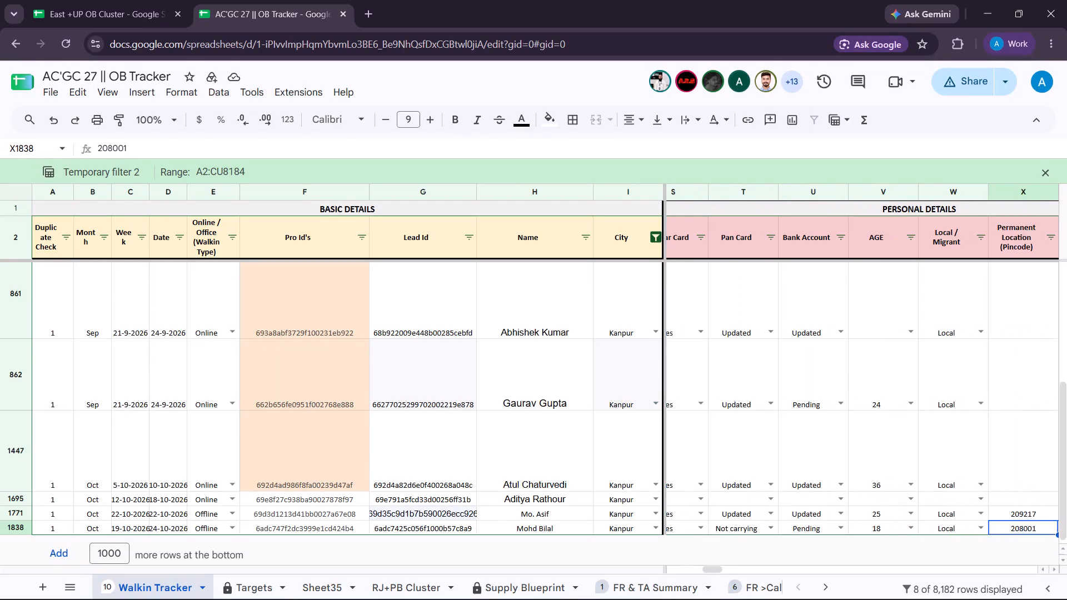
key("Right")
key("Right")
key("Right")
key("Right")
key("Right")
key("Right")
key("Right")
key("Right")
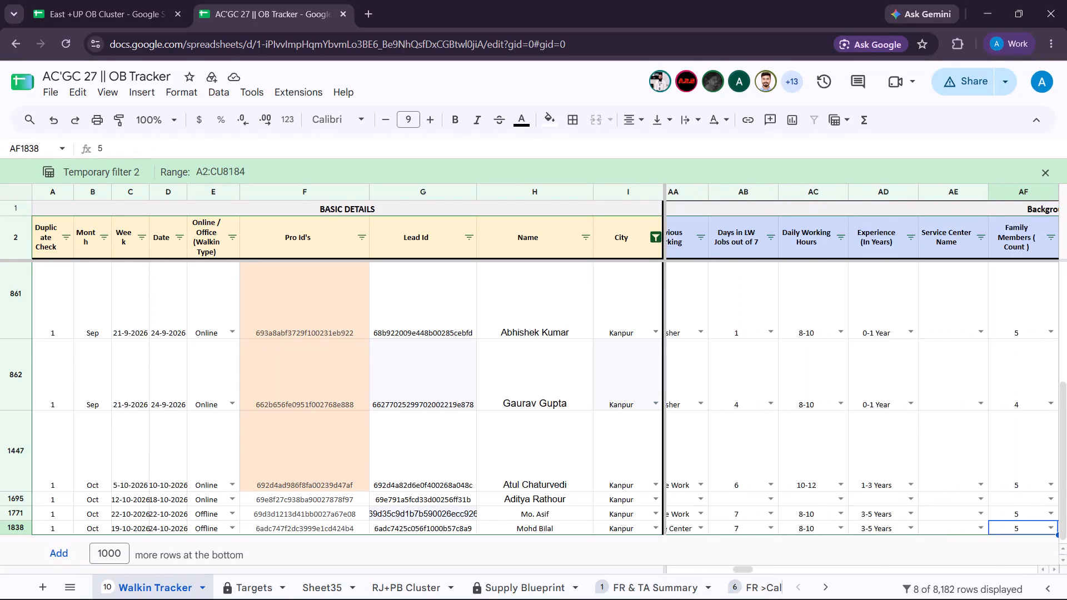
key("Right")
key("Right")
key("Right")
key("Right")
key("Right")
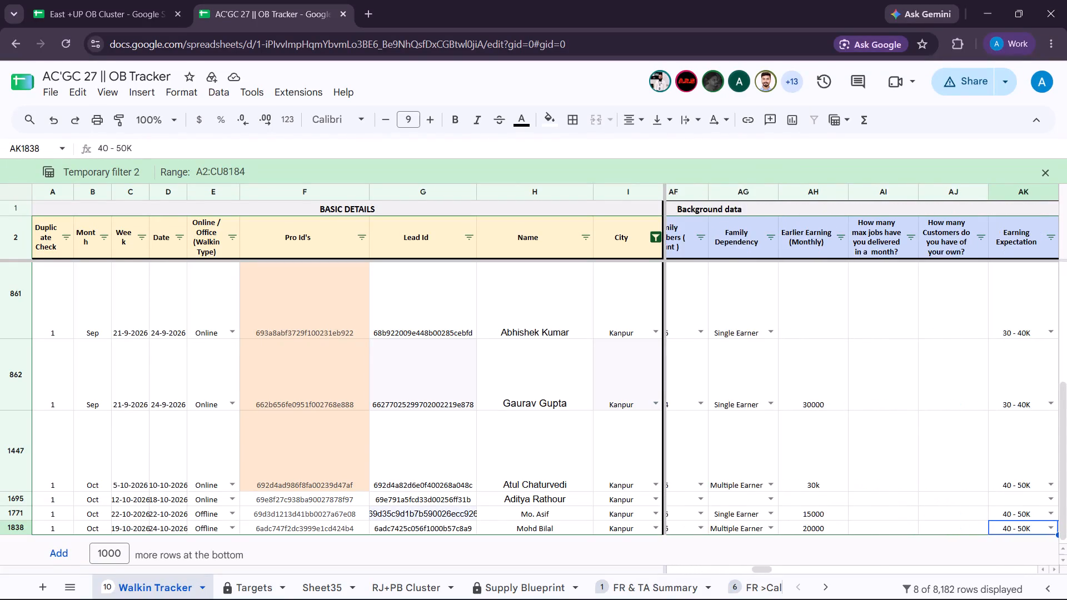
key("Right")
key("Right")
key("Right")
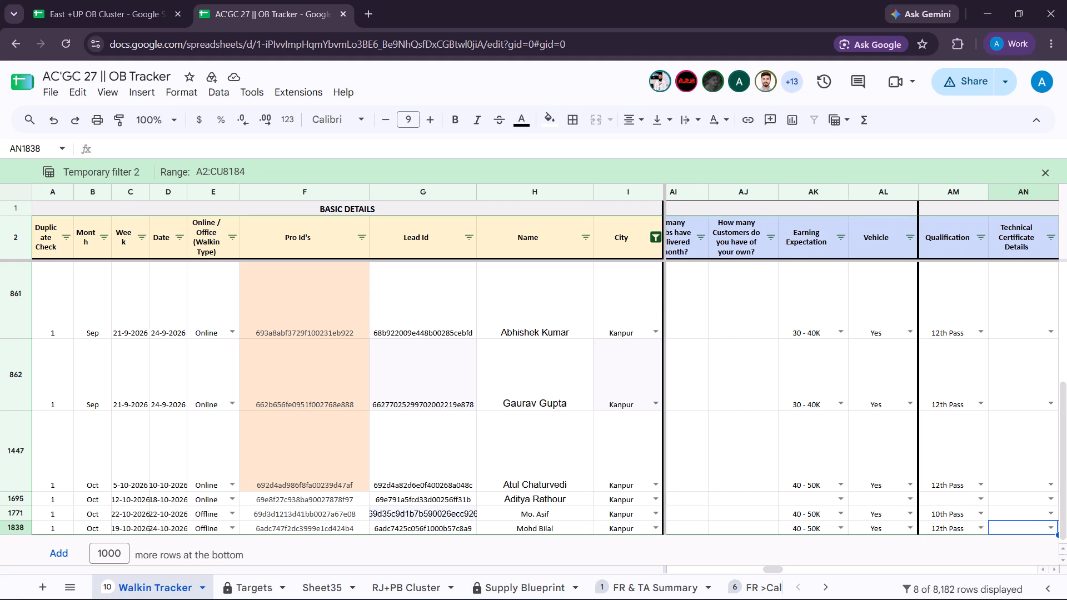
key("Right")
key("Right")
key("Right")
key("Right")
key("Right")
key("Right")
key("Right")
key("Right")
key("Right")
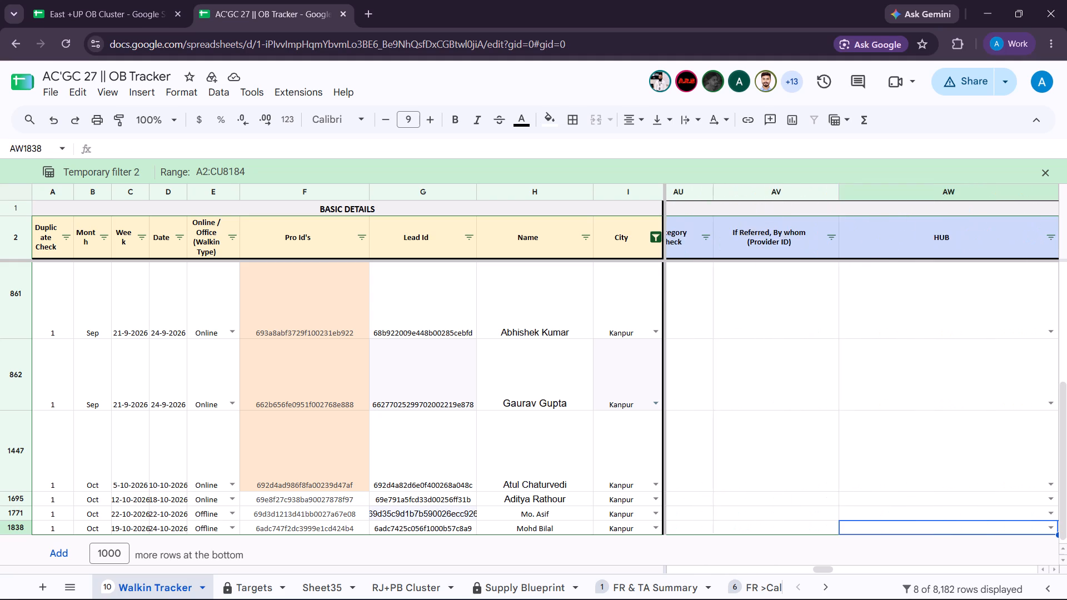
key("Right")
key("Right")
key("Right")
key("Right")
key("Right")
key("Right")
key("Right")
key("Right")
key("Right")
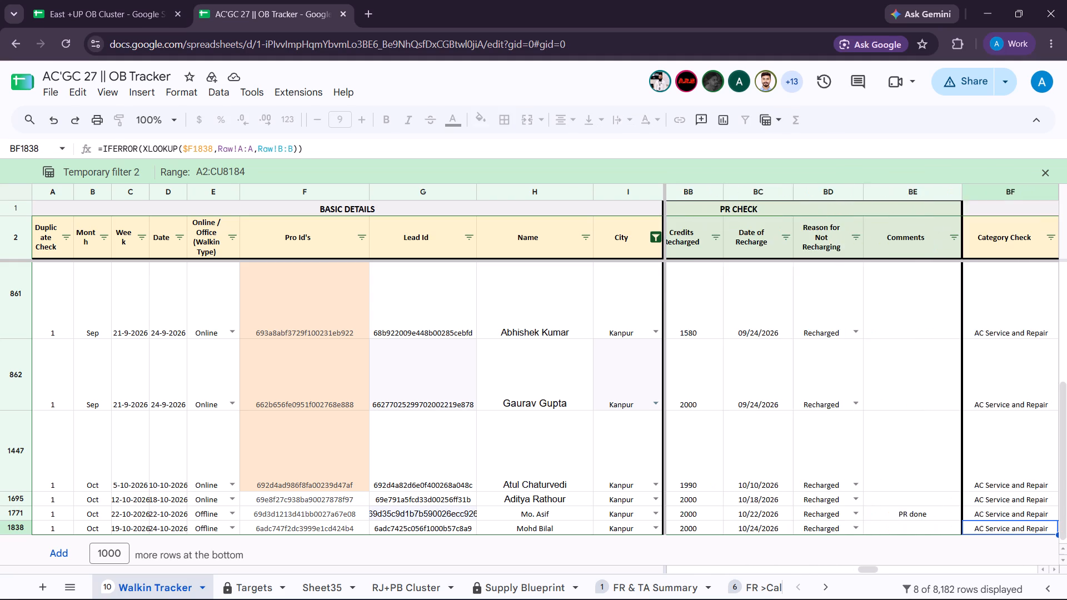
key("Right")
key("Right")
key("Right")
key("Right")
key("Right")
key("Right")
key("Right")
key("Right")
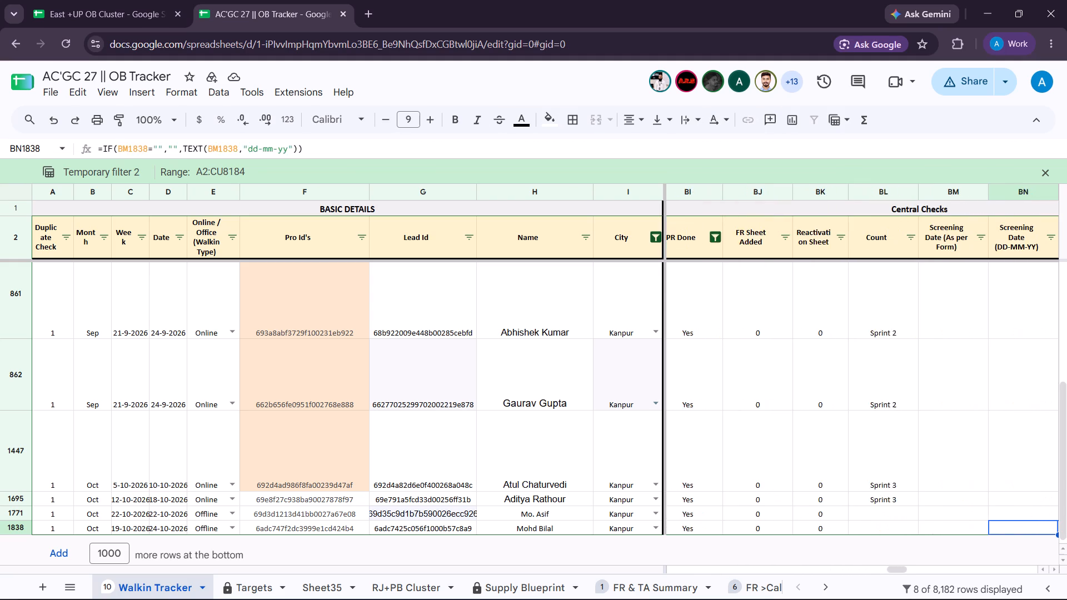
key("Right")
key("Right")
key("Right")
key("Right")
key("Right")
key("Right")
key("Right")
key("Right")
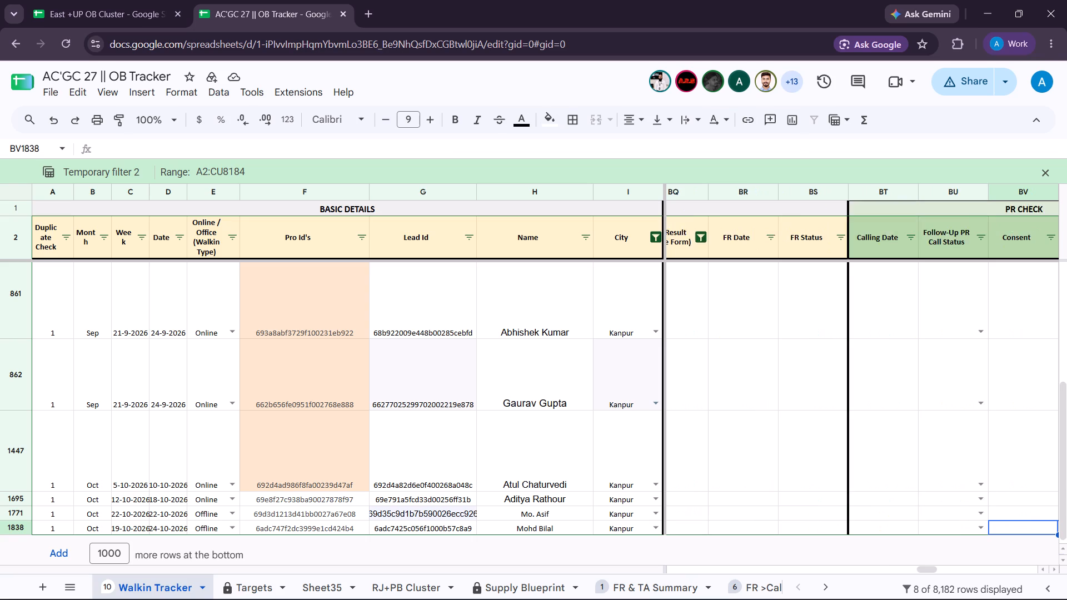
key("Right")
key("Right")
key("Right")
key("Right")
key("Right")
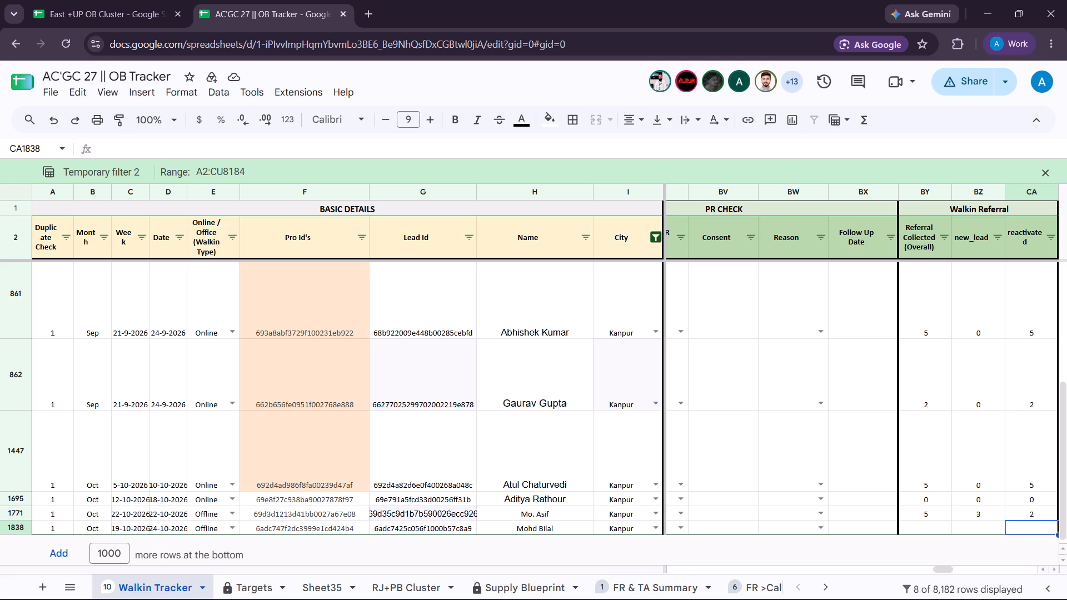
key("Right")
key("Right")
key("Right")
key("Right")
key("Right")
key("Right")
key("Right")
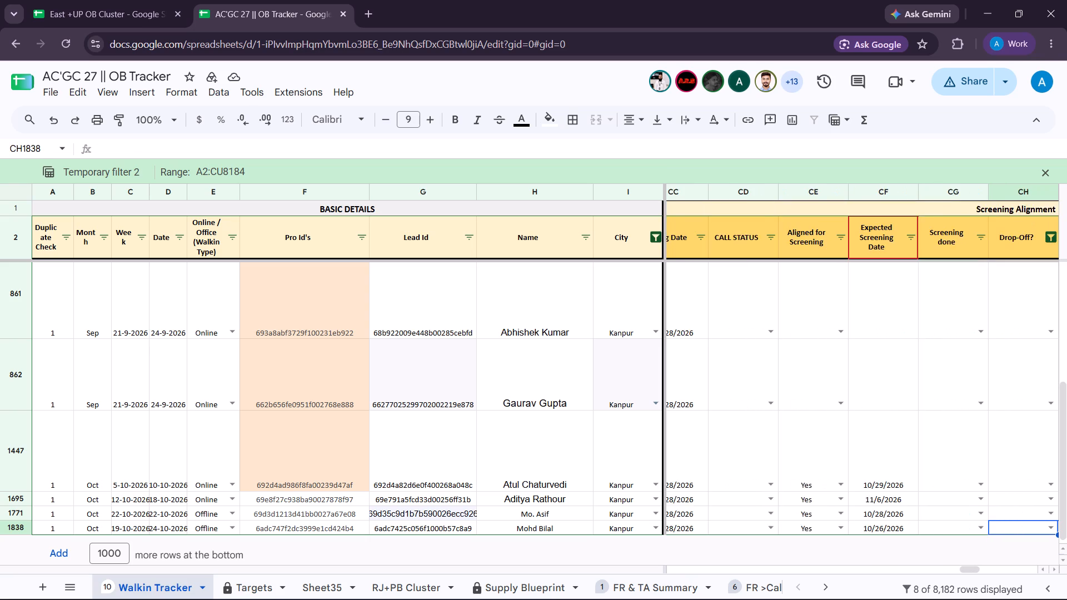
key("Right")
key("Right")
key("Right")
key("Right")
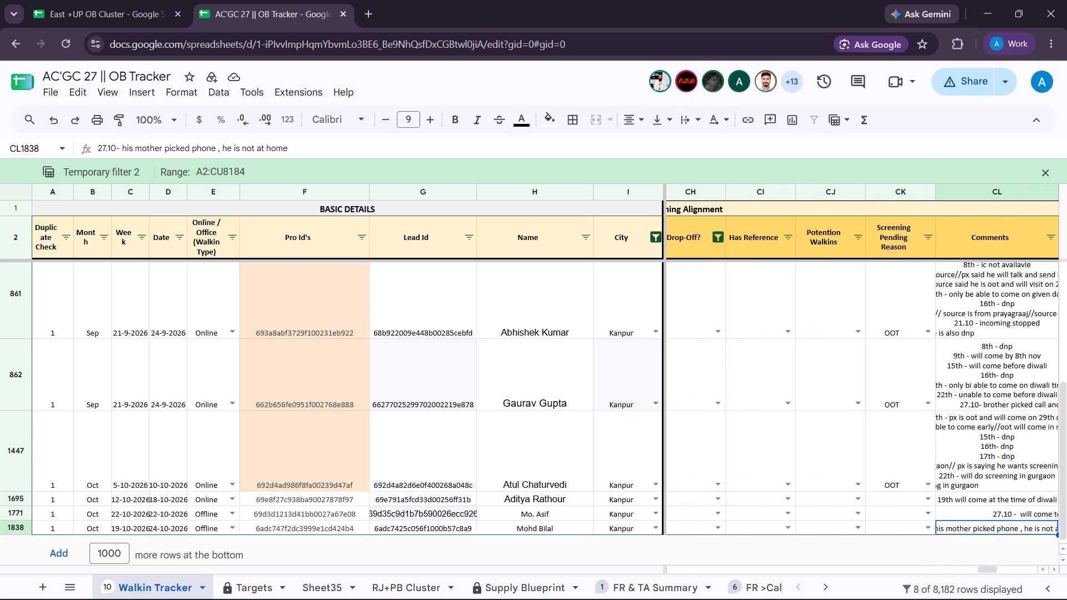
key("Up")
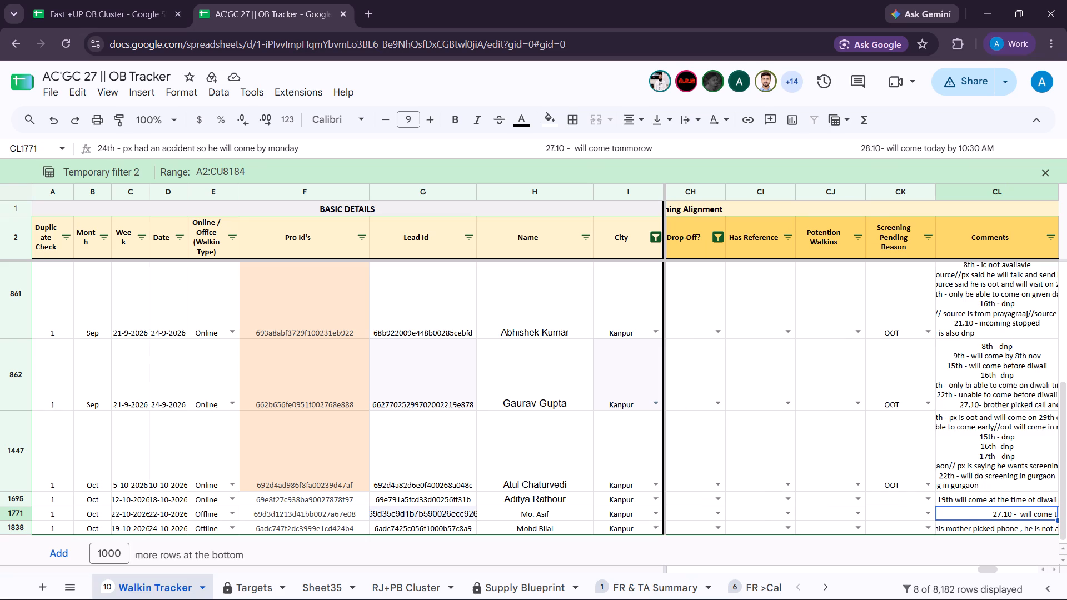
key("Up")
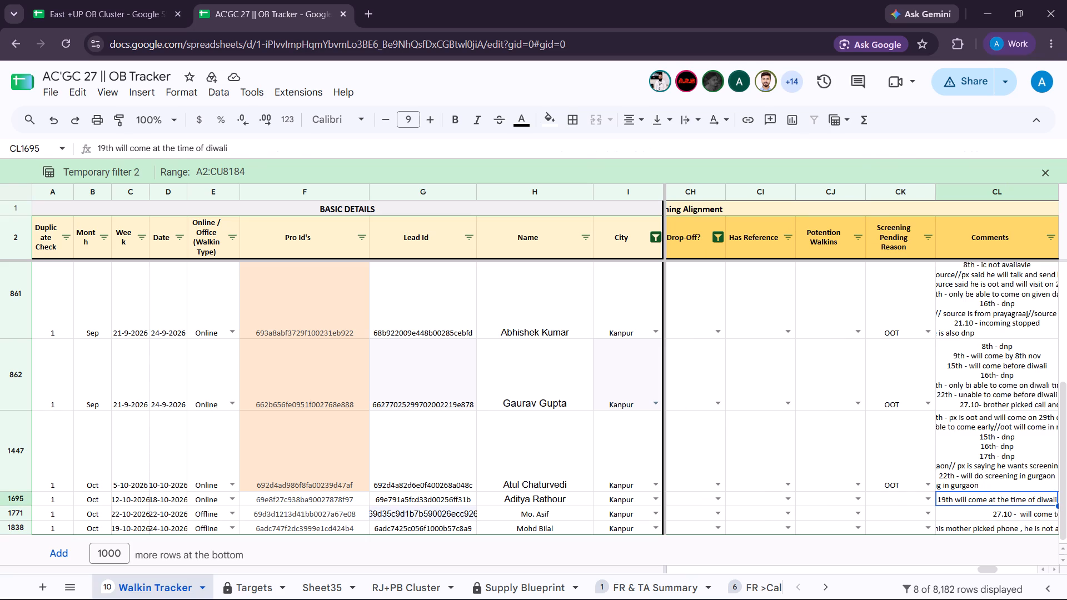
key("Up")
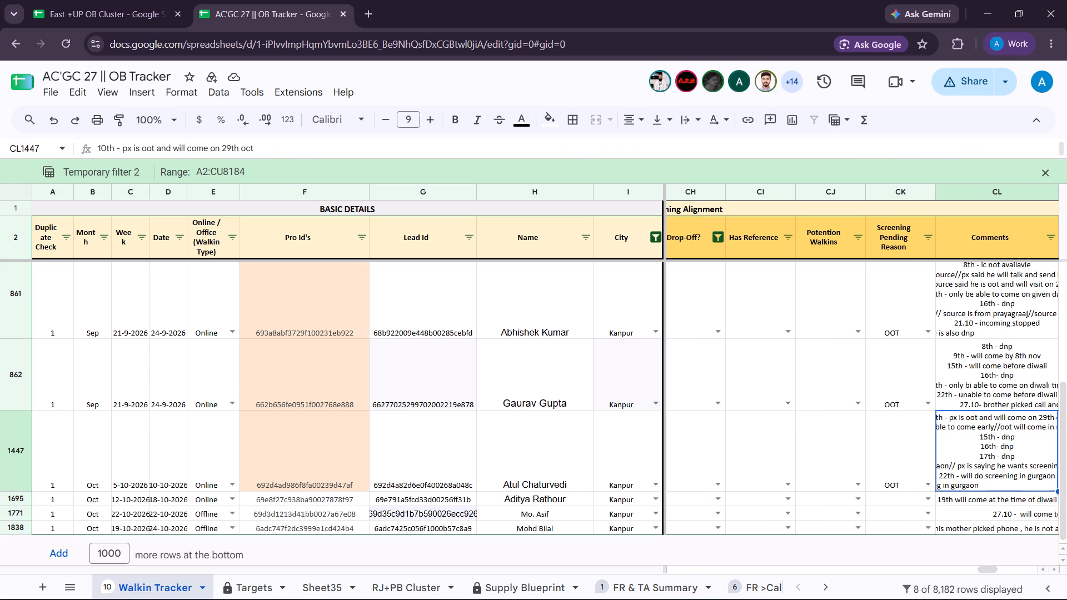
Look up the primary contact number of the walk-in in row 1447.
key("Left")
key("Left")
key("Left")
key("Left")
key("Left")
key("Left")
key("Left")
key("Left")
key("Left")
key("Left")
key("Left")
key("Left")
key("Left")
key("Left")
key("Left")
key("Left")
key("Left")
key("Left")
key("Left")
key("Left")
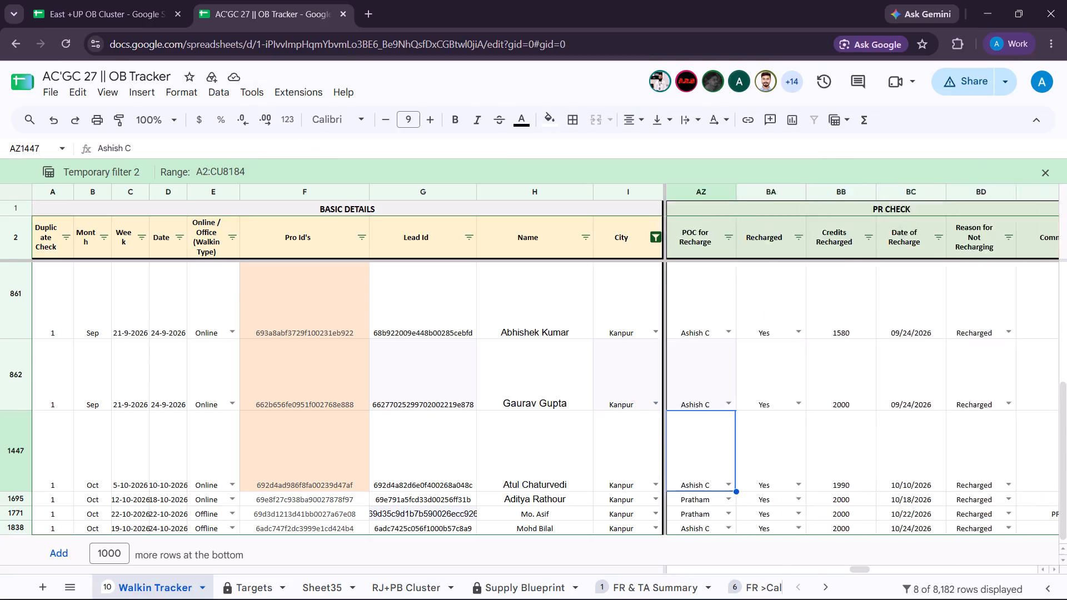
key("Right")
key("Left")
key("Left")
key("Left")
key("Left")
key("Left")
key("Left")
key("Left")
key("Left")
key("Left")
key("Left")
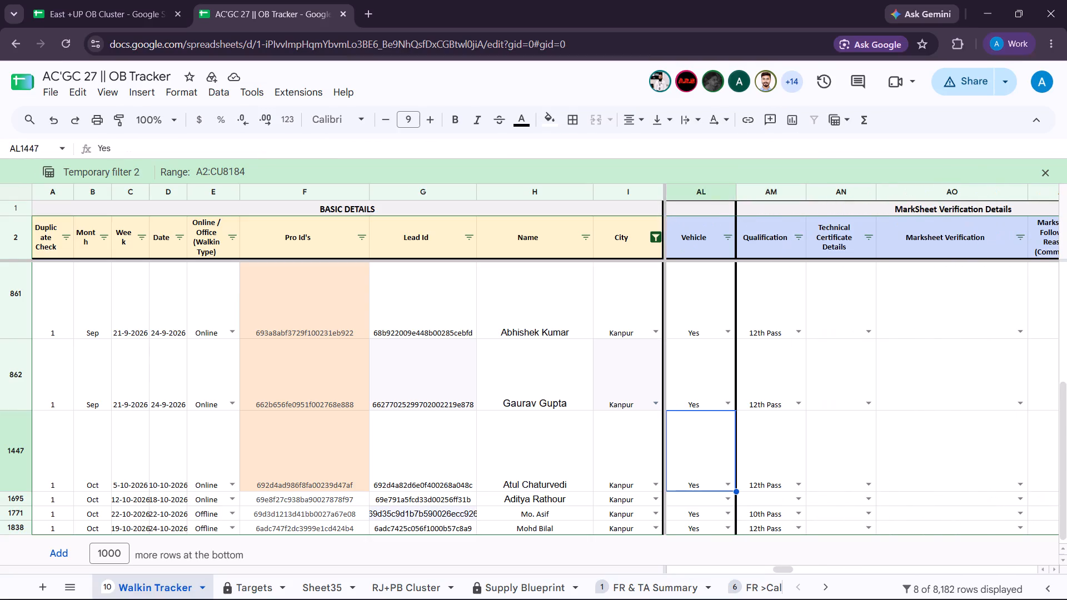
key("Left")
key("Left")
key("Left")
key("Left")
key("Left")
key("Left")
key("Left")
key("Left")
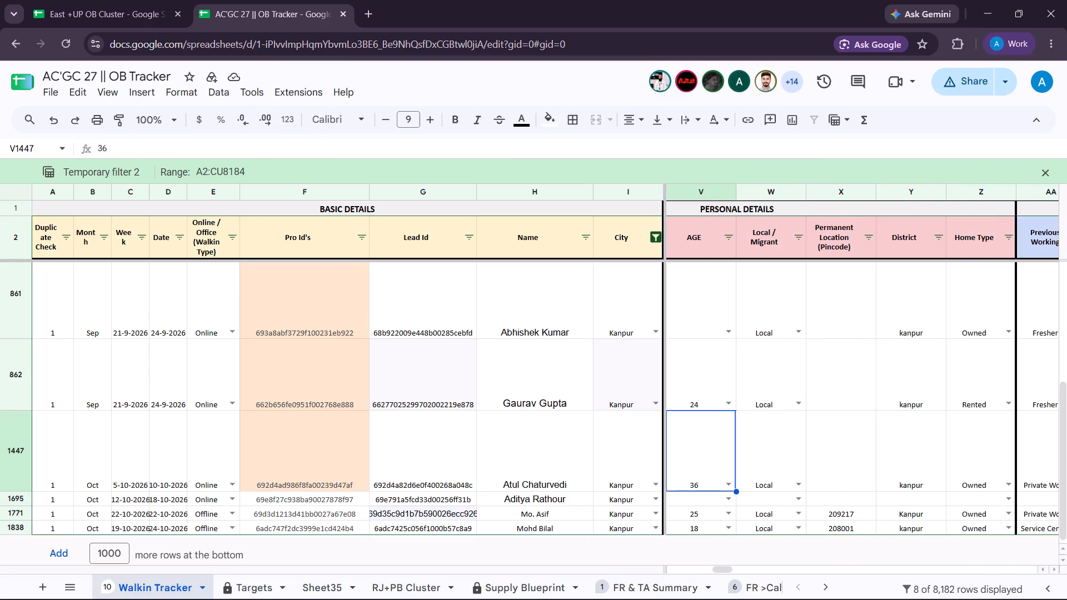
key("Left")
key("Left")
key("Left")
key("Left")
key("Left")
key("Left")
key("Left")
key("Left")
key("Left")
key("Left")
key("Left")
key("Right")
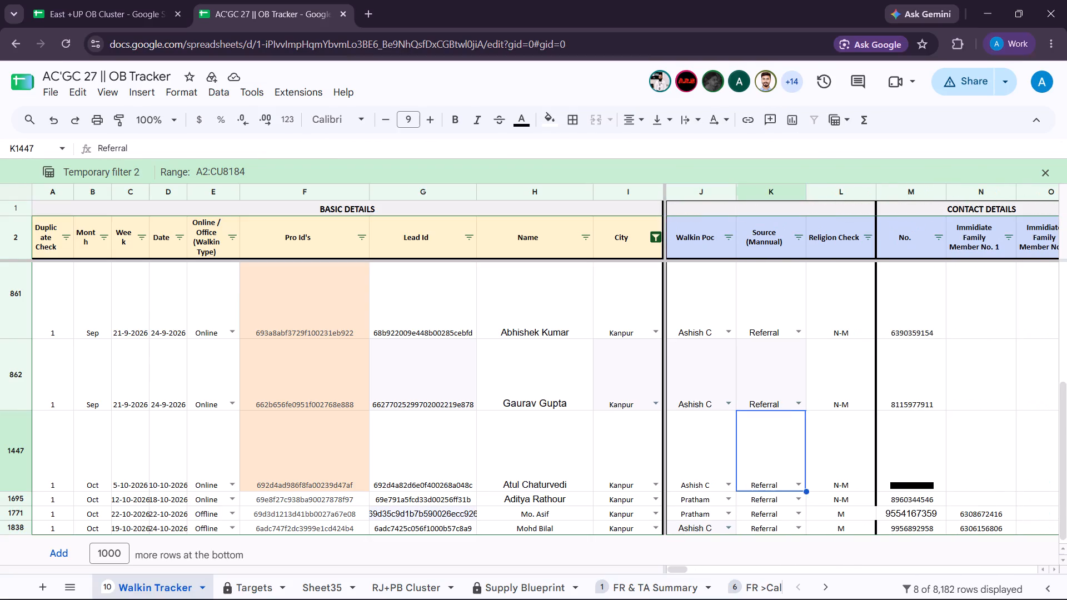
key("Right")
key("Right")
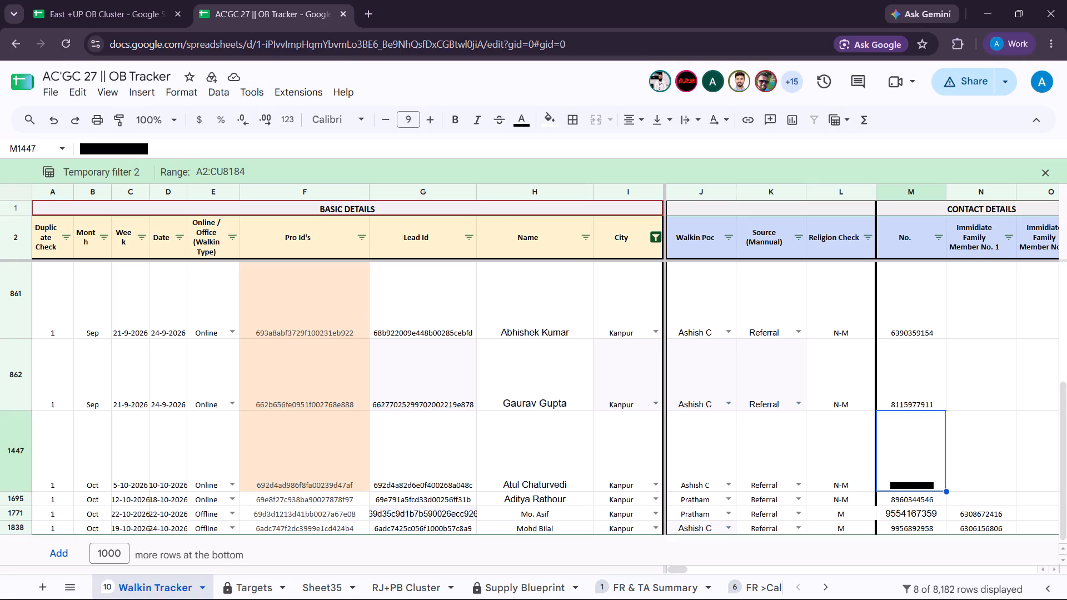
Append "28.10- he don't want to do join UC" on a new line of row 1447's screening Comments and recheck the entry.
key("Down")
key("Up")
key("Right")
key("Right")
key("Right")
key("Right")
key("Right")
key("Right")
key("Right")
key("Right")
key("Right")
key("Right")
key("Right")
key("Right")
key("Right")
key("Right")
key("Right")
key("Right")
key("Right")
key("Right")
key("Right")
key("Right")
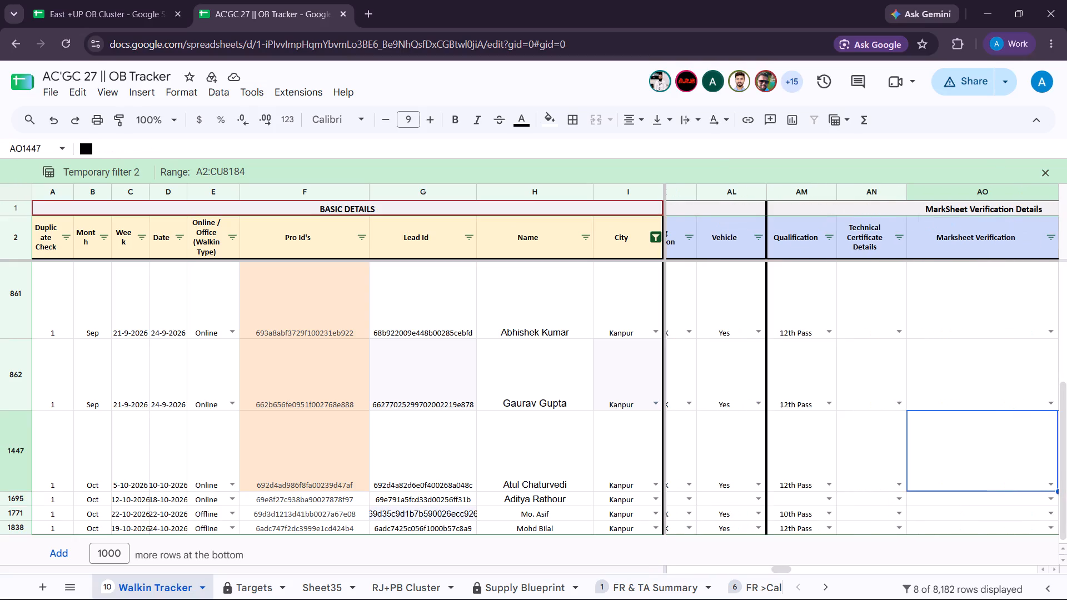
key("Left")
key("Left")
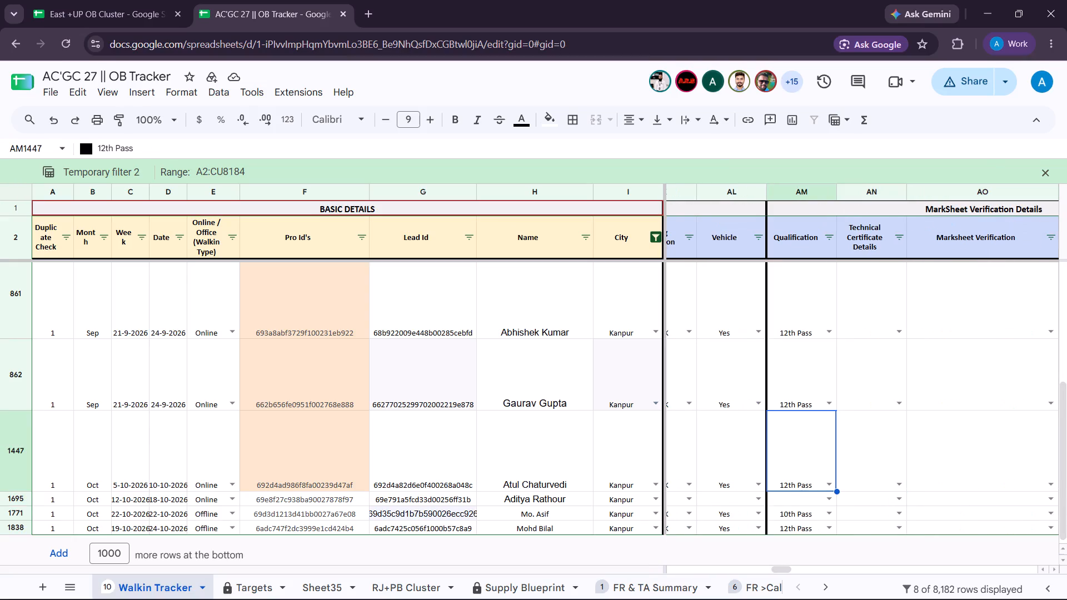
key("Right")
key("Right")
key("Right")
key("Right")
key("Right")
key("Right")
key("Right")
key("Right")
key("Right")
key("Right")
key("Right")
key("Right")
key("Right")
key("Right")
key("Right")
key("Right")
key("Right")
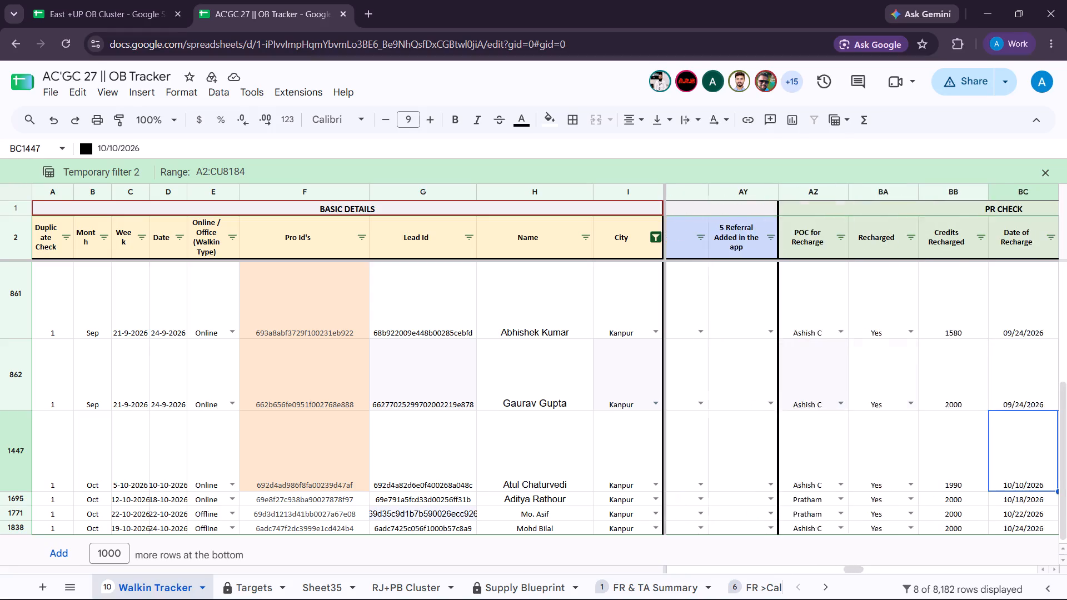
key("Right")
key("Right")
key("Right")
key("Right")
key("Right")
key("Right")
key("Right")
key("Right")
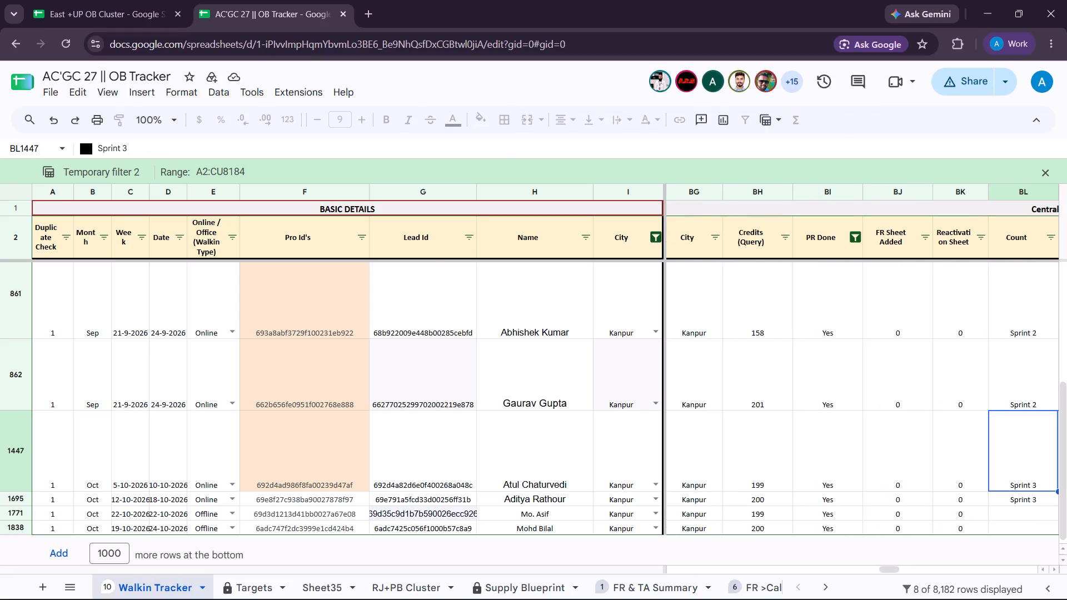
key("Left")
key("Left")
key("Left")
key("Left")
key("Left")
key("Left")
key("Left")
key("Left")
key("Left")
key("Left")
key("Left")
key("Left")
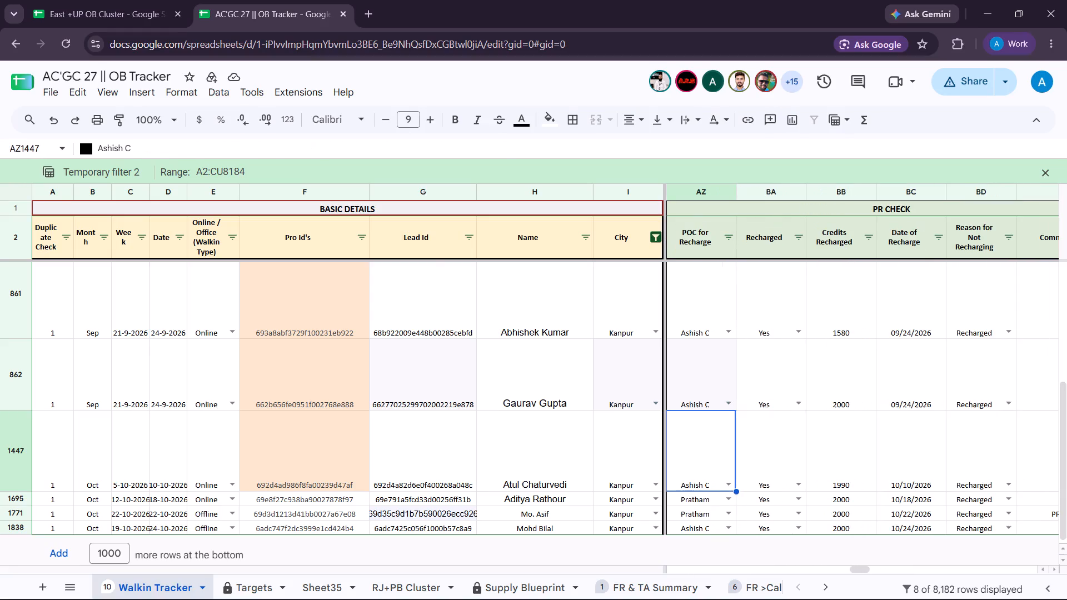
key("Right")
key("Right")
key("Right")
key("Right")
key("Right")
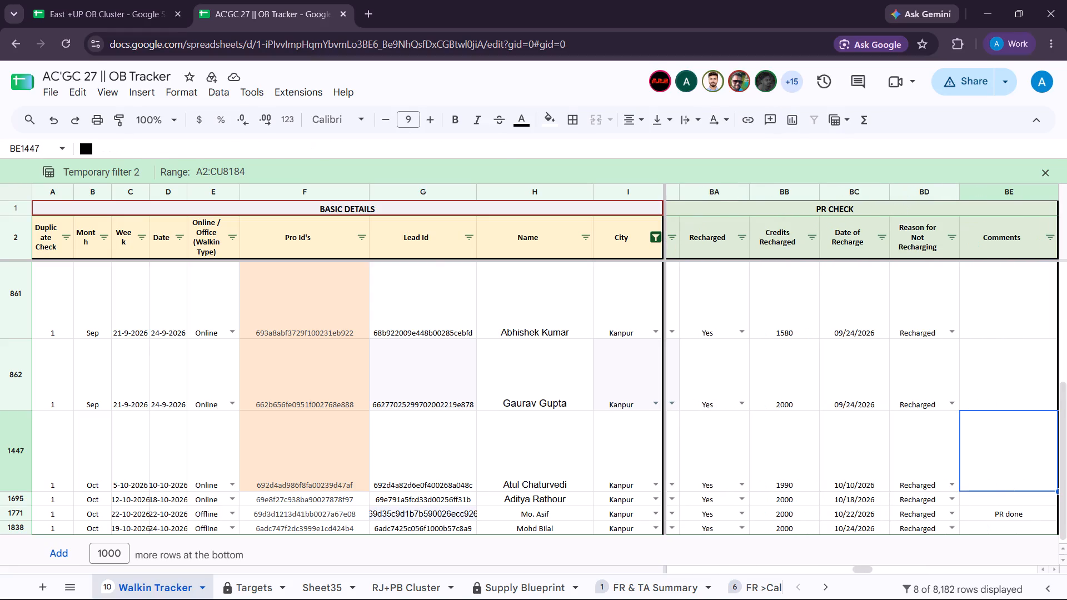
key("Right")
key("Right")
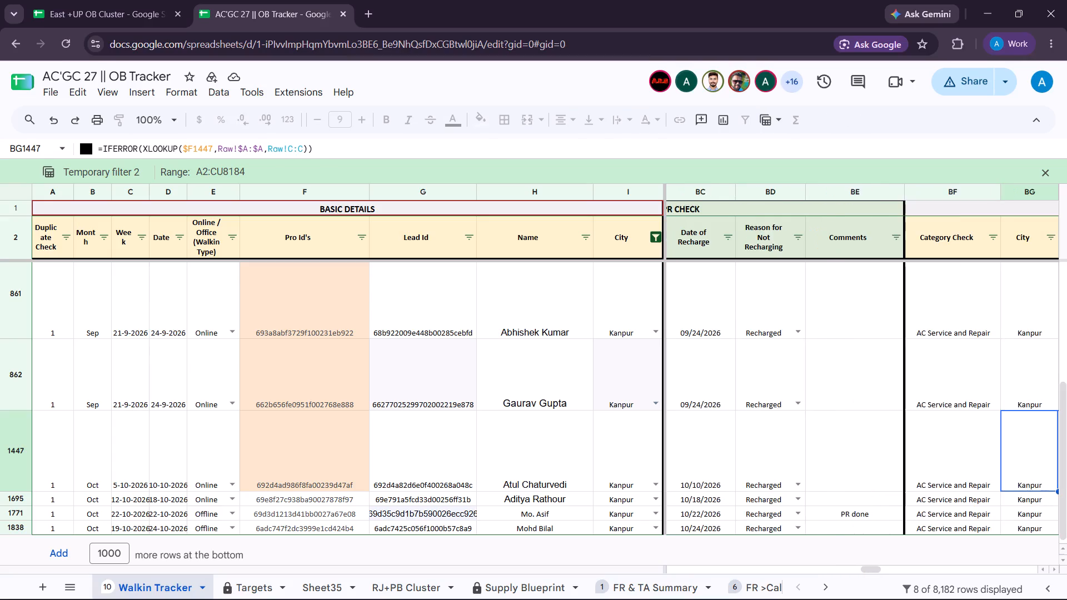
key("Right")
key("Right")
key("Right")
key("Right")
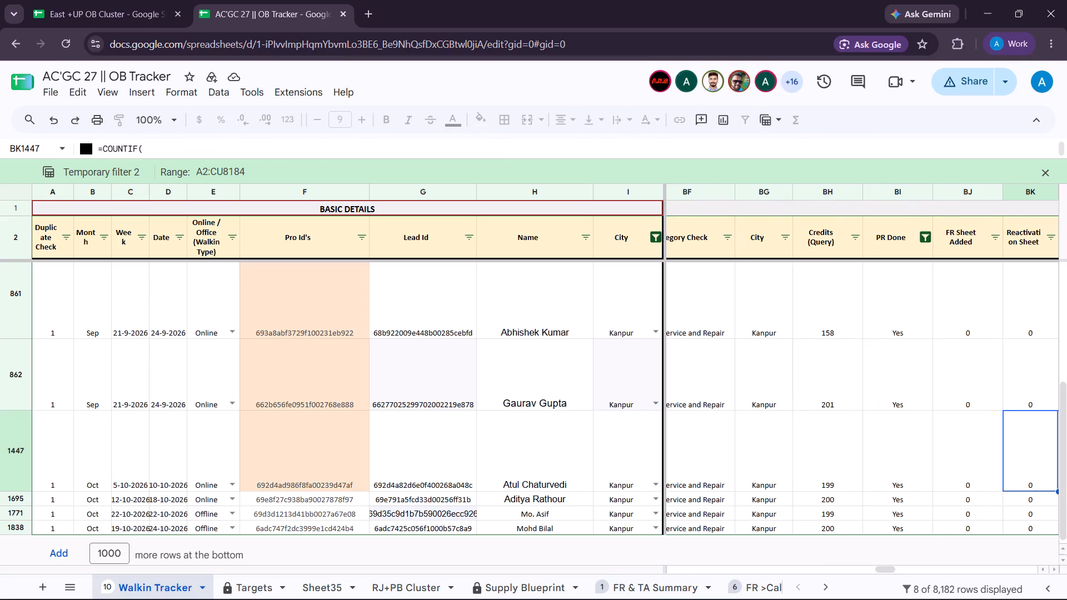
key("Right")
key("Right")
key("Right")
key("Right")
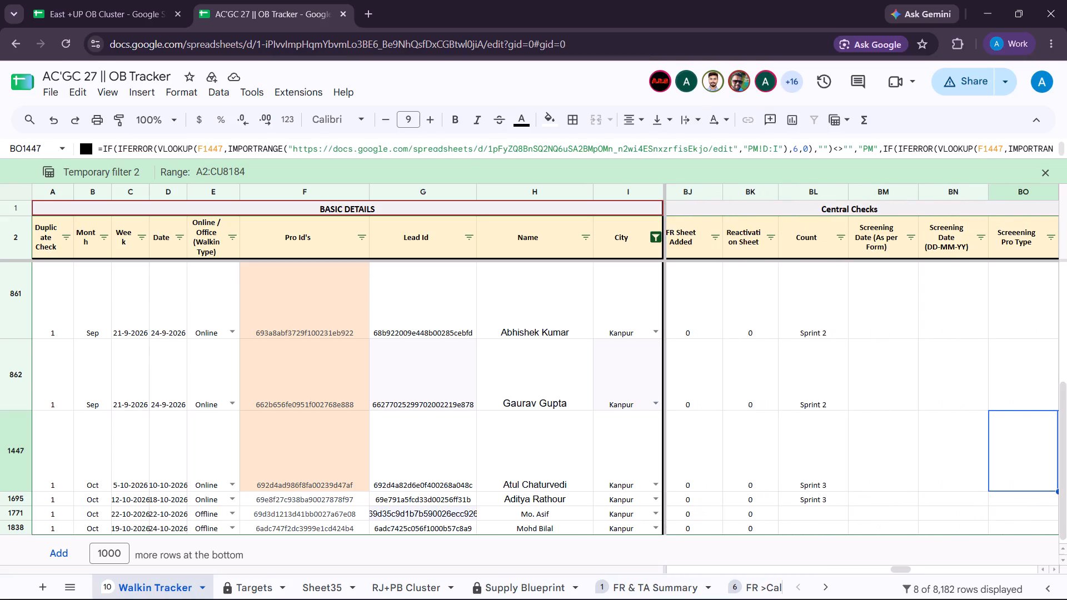
key("Right")
key("Right")
key("Right")
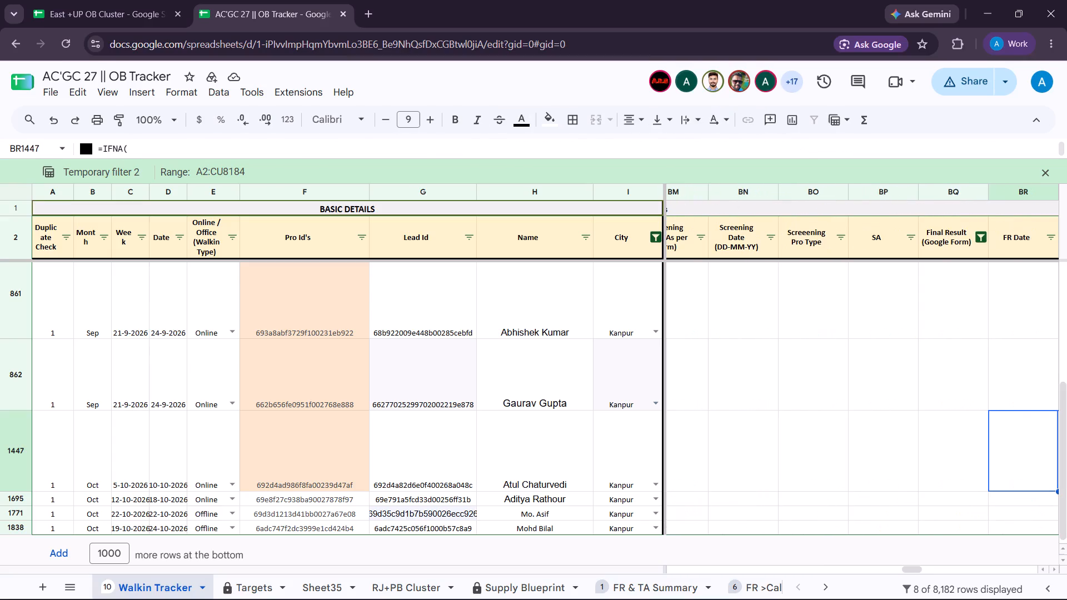
key("Right")
key("Right")
key("Right")
key("Right")
key("Right")
key("Right")
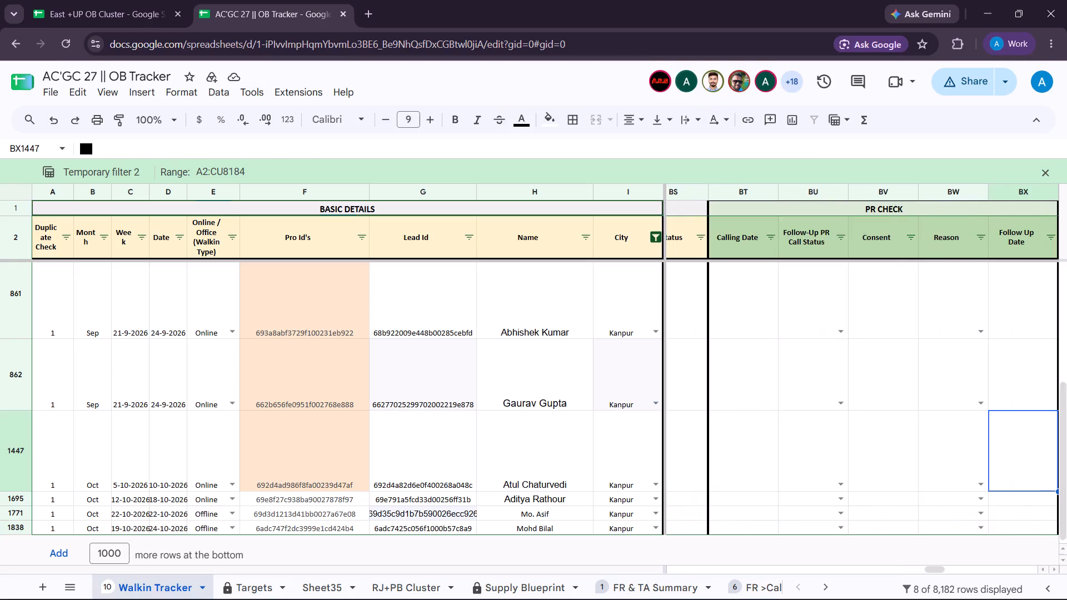
key("Right")
key("Right")
key("Right")
key("Right")
key("Right")
key("Right")
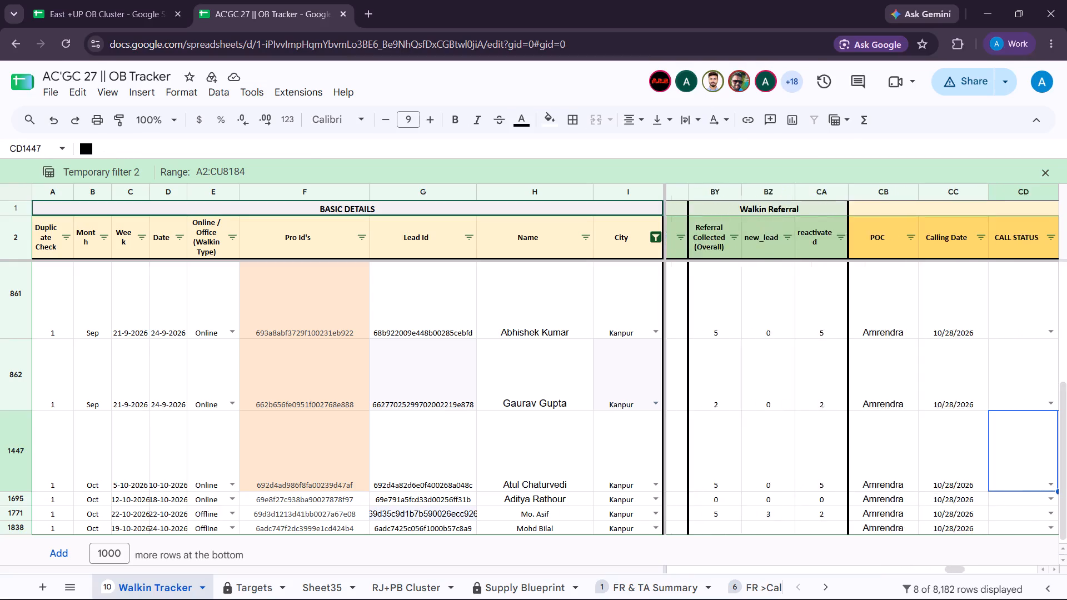
key("Right")
key("Right")
key("Right")
key("Right")
key("Right")
key("Right")
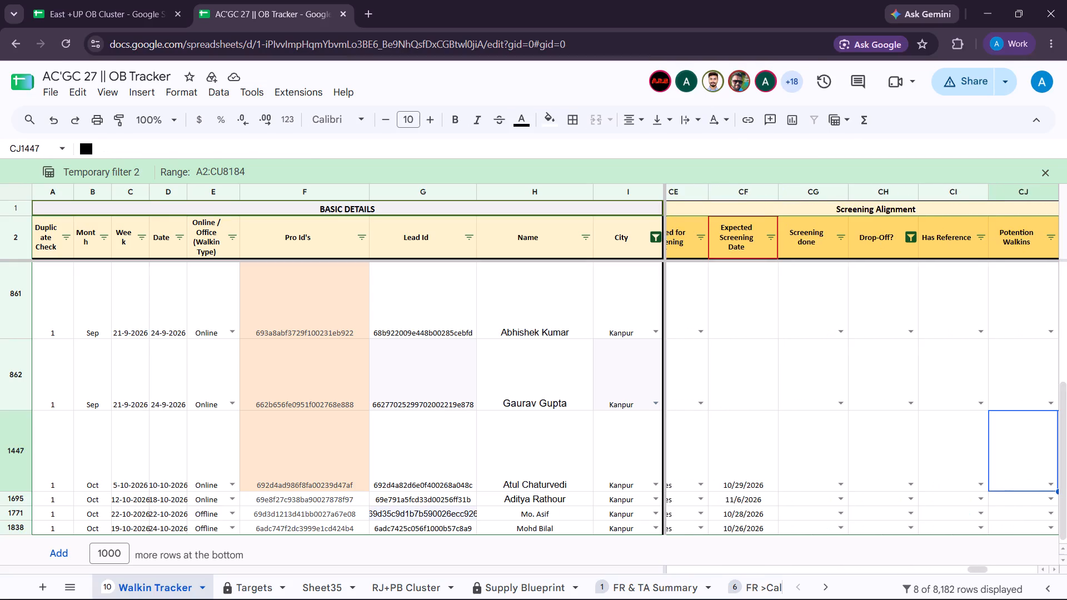
key("Right")
key("Right")
key("Return")
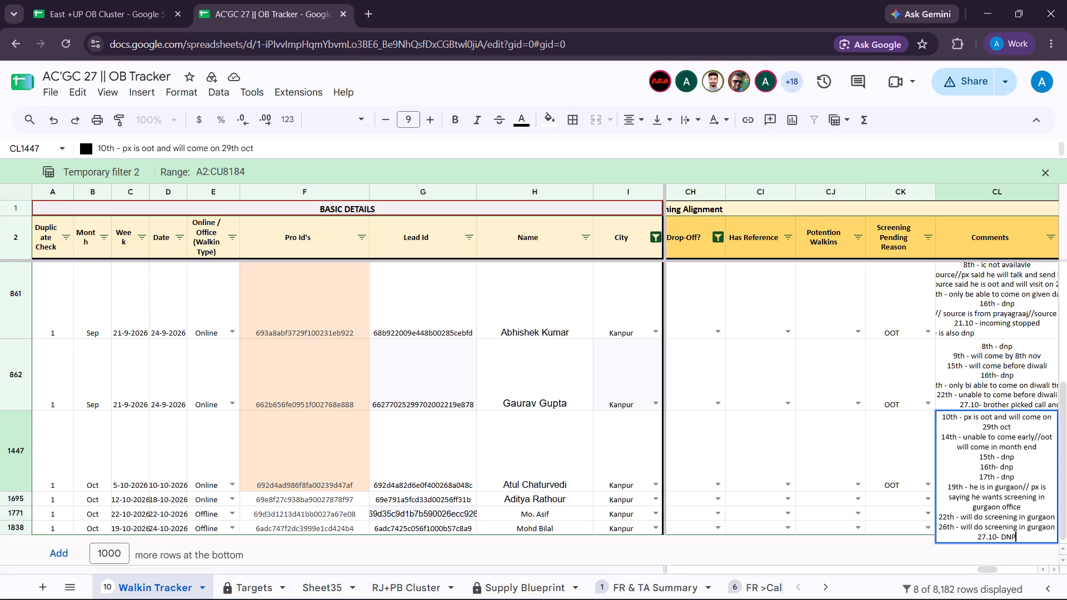
key("space")
key("space")
key("space")
key("space")
key("space")
key("space")
key("space")
key("space")
key("space")
key("space")
key("space")
key("space")
key("space")
key("space")
key("space")
key("space")
key("space")
key("space")
key("space")
key("space")
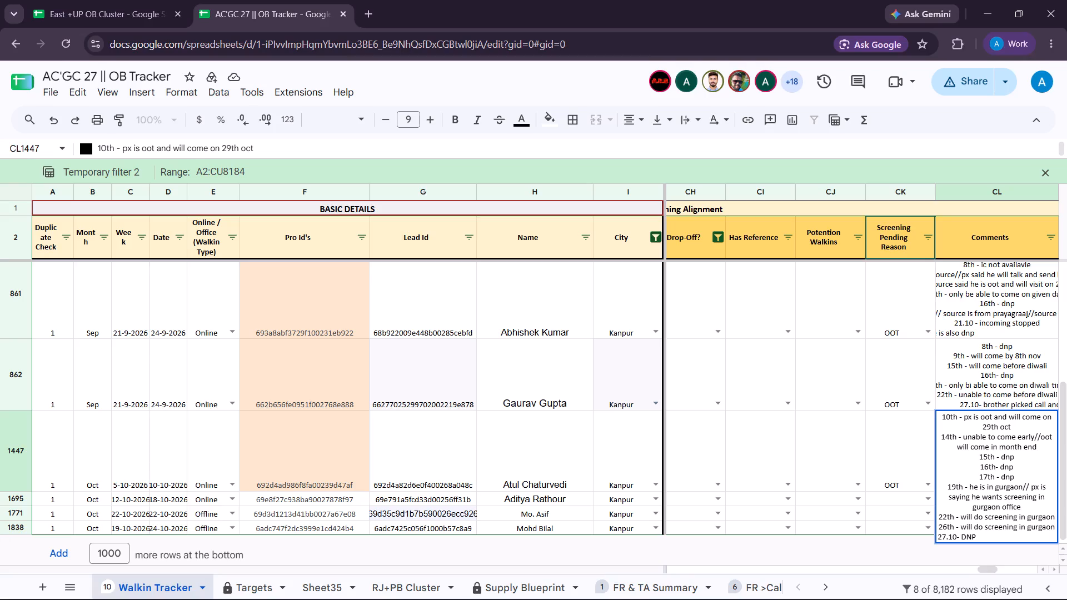
key("2")
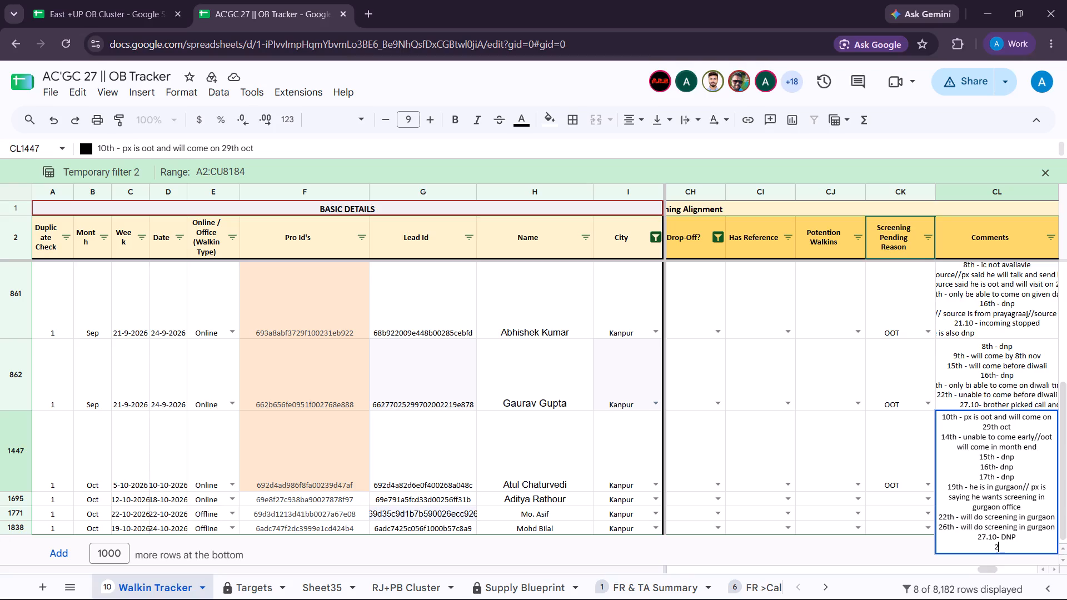
type("81")
key("BackSpace")
type(".10")
type("-")
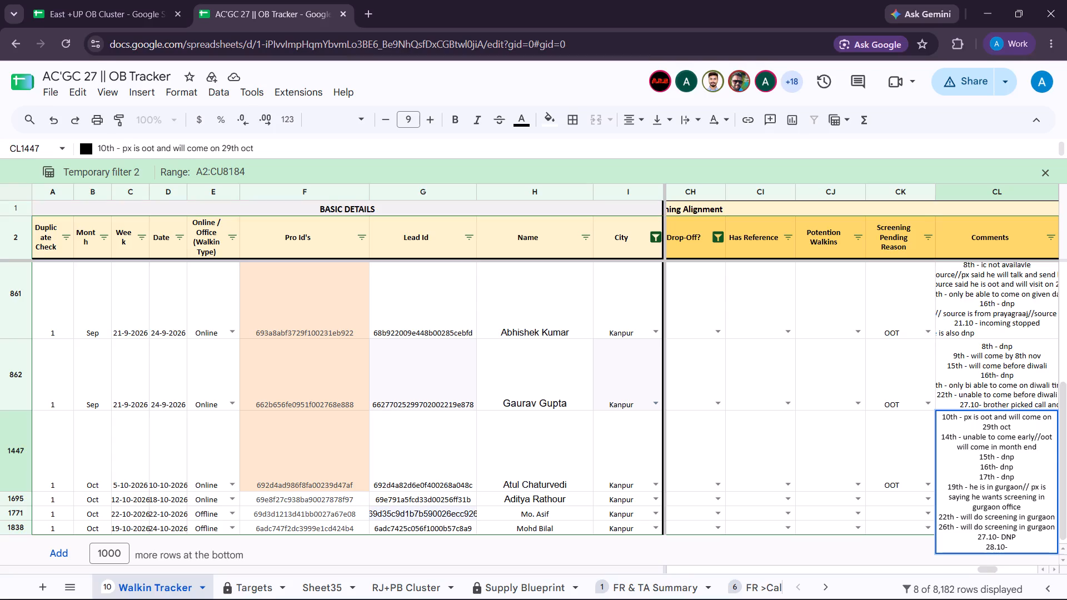
key("space")
type("he")
key("space")
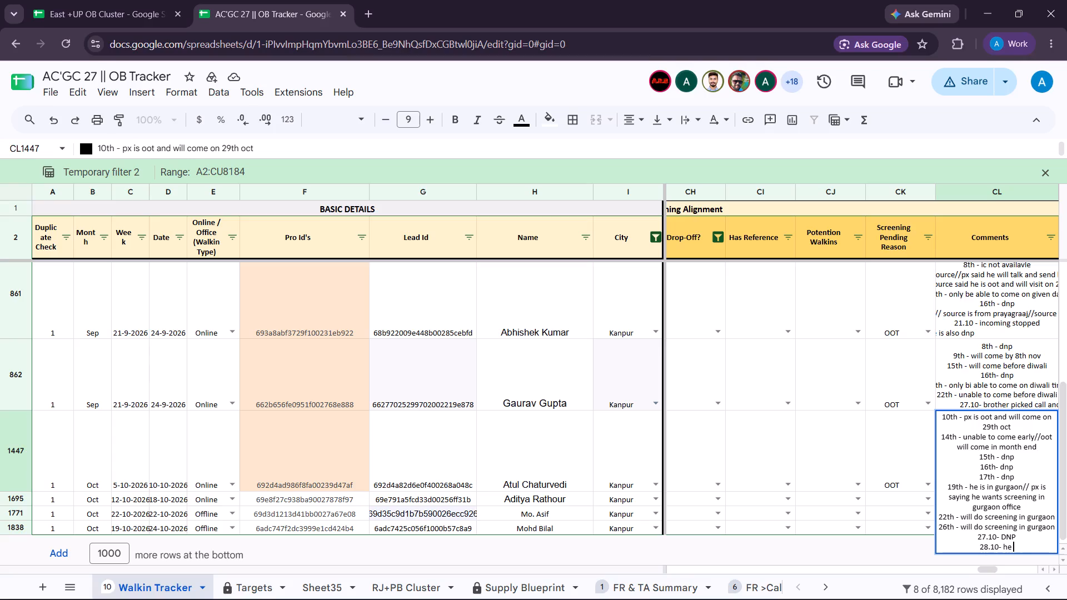
type("do")
key("n")
type("'t want o do")
key("space")
key("BackSpace")
key("BackSpace")
key("BackSpace")
key("BackSpace")
key("BackSpace")
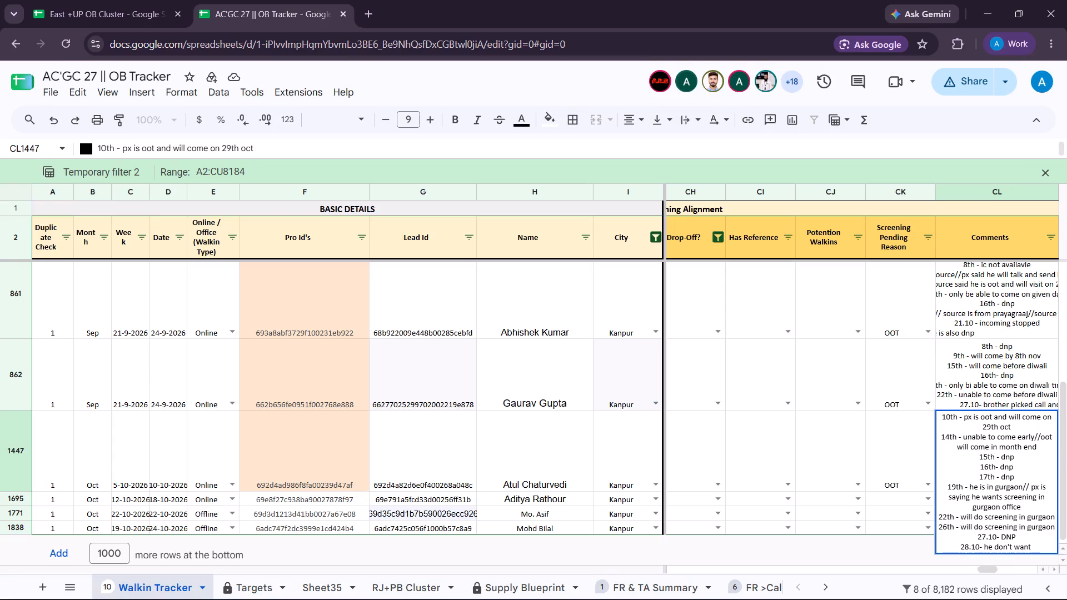
type("to doth")
key("BackSpace")
key("BackSpace")
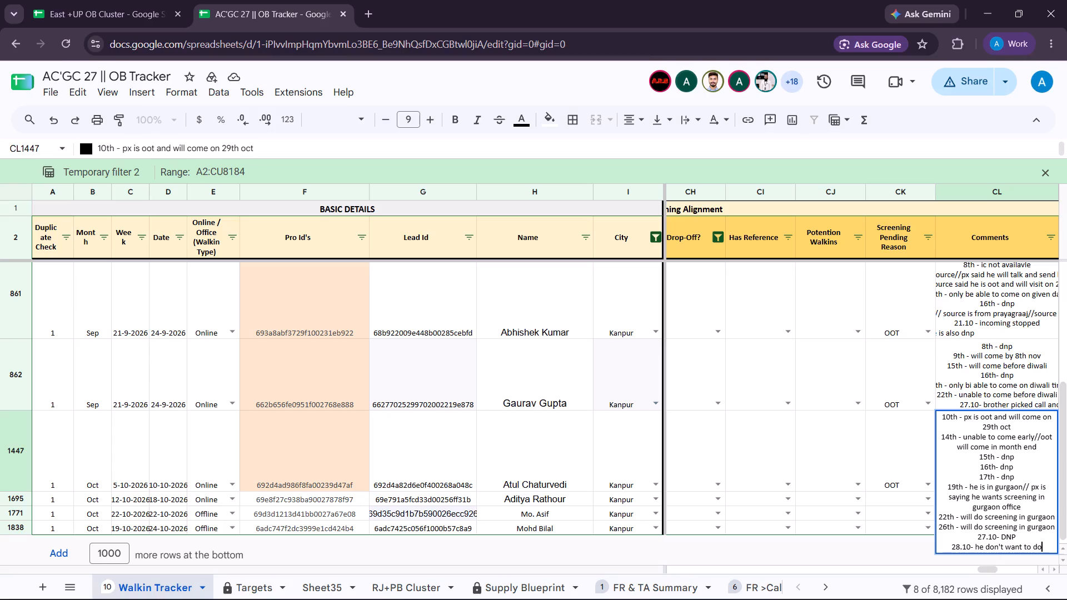
key("space")
type("th")
key("BackSpace")
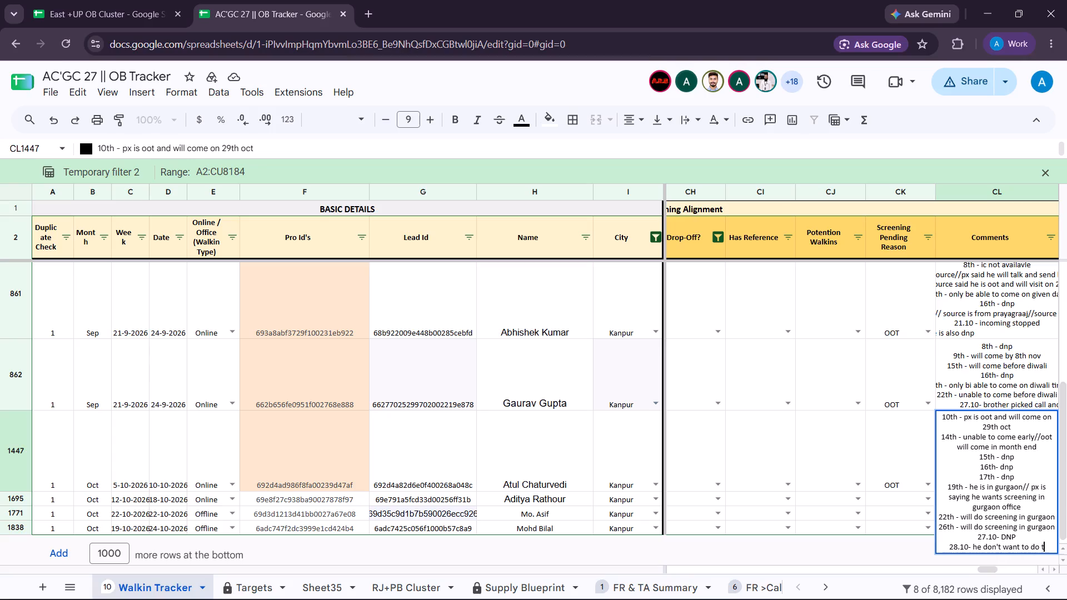
key("BackSpace")
type("wok")
key("BackSpace")
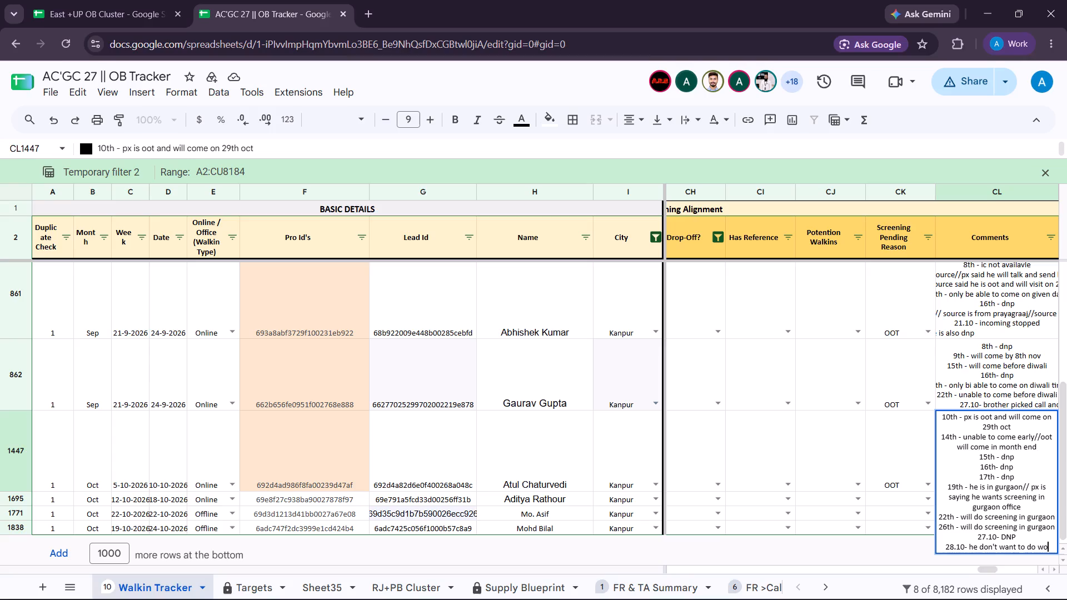
key("BackSpace")
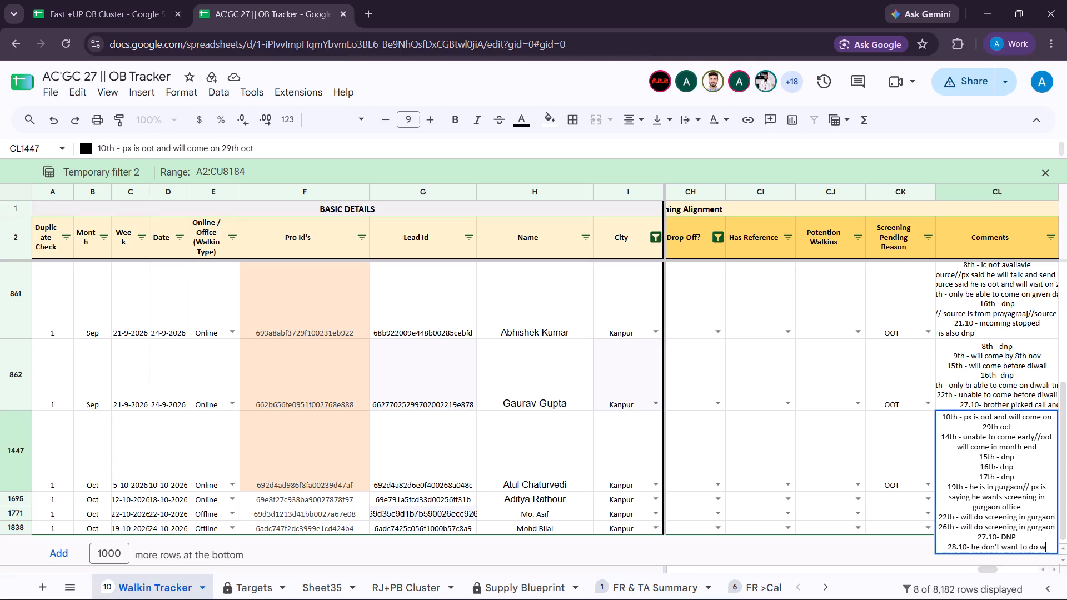
key("BackSpace")
type("join")
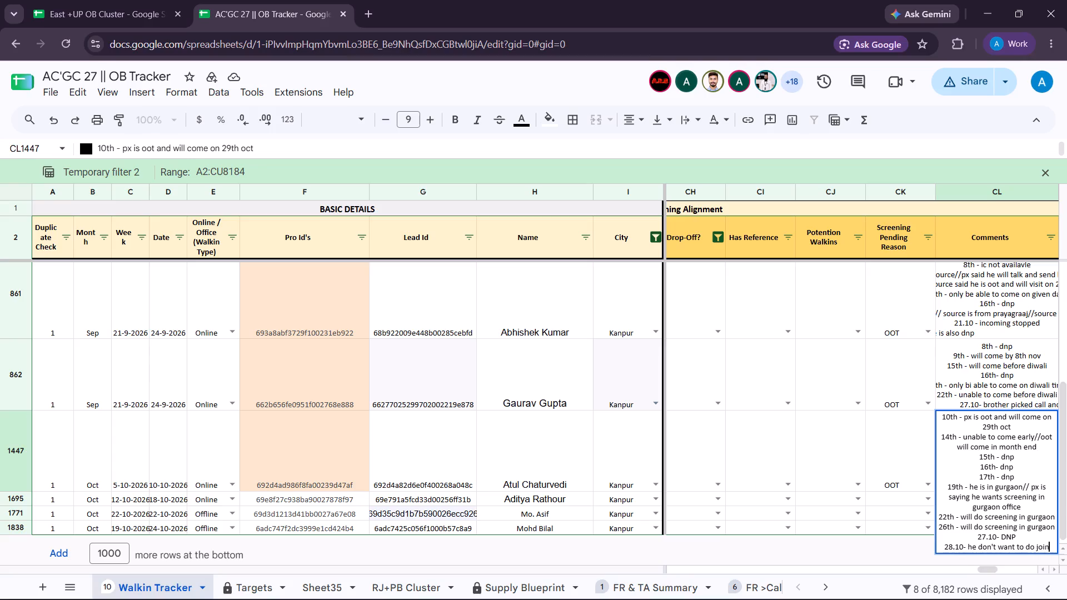
key("space")
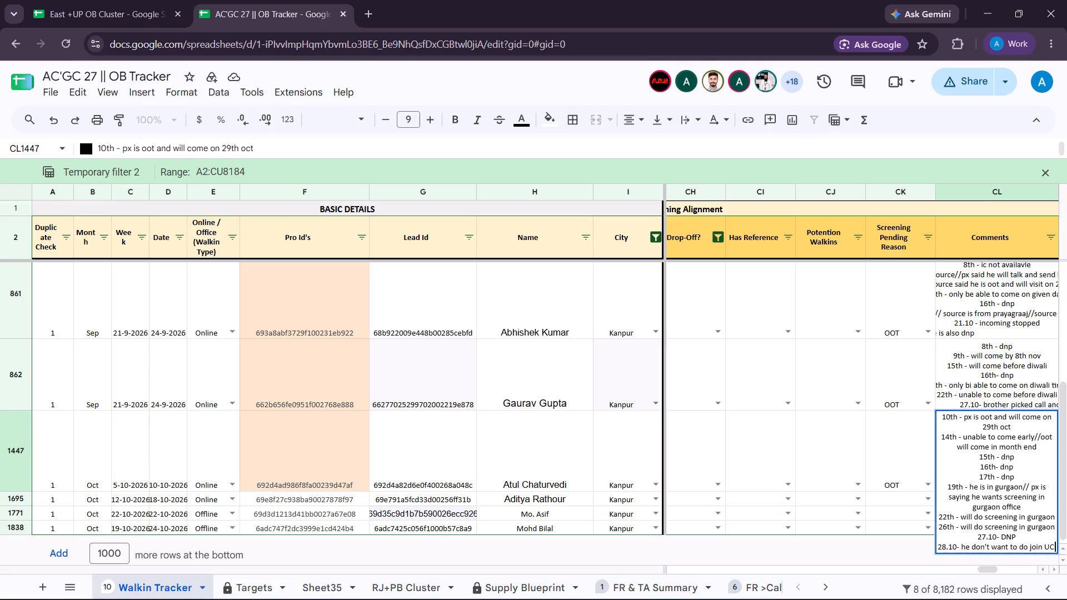
key("Return")
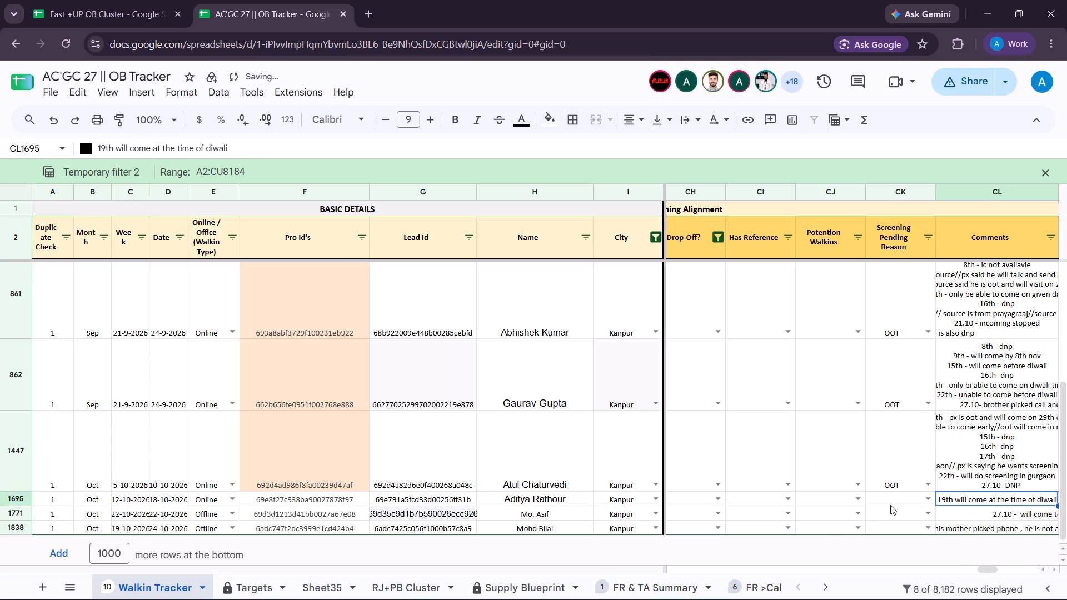
left_click(938, 464)
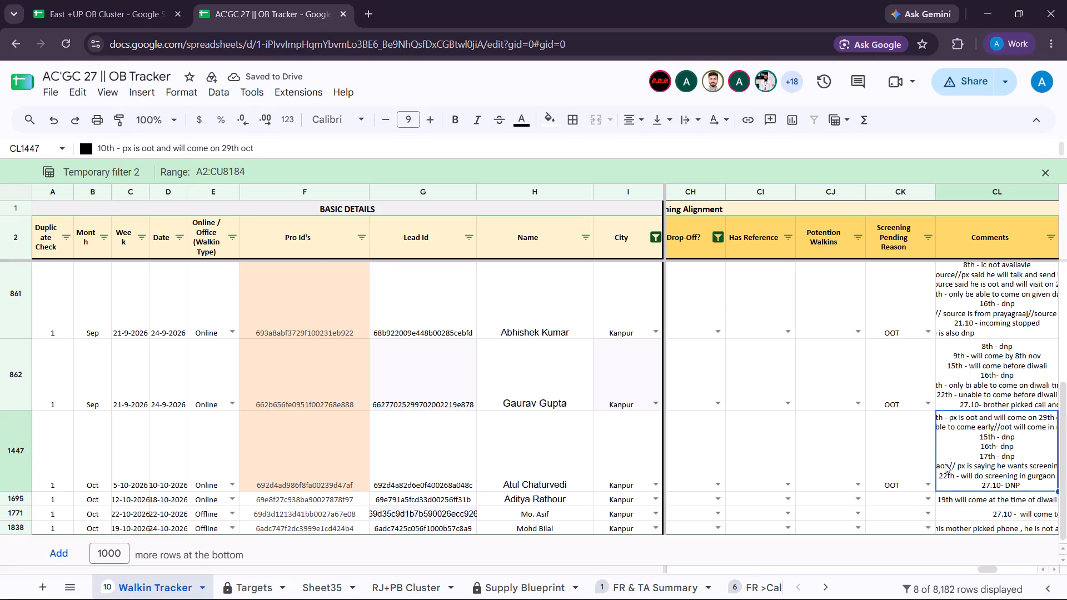
double_click(952, 463)
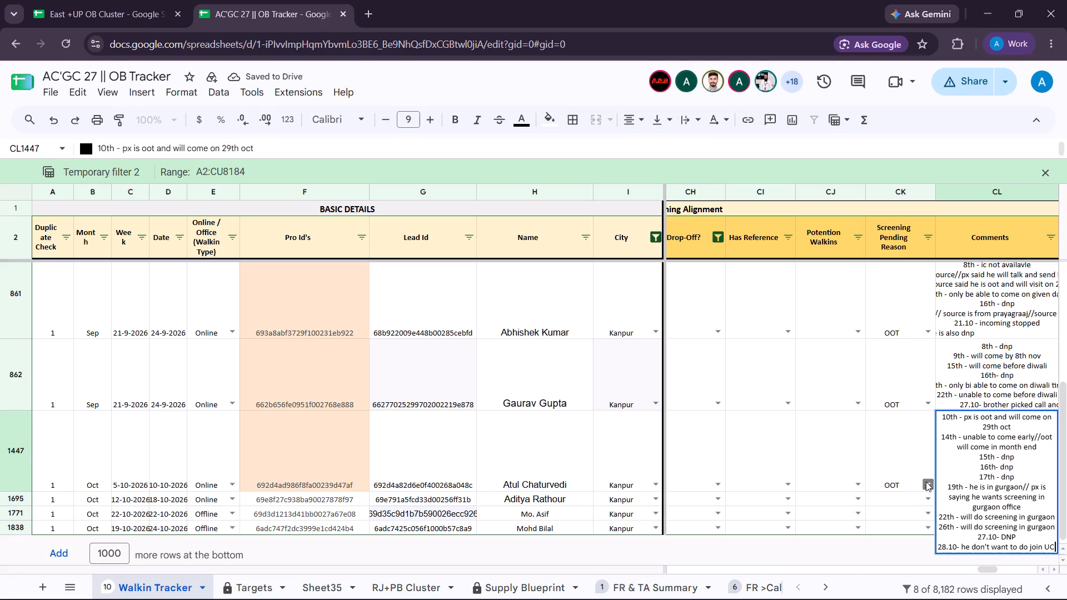
Set the Screening Pending Reason of the walk-in in row 1447 to "does not want to join".
left_click(926, 481)
scroll(911, 556, "down", 1)
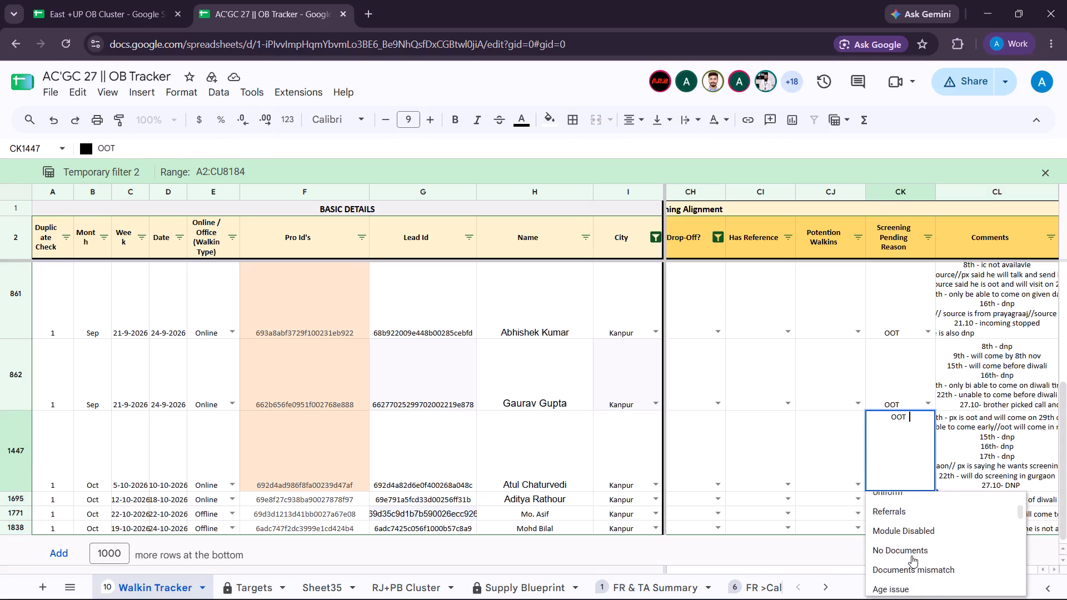
scroll(911, 556, "down", 5)
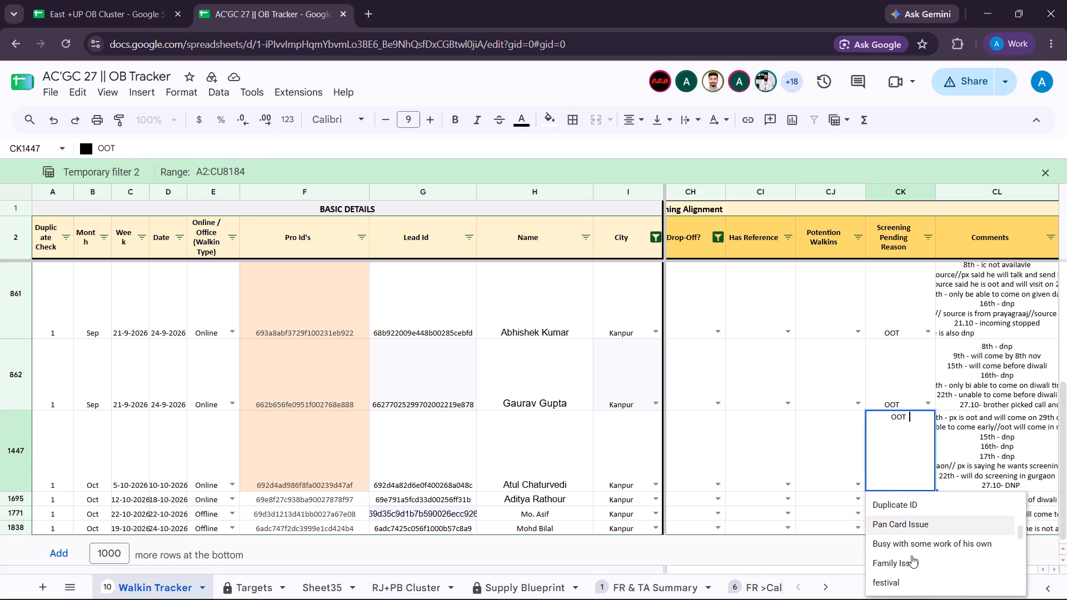
scroll(911, 556, "down", 2)
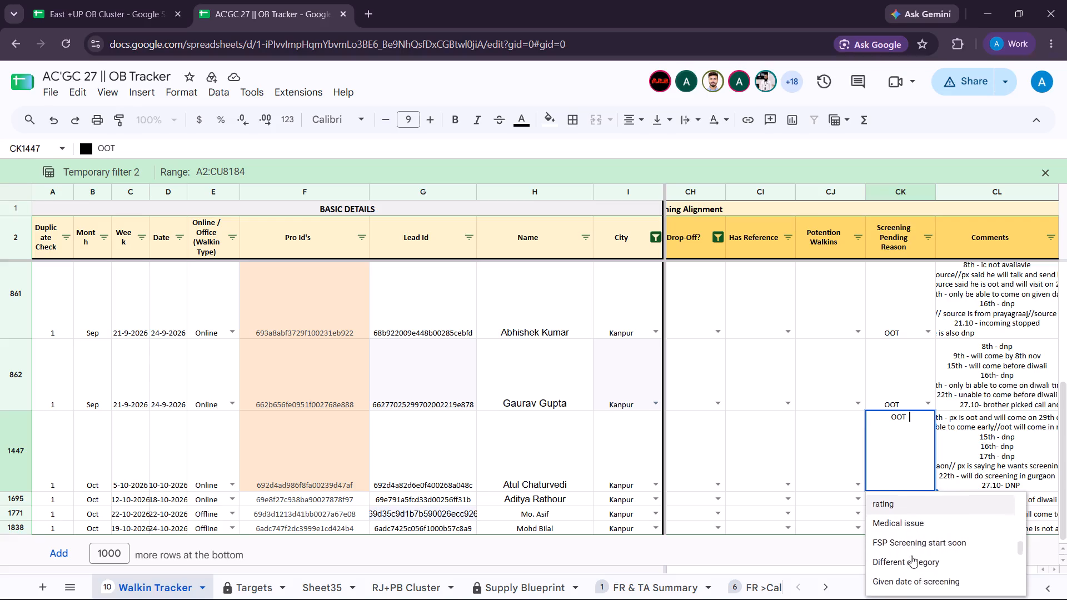
left_click(920, 534)
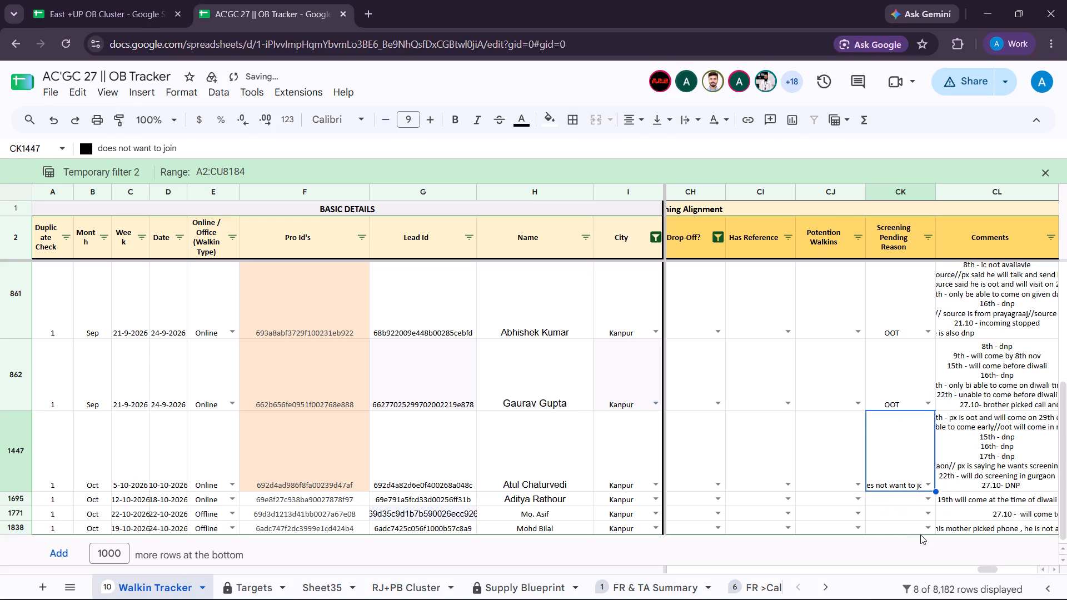
Set row 1447's Aligned for Screening to No and its CALL STATUS to Connected.
scroll(861, 477, "right", 4)
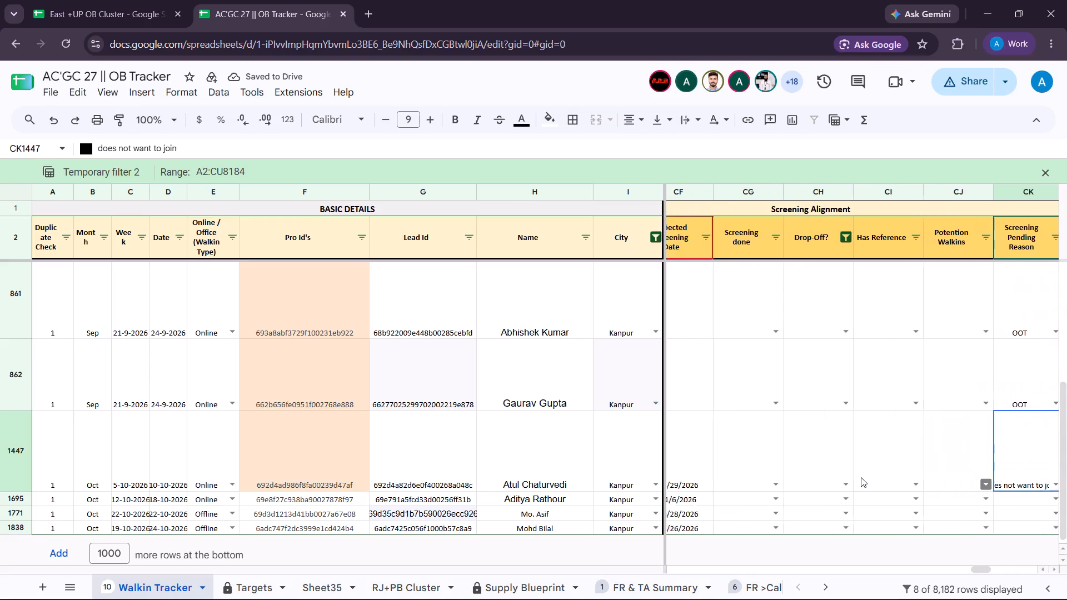
scroll(861, 477, "right", 4)
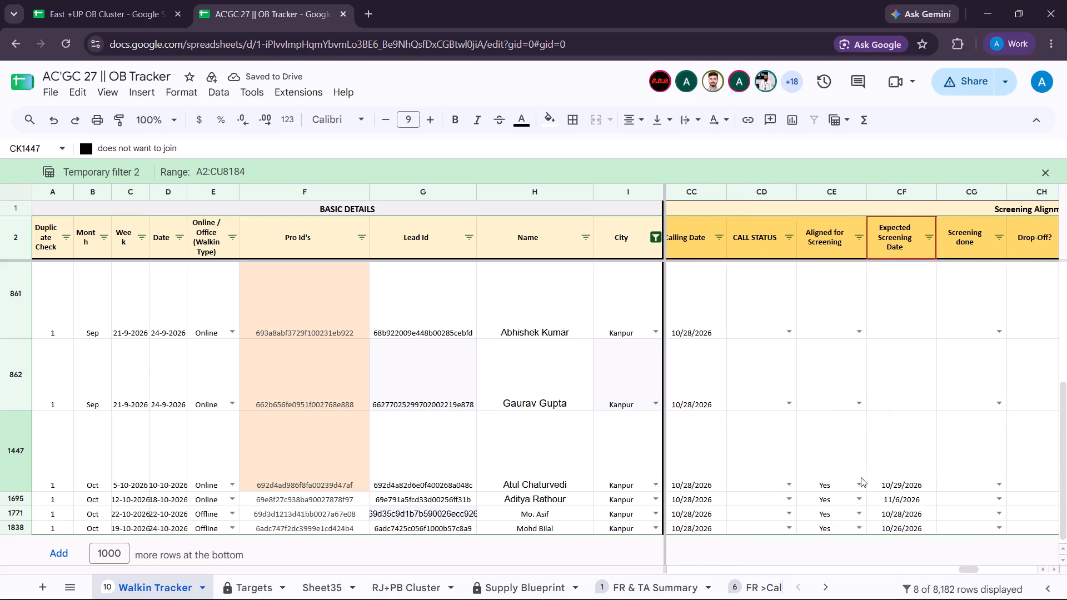
left_click(852, 487)
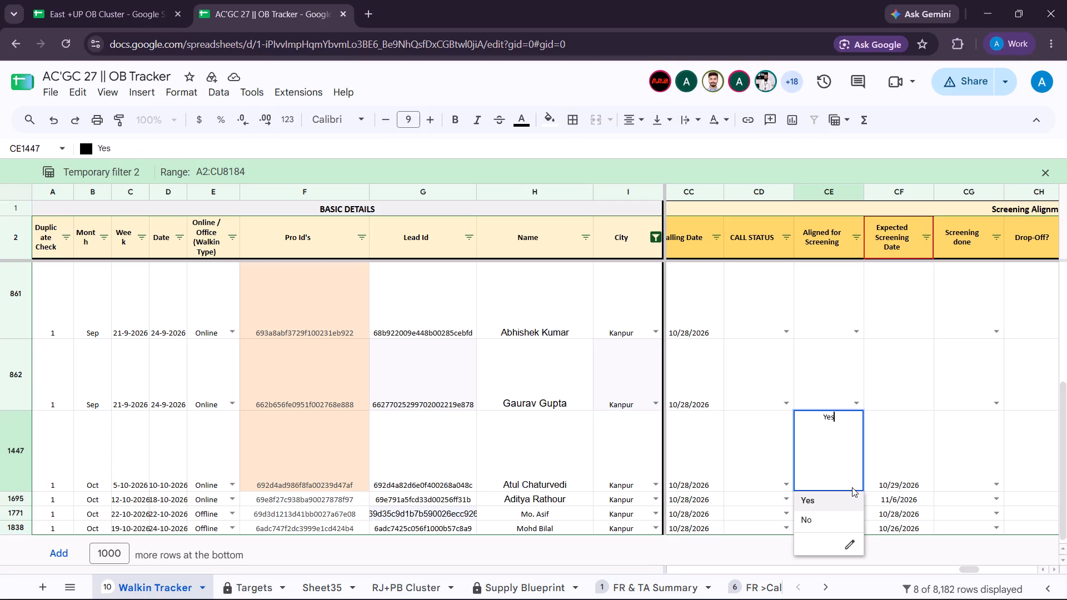
left_click(836, 517)
scroll(818, 467, "right", 3)
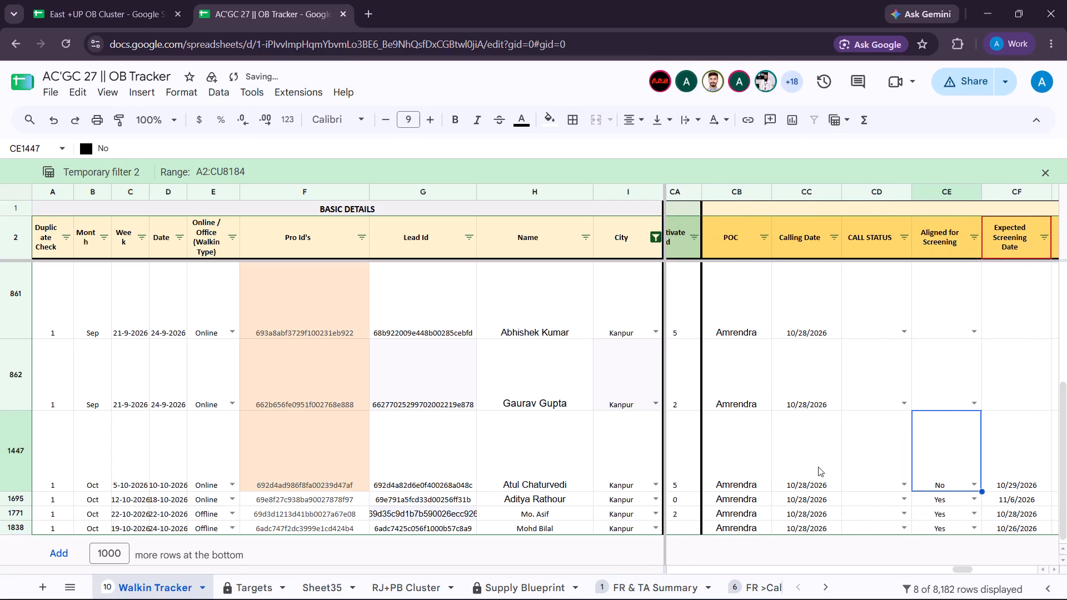
left_click(900, 481)
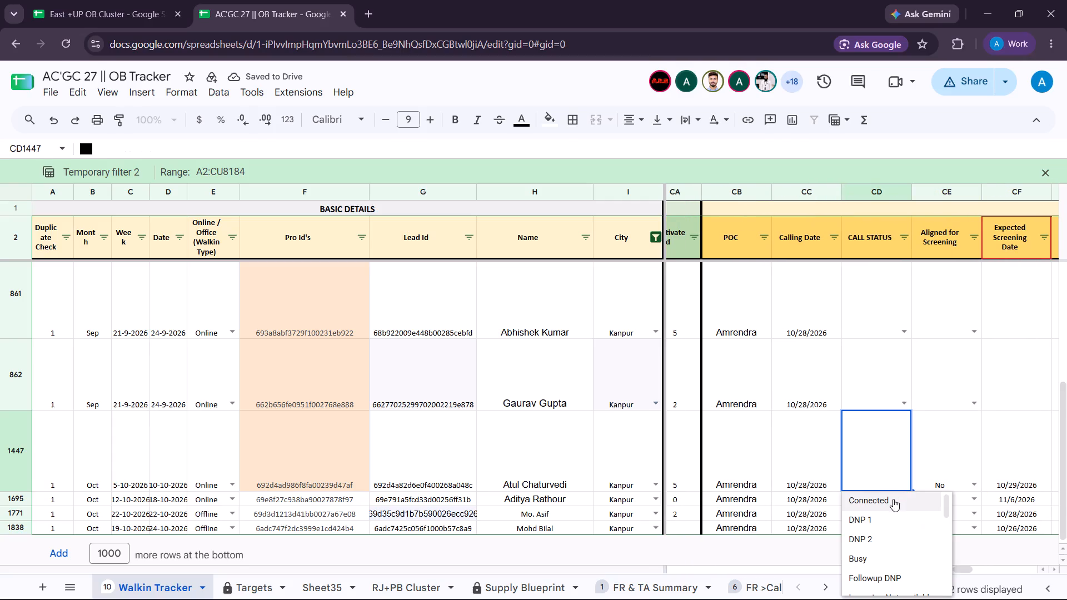
left_click(893, 499)
Mark the walk-in in row 1447 as a Drop-Off with Yes.
scroll(893, 499, "left", 4)
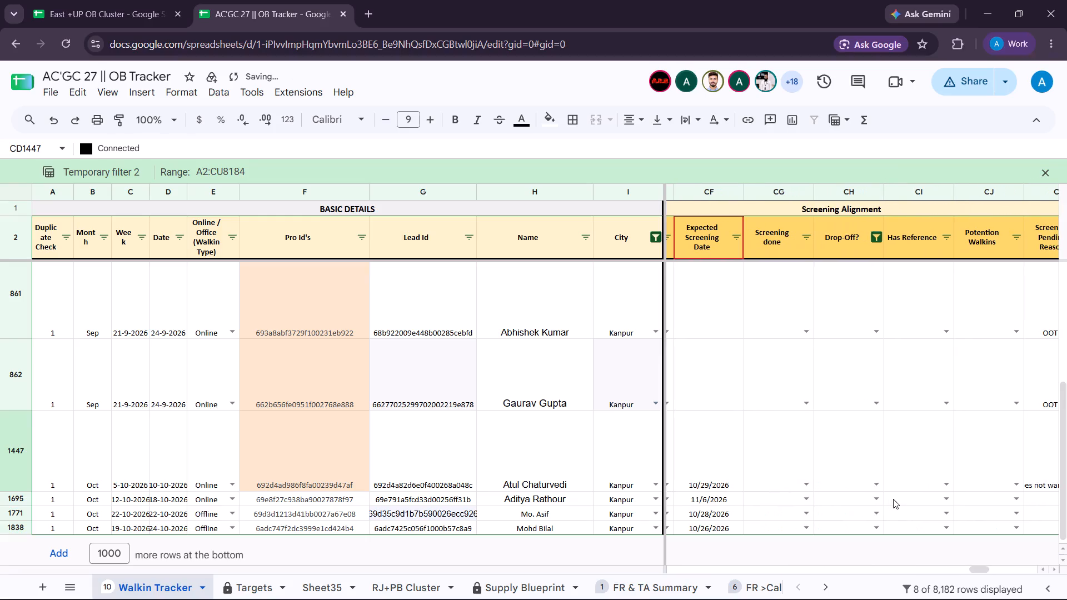
left_click(877, 488)
left_click(859, 529)
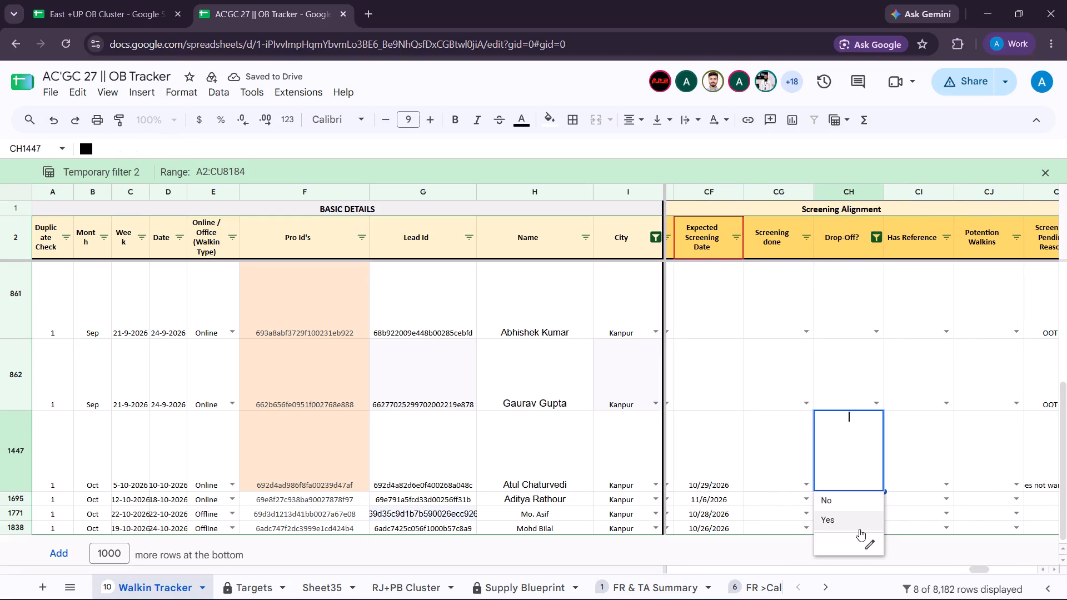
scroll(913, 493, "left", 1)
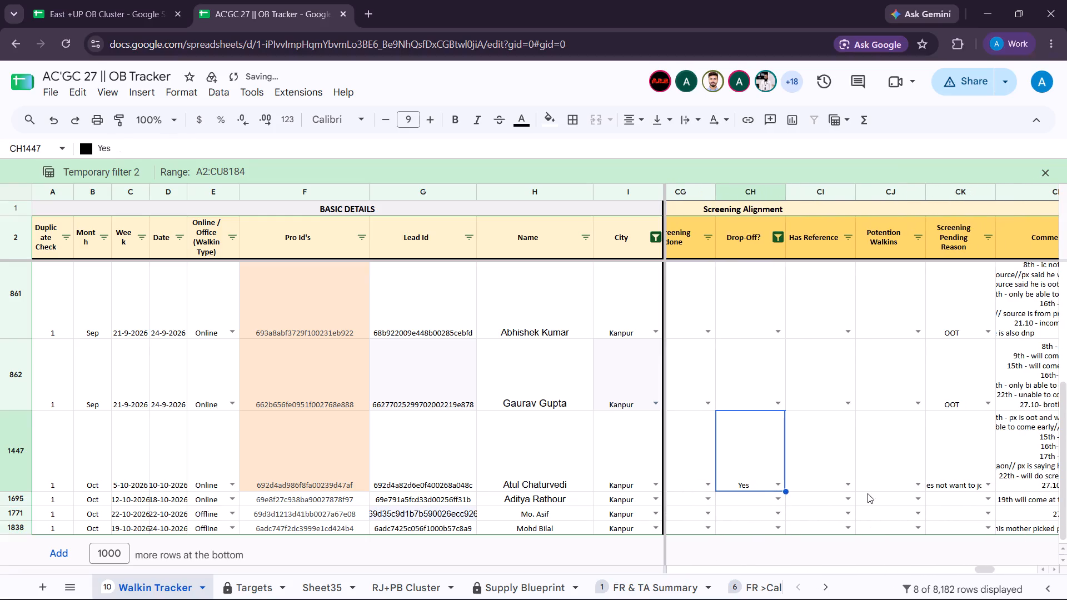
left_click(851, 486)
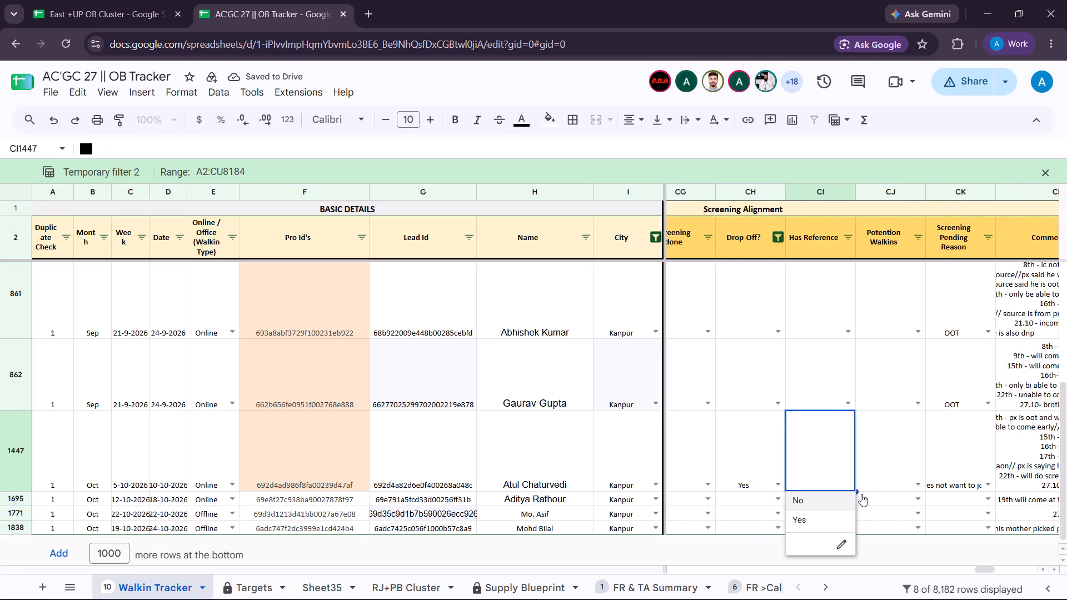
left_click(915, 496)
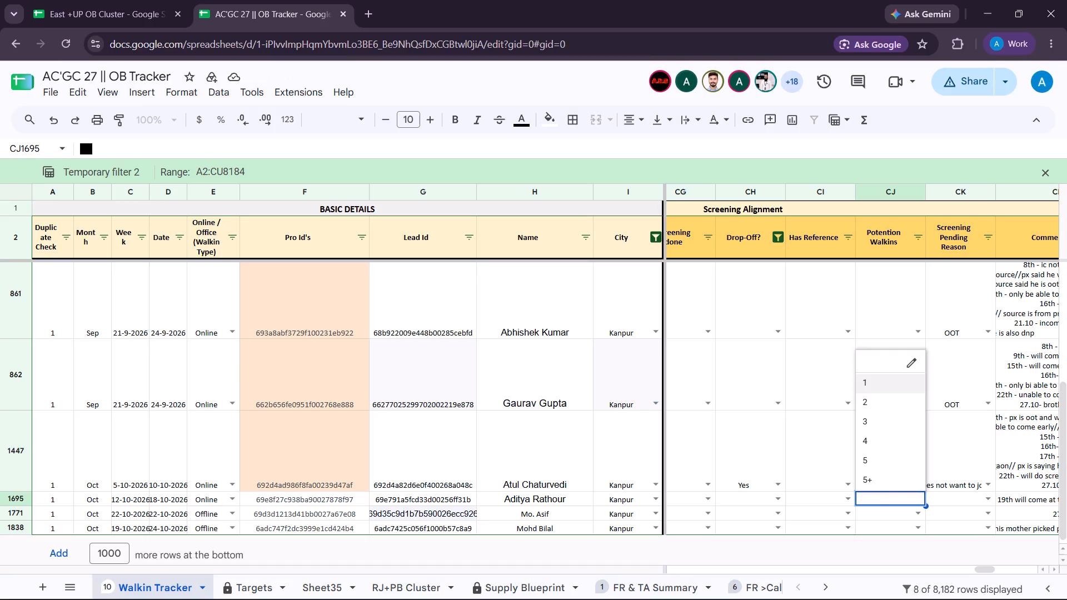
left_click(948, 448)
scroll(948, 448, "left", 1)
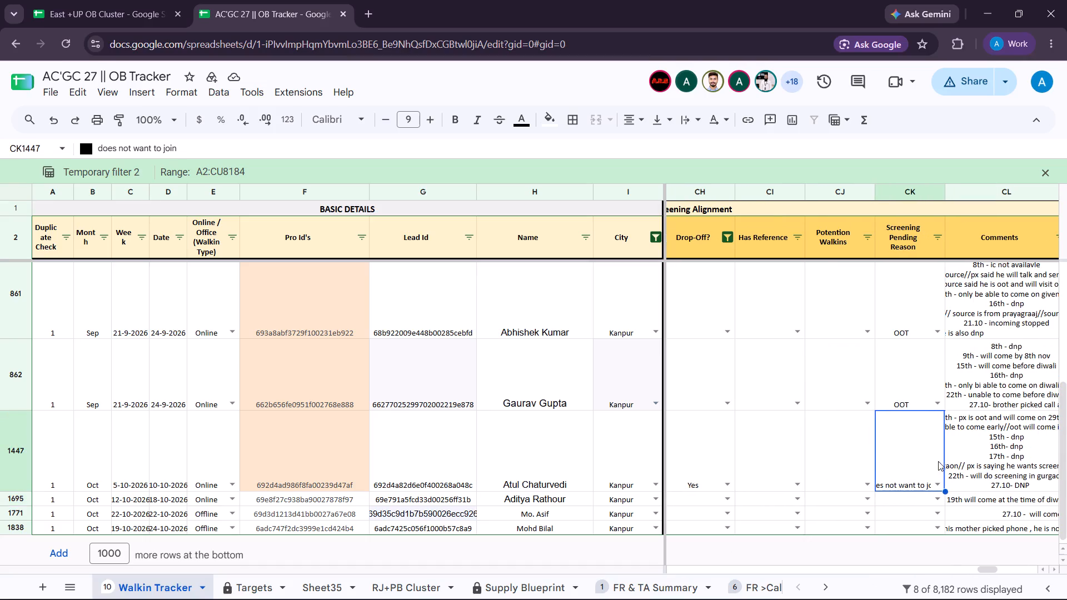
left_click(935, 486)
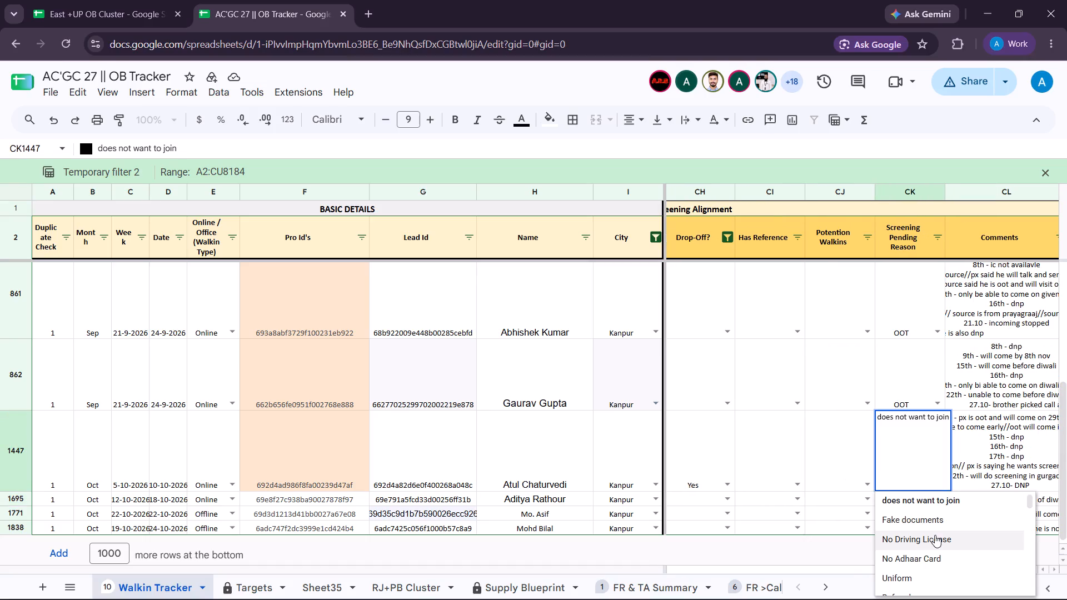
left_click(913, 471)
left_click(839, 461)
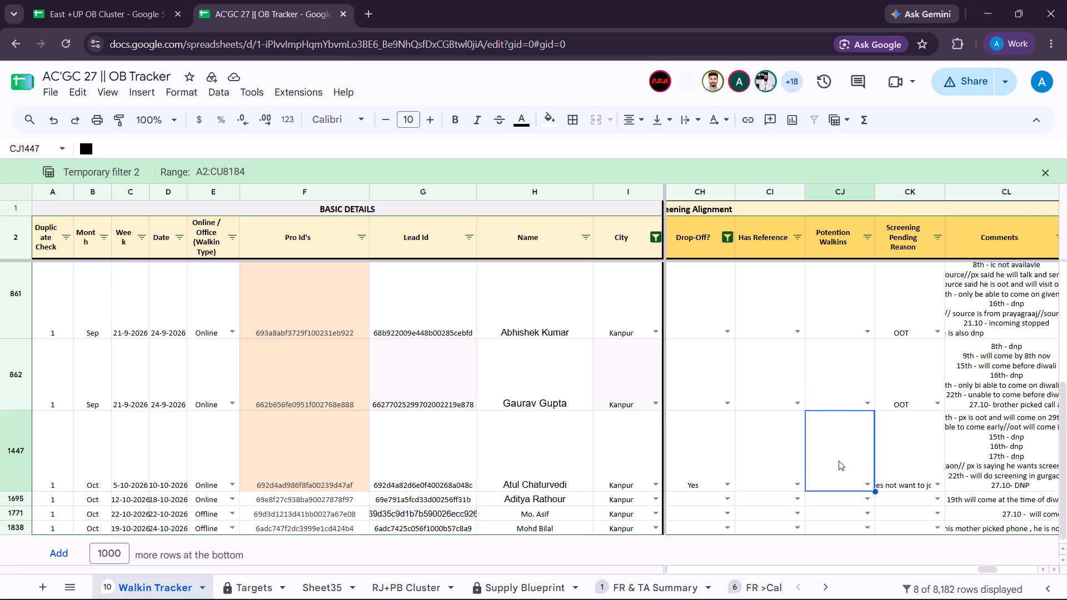
Review the screening Comments of the walk-ins in rows 862, 861 and 483.
scroll(839, 461, "up", 1)
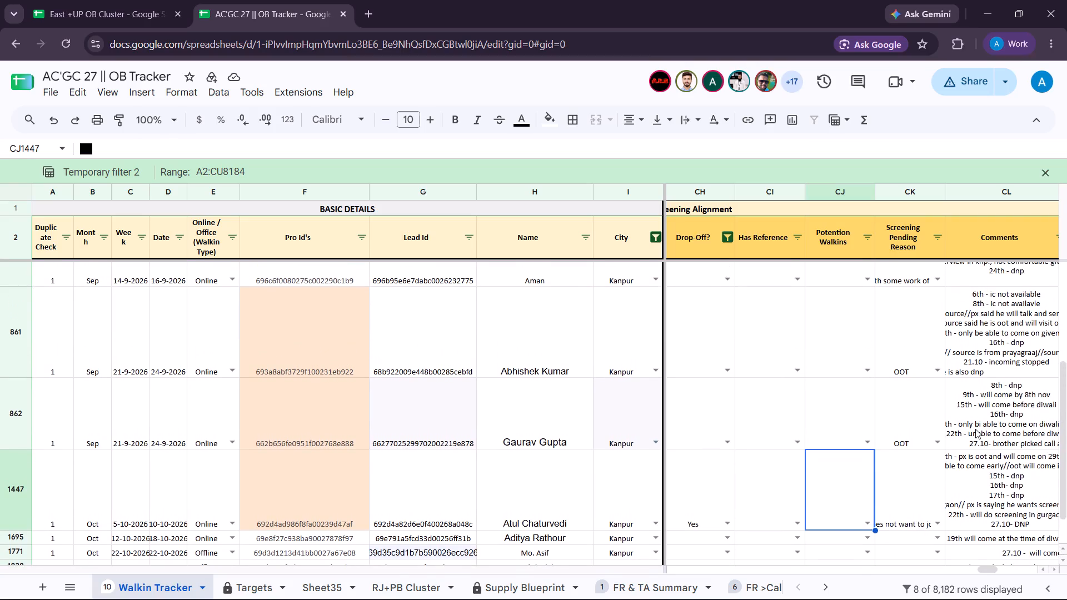
double_click(975, 429)
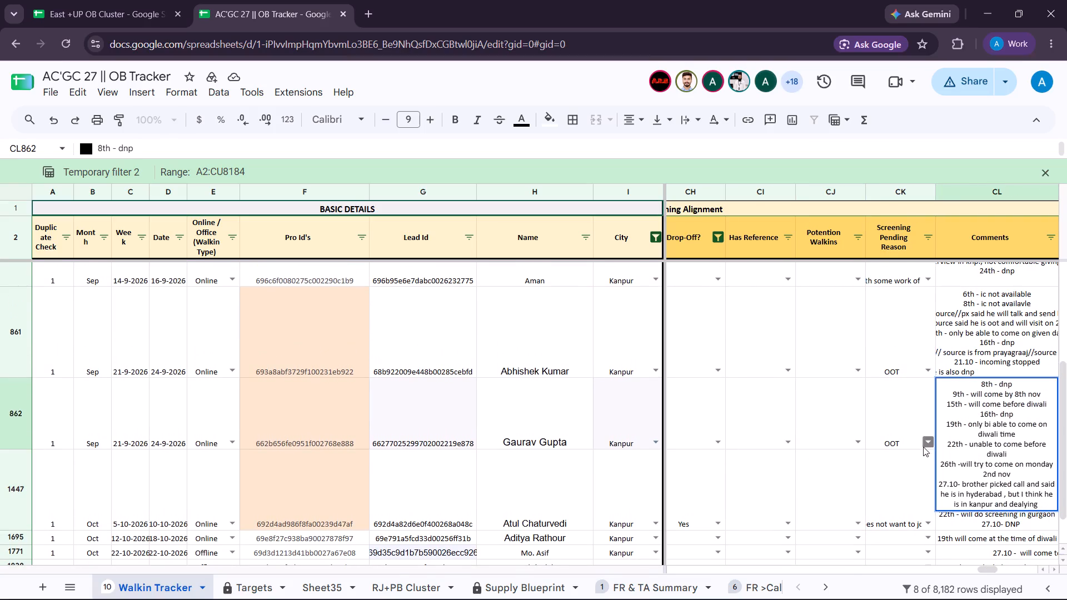
double_click(968, 353)
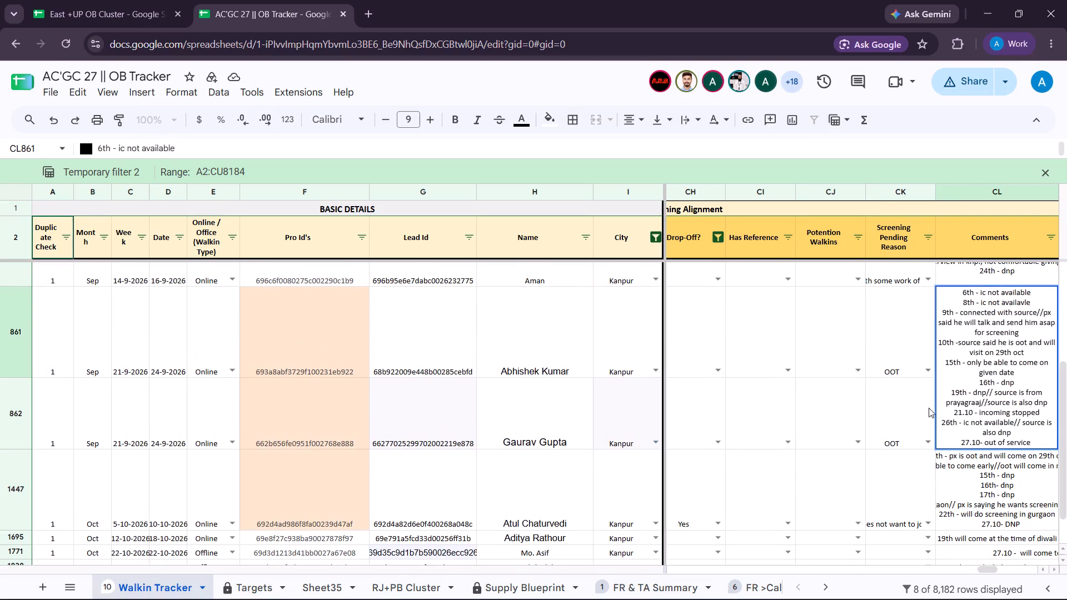
scroll(889, 429, "up", 1)
left_click(889, 429)
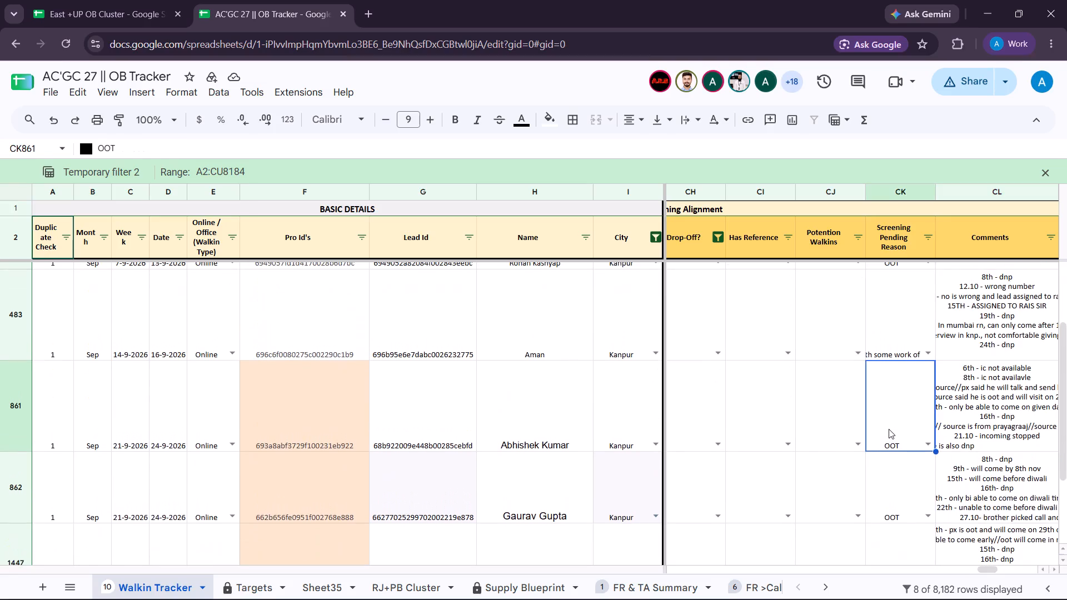
scroll(889, 429, "up", 2)
double_click(889, 429)
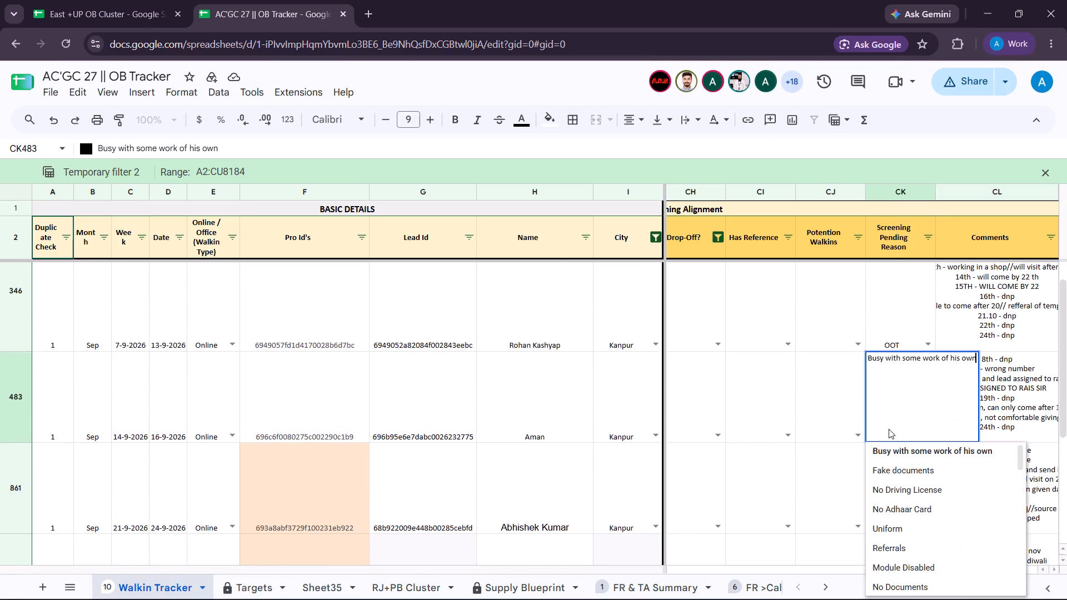
left_click(822, 413)
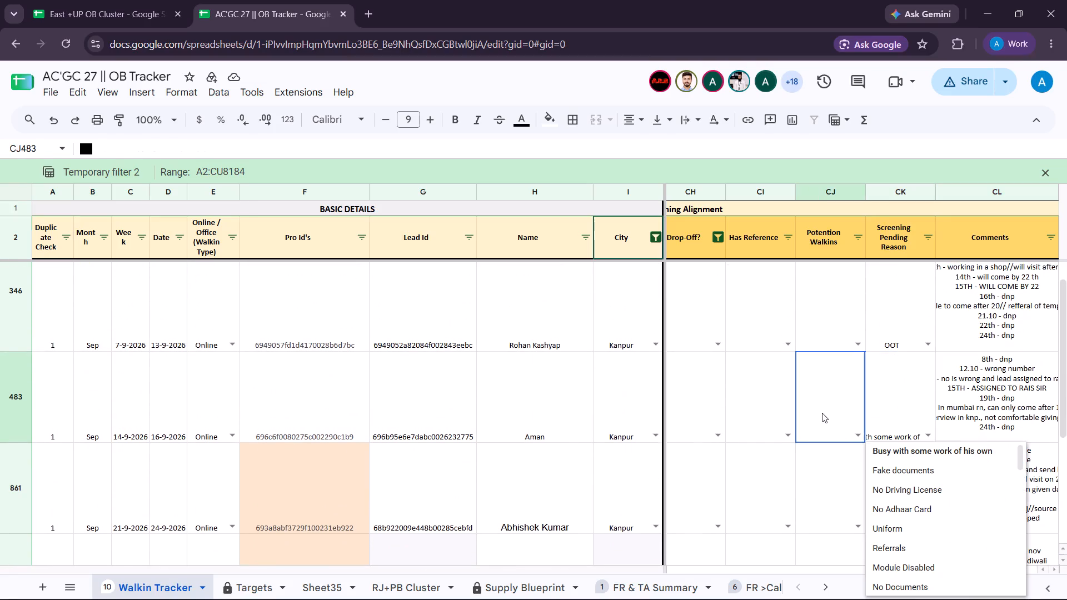
double_click(1014, 437)
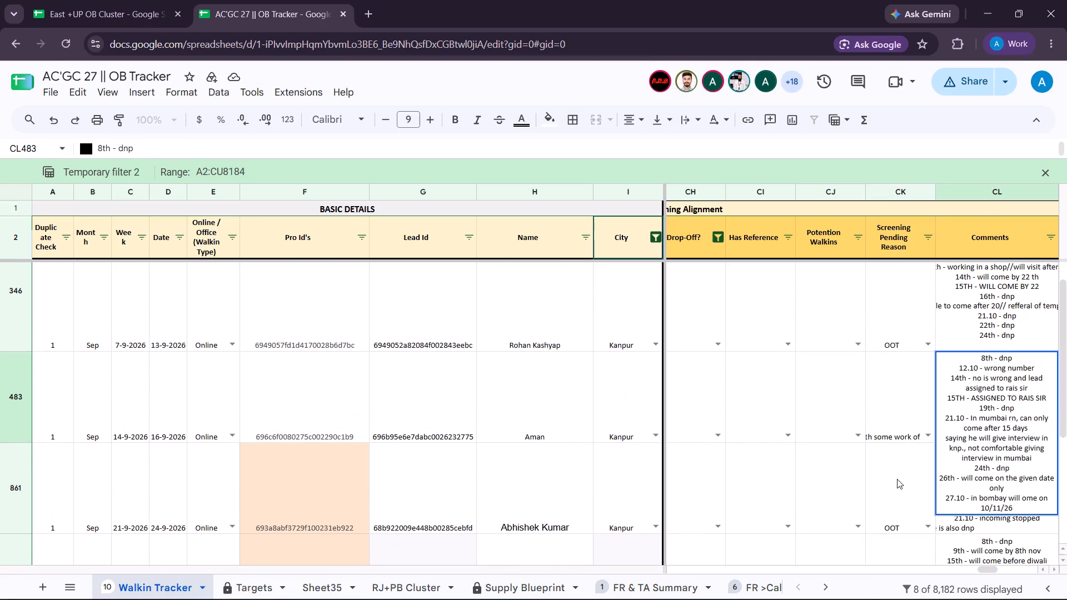
left_click(829, 486)
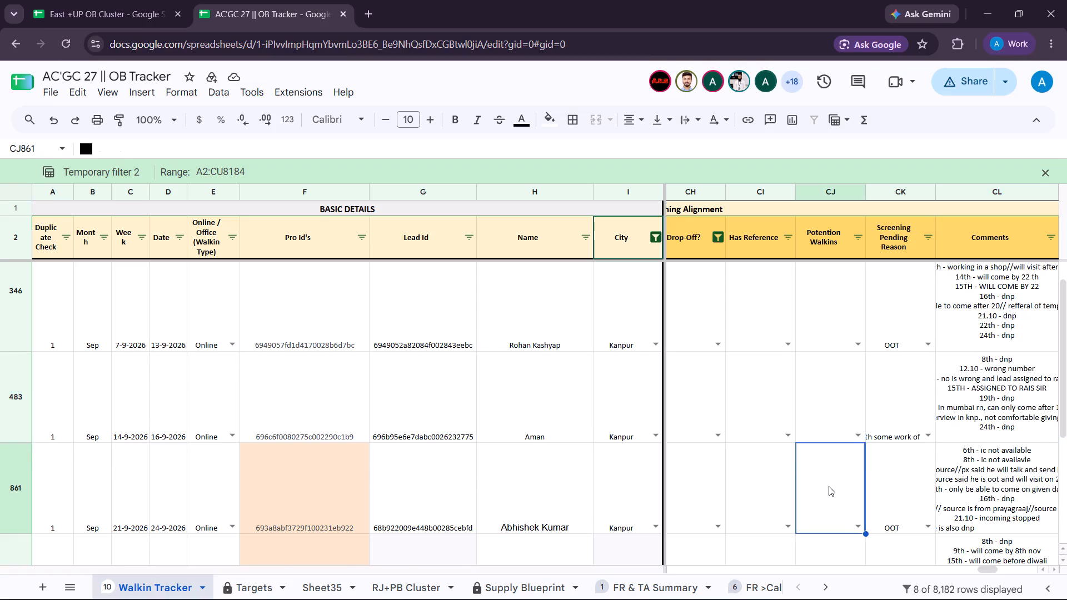
Recheck the Screening Pending Reason and the full screening Comments of the walk-in in row 1447.
scroll(829, 486, "up", 3)
scroll(829, 486, "down", 2)
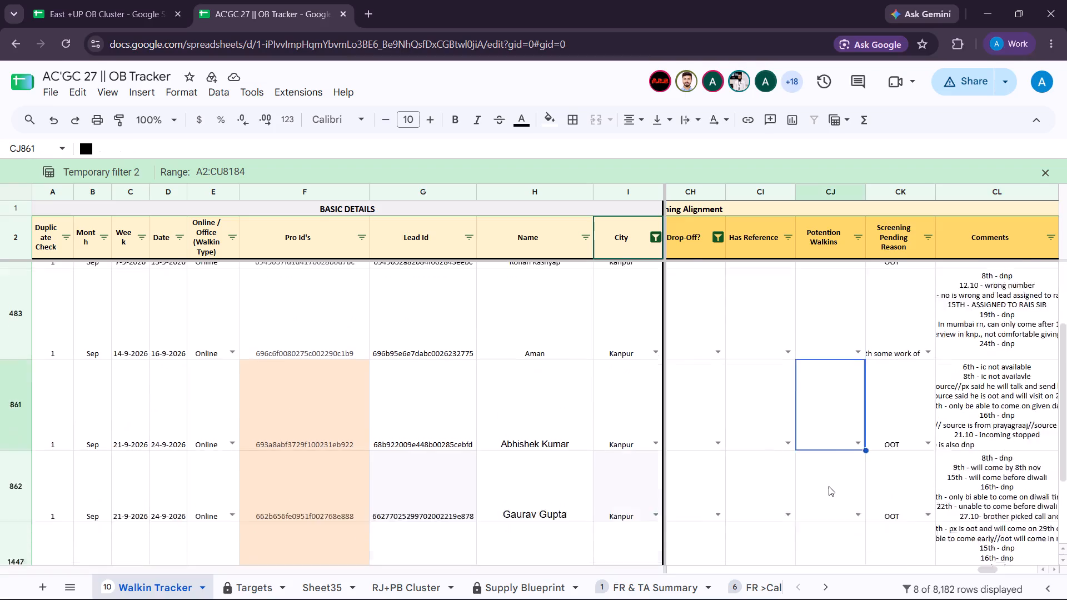
scroll(829, 486, "down", 3)
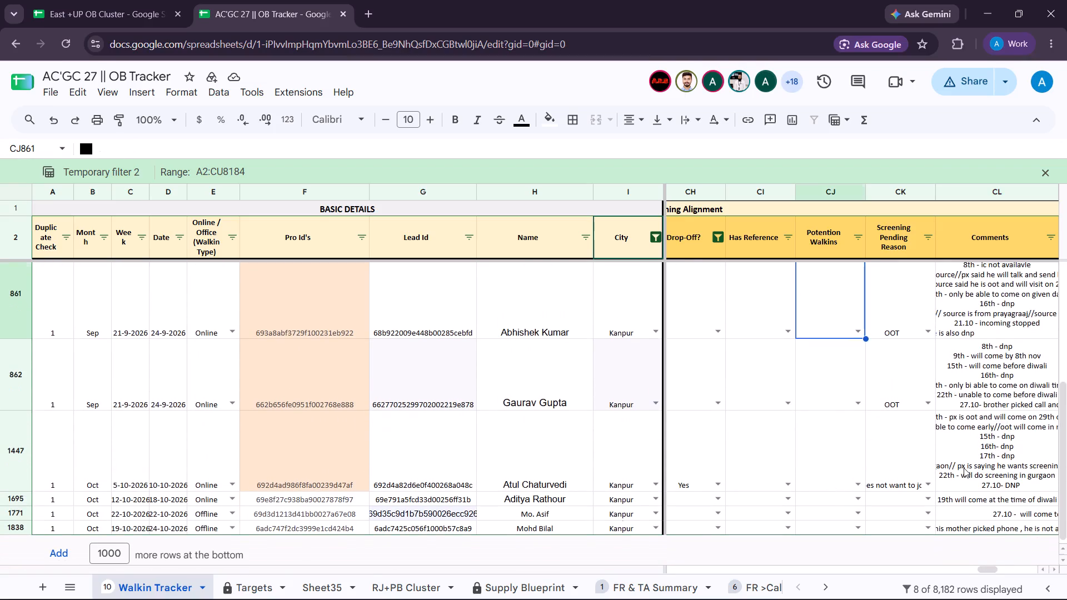
double_click(964, 468)
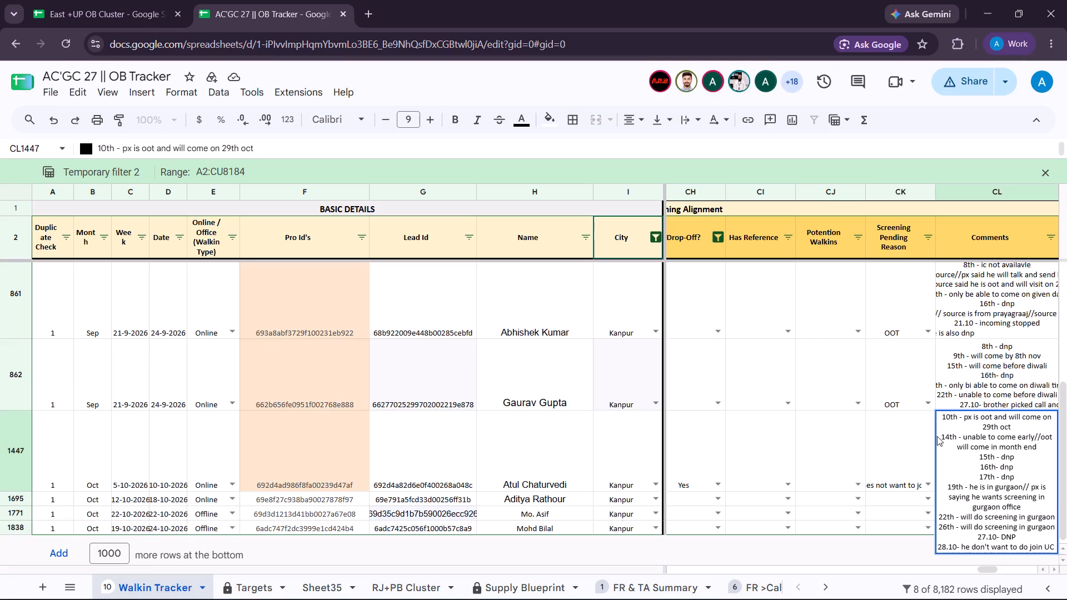
left_click(893, 456)
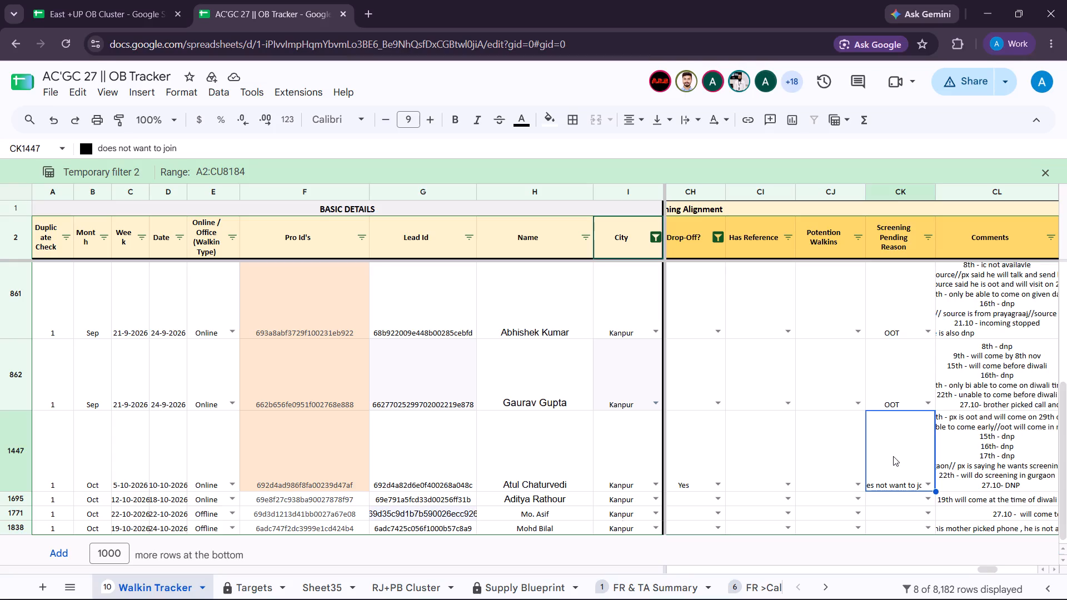
left_click(1017, 465)
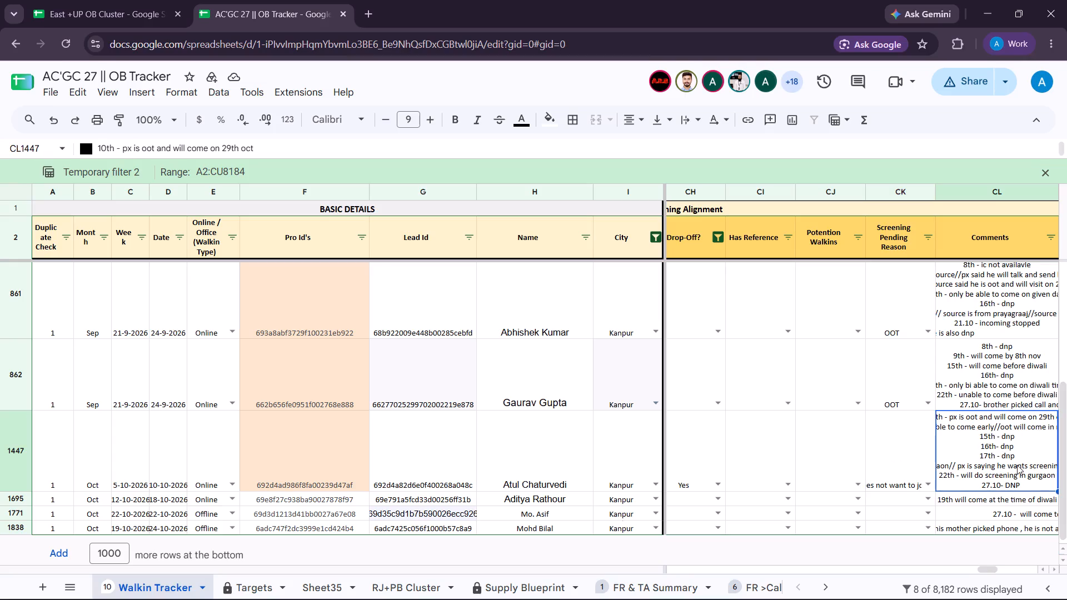
double_click(1017, 465)
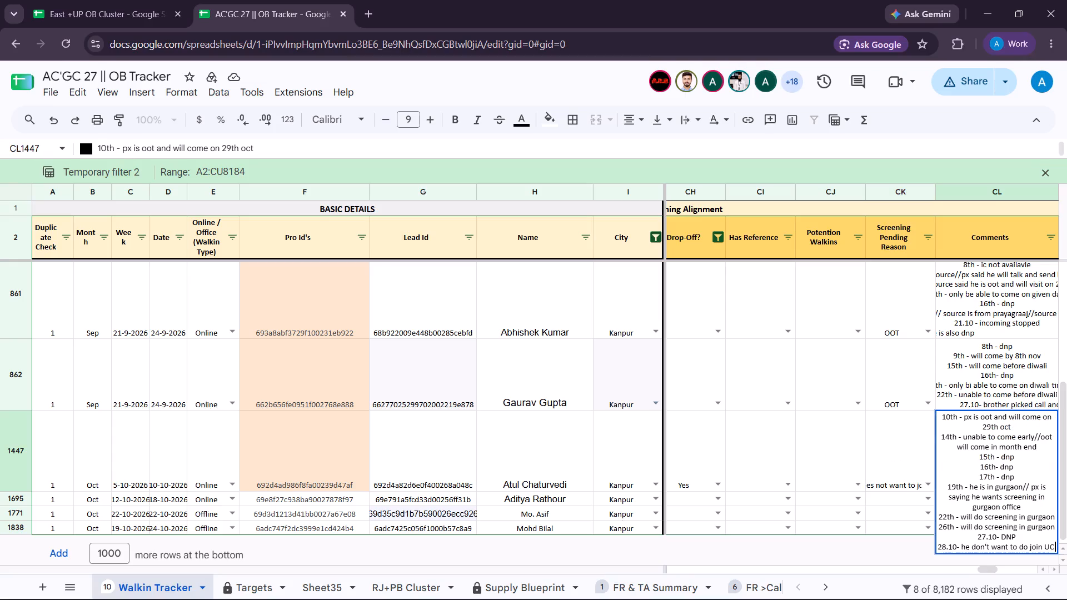
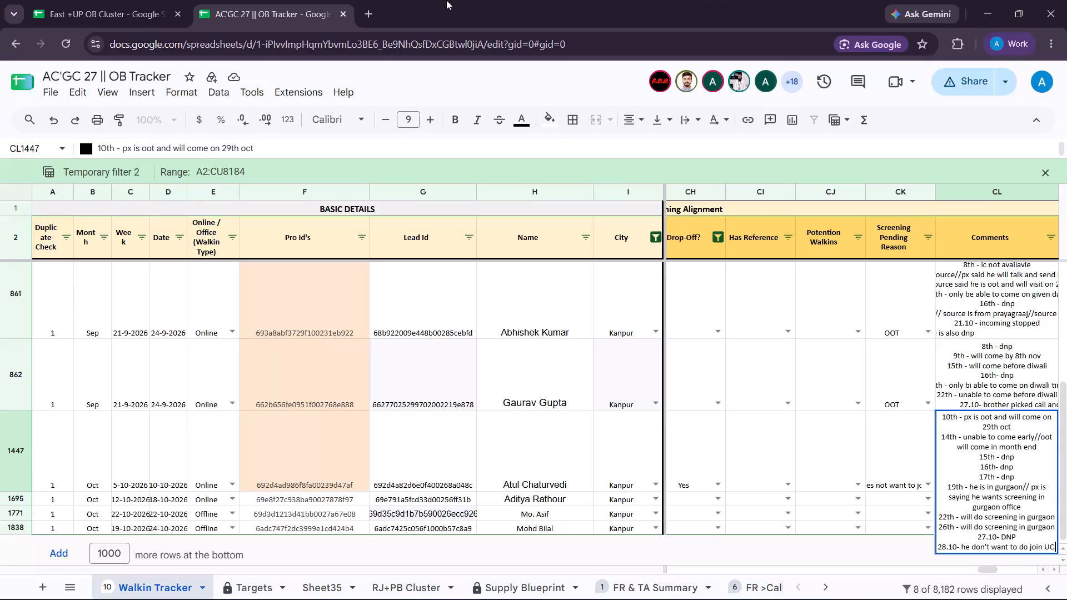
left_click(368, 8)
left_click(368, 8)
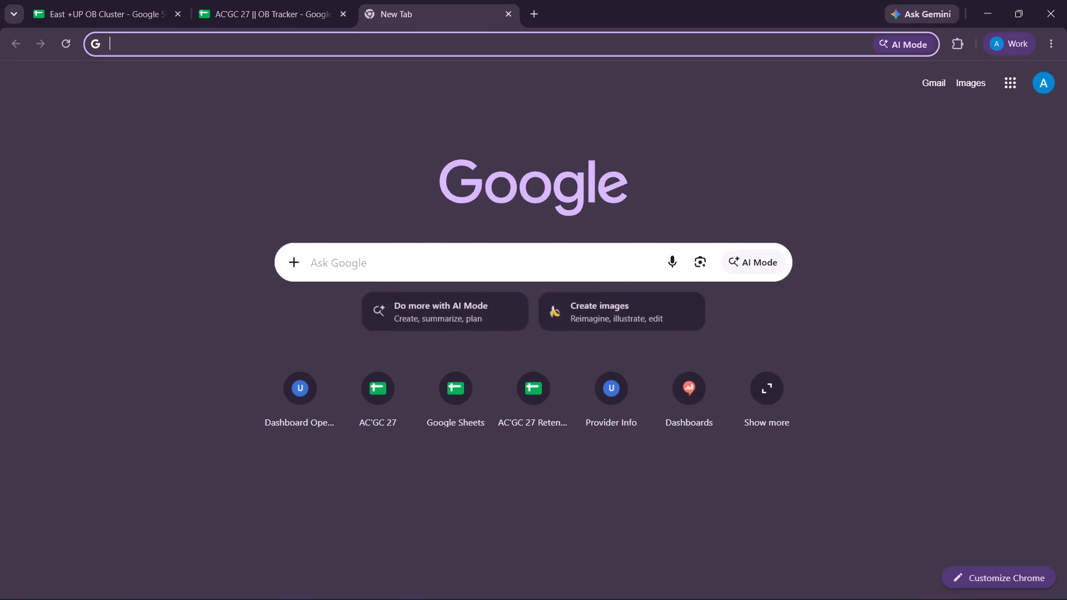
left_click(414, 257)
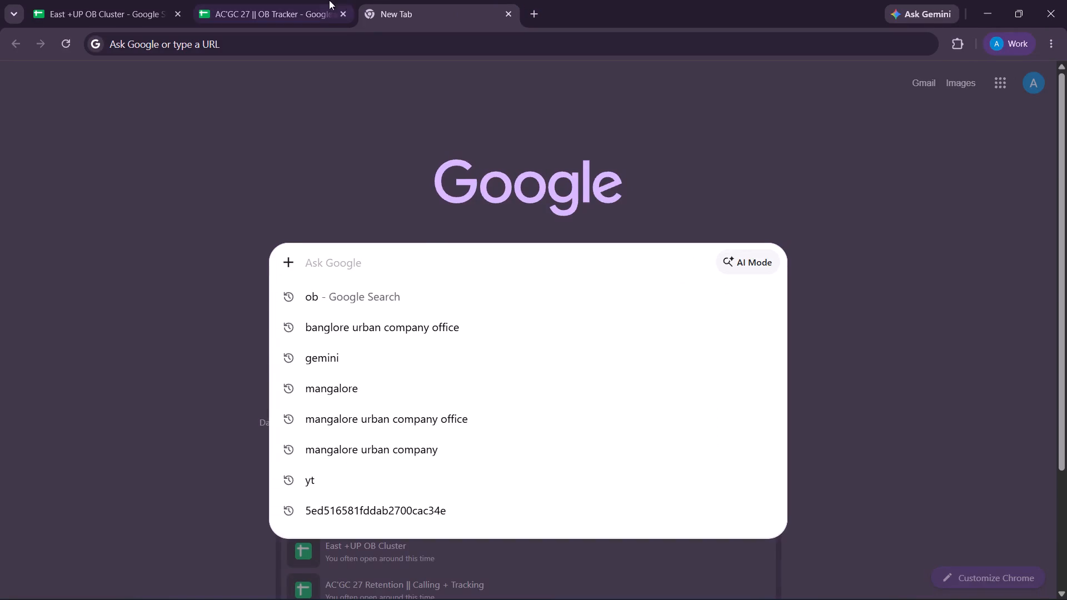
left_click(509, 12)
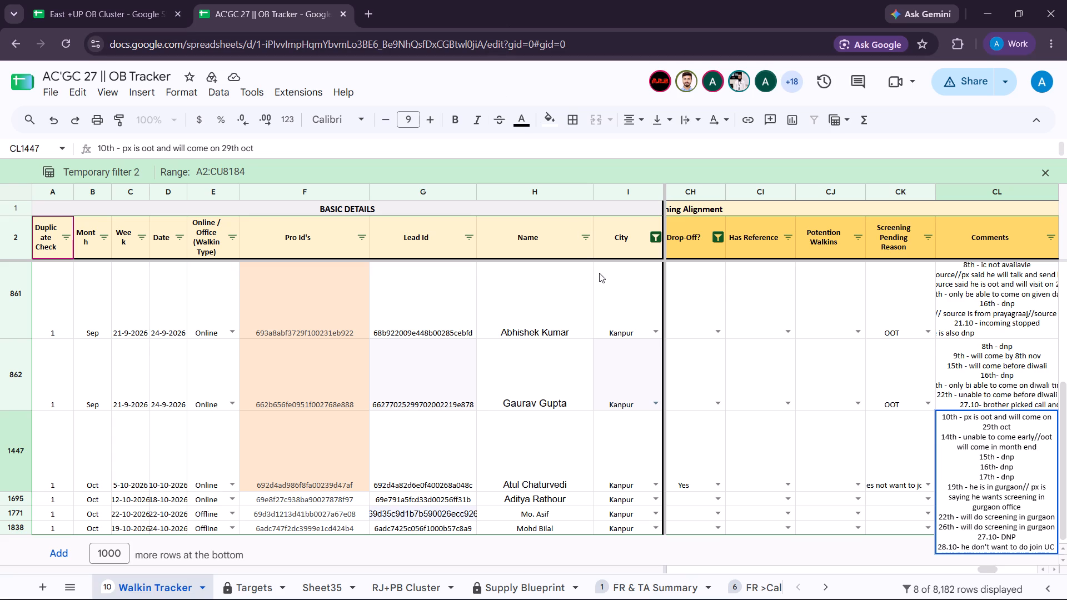
Review the Screening Alignment details of the walk-in in row 346, from Aligned for Screening through Screening Pending Reason.
left_click(833, 446)
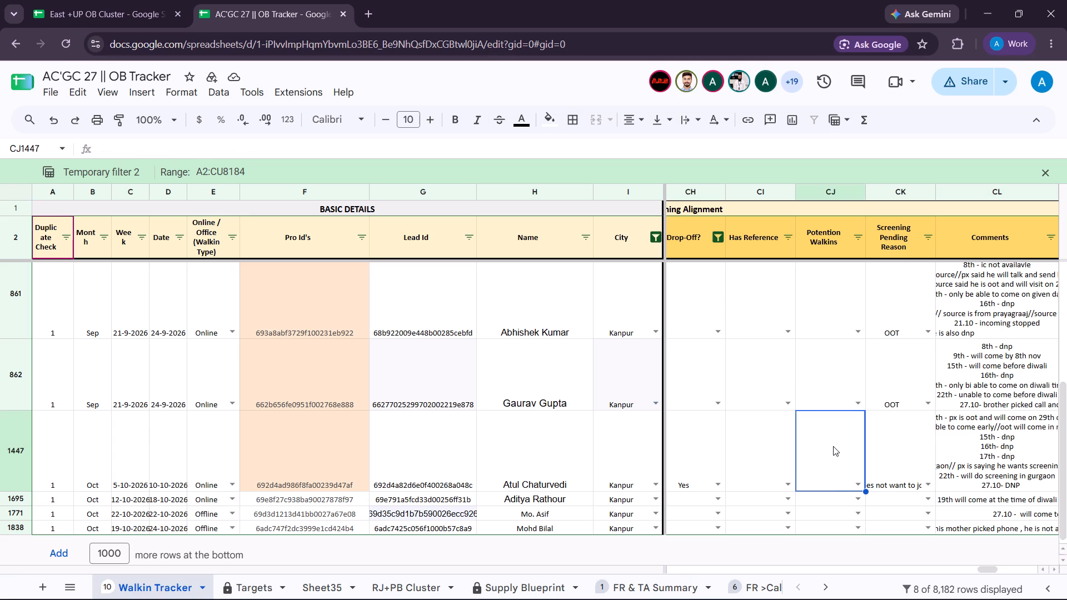
scroll(833, 446, "up", 2)
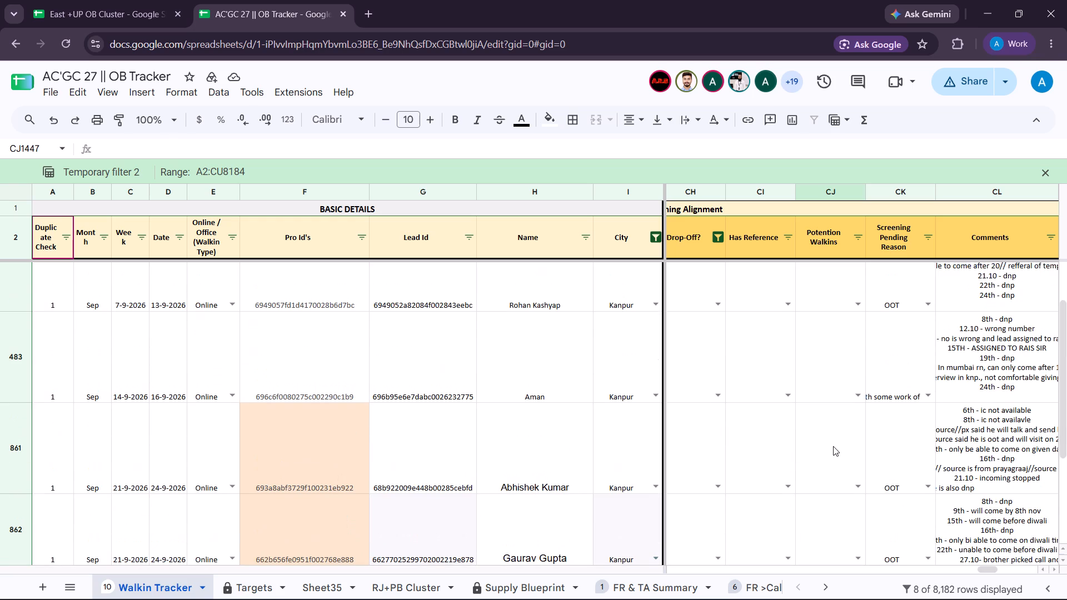
key("Up")
key("Up")
key("Up")
key("Up")
key("Up")
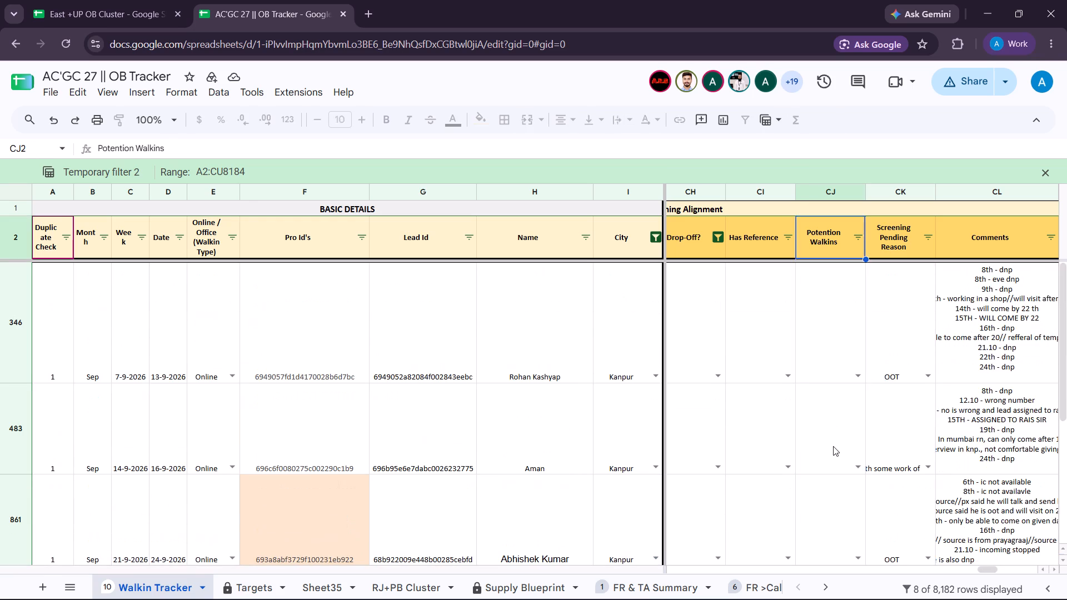
key("Up")
key("Down")
key("Down")
key("Down")
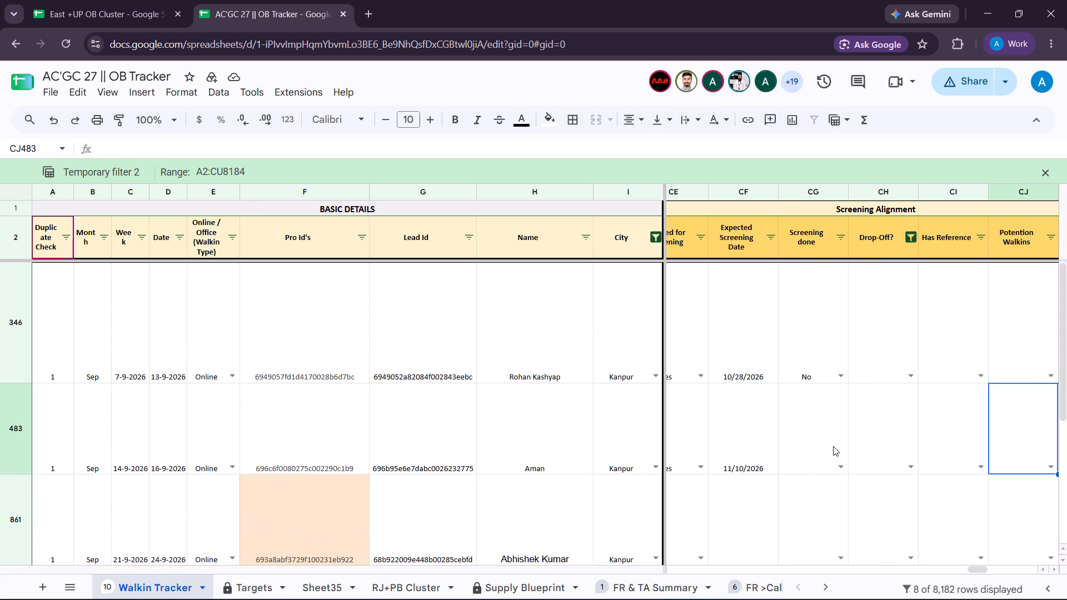
key("Left")
key("Left")
key("Left")
key("Left")
key("Left")
key("Up")
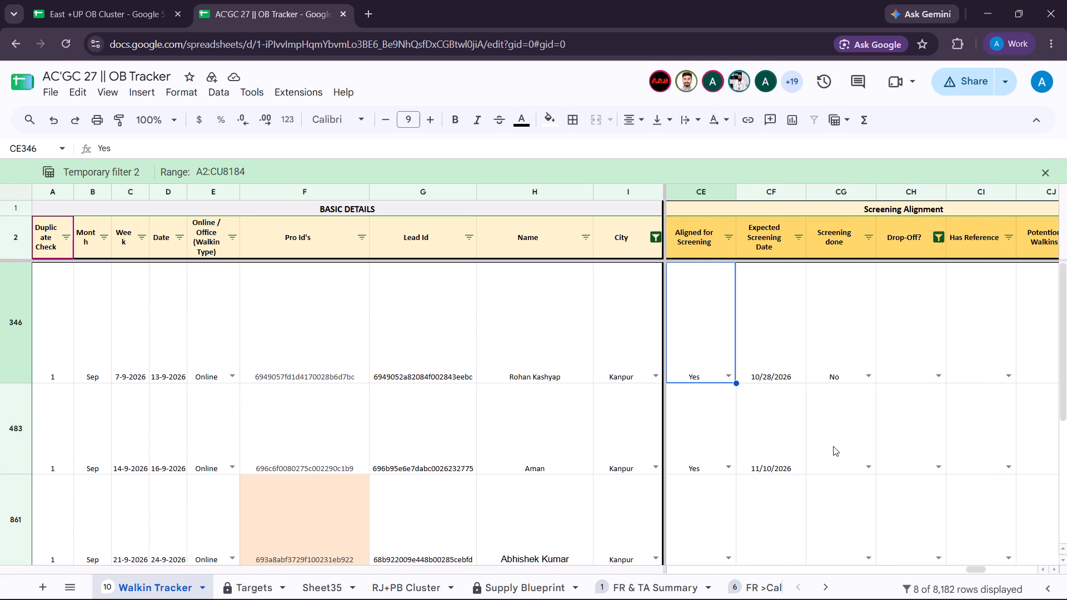
key("Right")
key("Right")
key("Right")
key("Right")
key("Right")
key("Right")
Look up the contact number of the walk-in in row 346 under Contact Details.
key("Left")
key("Left")
key("Left")
key("Left")
key("Left")
key("Left")
key("Left")
key("Left")
key("Left")
key("Left")
key("Left")
key("Left")
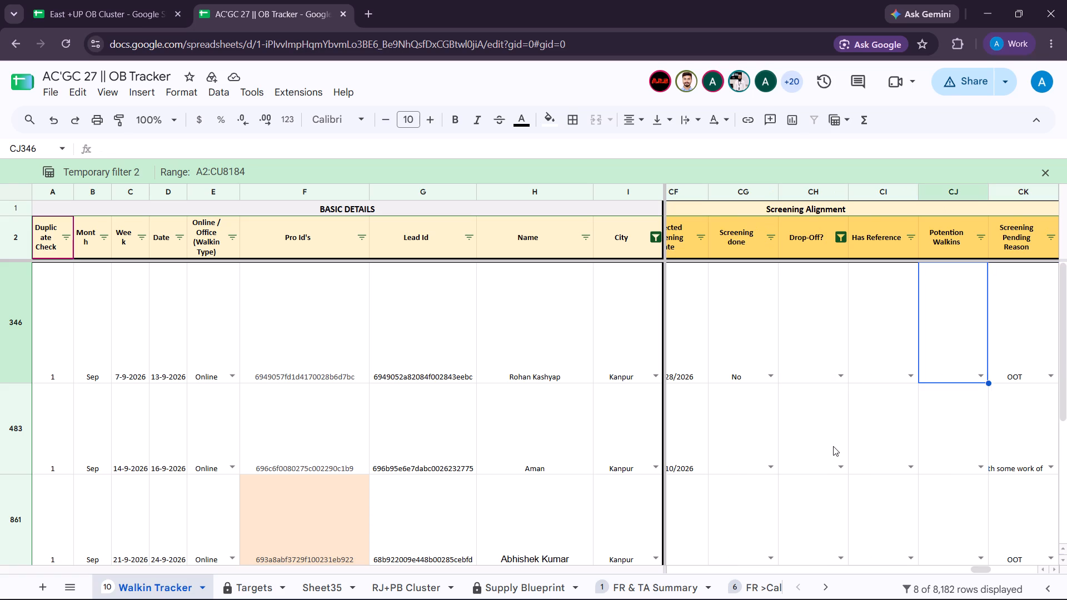
key("Left")
key("Left")
key("Left")
key("Left")
key("Left")
key("Left")
key("Left")
key("Left")
key("Left")
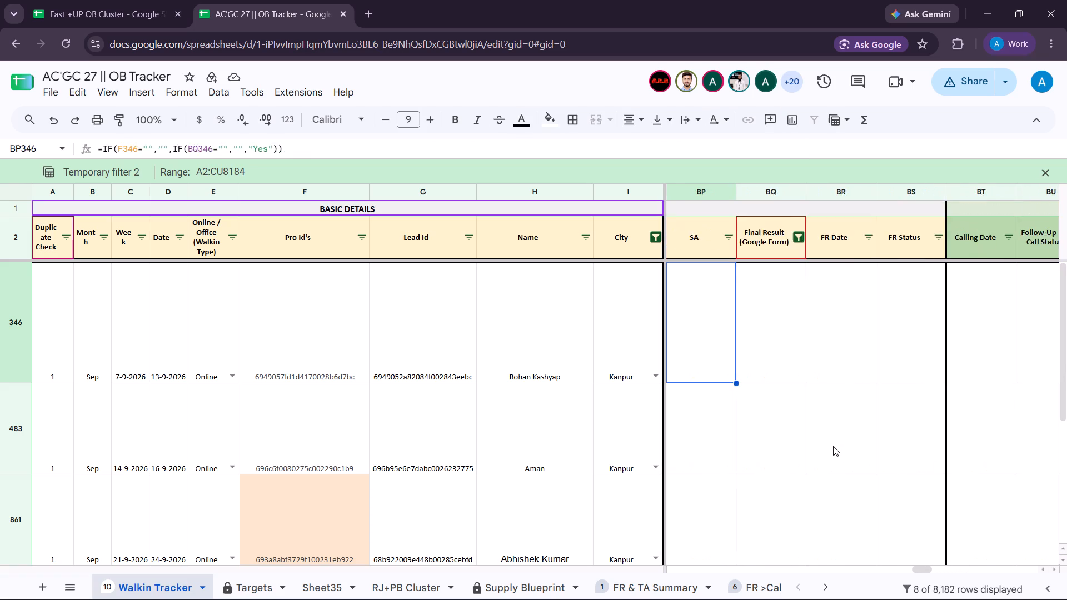
key("Left")
key("Left")
key("Left")
key("Left")
key("Left")
key("Left")
key("Left")
key("Left")
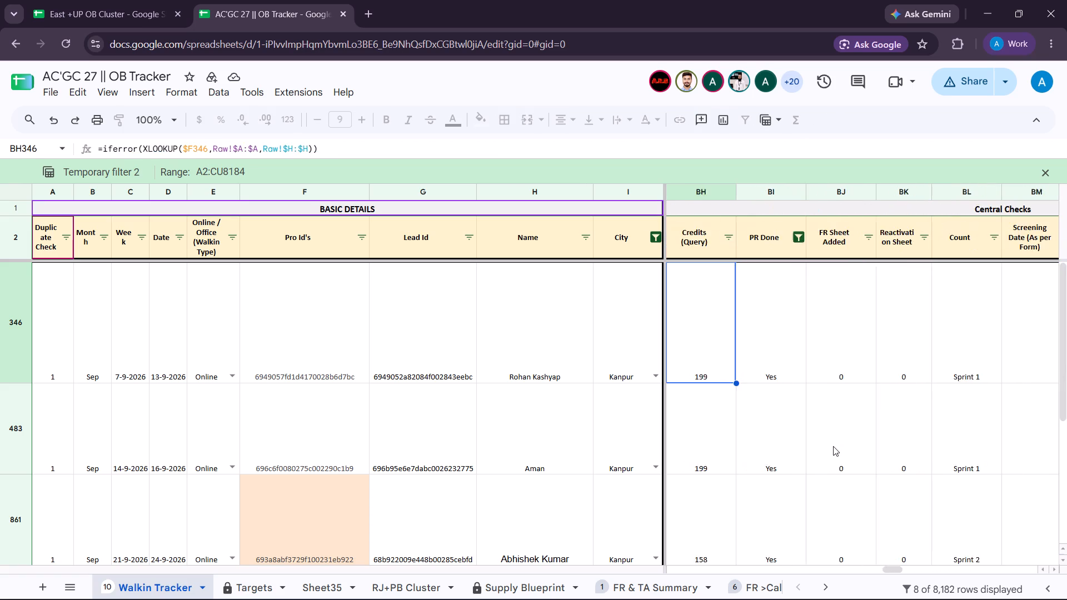
key("Left")
key("Left")
key("Left")
key("Left")
key("Left")
key("Left")
key("Left")
key("Left")
key("Left")
key("Left")
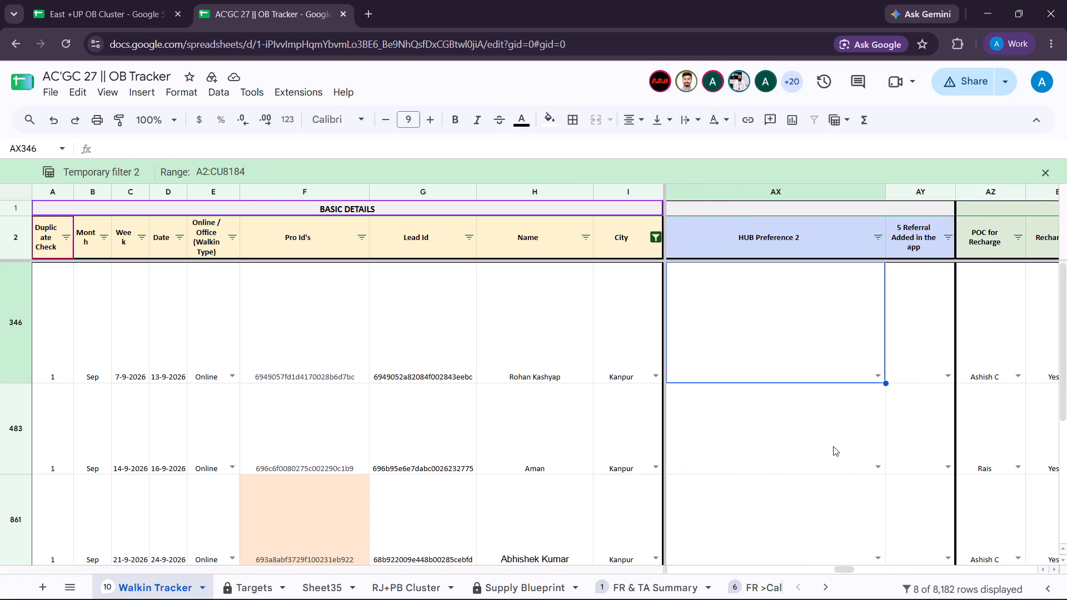
key("Left")
key("Left")
key("Left")
key("Left")
key("Left")
key("Left")
key("Left")
key("Left")
key("Left")
key("Left")
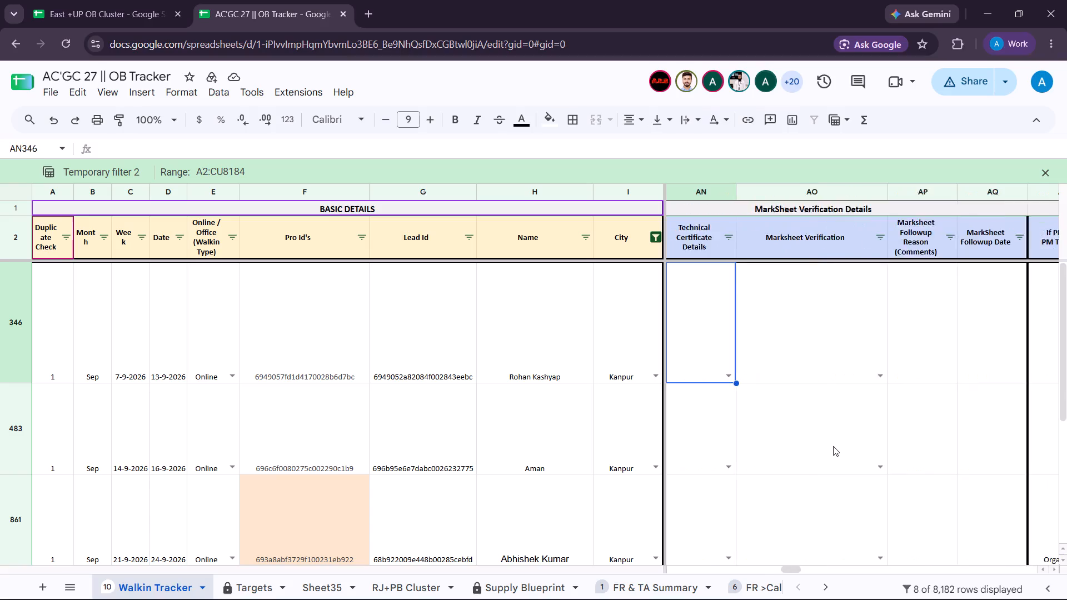
key("Left")
key("Left")
key("Left")
key("Left")
key("Left")
key("Left")
key("Left")
key("Left")
key("Left")
key("Left")
key("Left")
key("Left")
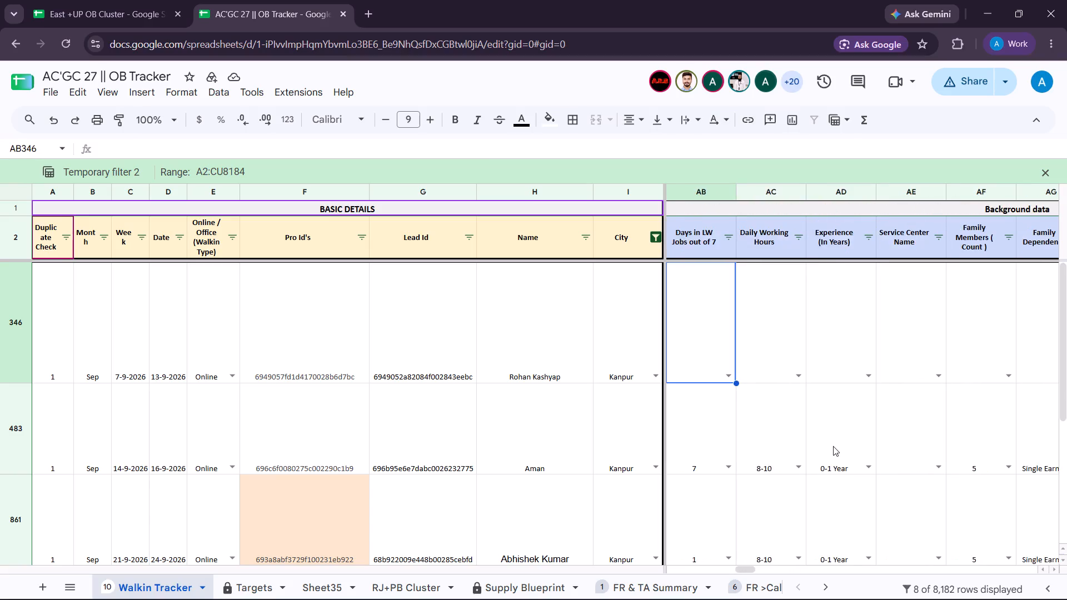
key("Left")
key("Left")
key("Left")
key("Left")
key("Left")
key("Left")
key("Left")
key("Left")
key("Left")
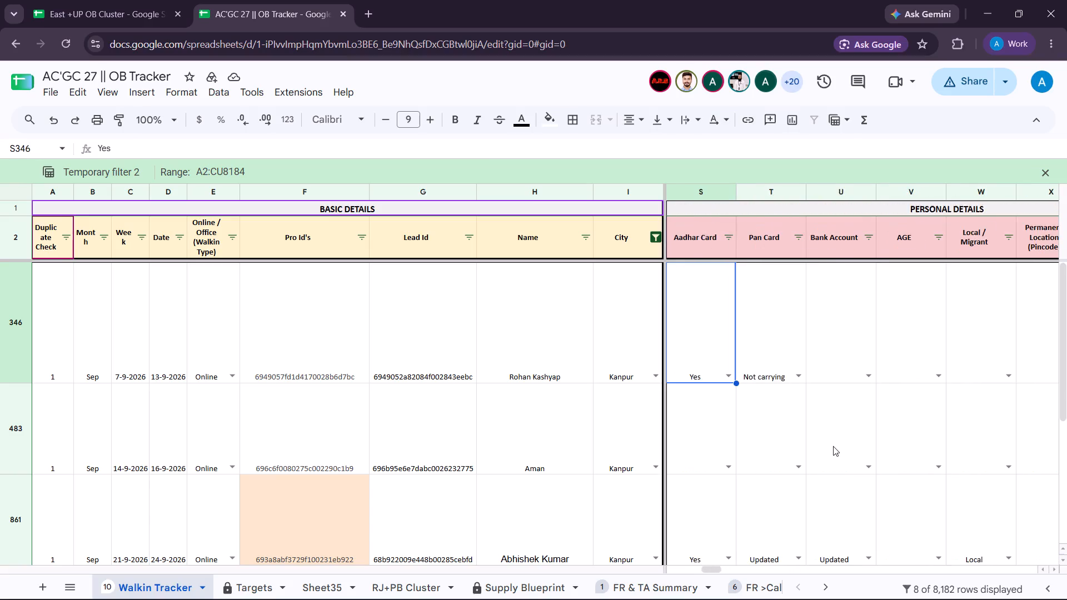
key("Left")
key("Left")
key("Left")
key("Left")
key("Left")
key("Left")
key("Left")
key("Left")
key("Left")
key("Left")
key("Left")
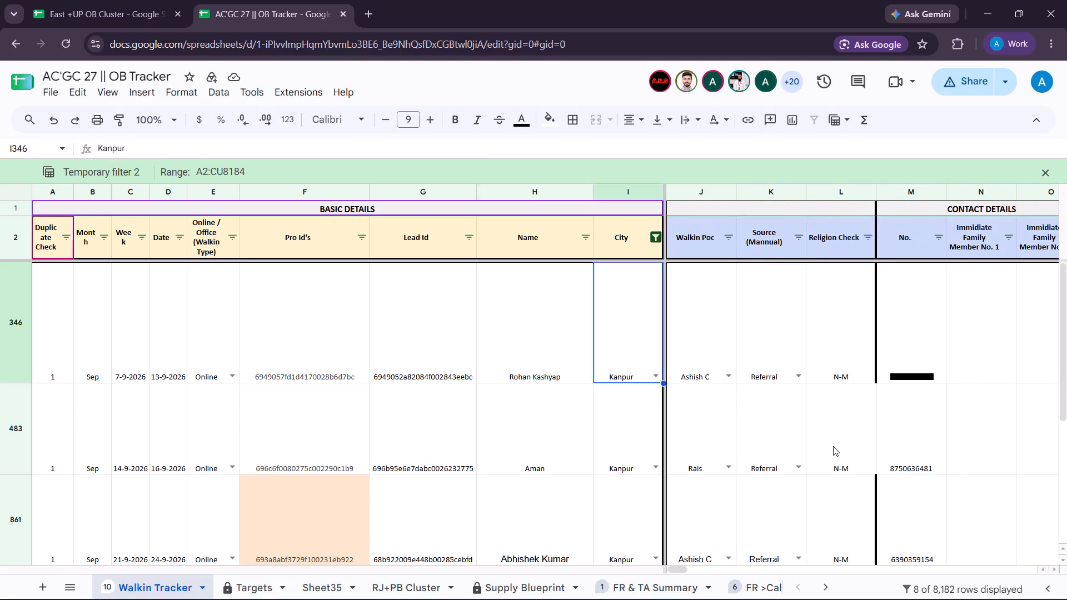
key("Right")
key("Right")
key("Right")
key("Right")
key("Right")
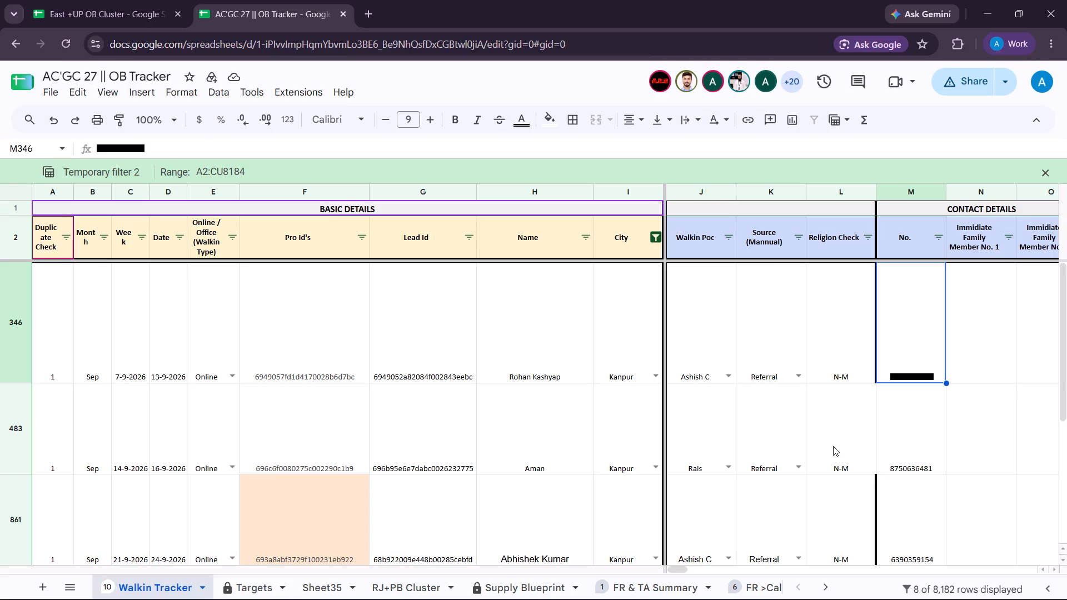
left_click(833, 446)
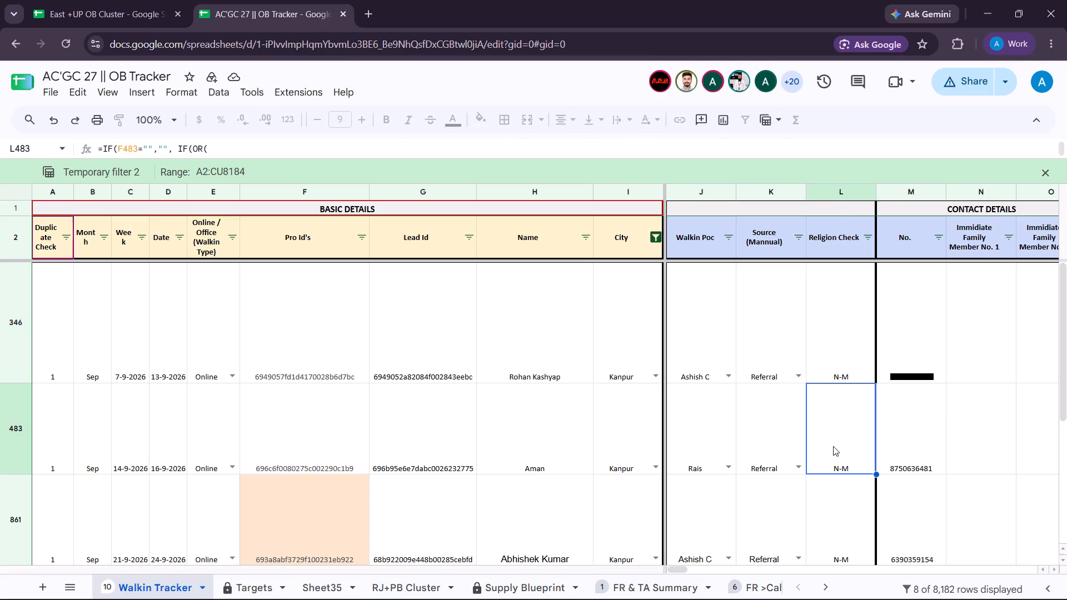
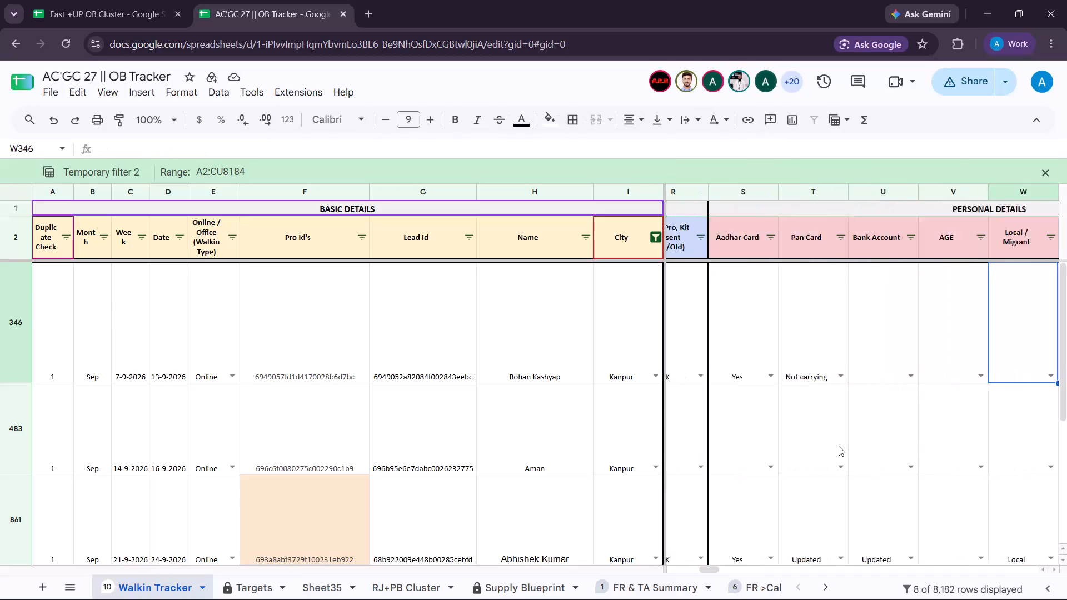
Read the full call history in the Comments cell of the walk-in in row 346.
key("Right")
key("Right")
key("Right")
key("Right")
key("Right")
key("Right")
key("Right")
key("Right")
key("Right")
key("Right")
key("Right")
key("Right")
key("Right")
key("Right")
key("Right")
key("Right")
key("Right")
key("Right")
key("Right")
key("Right")
key("Right")
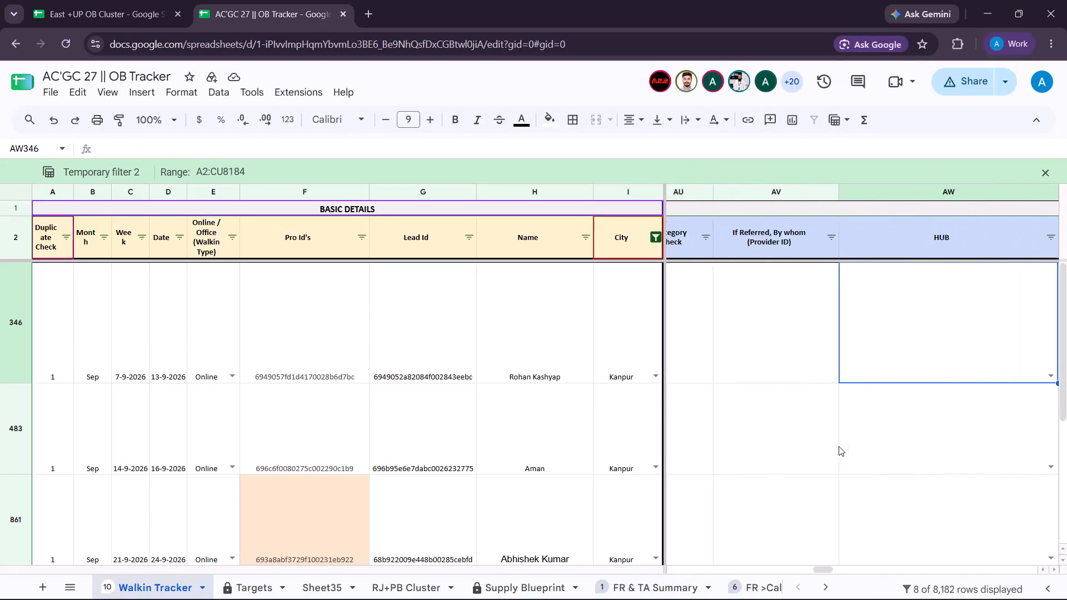
key("Right")
key("Right")
key("Right")
key("Right")
key("Right")
key("Right")
key("Right")
key("Right")
key("Right")
key("Right")
key("Right")
key("Right")
key("Right")
key("Right")
key("Right")
key("Right")
key("Right")
key("Right")
key("Right")
key("Right")
key("Right")
key("Right")
key("Right")
key("Right")
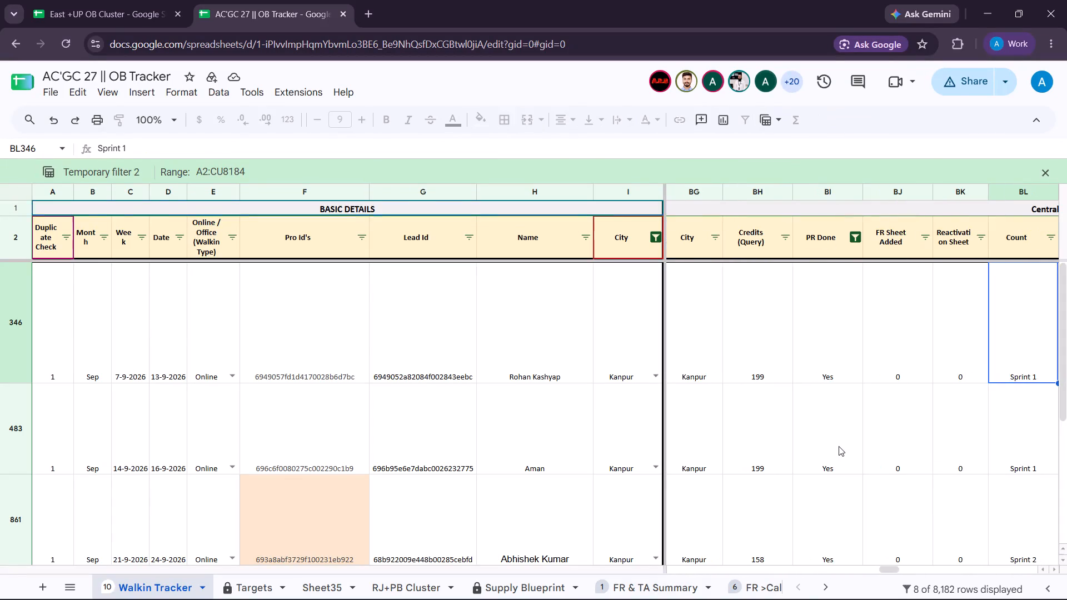
key("Right")
key("Right")
key("Right")
key("Right")
key("Right")
key("Right")
key("Right")
key("Right")
key("Right")
key("Right")
key("Right")
key("Right")
key("Right")
key("Right")
key("Right")
key("Right")
key("Right")
key("Right")
key("Right")
key("Right")
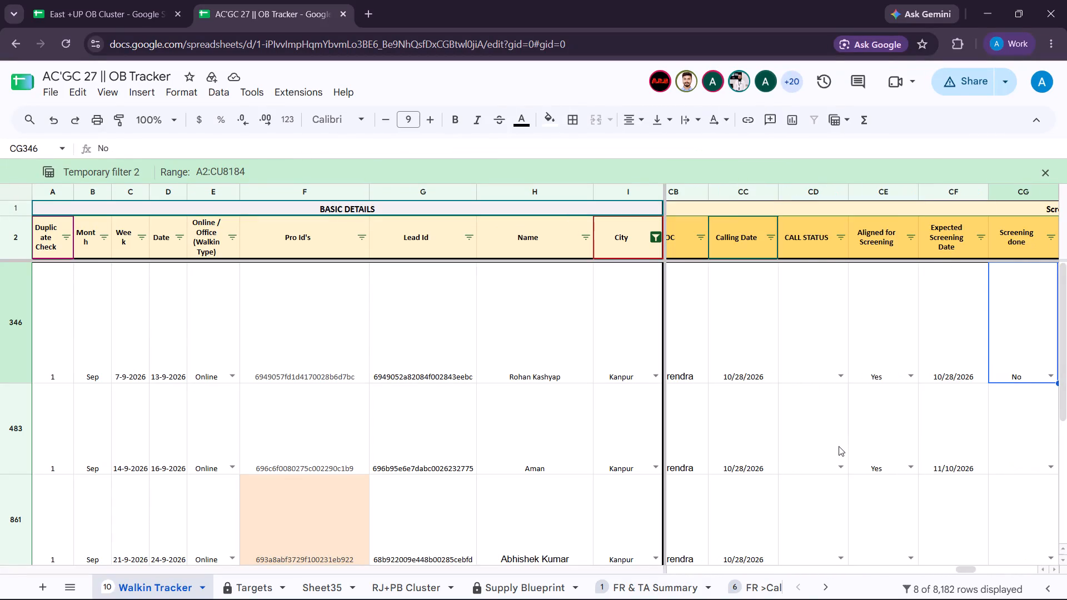
key("Right")
key("Left")
key("Left")
key("Left")
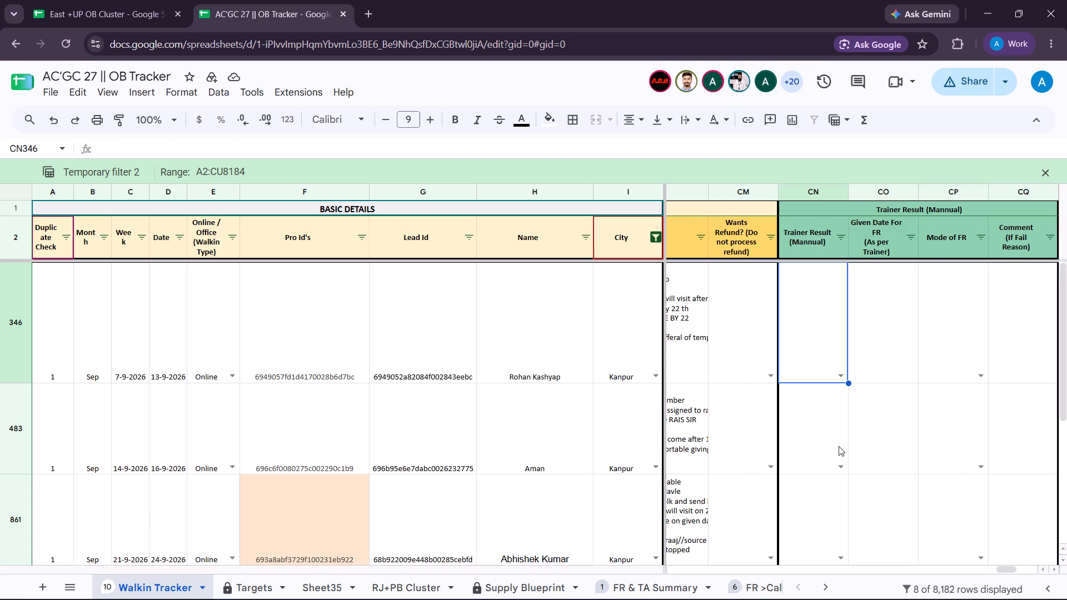
key("Left")
key("Left")
key("Return")
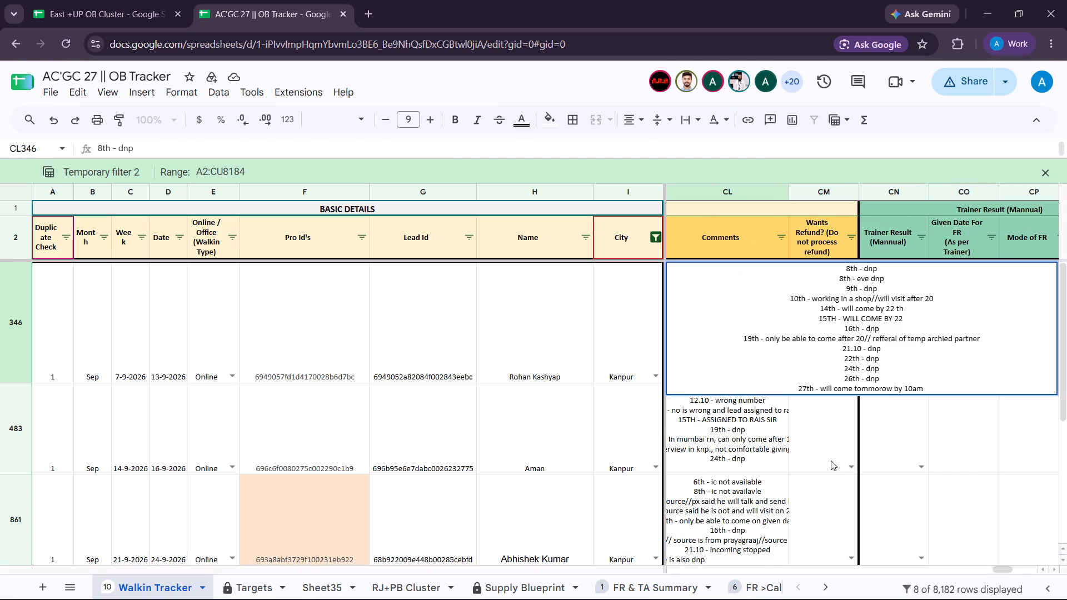
left_click(833, 449)
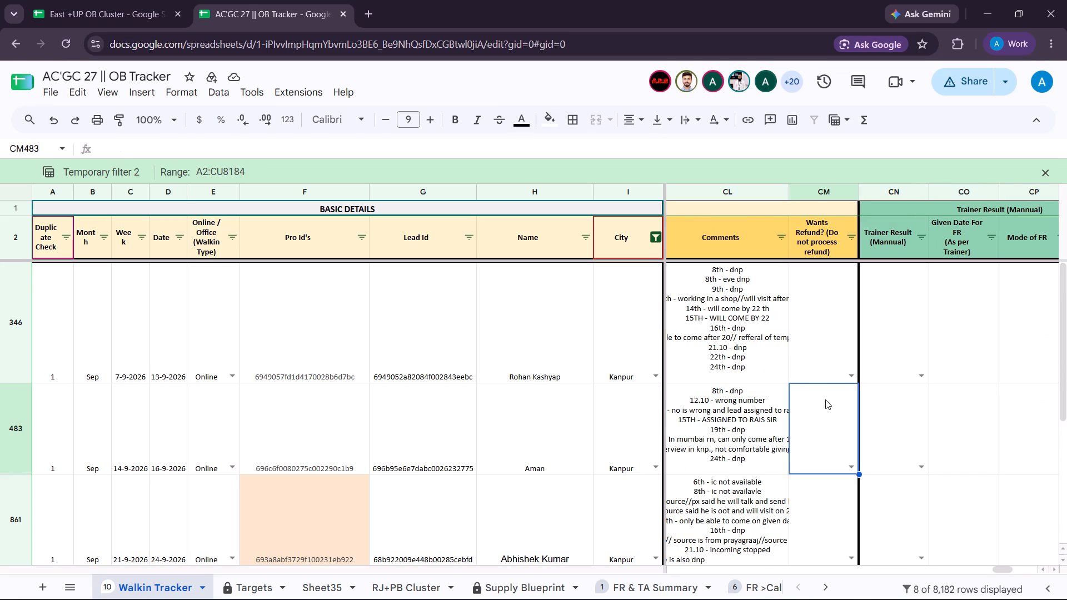
Switch to the East +UP OB Cluster spreadsheet and review the filtered Kanpur Referral Leads' comments from row 464 back to row 229.
left_click(134, 0)
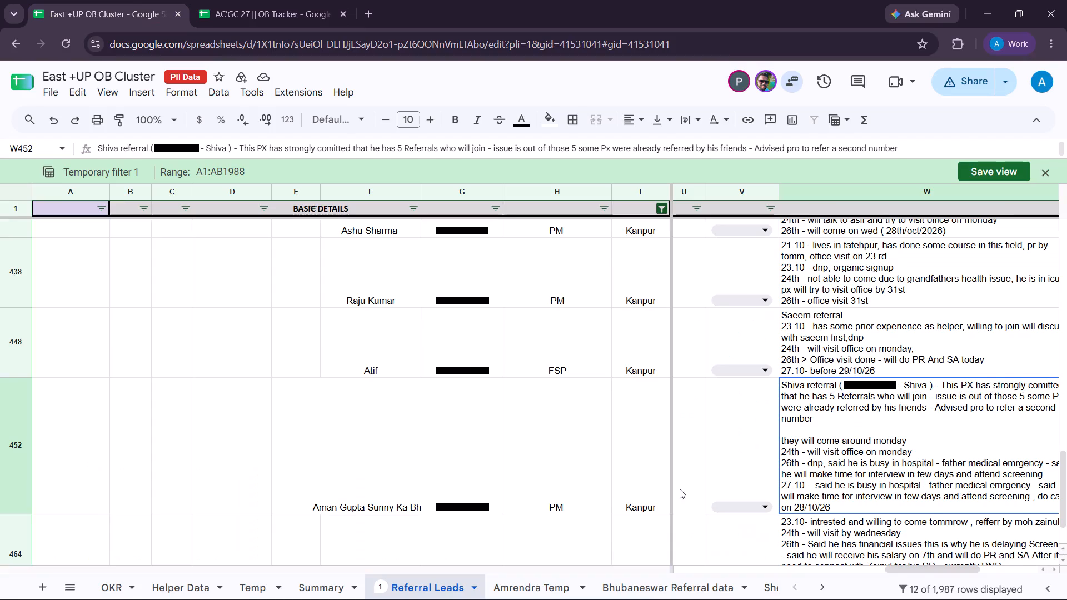
scroll(720, 448, "down", 2)
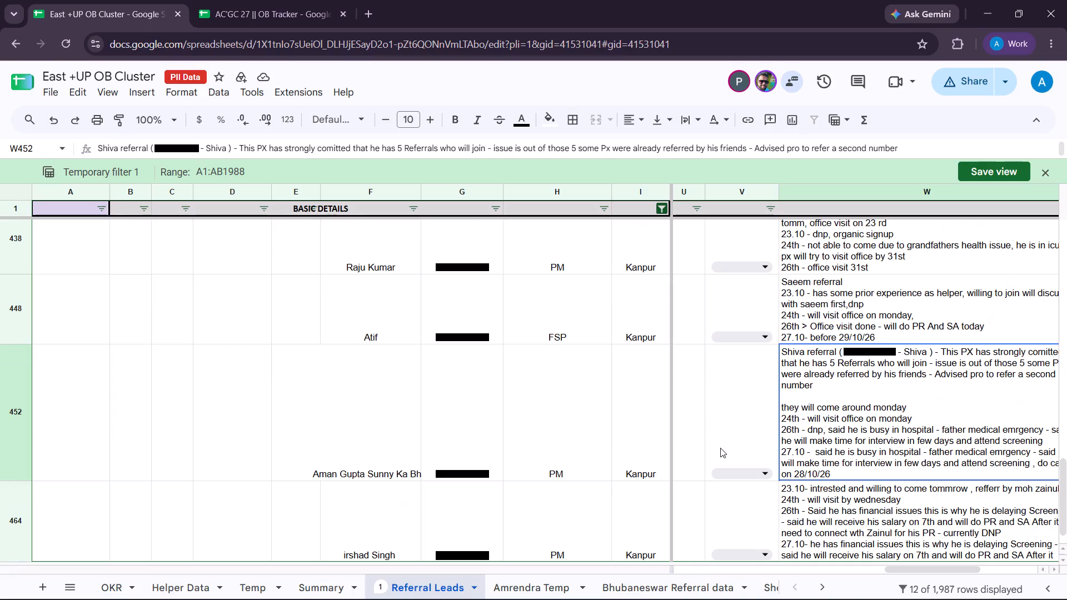
scroll(720, 448, "up", 1)
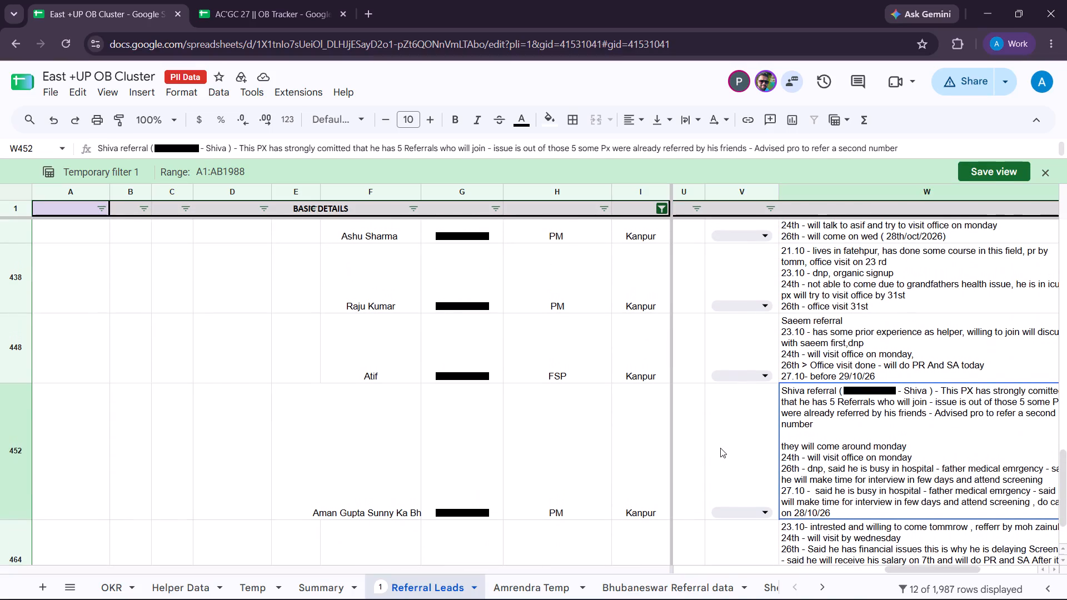
scroll(720, 448, "up", 3)
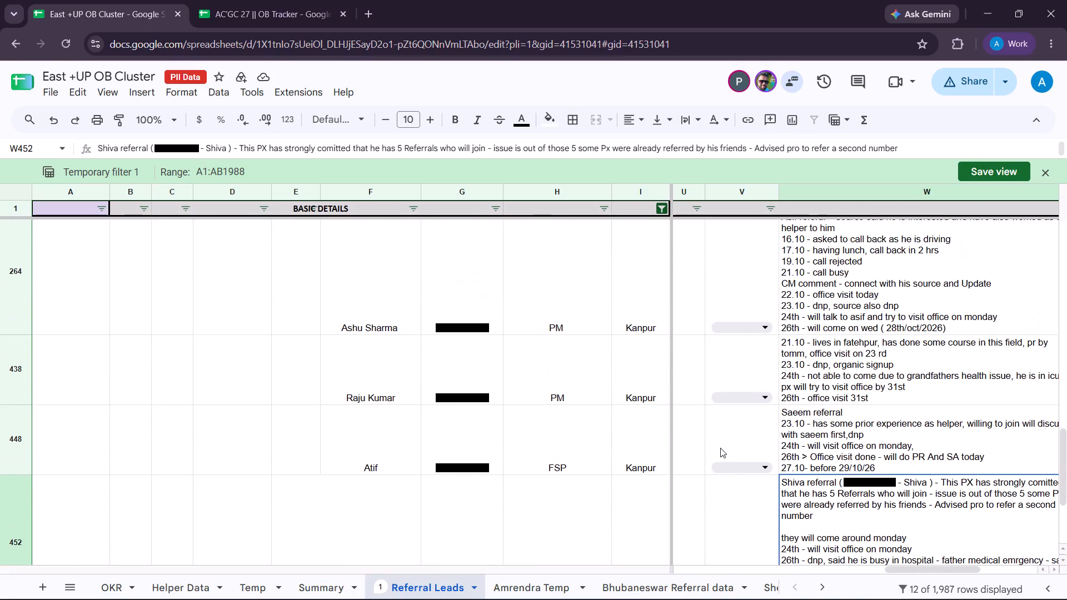
scroll(720, 448, "up", 1)
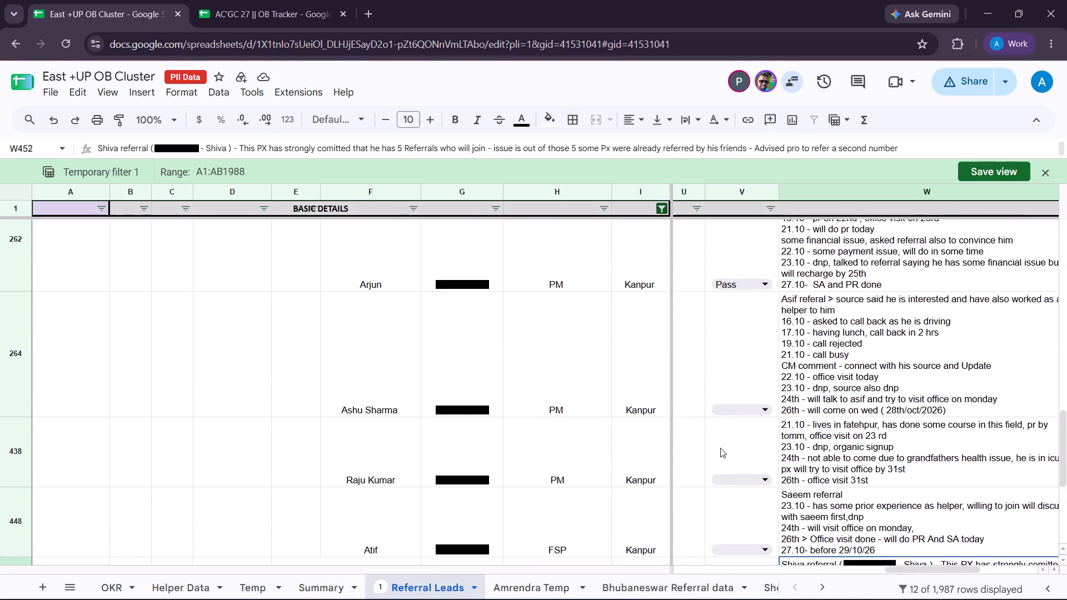
scroll(720, 448, "up", 1)
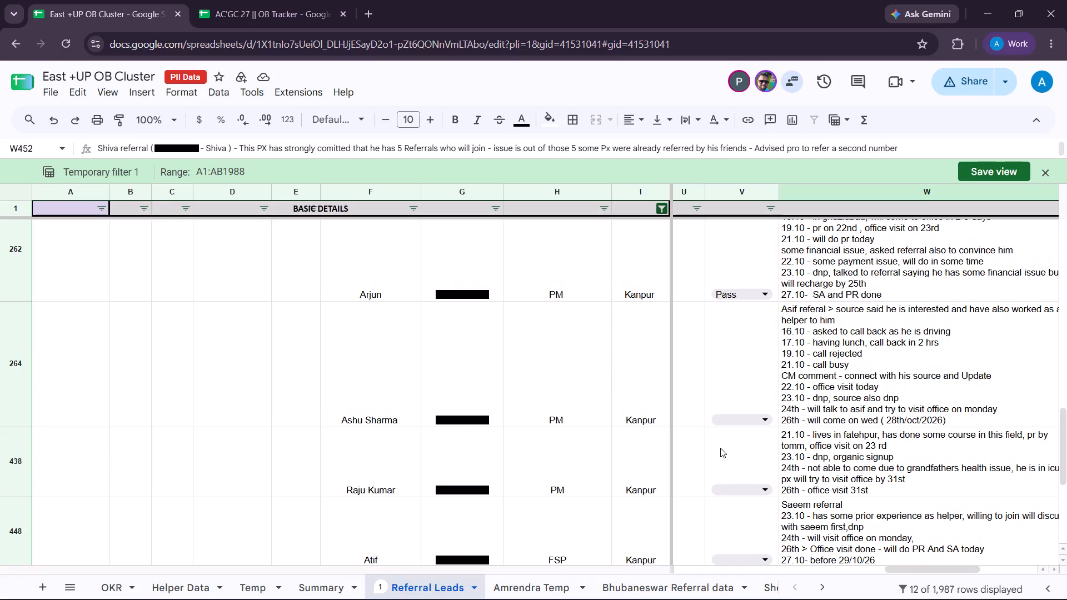
scroll(720, 448, "up", 1)
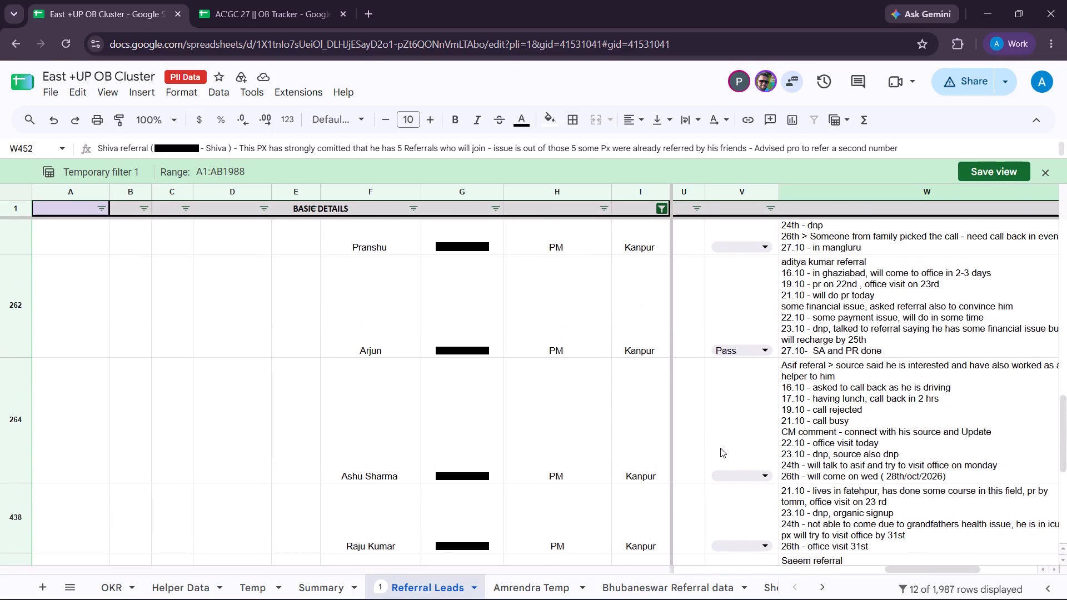
scroll(720, 448, "up", 3)
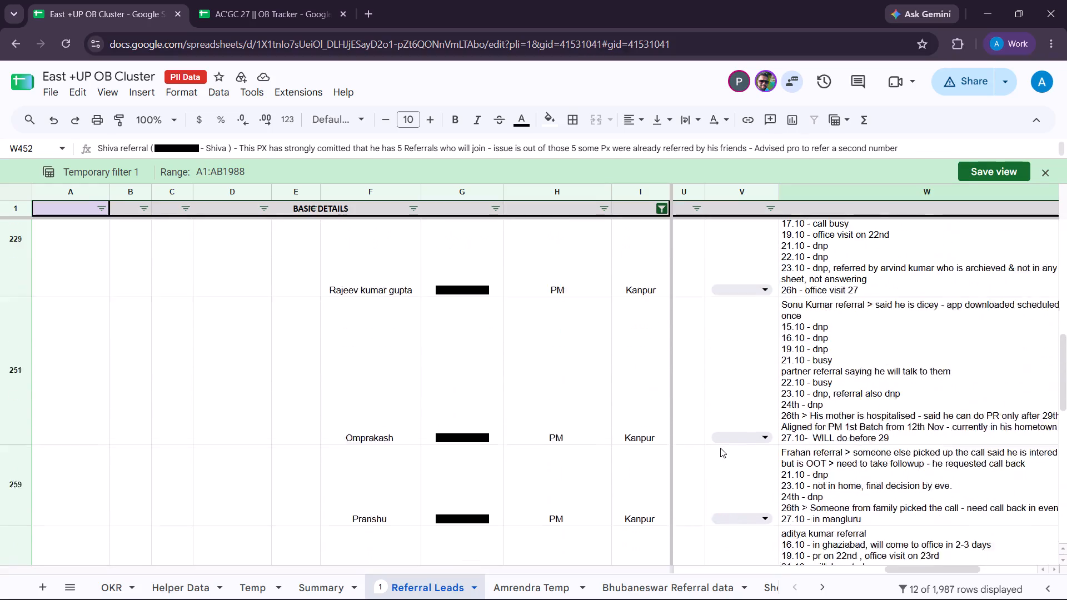
scroll(720, 448, "up", 2)
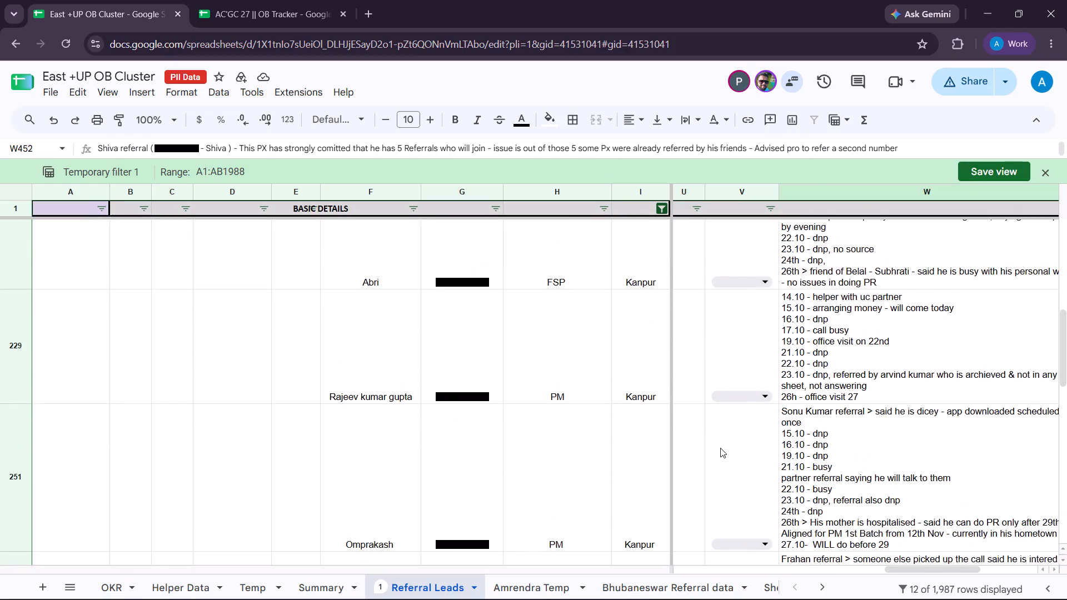
double_click(810, 392)
left_click(738, 413)
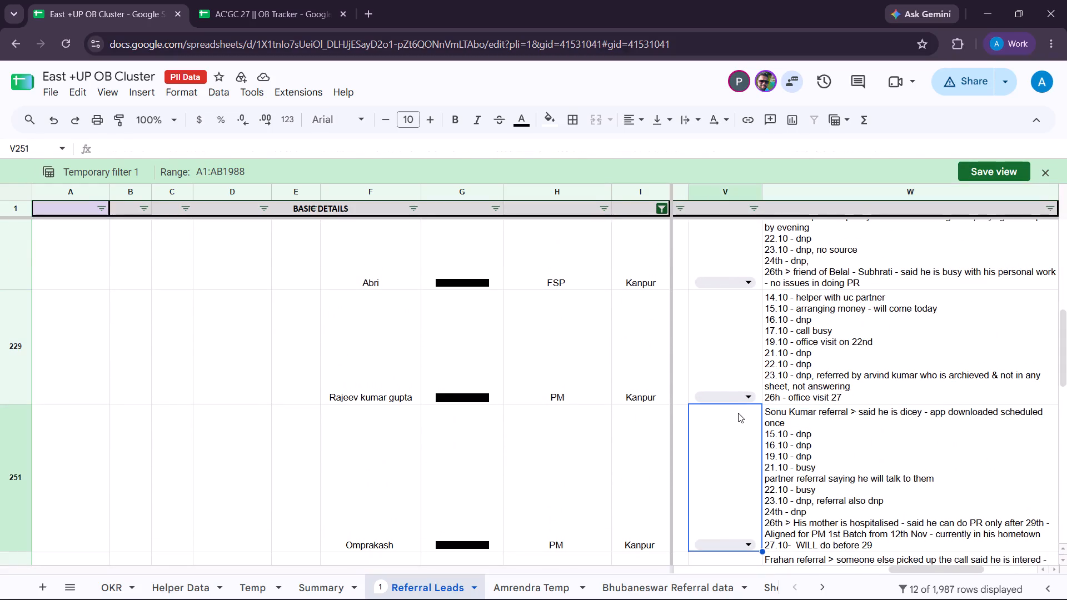
Check the status and date columns Q to V of the filtered Kanpur referral leads.
scroll(738, 413, "right", 4)
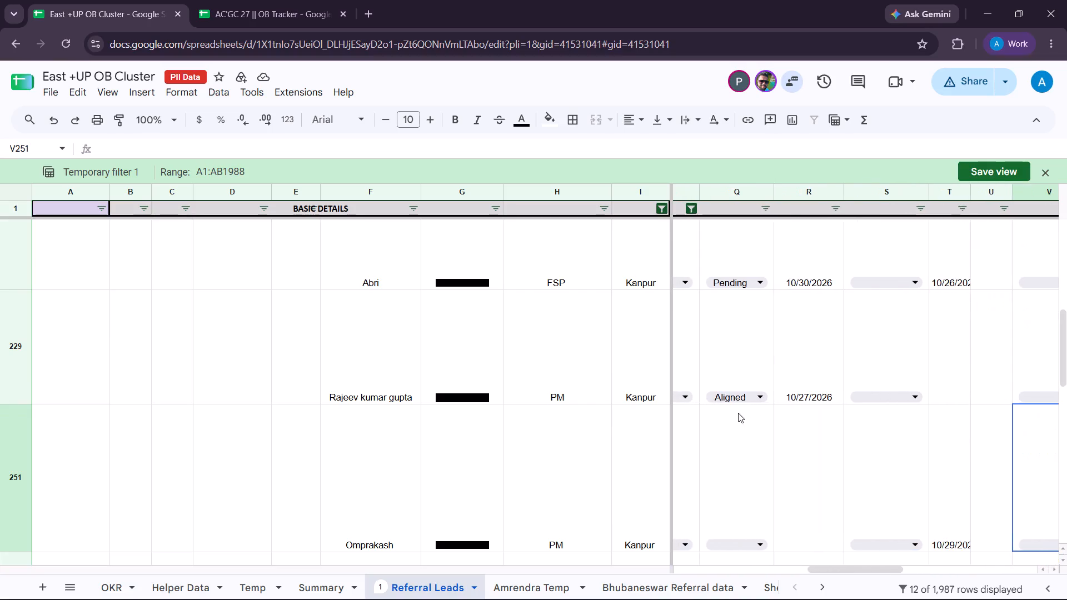
scroll(738, 413, "up", 1)
scroll(738, 413, "left", 1)
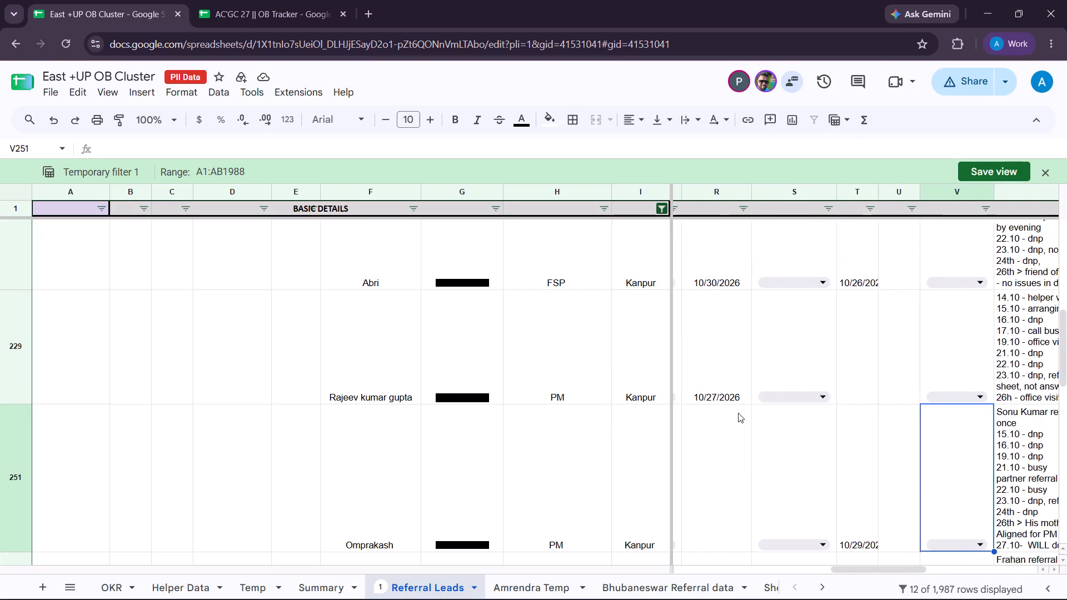
scroll(738, 413, "down", 5)
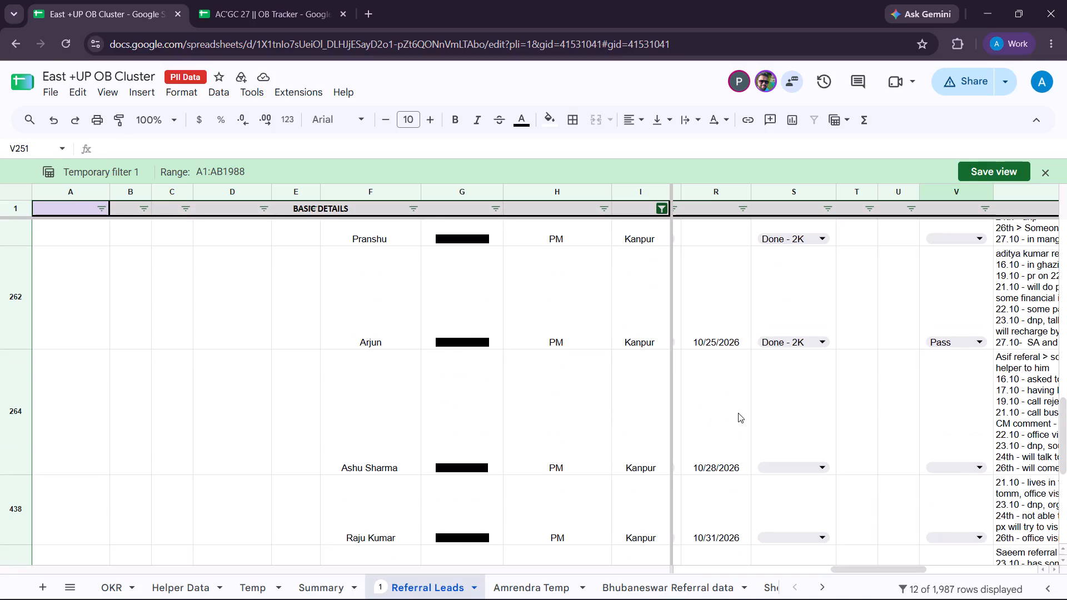
scroll(738, 413, "down", 3)
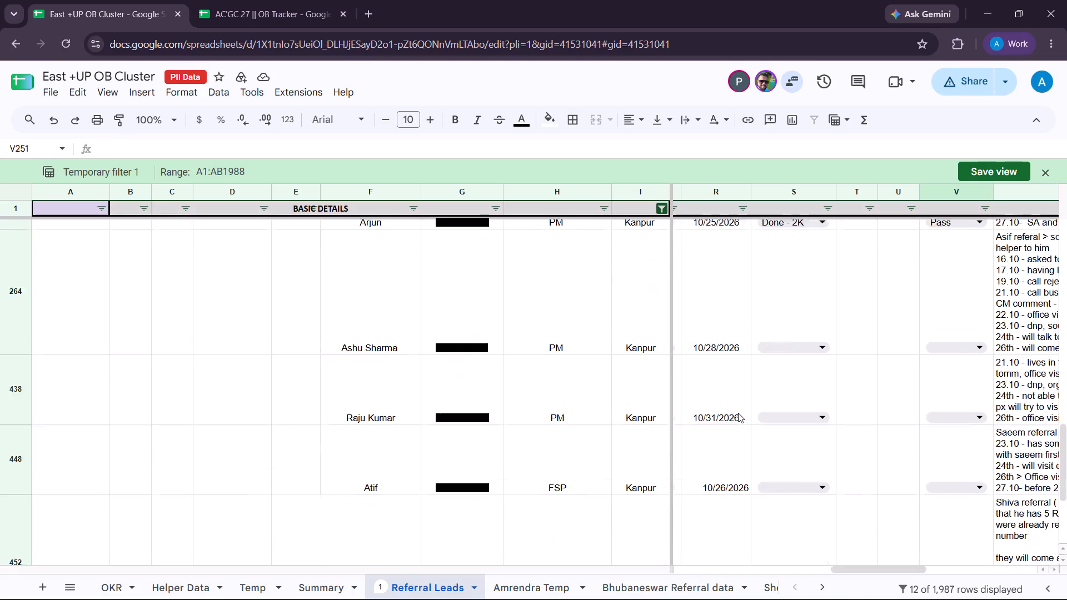
scroll(738, 413, "down", 5)
scroll(738, 413, "up", 5)
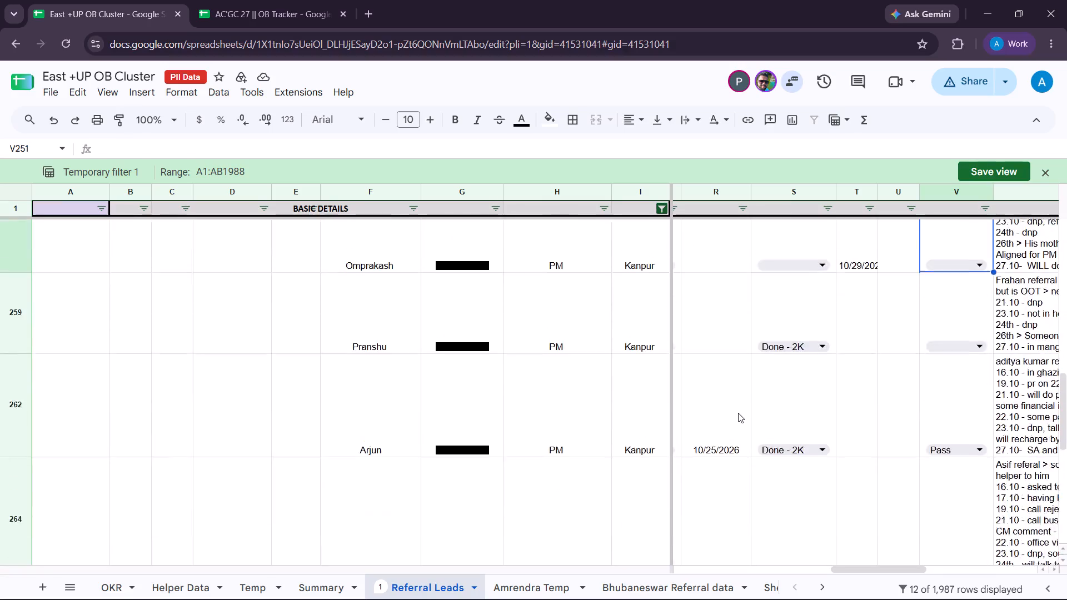
scroll(738, 413, "up", 6)
Review the column W follow-up comments of the Kanpur referral leads from row 95 through row 259.
scroll(738, 413, "left", 1)
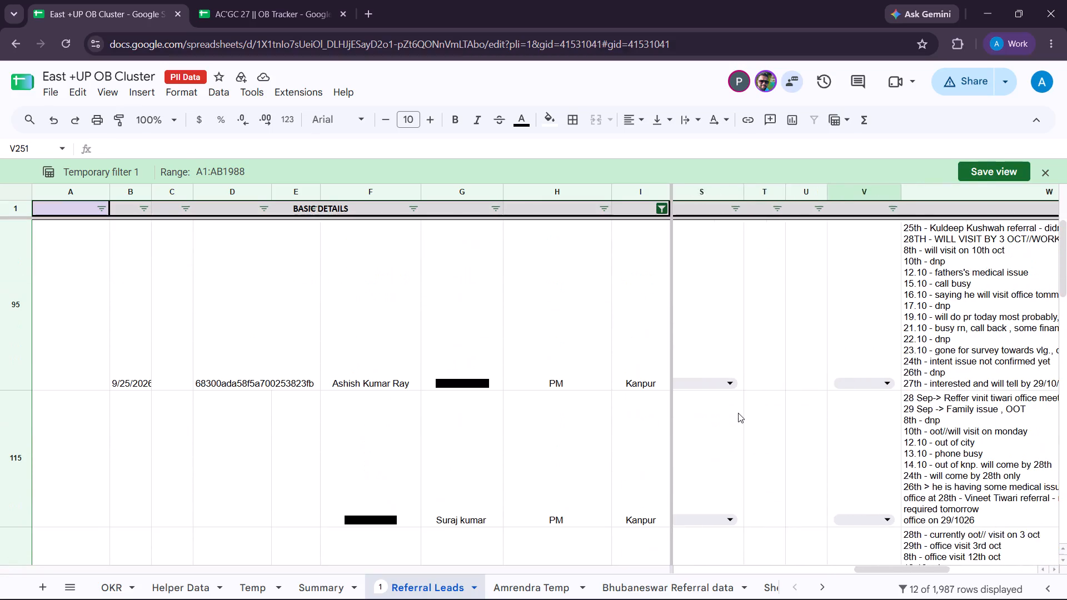
scroll(738, 413, "left", 2)
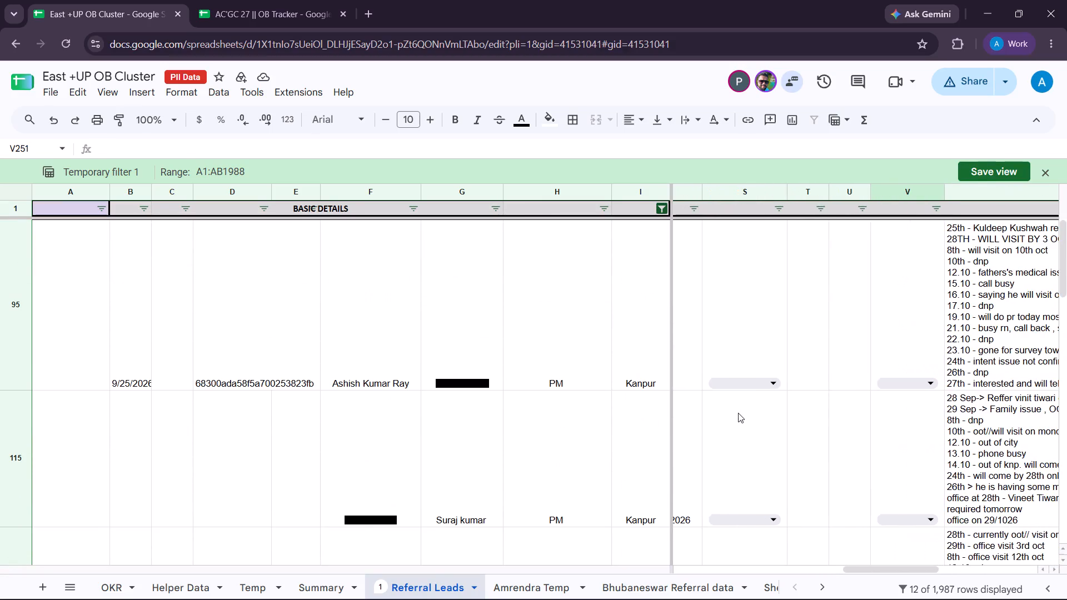
scroll(738, 413, "down", 1)
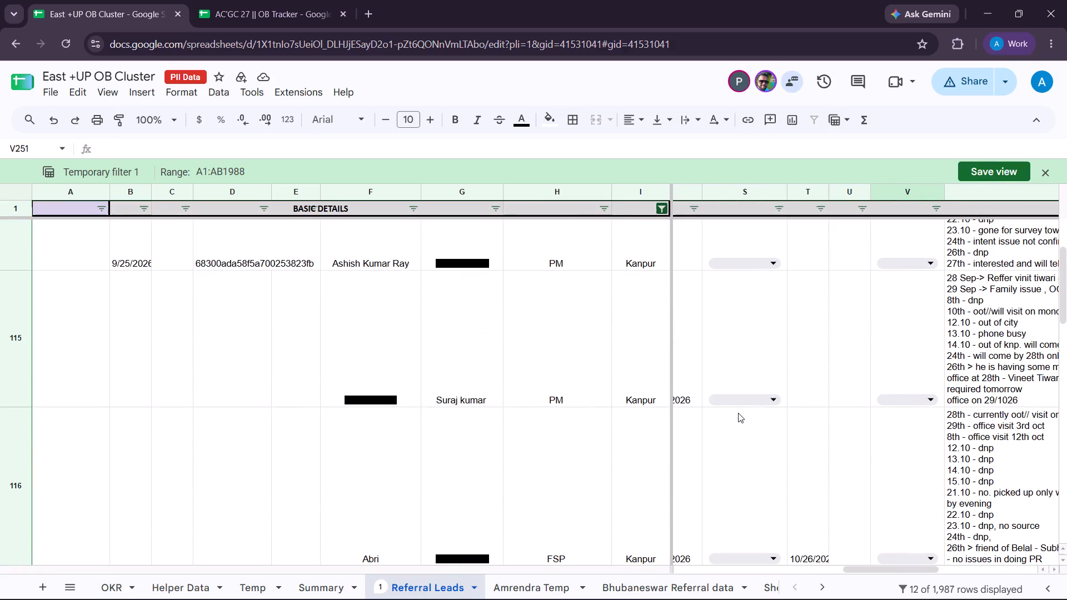
scroll(738, 413, "left", 3)
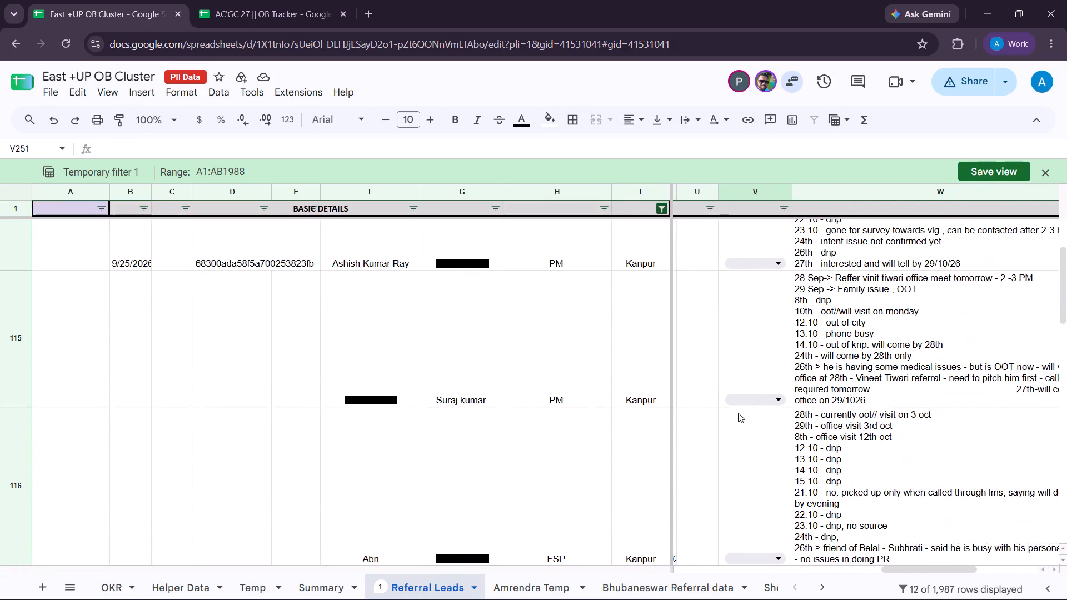
scroll(738, 413, "left", 1)
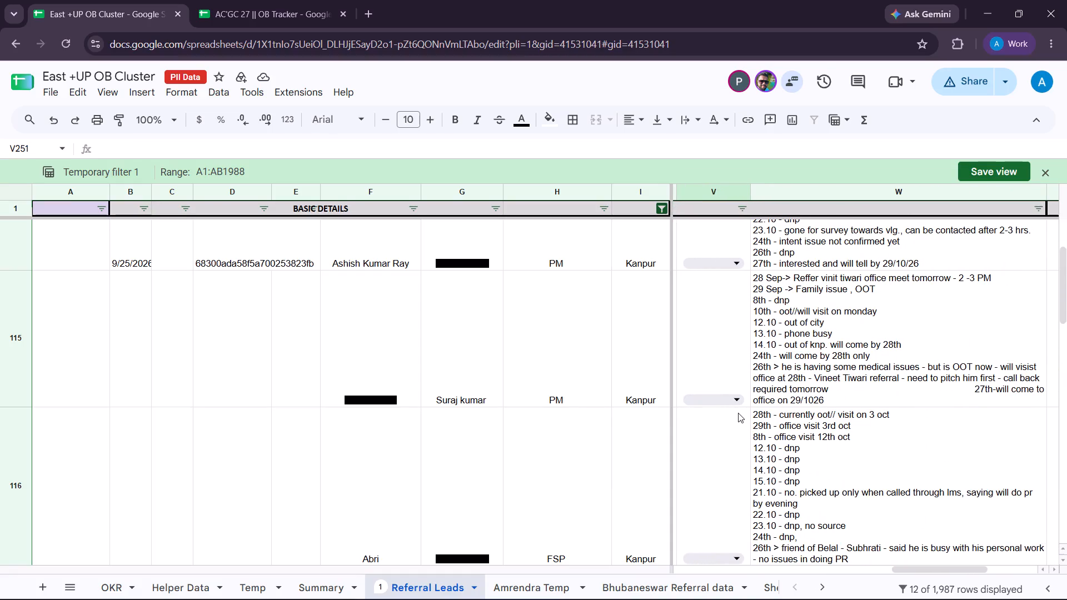
scroll(738, 413, "left", 1)
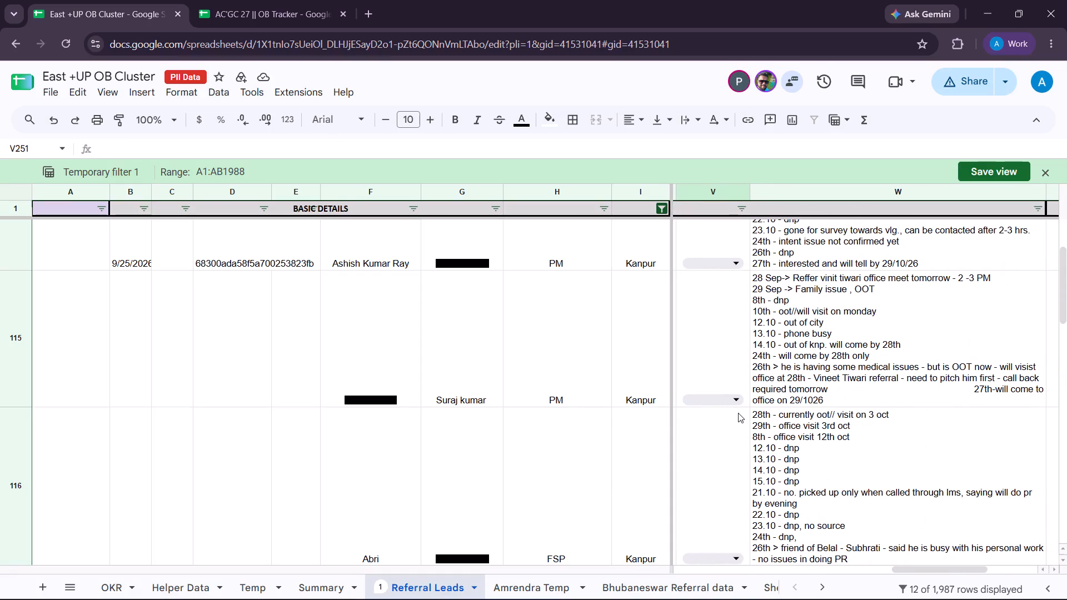
scroll(738, 413, "down", 3)
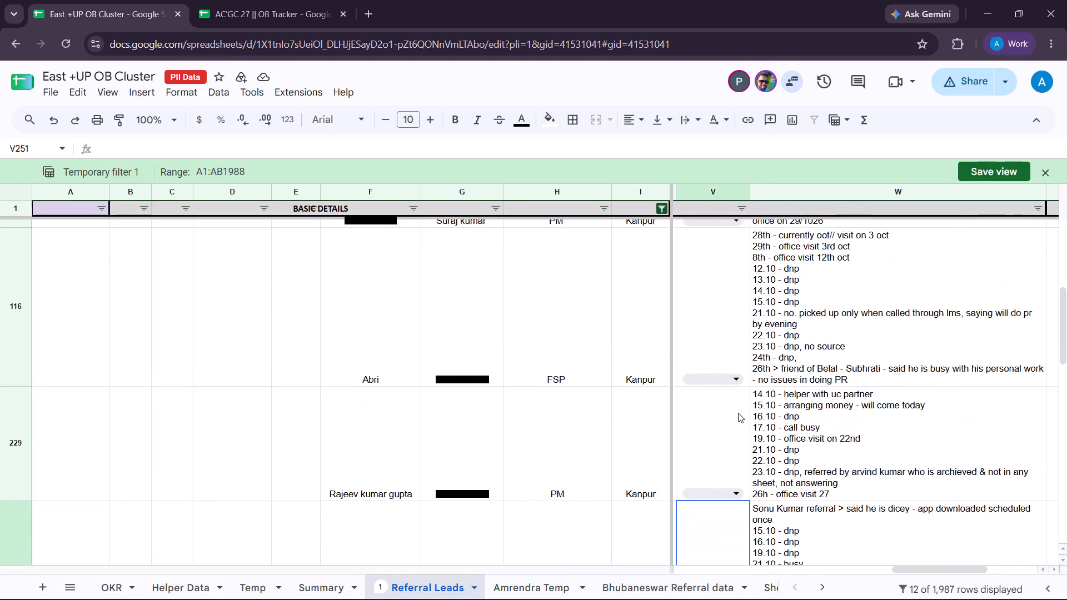
scroll(738, 413, "down", 2)
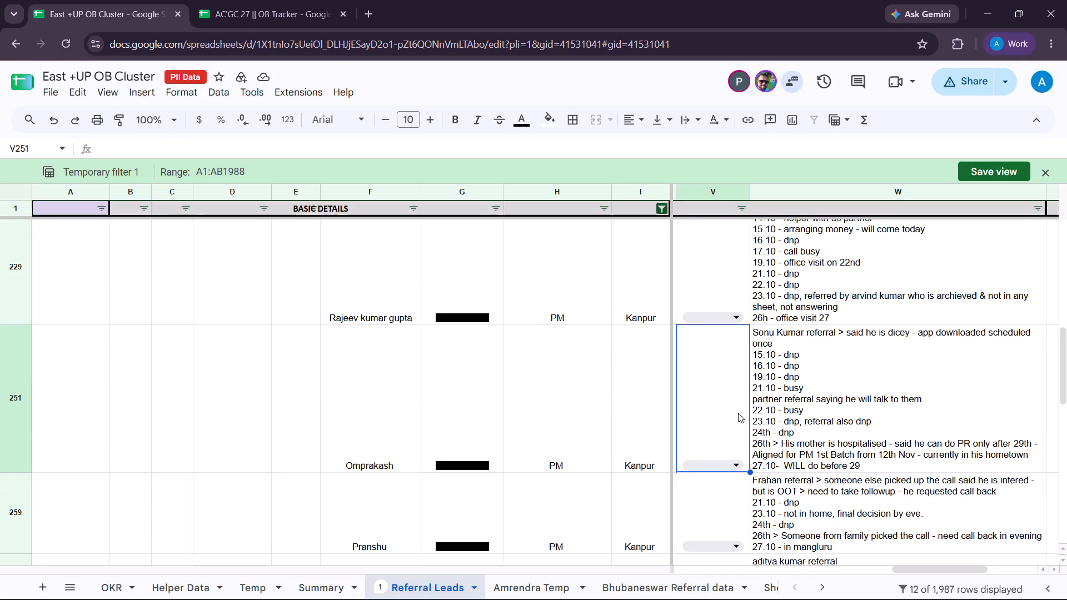
Compare the status and date columns Q to V for the referral leads in rows 229, 251 and 259.
left_click_drag(738, 413, 735, 419)
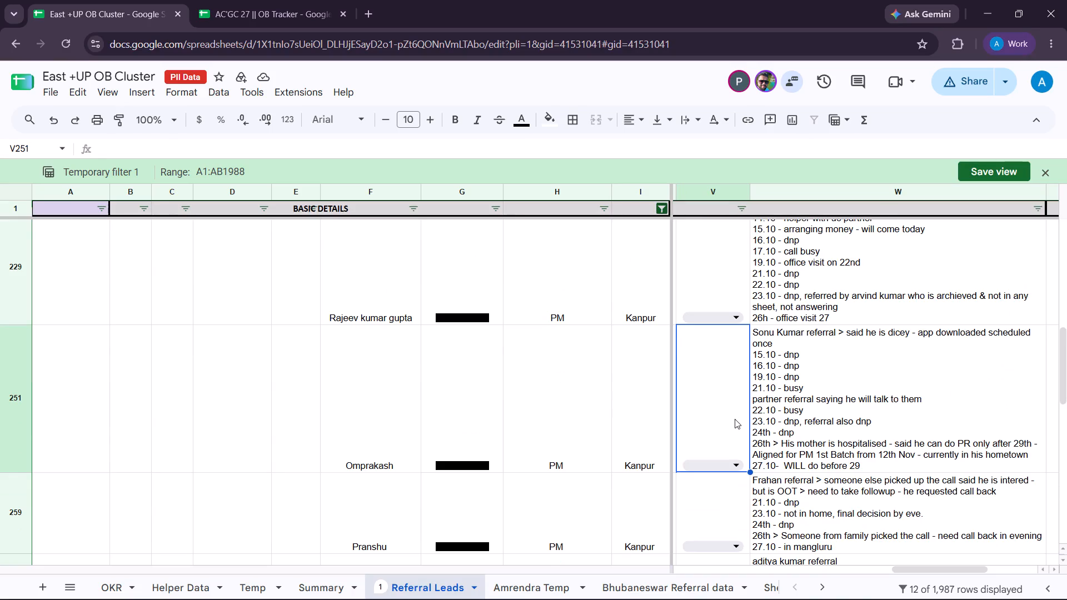
scroll(735, 419, "right", 3)
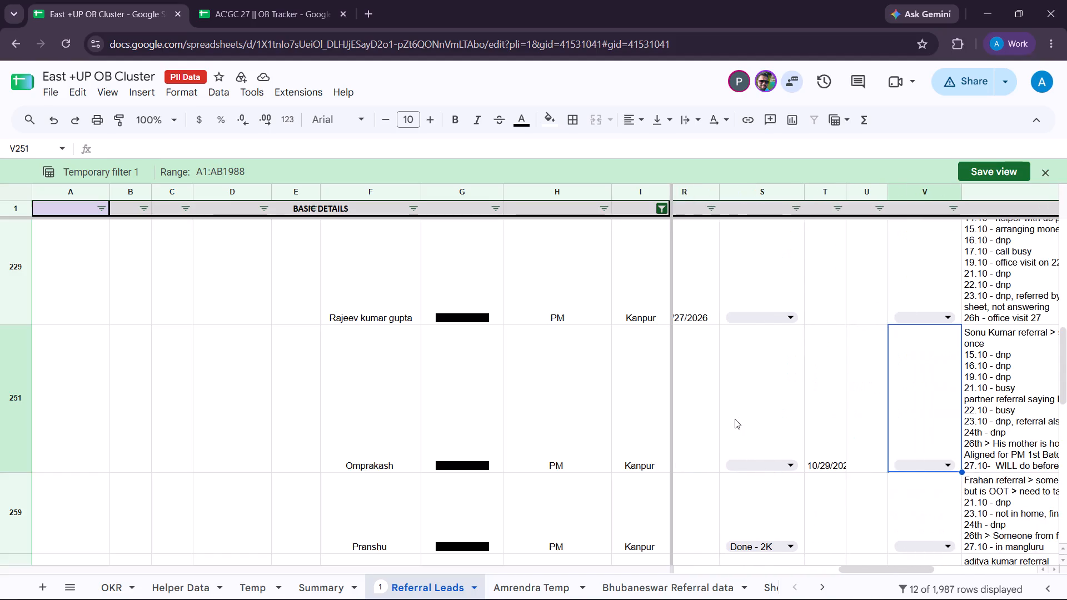
scroll(735, 419, "right", 1)
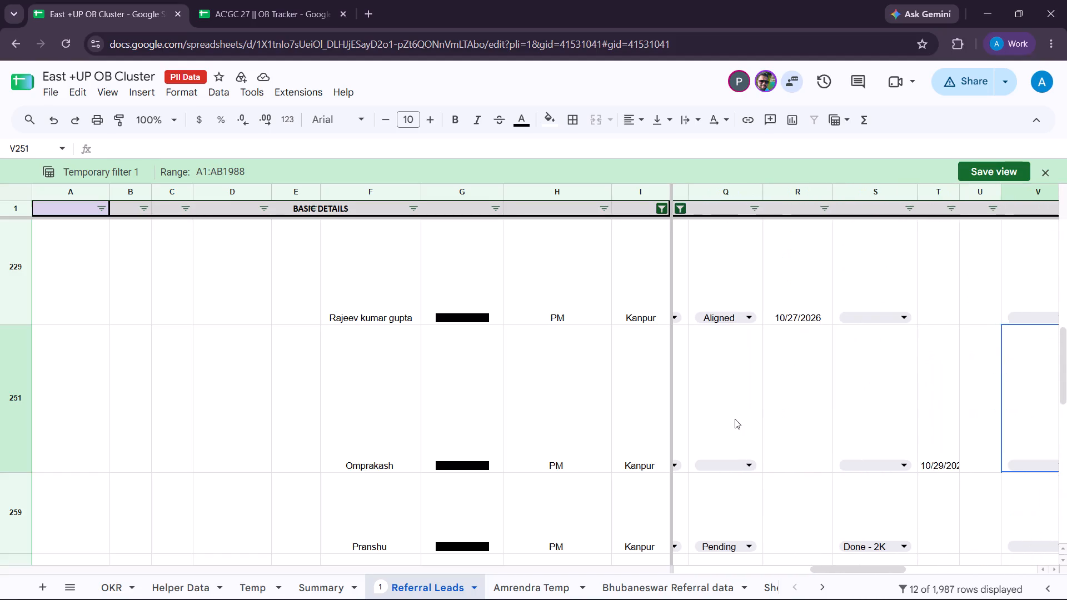
scroll(735, 419, "right", 2)
scroll(735, 419, "left", 2)
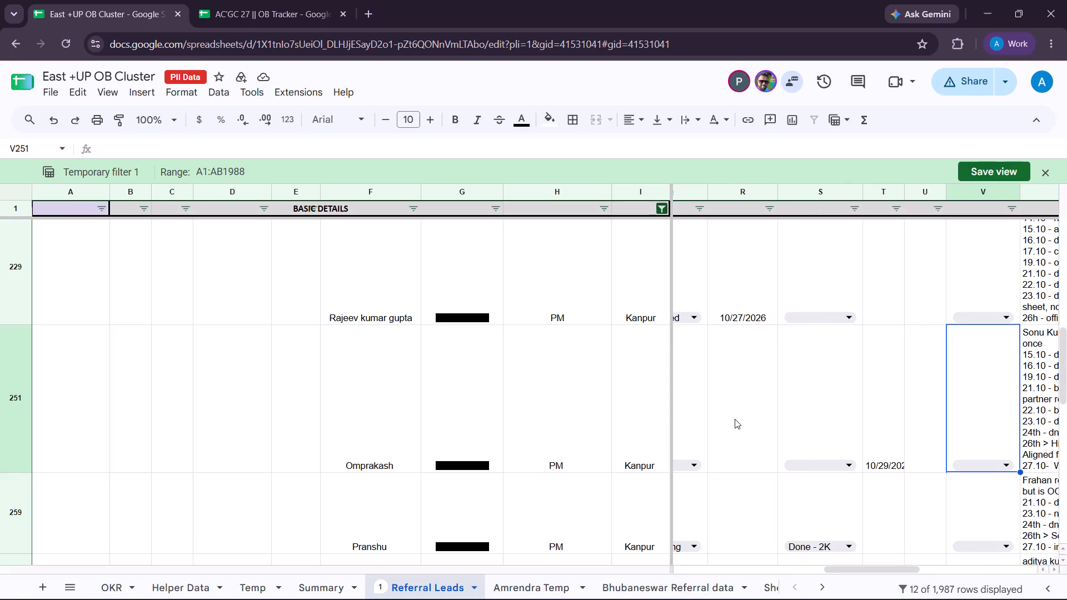
scroll(735, 419, "left", 1)
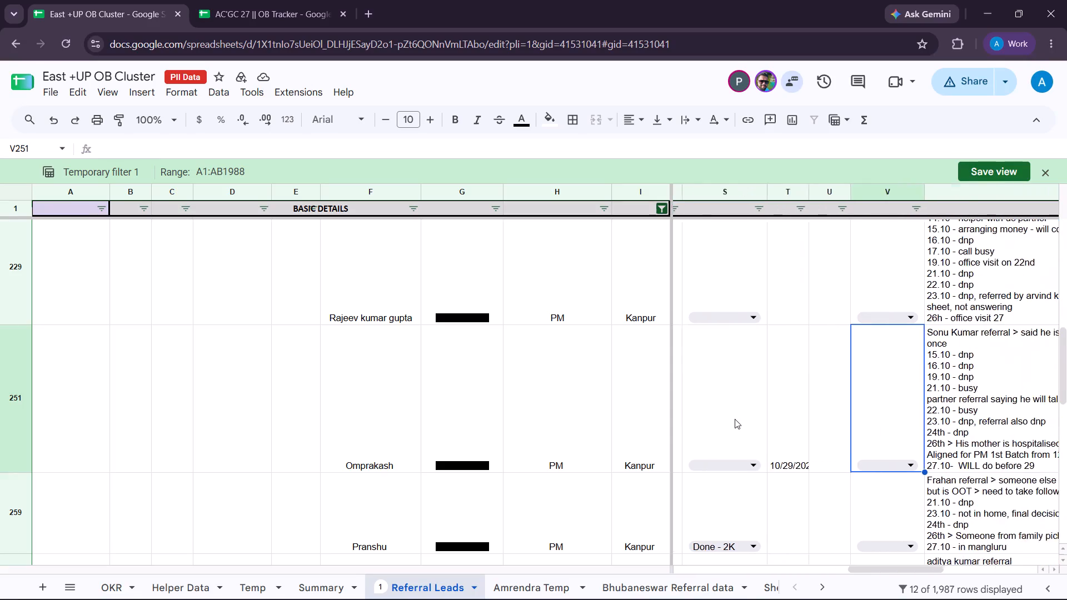
Read the column W follow-up comment of the referral lead in row 229 and check its remaining columns back to column A.
scroll(735, 419, "left", 2)
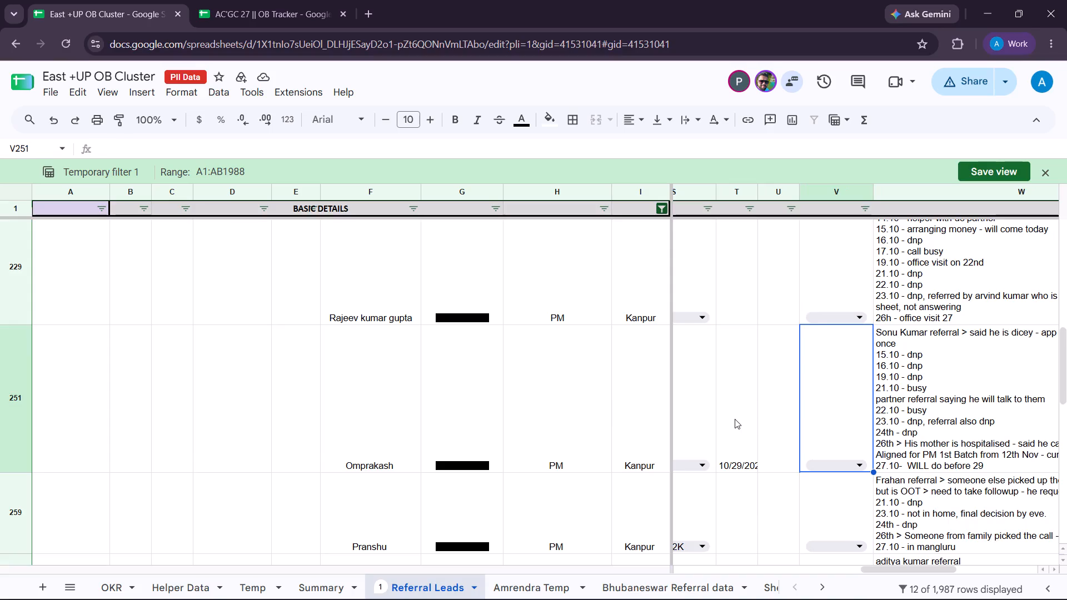
left_click(916, 274)
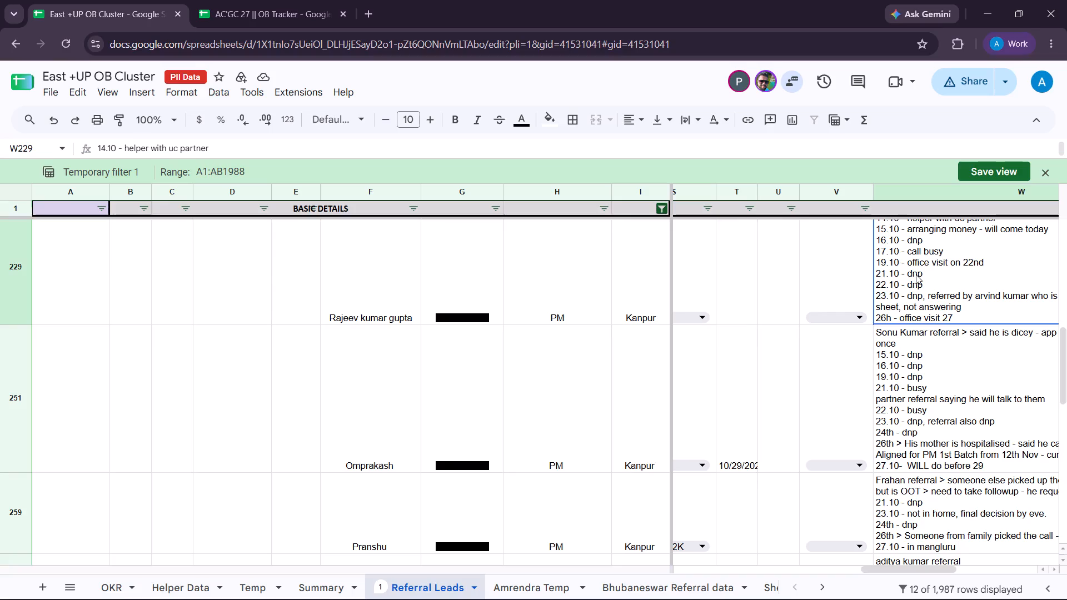
scroll(798, 376, "up", 1)
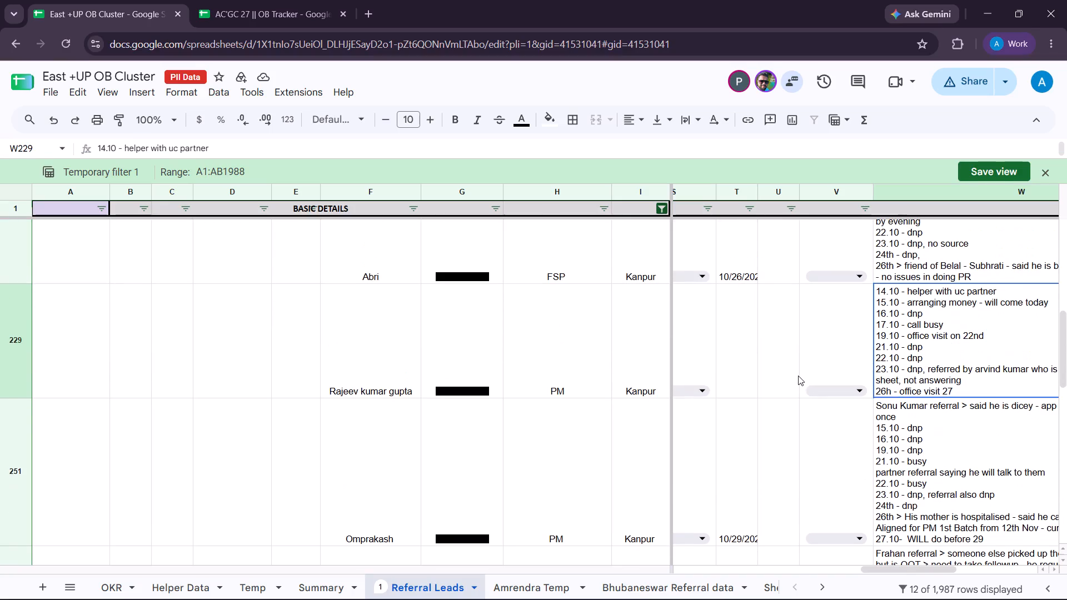
key("Left")
key("Left")
key("Left")
key("Left")
key("Left")
key("Left")
key("Left")
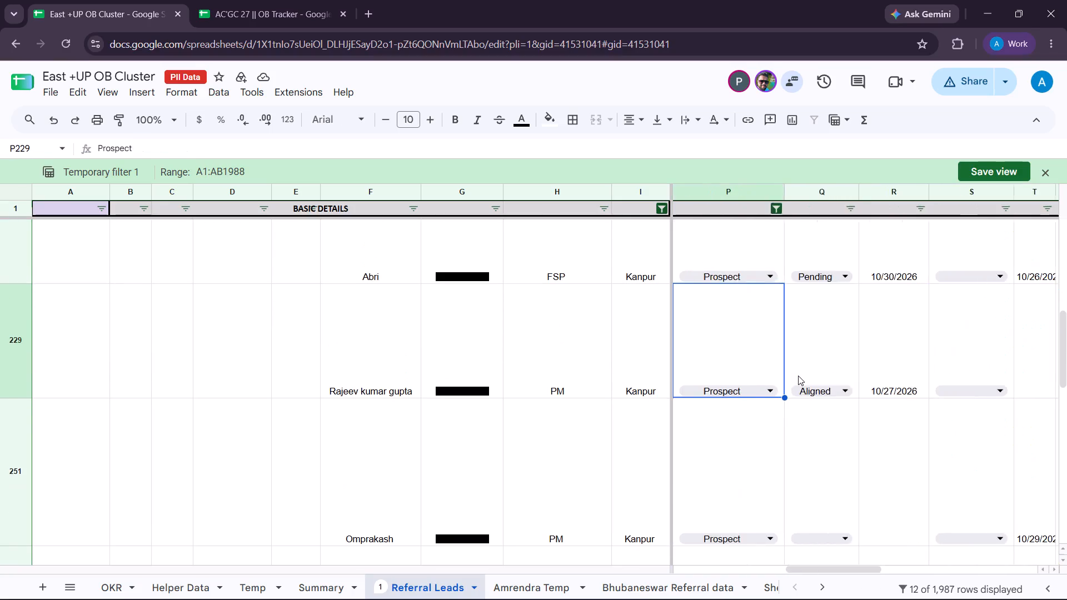
key("Left")
key("Left")
key("Left")
key("Left")
key("Left")
key("Left")
key("Left")
key("Left")
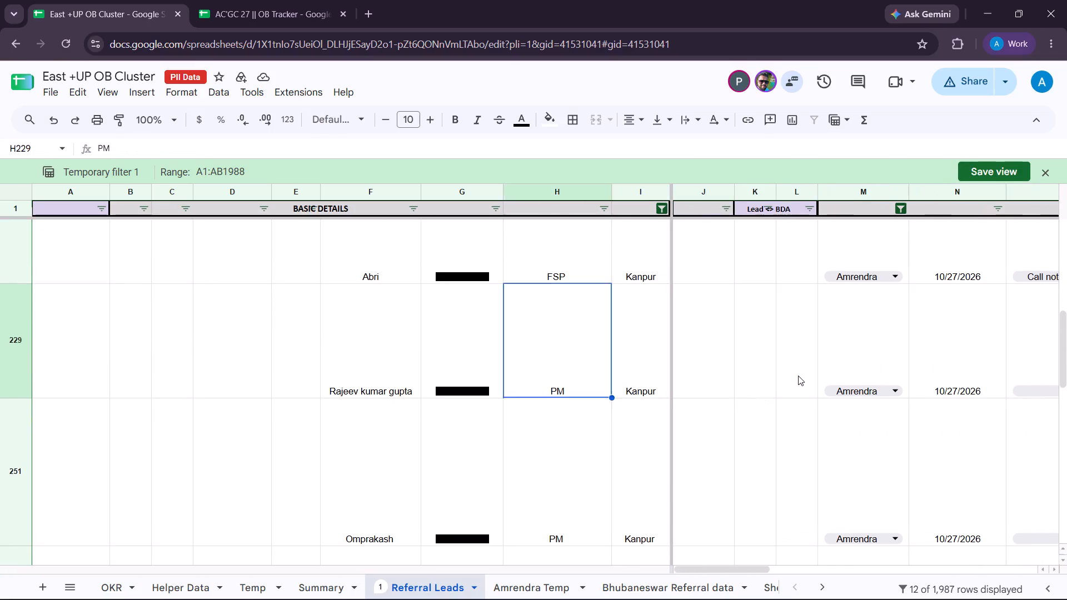
key("Left")
key("Left")
key("Left")
key("Left")
key("Left")
key("Left")
key("Left")
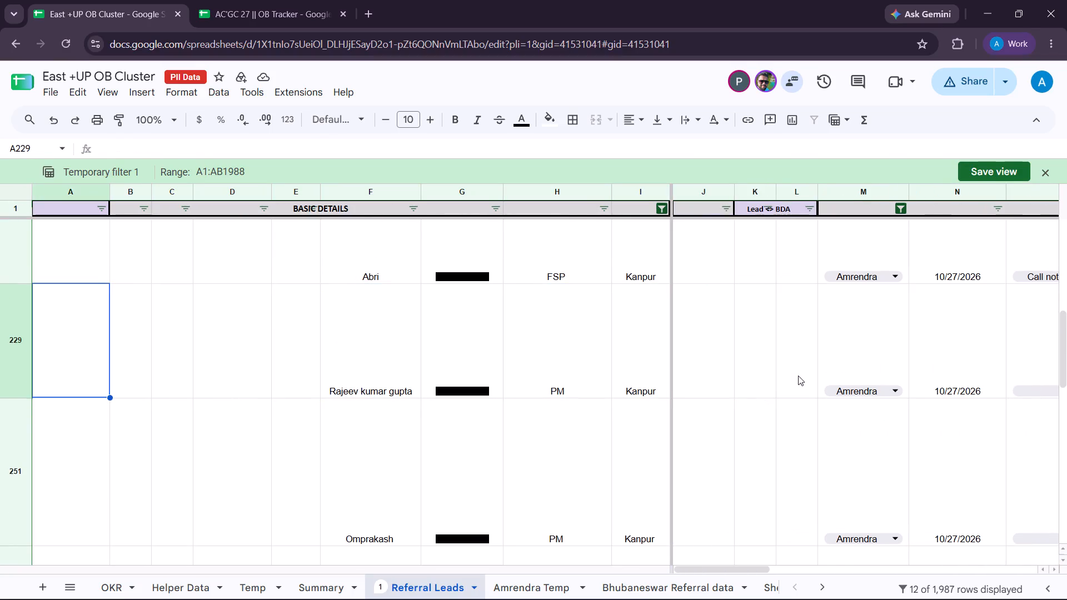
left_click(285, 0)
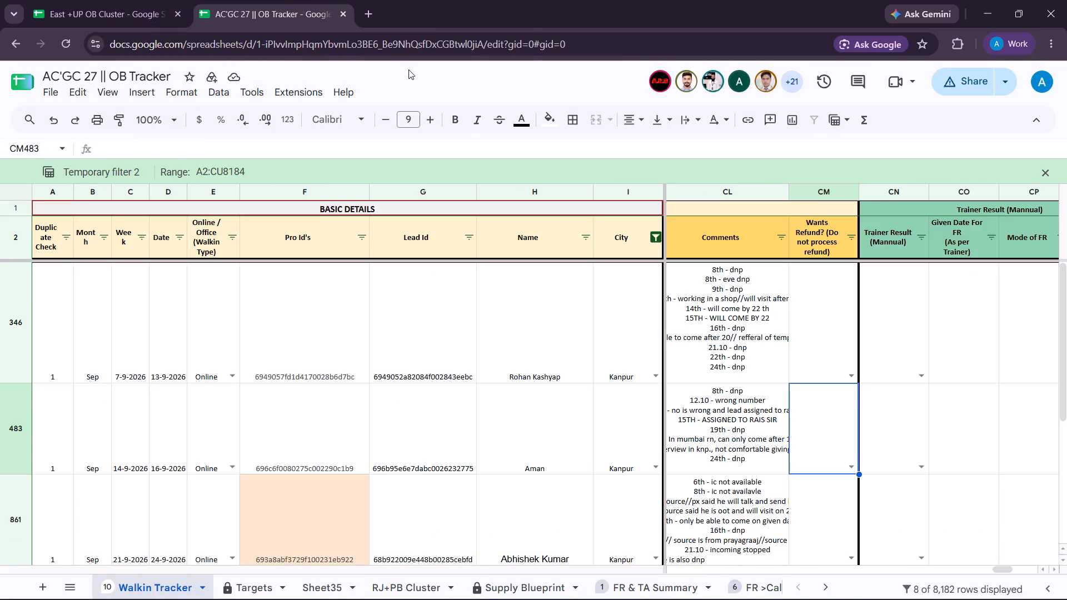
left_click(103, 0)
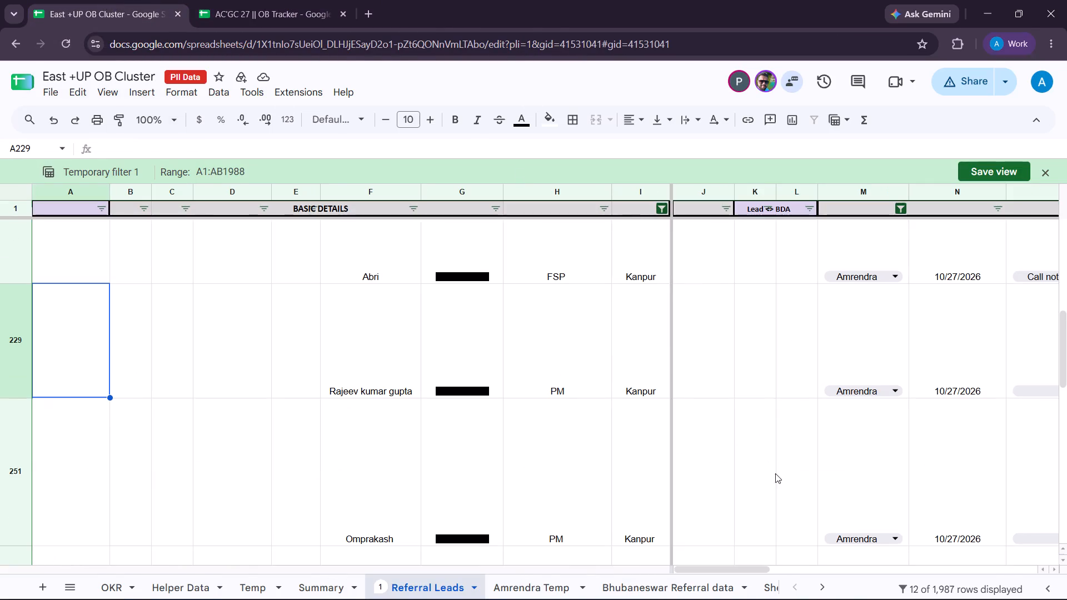
Check row 229's assignee, calling date, call status and alignment columns from A across to the column W comment.
key("Right")
key("Right")
key("Right")
key("Right")
key("Right")
key("Right")
key("Right")
key("Right")
key("Right")
key("Right")
key("Right")
key("Right")
key("Right")
key("Right")
key("Right")
key("Right")
key("Right")
key("Right")
key("Right")
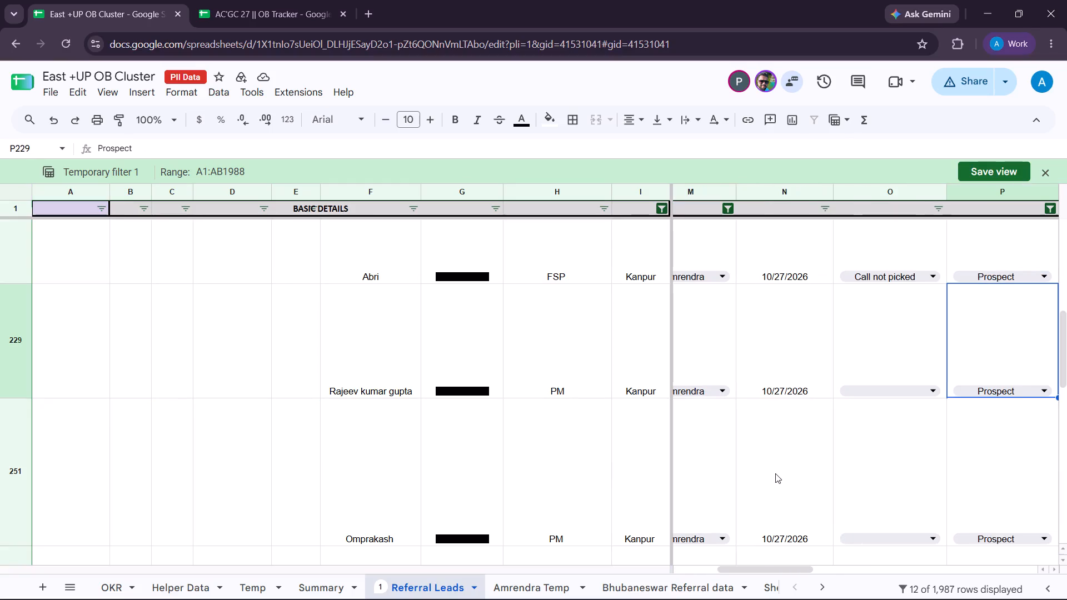
key("Right")
key("Right")
key("Right")
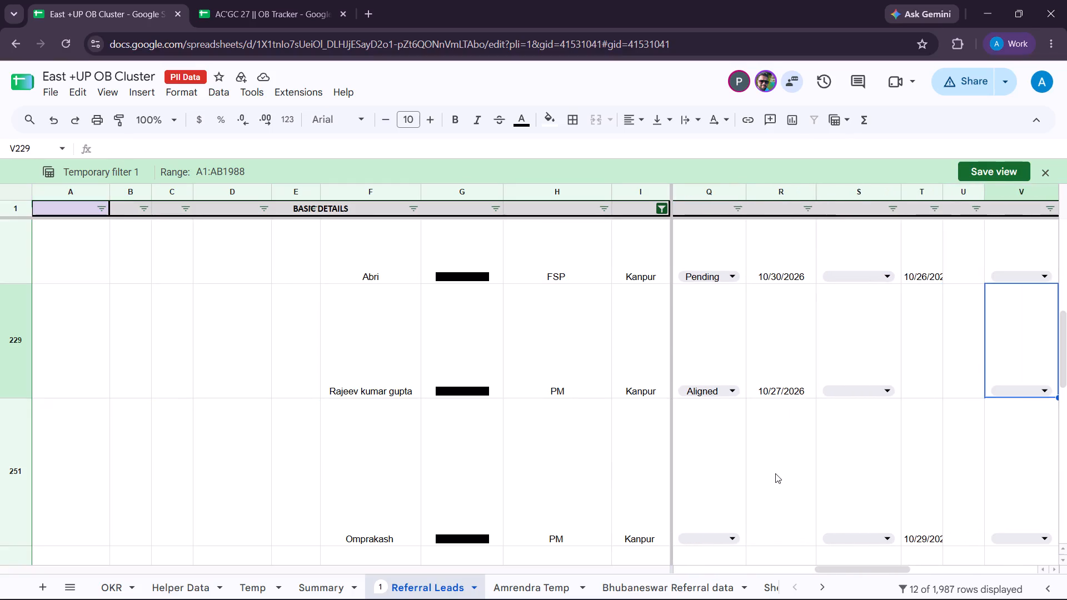
key("Right")
key("Left")
Review the column W follow-up comments of the Kanpur referral leads from row 251 down through row 464.
key("Down")
key("Down")
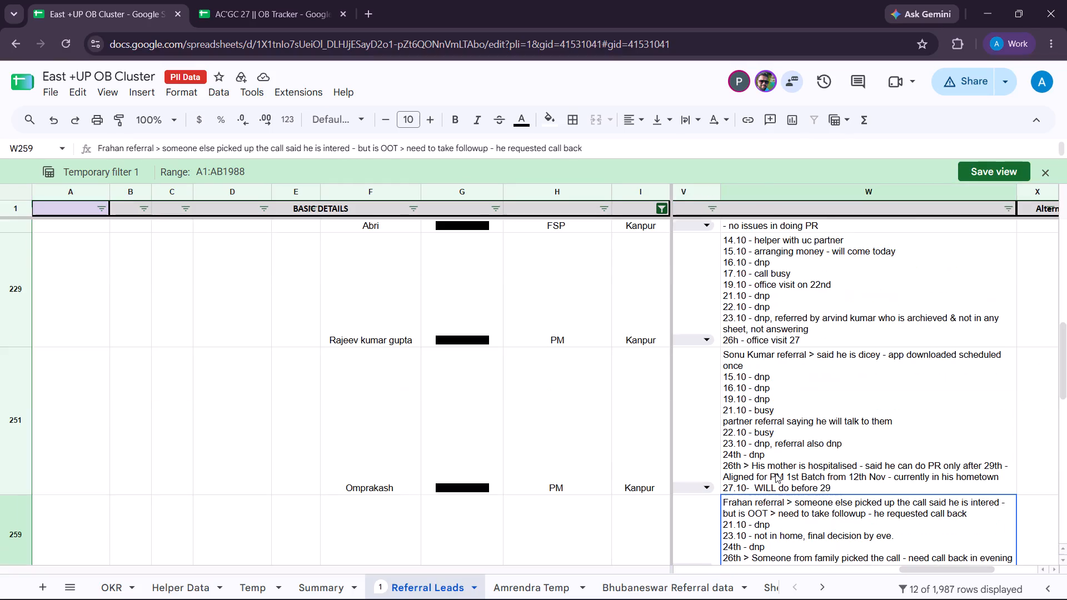
key("Down")
key("Down")
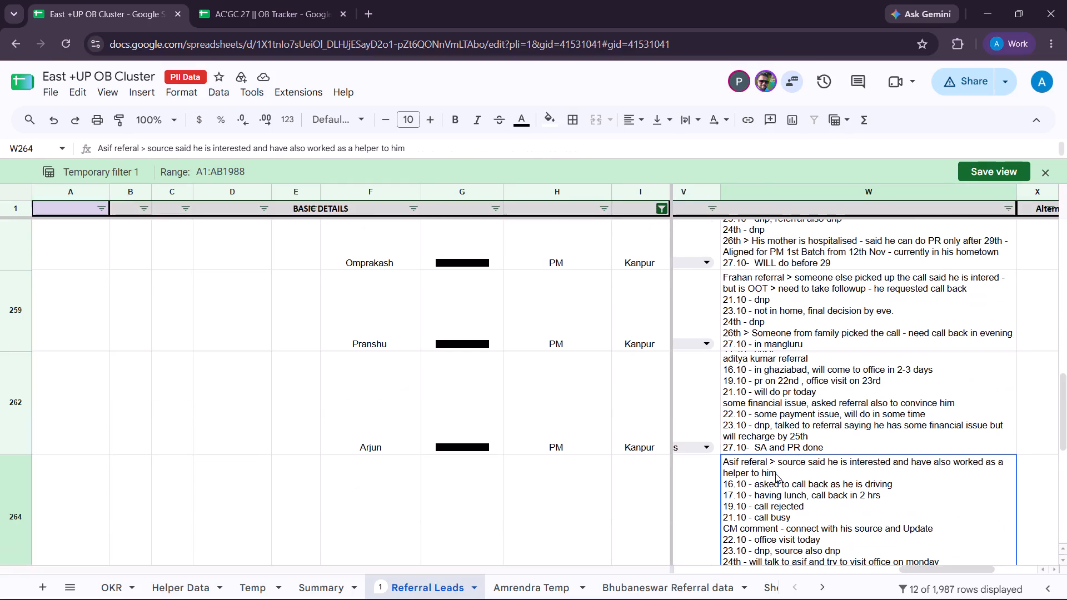
key("Up")
key("Up")
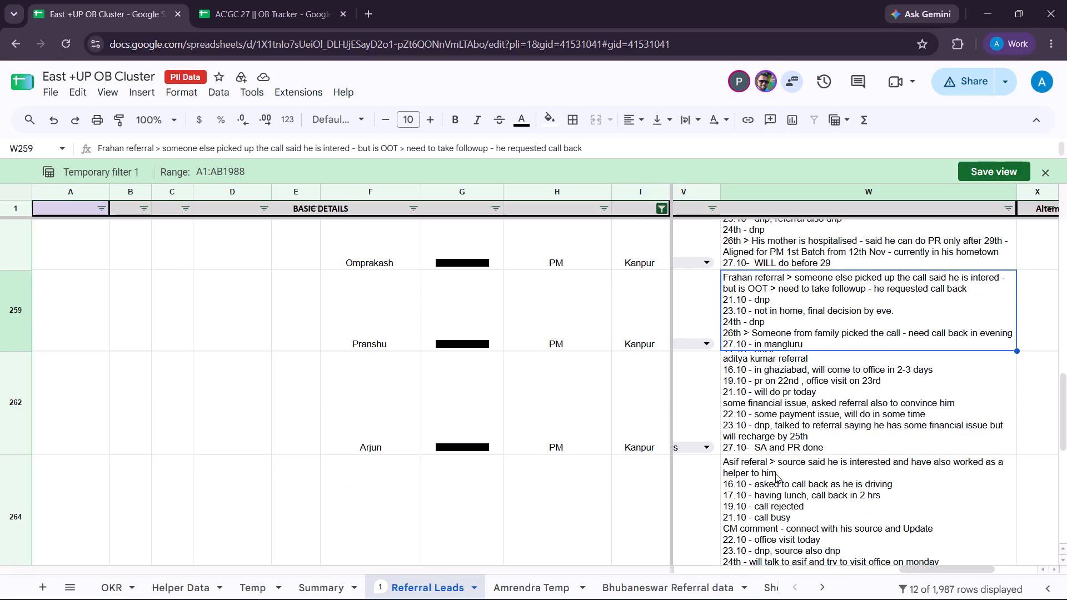
key("Down")
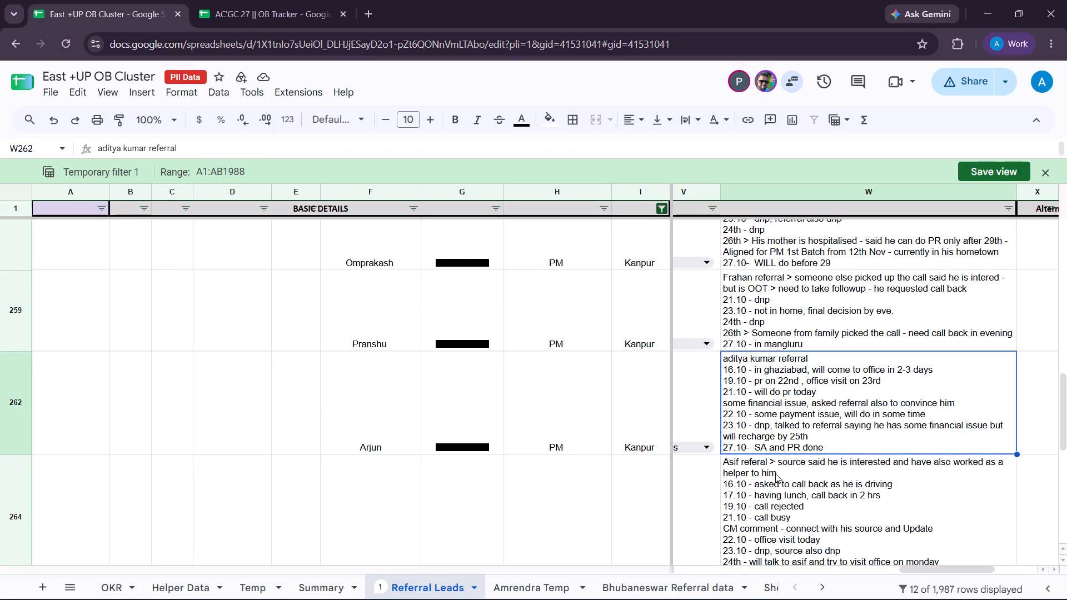
key("Down")
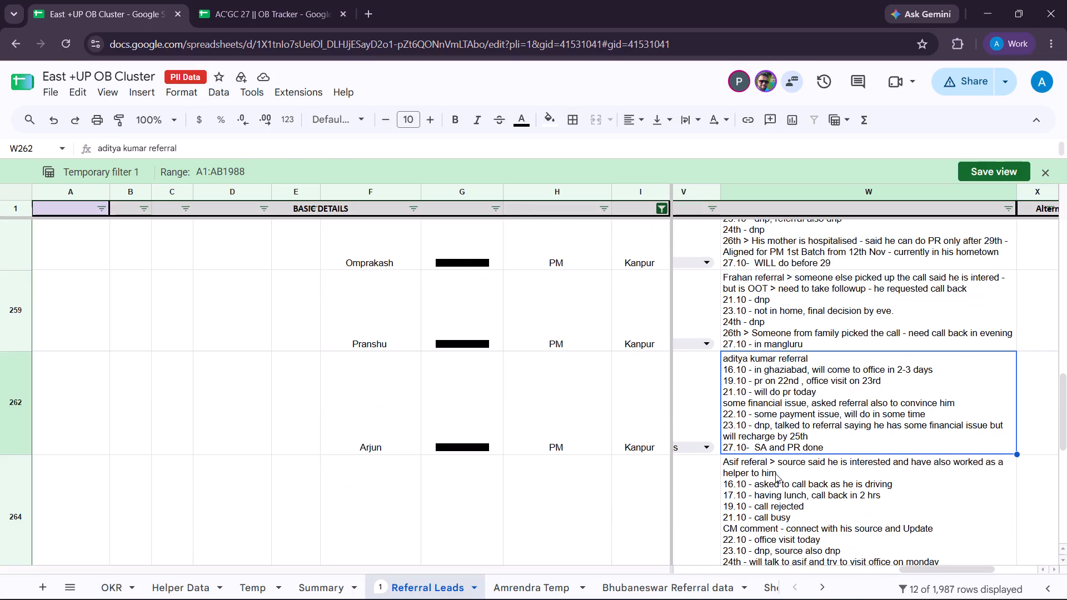
key("Down")
key("Down")
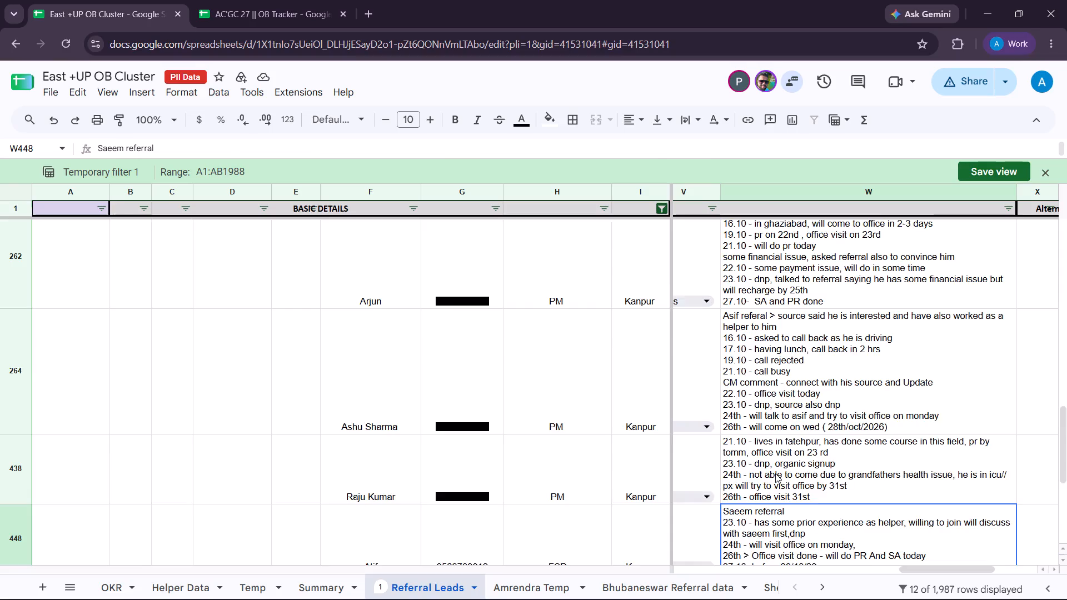
key("Down")
key("Up")
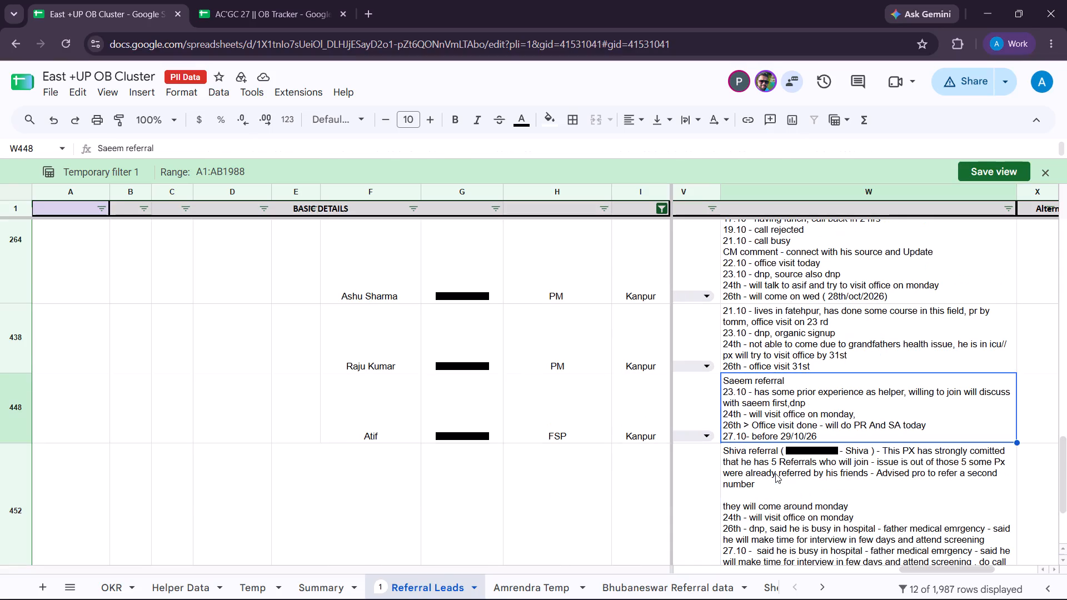
key("Down")
key("Down")
key("Up")
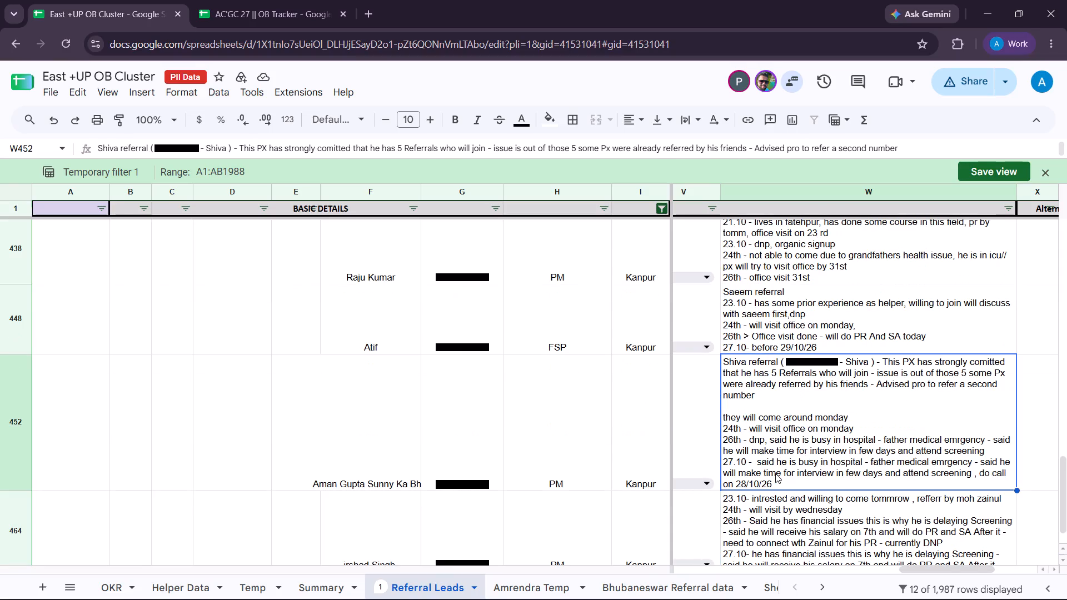
key("Down")
key("Down")
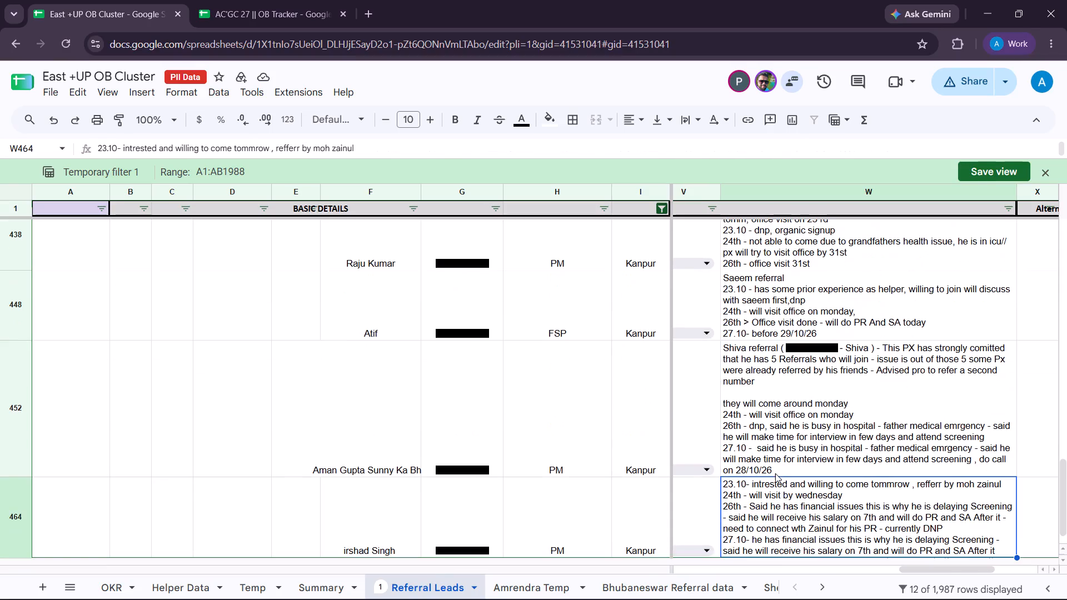
Return to the first filtered referral leads and check the assignee, calling date and call status columns M to O for rows 95 to 116.
key("Up")
key("Up")
key("Up")
key("Up")
key("Up")
key("Up")
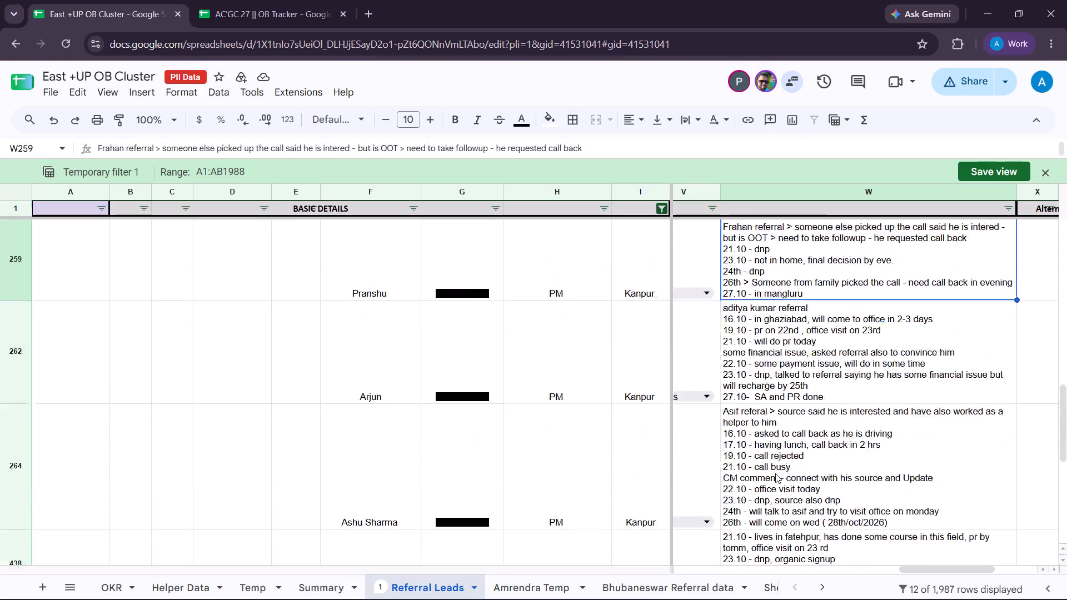
key("Up")
key("Up")
key("Up")
key("Up")
key("Up")
key("Up")
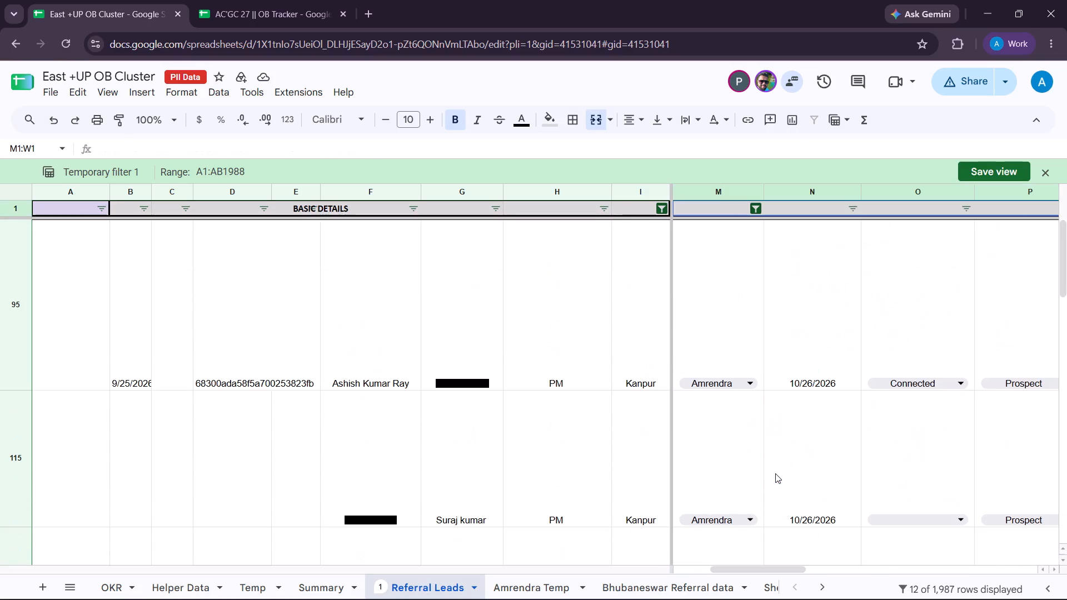
key("Up")
key("Left")
key("Right")
key("Down")
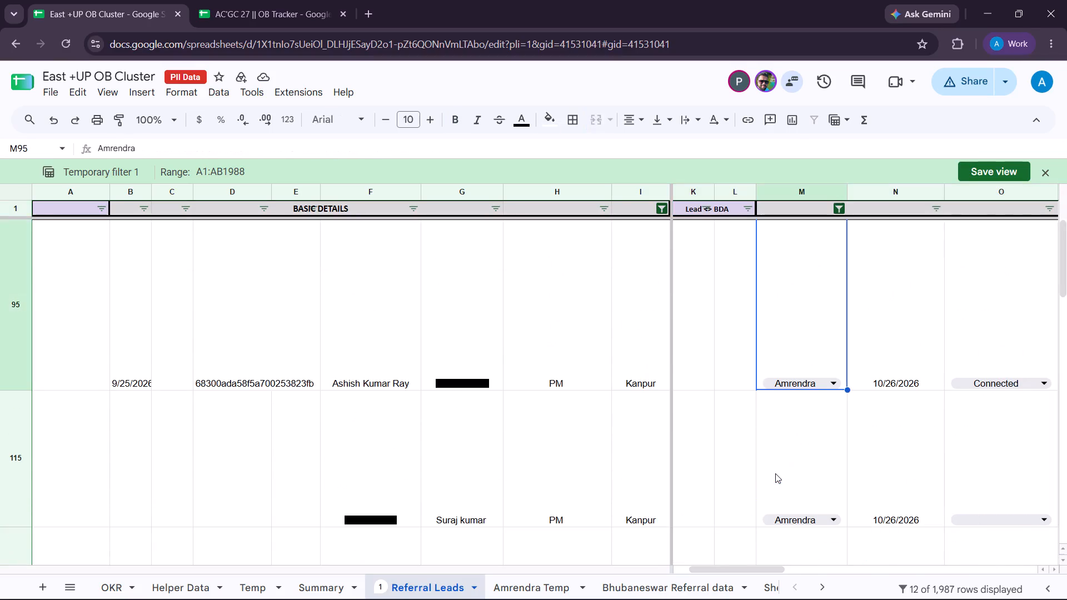
key("Left")
key("Right")
key("Down")
key("Right")
key("Down")
key("Right")
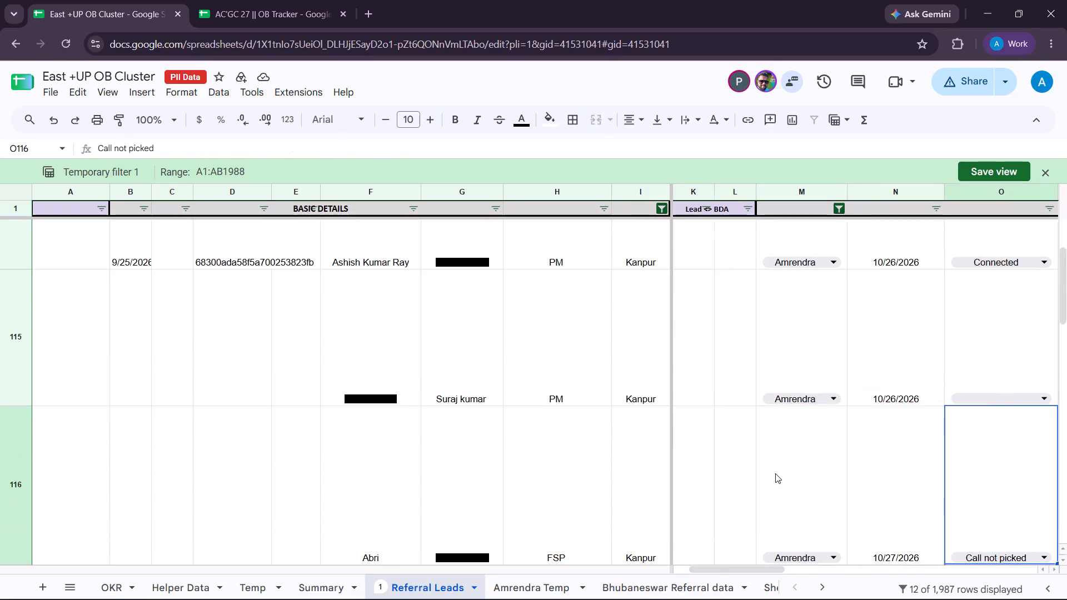
Check the status and date columns P to V of the referral lead in row 115 and read its column W comment.
key("Right")
key("Up")
key("Left")
key("Right")
key("Right")
key("Right")
key("Right")
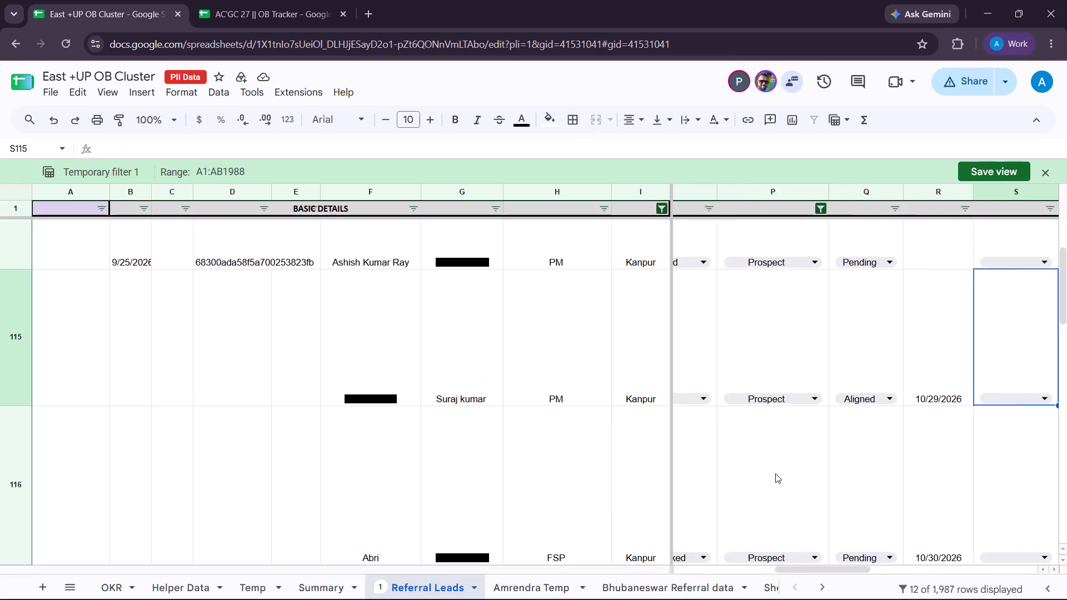
key("Right")
key("Right")
key("Right")
key("Right")
key("Right")
key("Right")
key("Left")
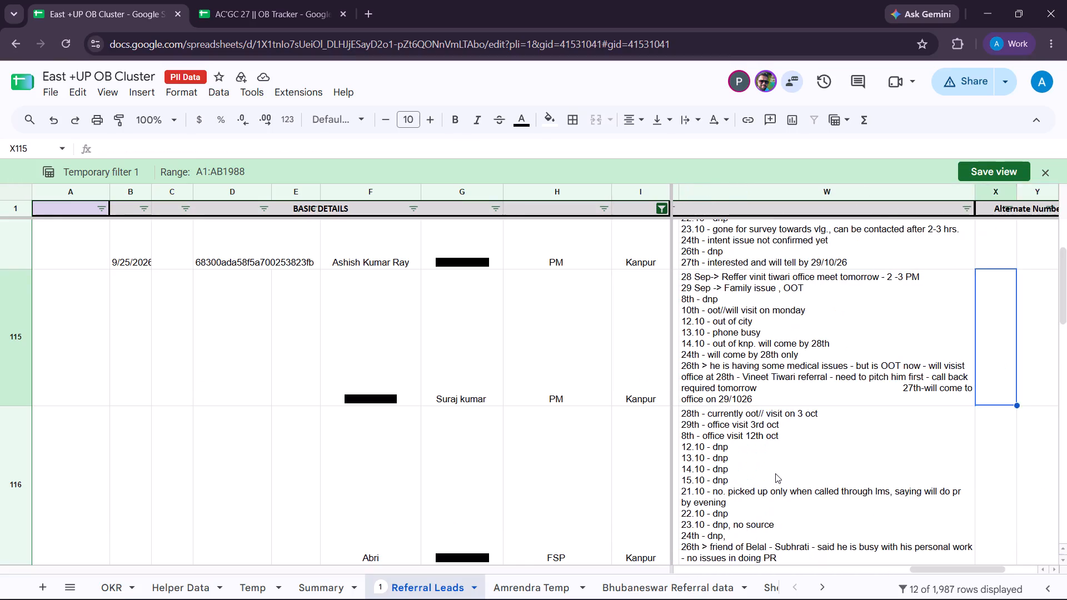
key("Left")
key("Left")
key("Right")
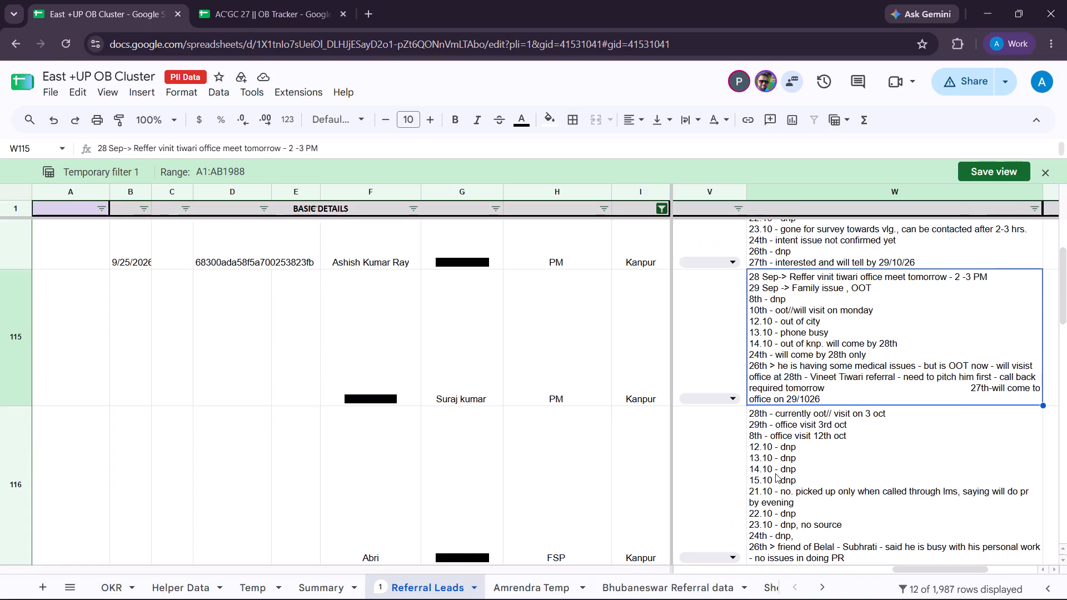
Switch to the AC'GC 27 || OB Tracker spreadsheet and review the Kanpur walk-ins' comments, screening alignment, POC, calling date and call status columns.
left_click(241, 0)
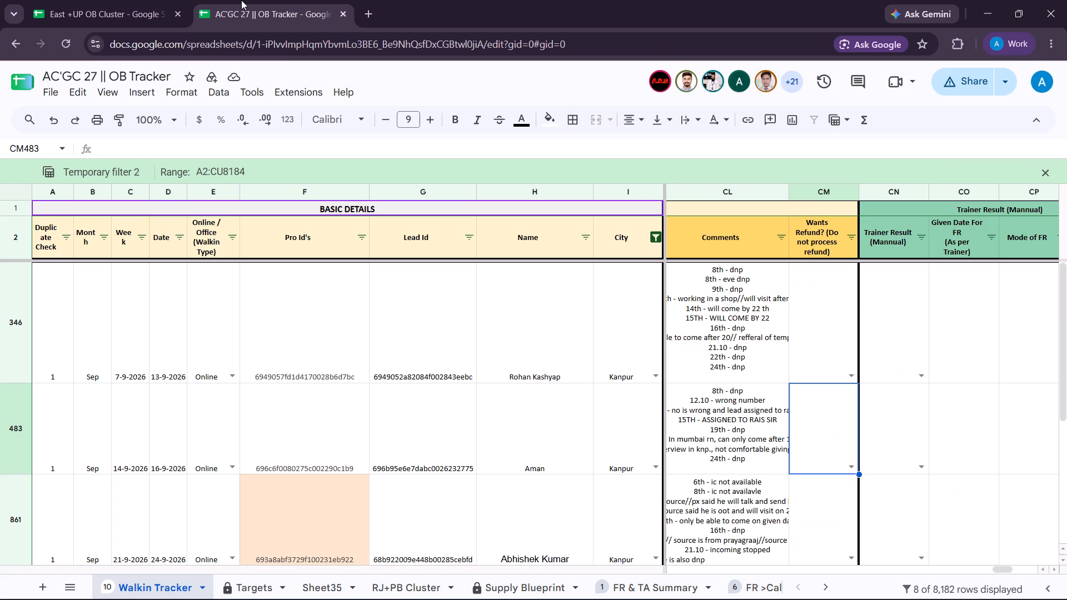
scroll(561, 423, "down", 8)
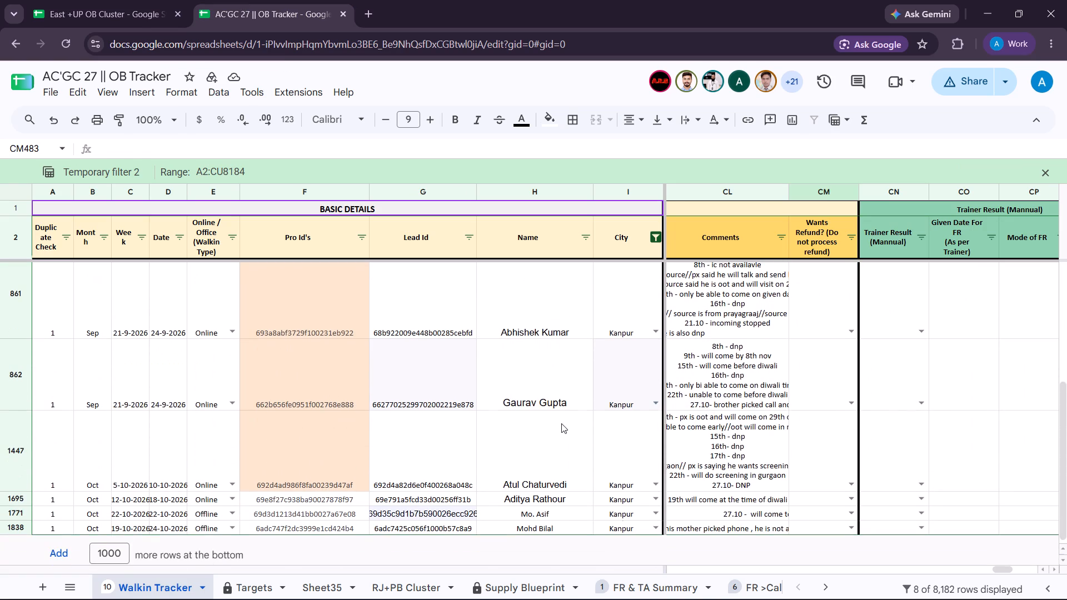
scroll(561, 423, "down", 3)
scroll(561, 423, "right", 6)
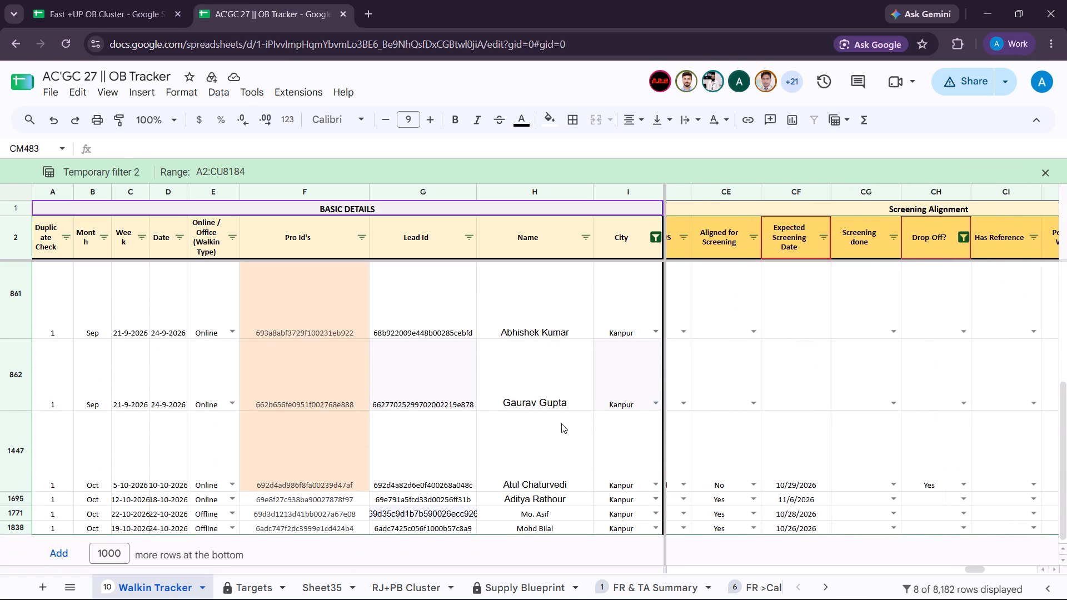
scroll(561, 423, "right", 5)
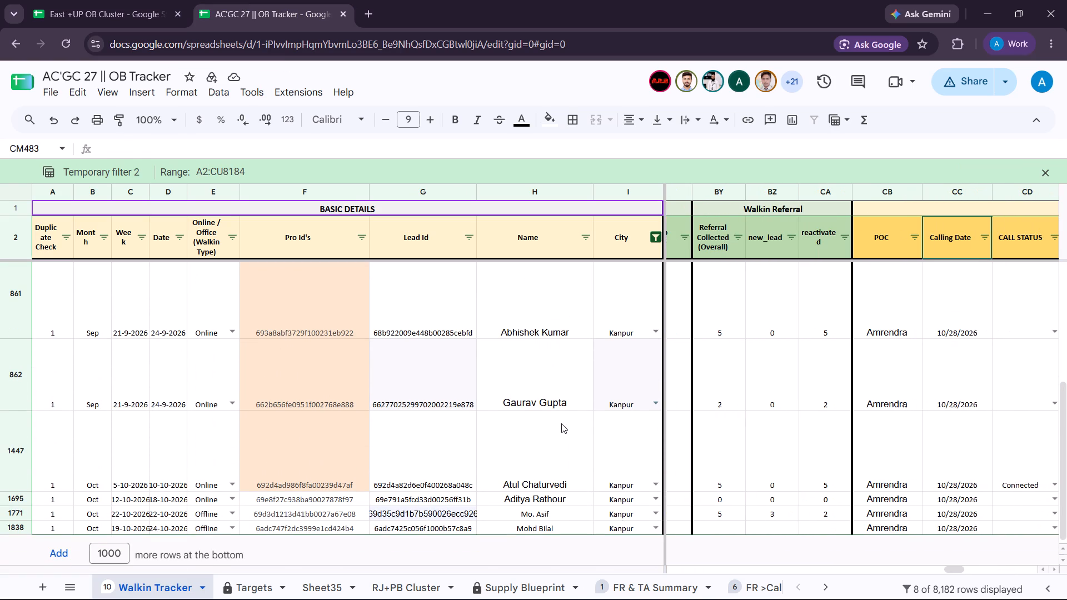
scroll(561, 423, "up", 10)
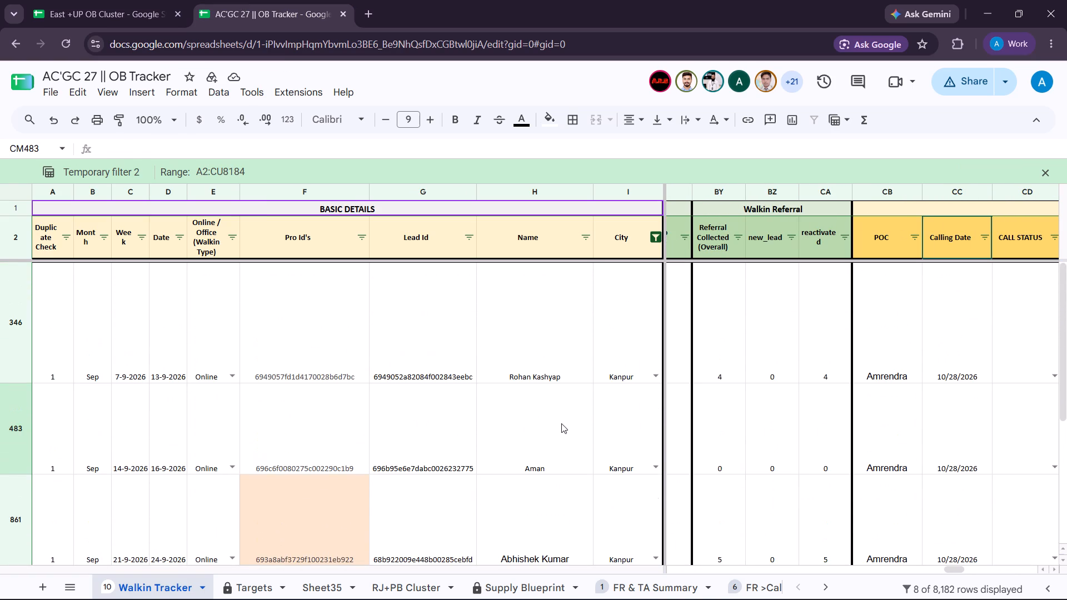
scroll(561, 423, "up", 1)
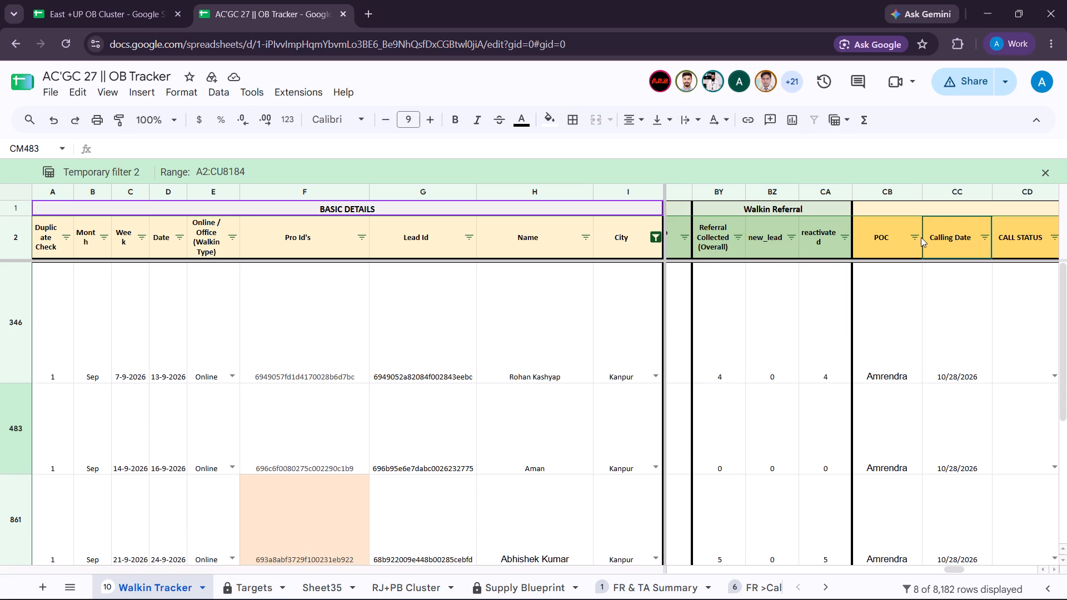
Clear Amrendra from the POC column filter of the Kanpur walk-ins, then reselect it to reapply the filter.
left_click_drag(921, 237, 911, 237)
left_click(911, 237)
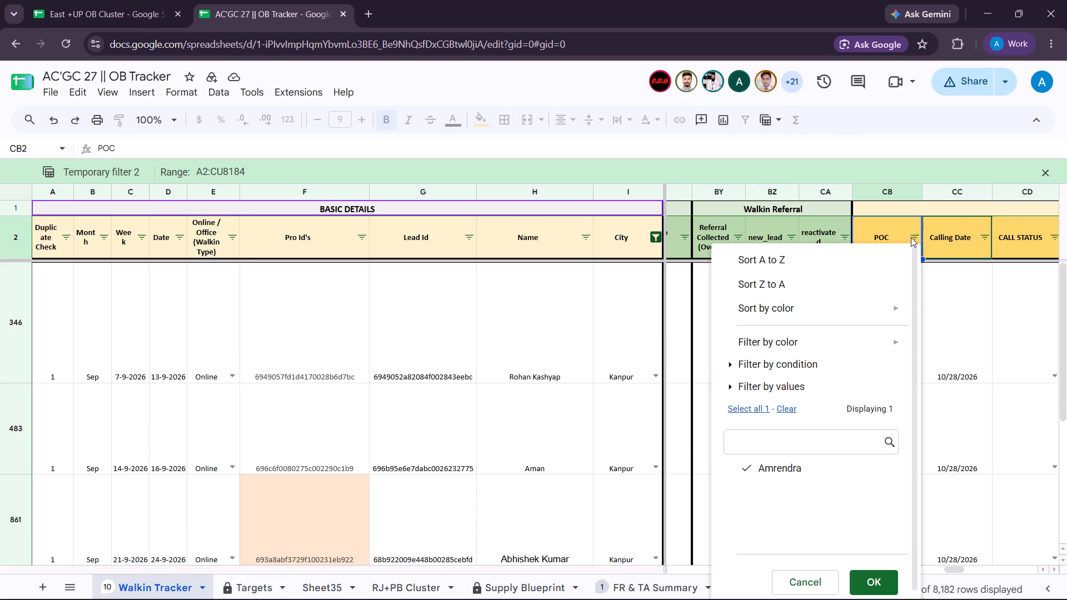
left_click(911, 237)
left_click(953, 299)
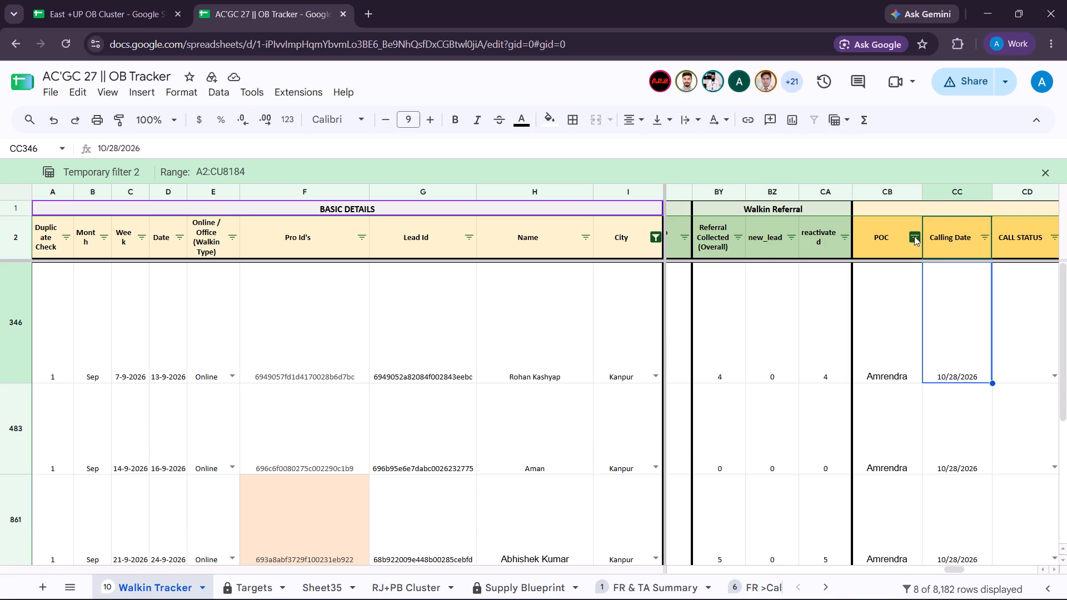
left_click(914, 236)
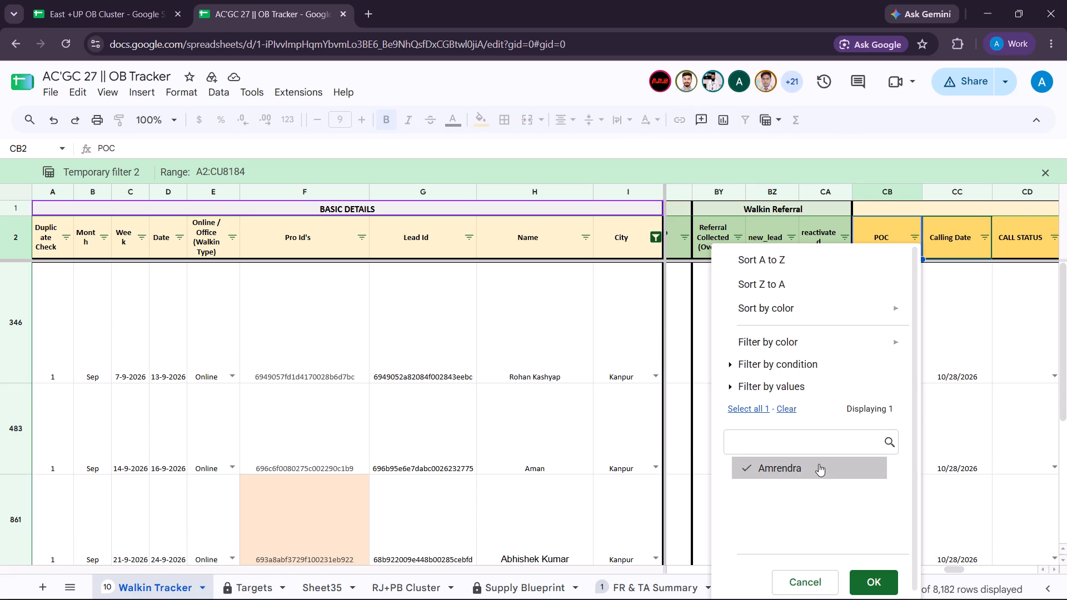
left_click(819, 464)
left_click(865, 574)
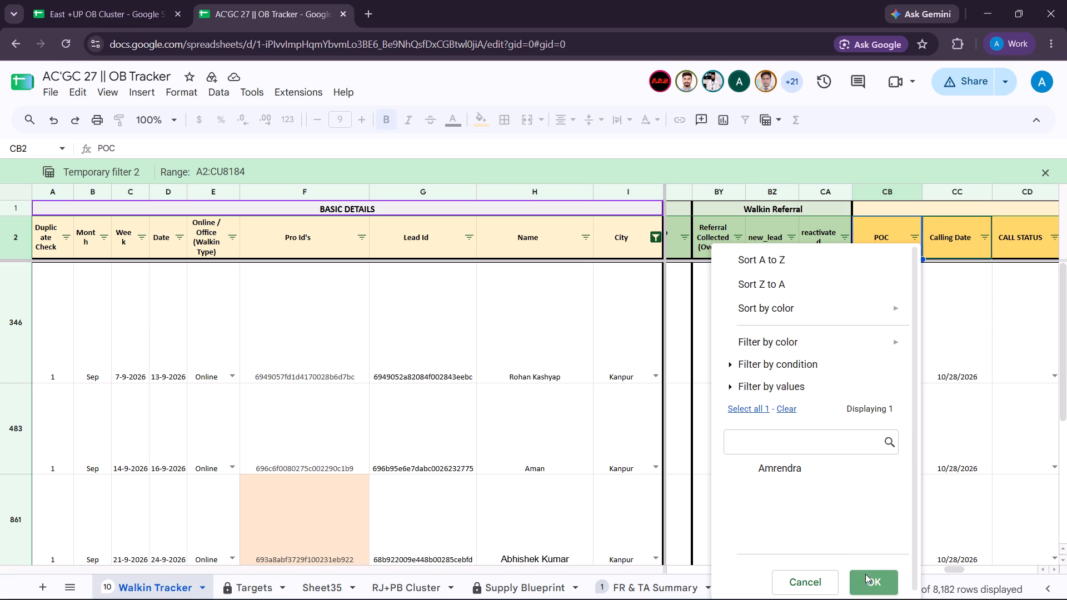
left_click(912, 237)
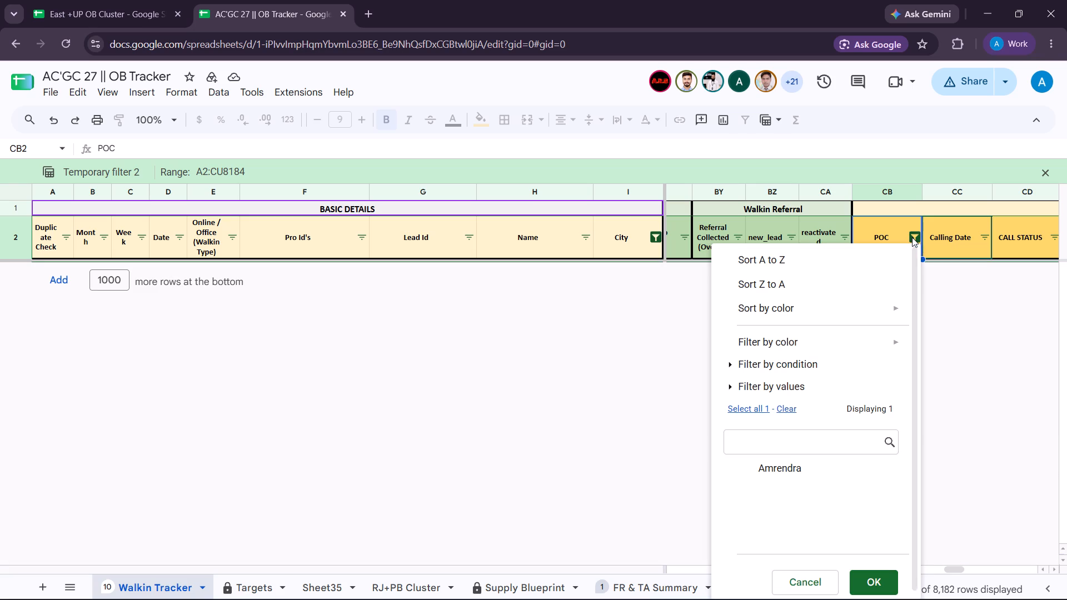
left_click(801, 478)
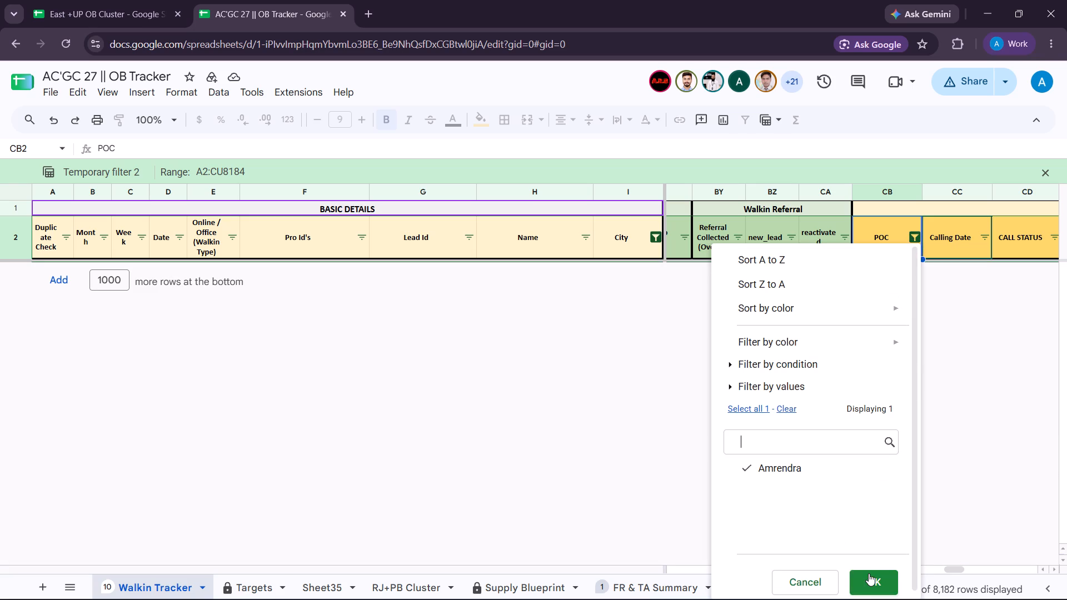
left_click(869, 573)
Add the line "28.10- DNP" at the end of the column CL comments for the Kanpur walk-in in row 346.
scroll(850, 374, "down", 1)
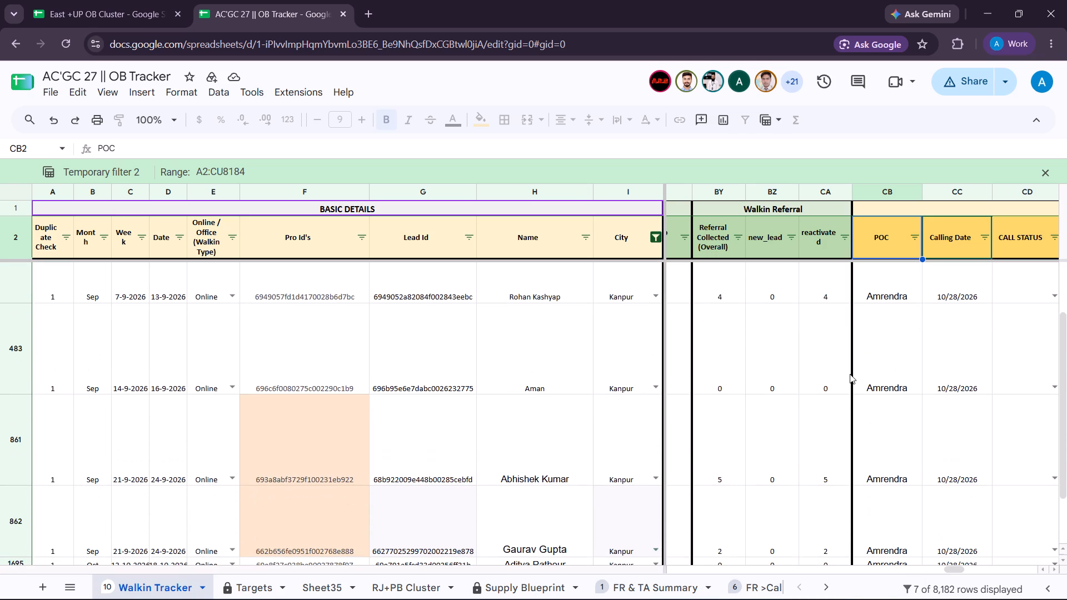
scroll(850, 374, "left", 5)
scroll(850, 374, "up", 1)
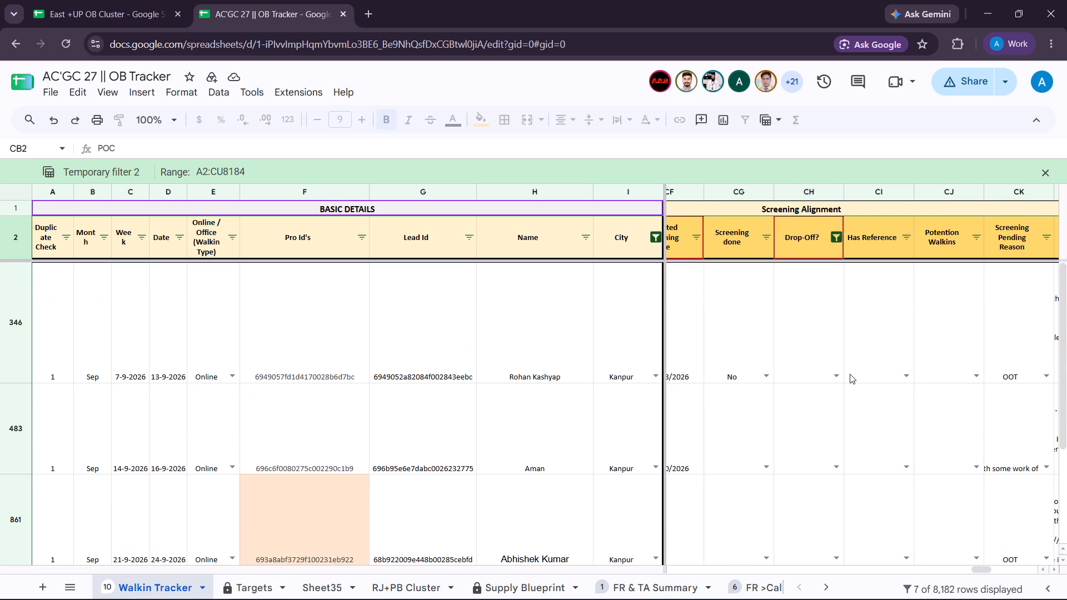
scroll(850, 374, "up", 1)
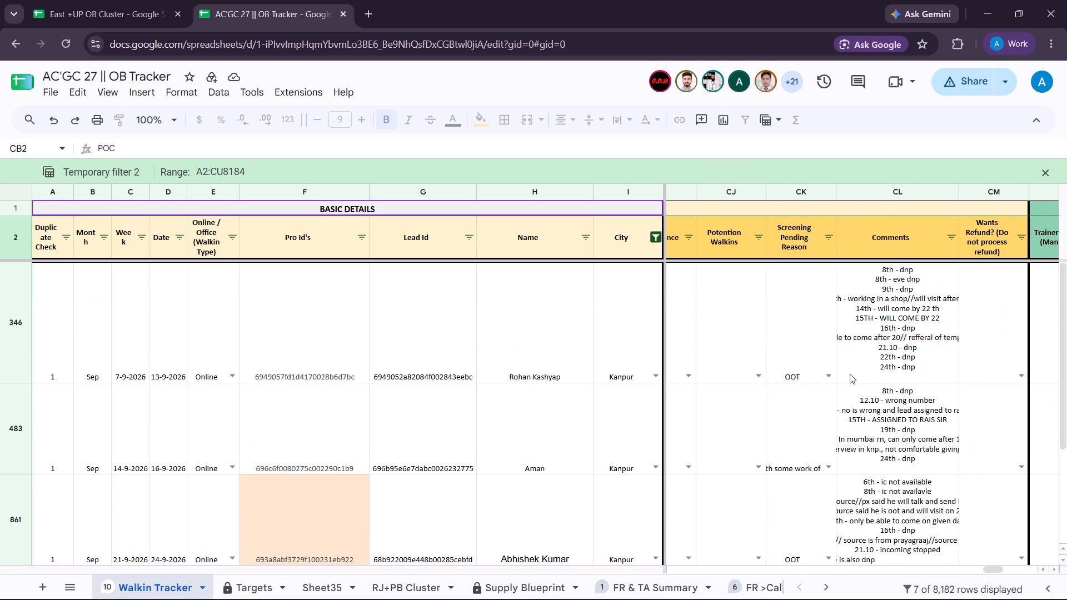
double_click(892, 344)
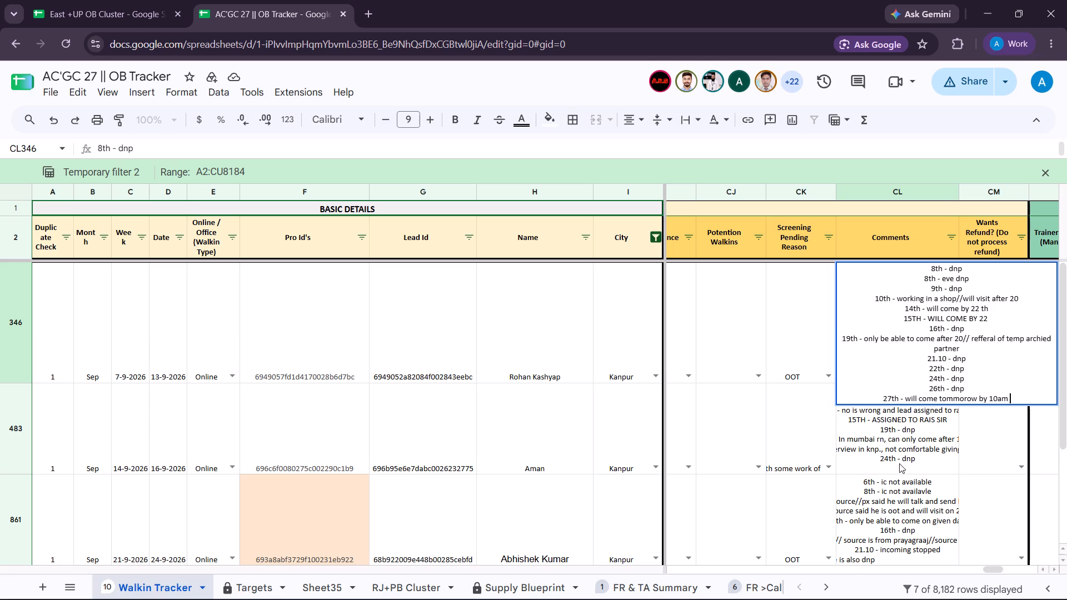
key("space")
key("space")
key("space")
key("space")
key("space")
key("space")
key("space")
key("space")
key("space")
key("space")
key("space")
key("space")
key("space")
key("space")
key("space")
key("space")
key("space")
key("space")
key("space")
key("space")
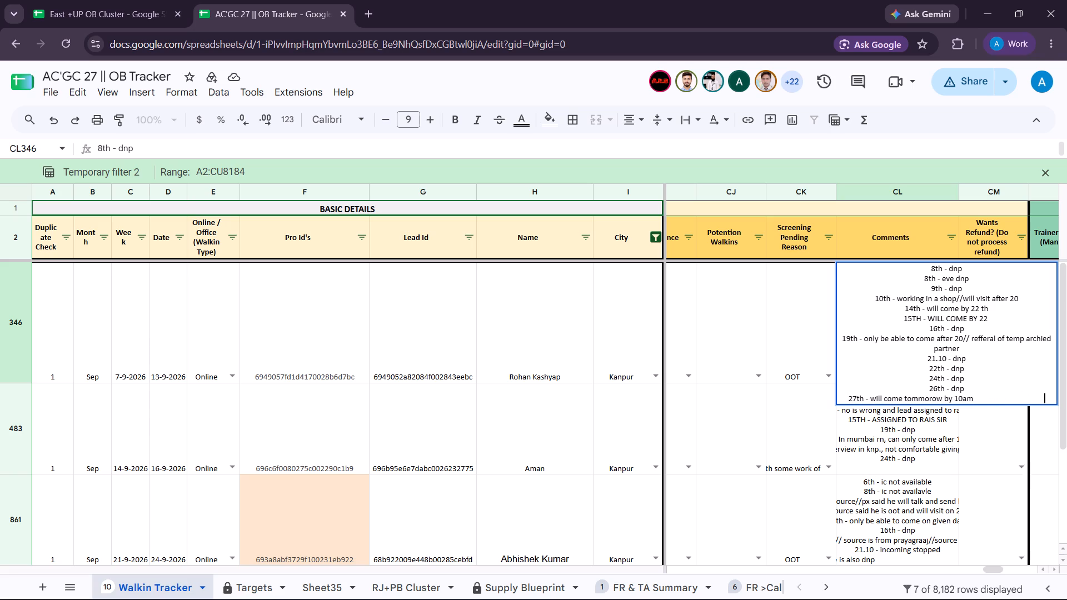
type("28")
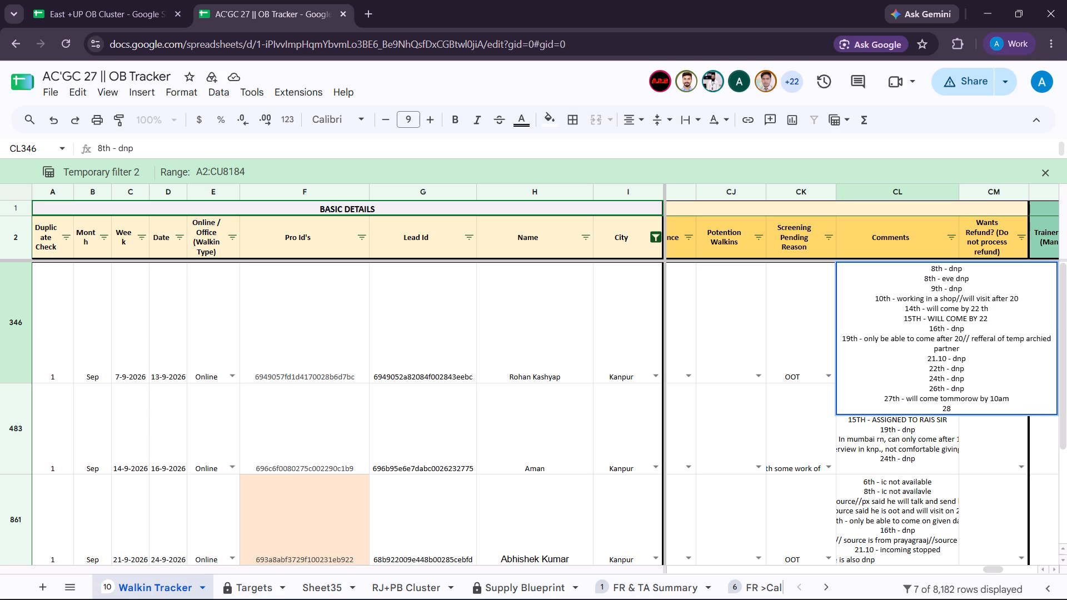
type(".1")
type("0-")
key("space")
type("DNP")
key("space")
key("Return")
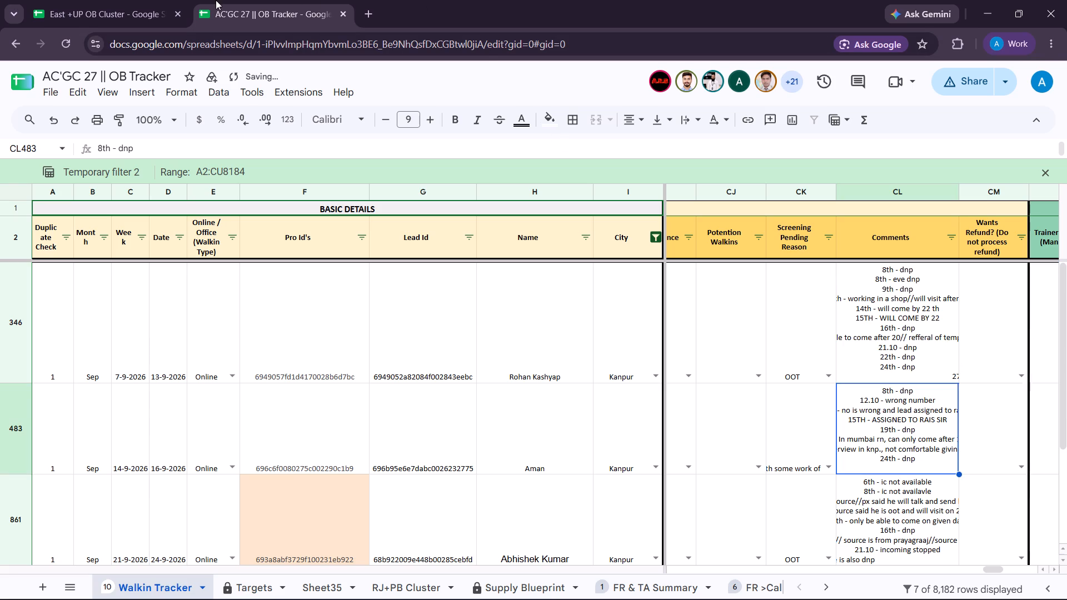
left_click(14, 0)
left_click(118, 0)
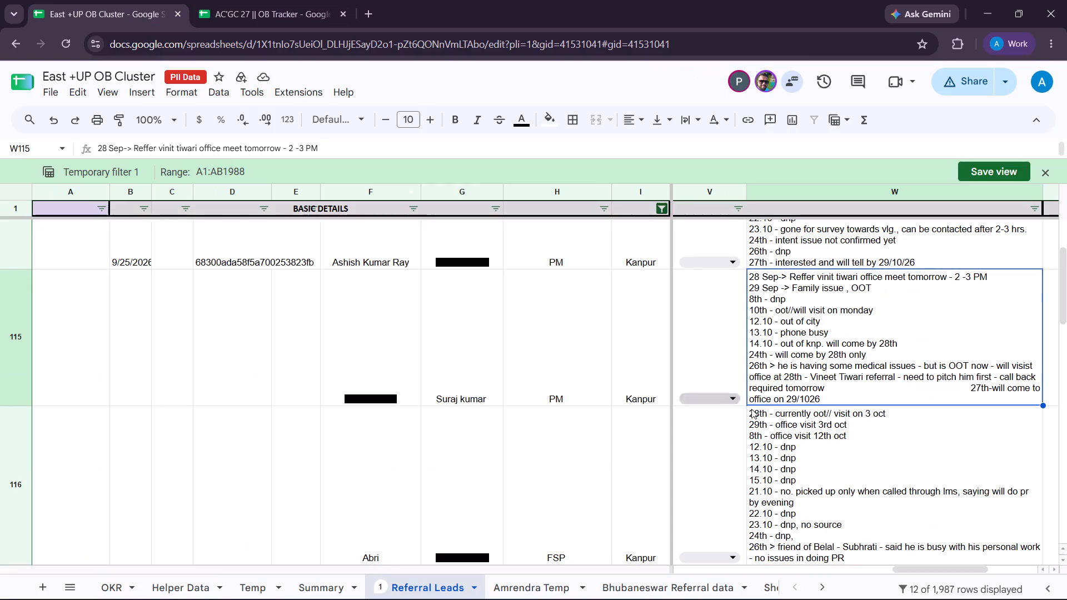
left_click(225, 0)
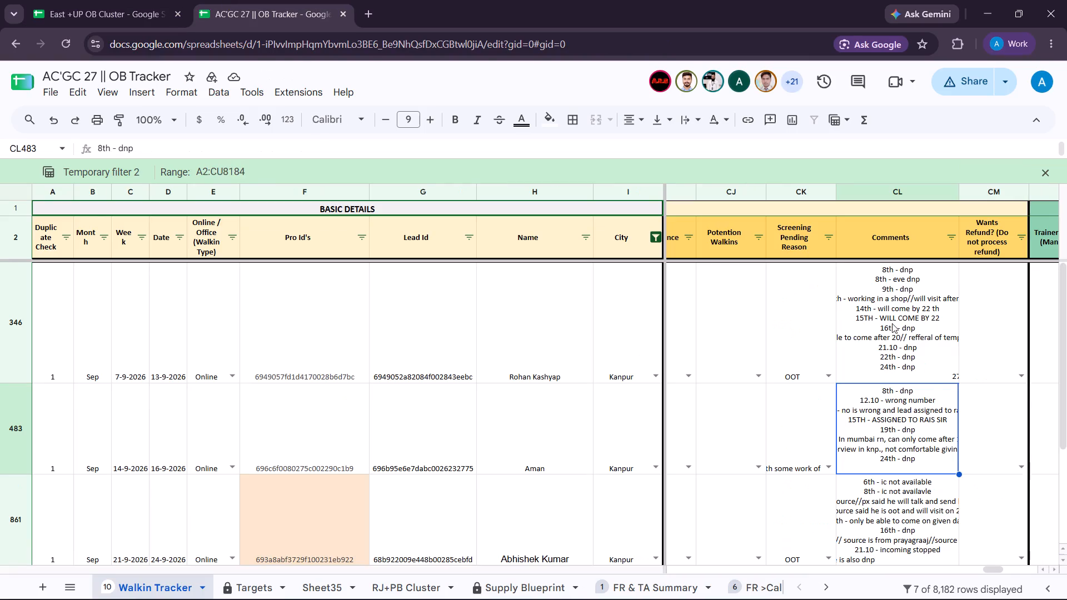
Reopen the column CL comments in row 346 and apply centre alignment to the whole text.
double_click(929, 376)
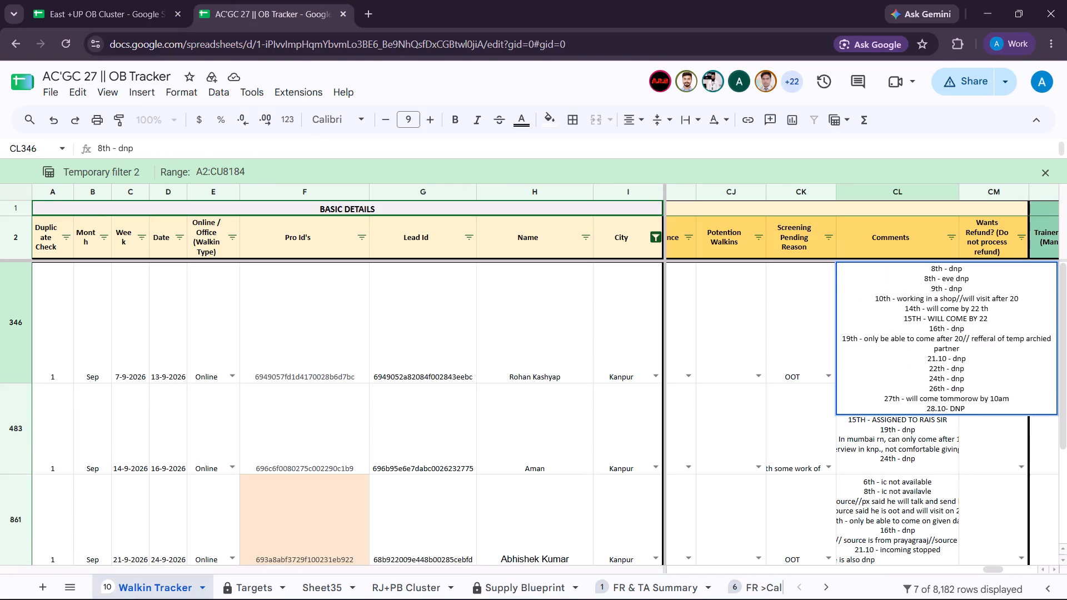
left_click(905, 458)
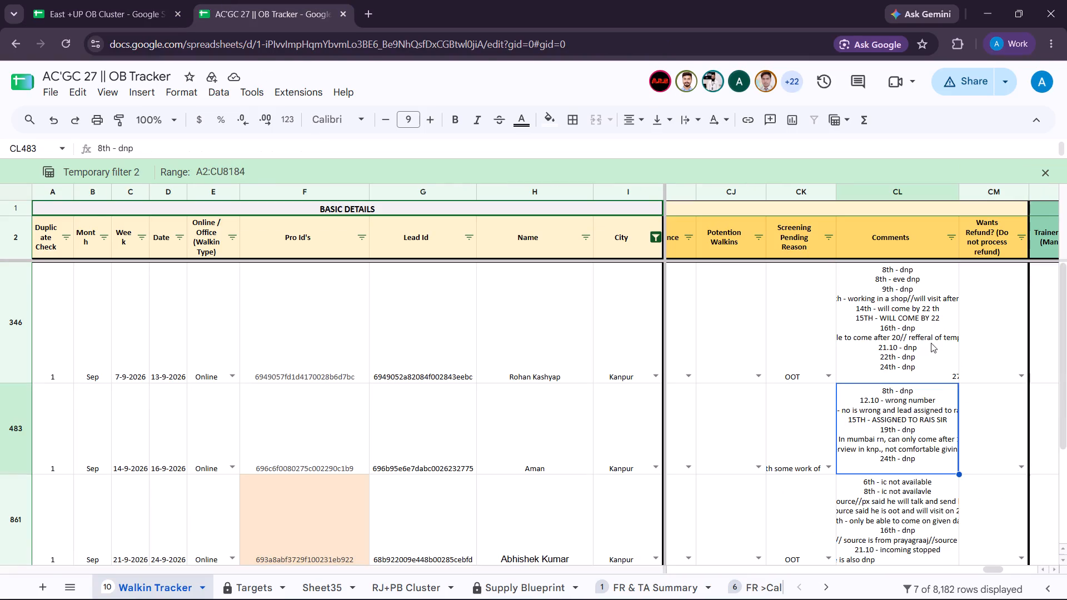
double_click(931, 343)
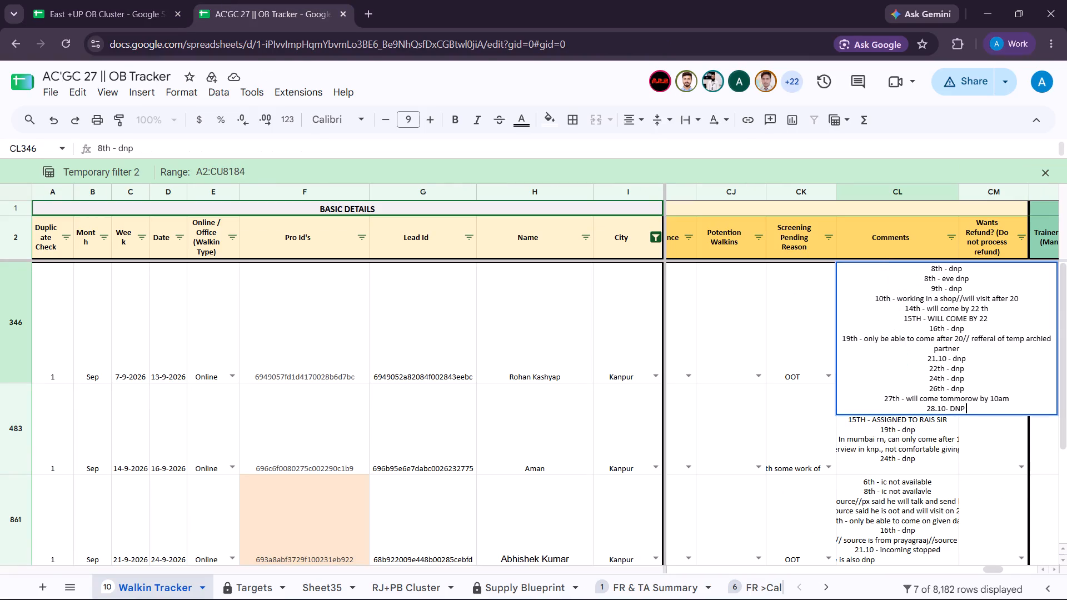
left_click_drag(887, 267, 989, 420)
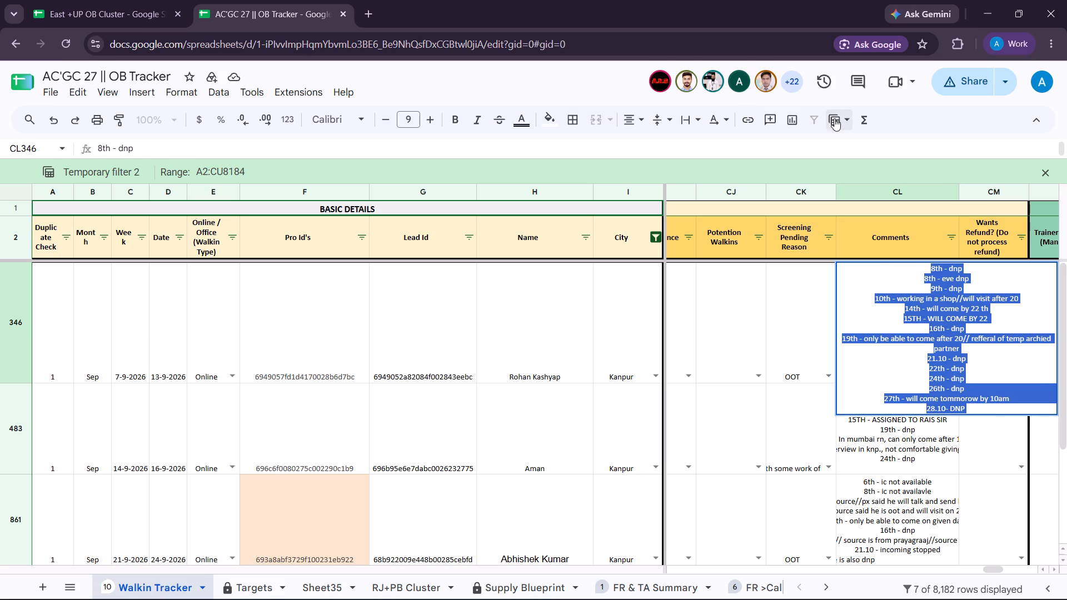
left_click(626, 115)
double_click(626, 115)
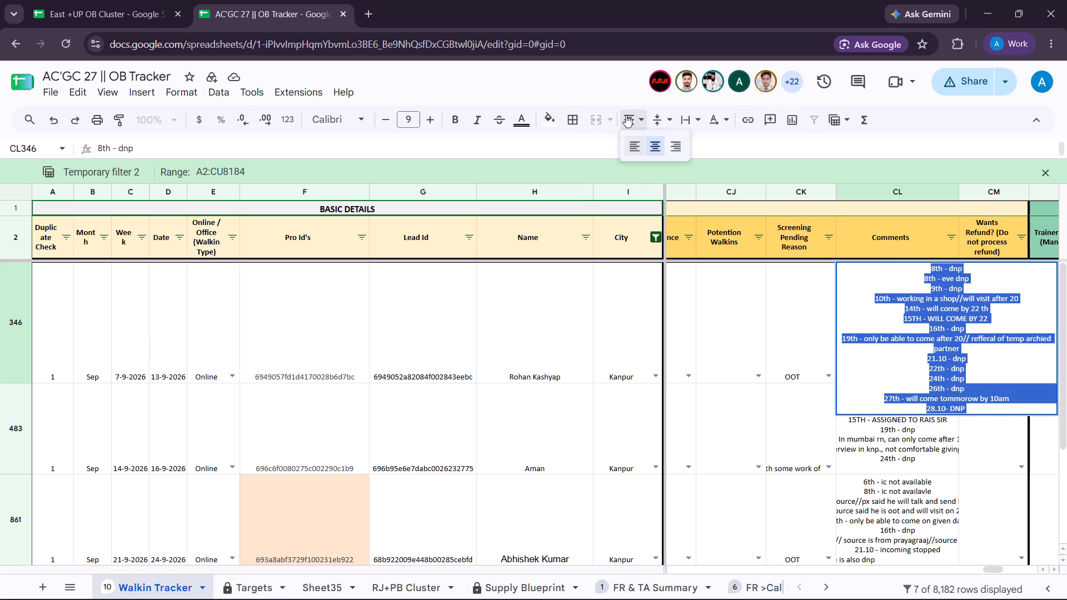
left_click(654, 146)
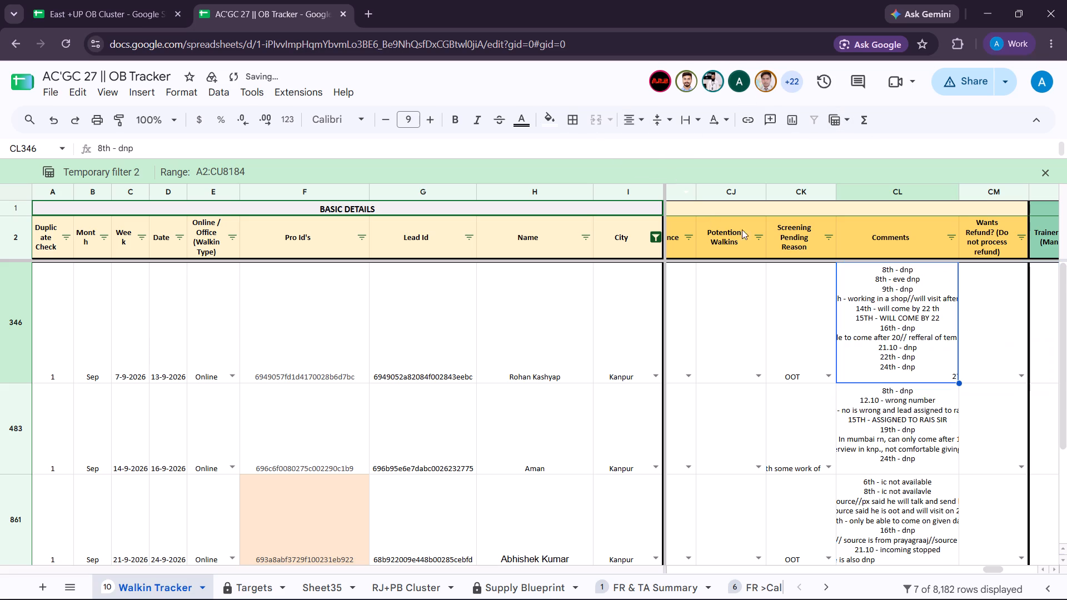
Left-align the full comment text in column CL for row 346 and check the complete comment.
double_click(884, 332)
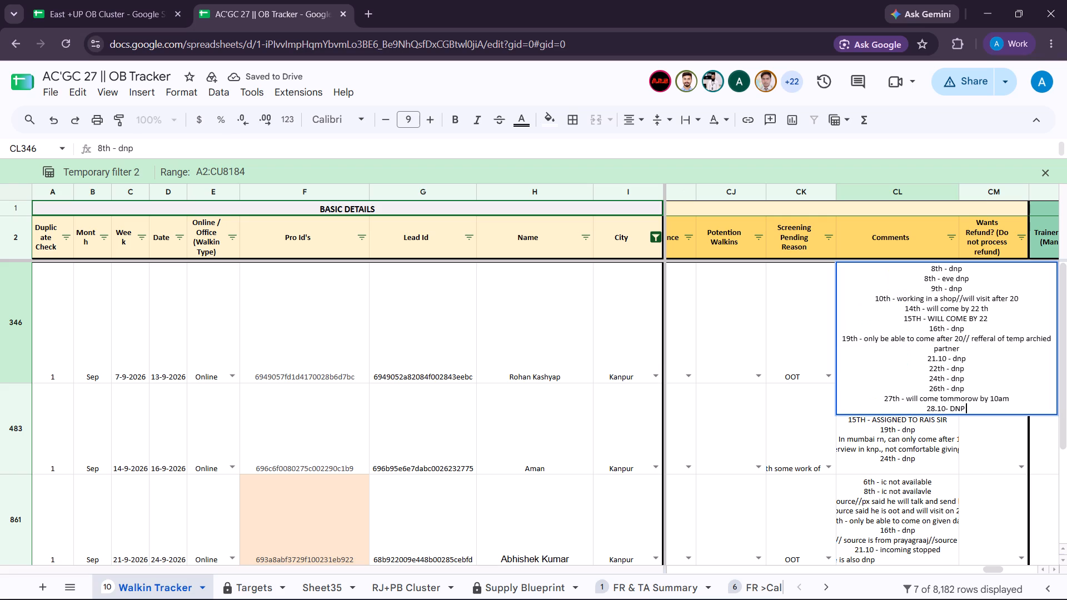
left_click_drag(860, 272, 997, 405)
left_click(628, 119)
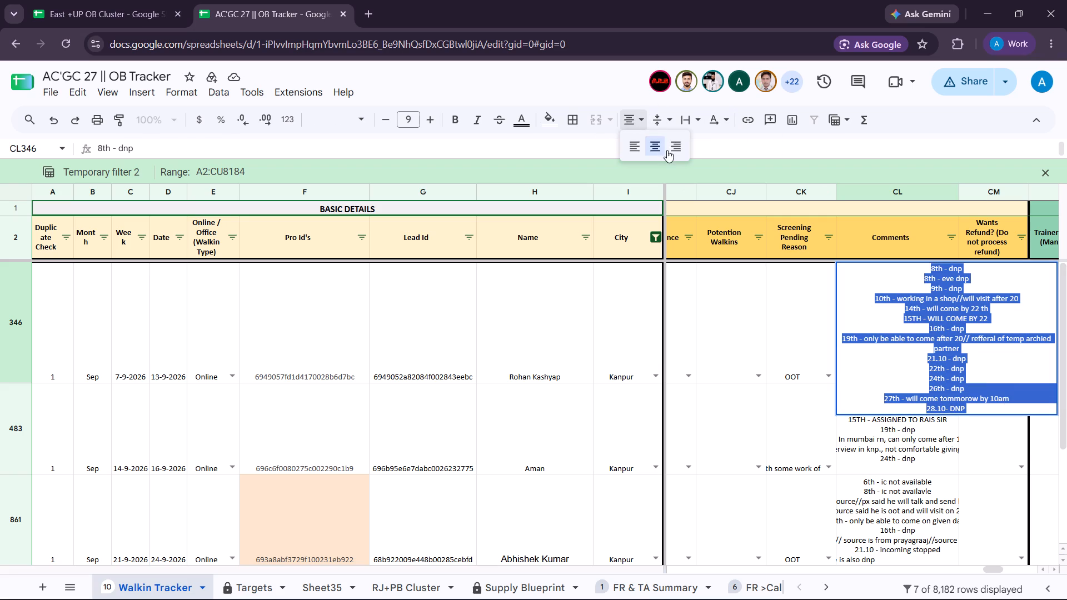
left_click(628, 146)
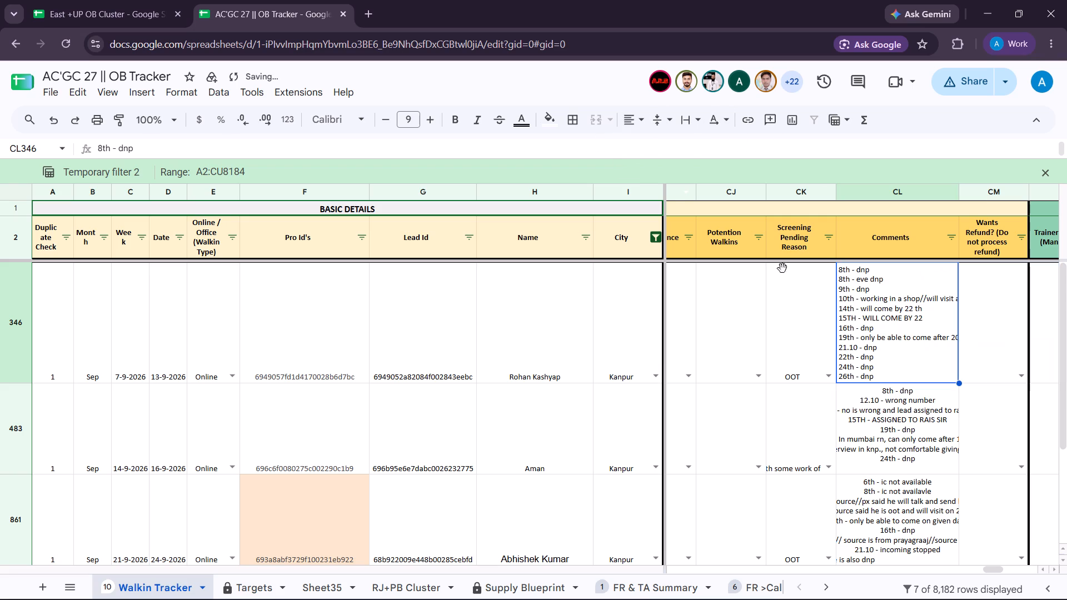
left_click(857, 448)
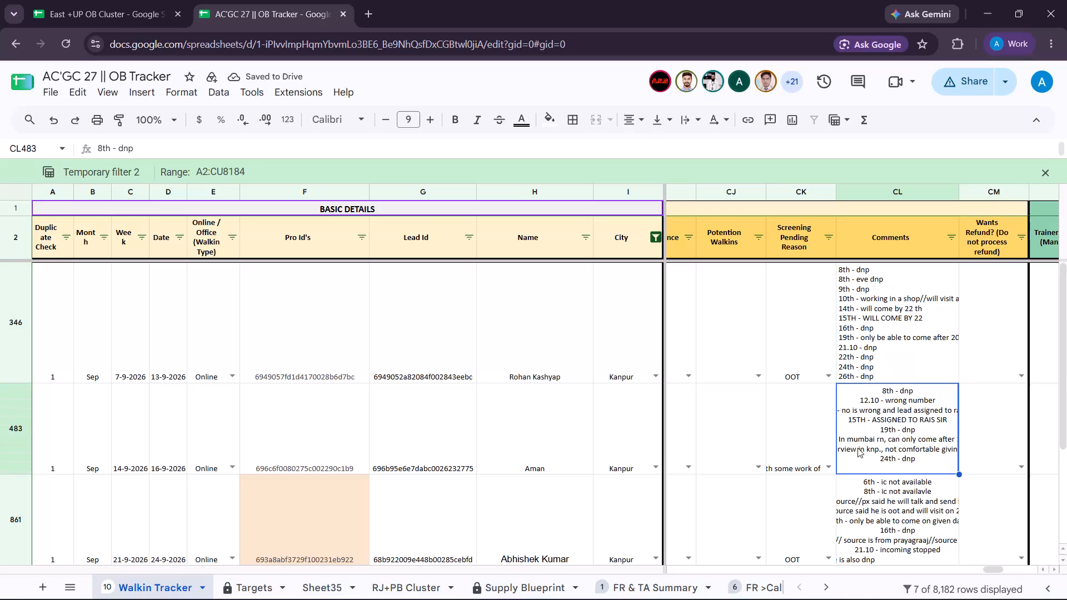
double_click(894, 365)
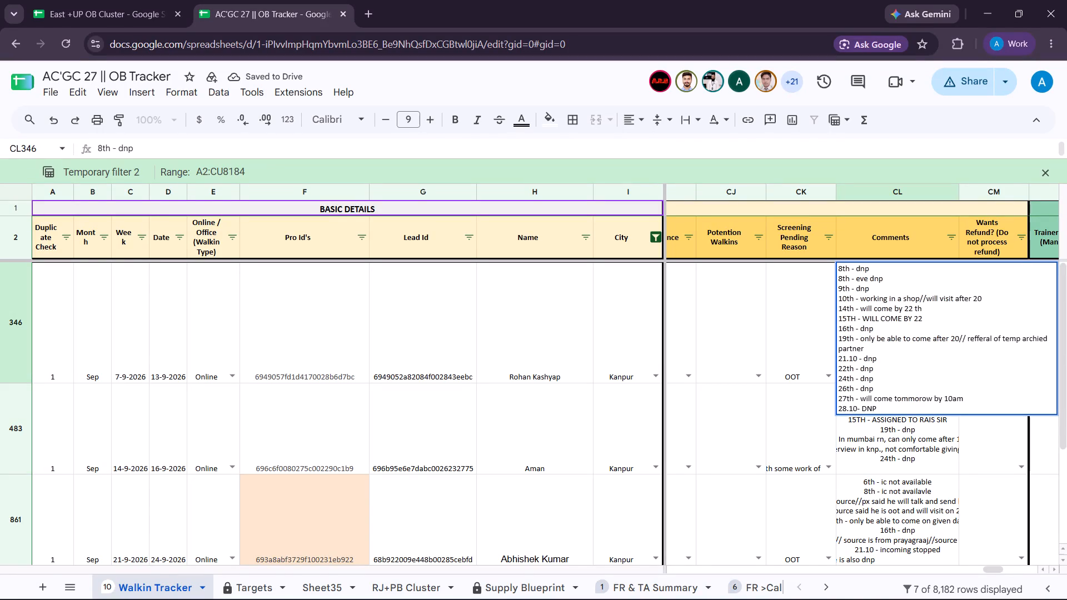
Left-align the full comment text in column CL for row 483 and check the complete comment.
left_click(886, 435)
double_click(886, 435)
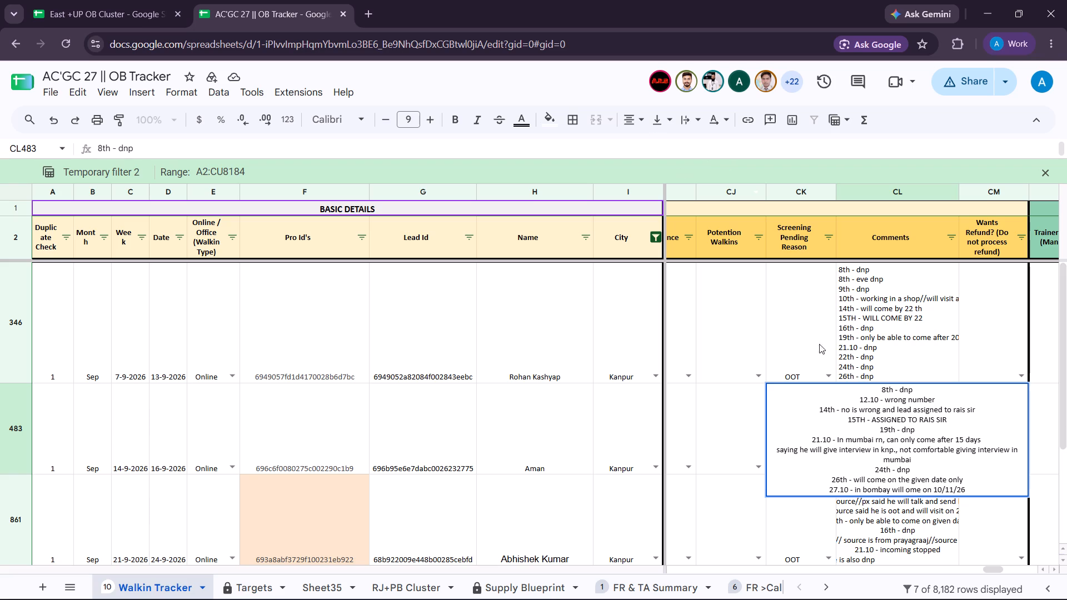
left_click_drag(825, 397, 930, 423)
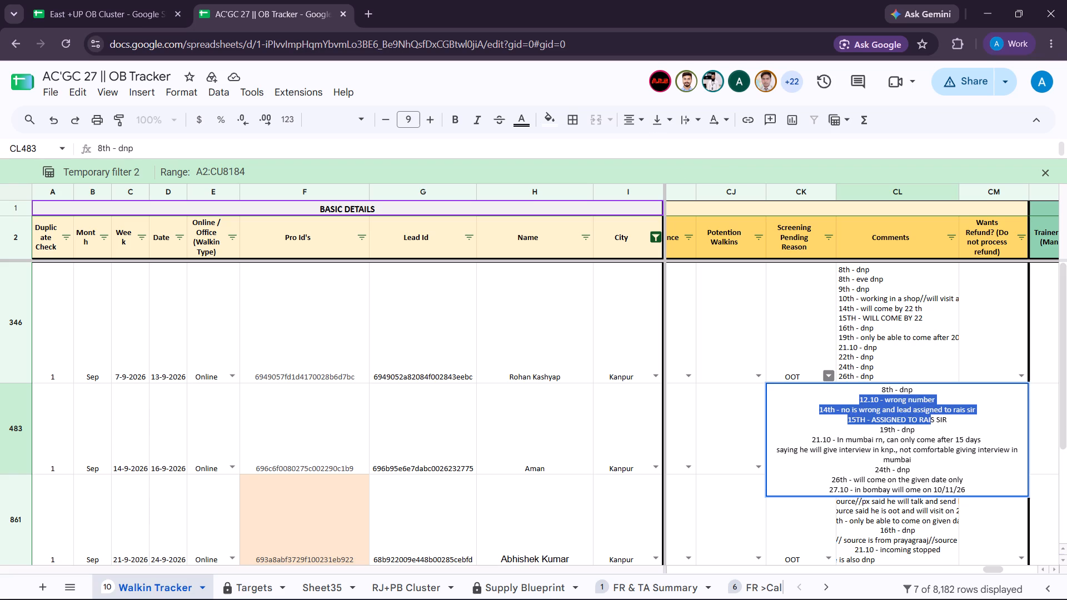
left_click_drag(865, 389, 975, 501)
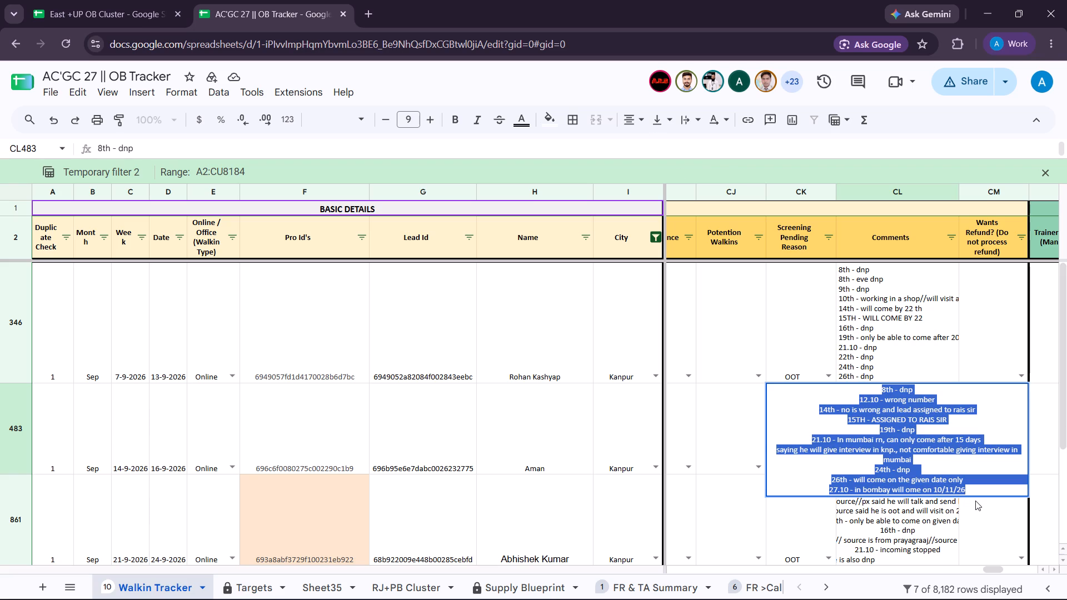
left_click(635, 122)
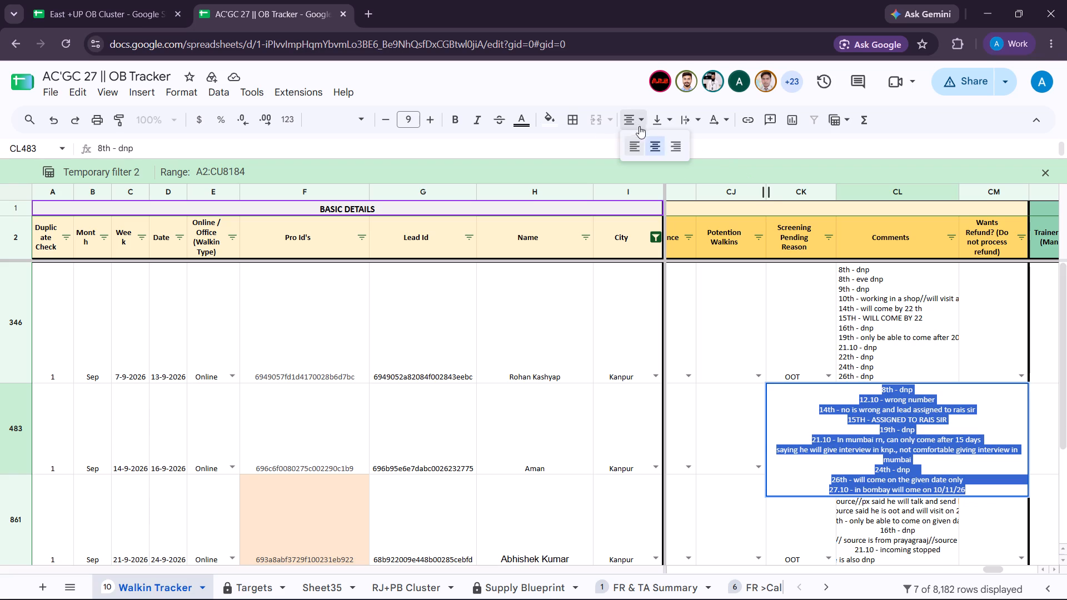
left_click(640, 147)
double_click(896, 420)
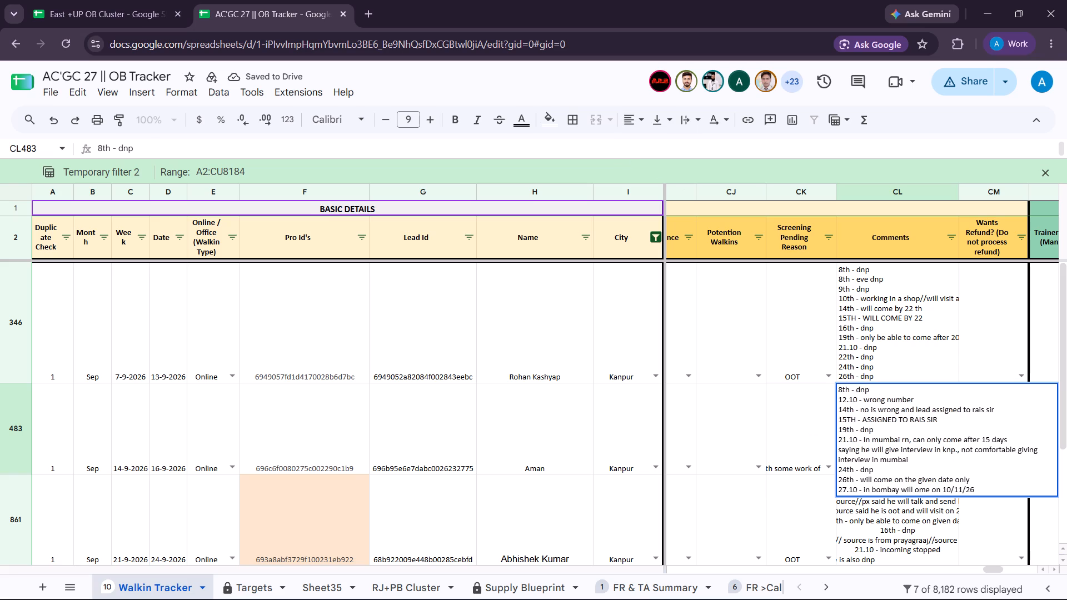
left_click(766, 414)
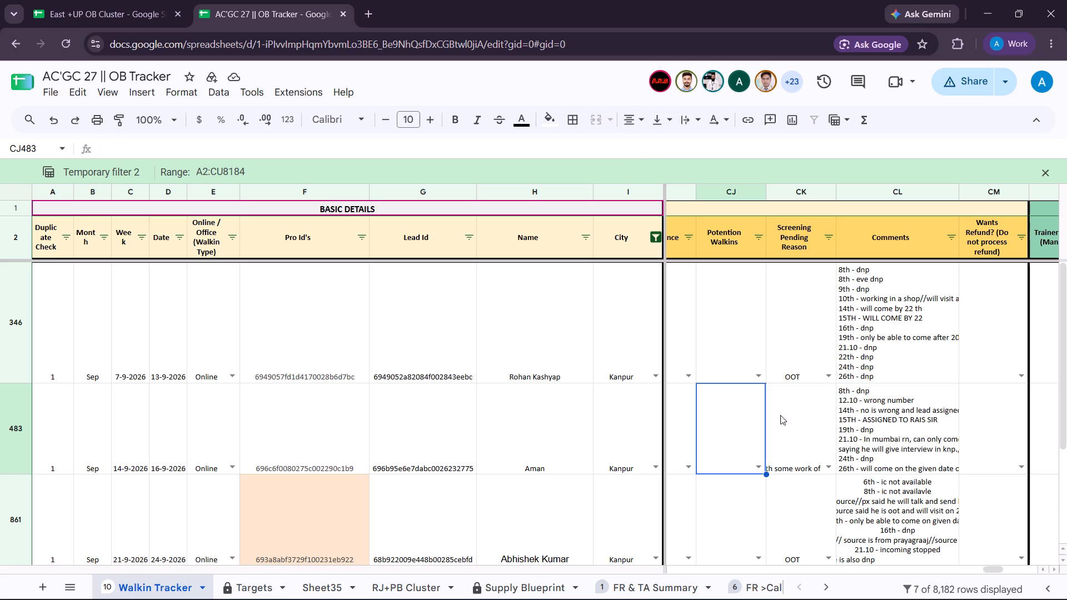
Open the full column CL comment for the Kanpur walk-in in row 483 and read it.
double_click(859, 429)
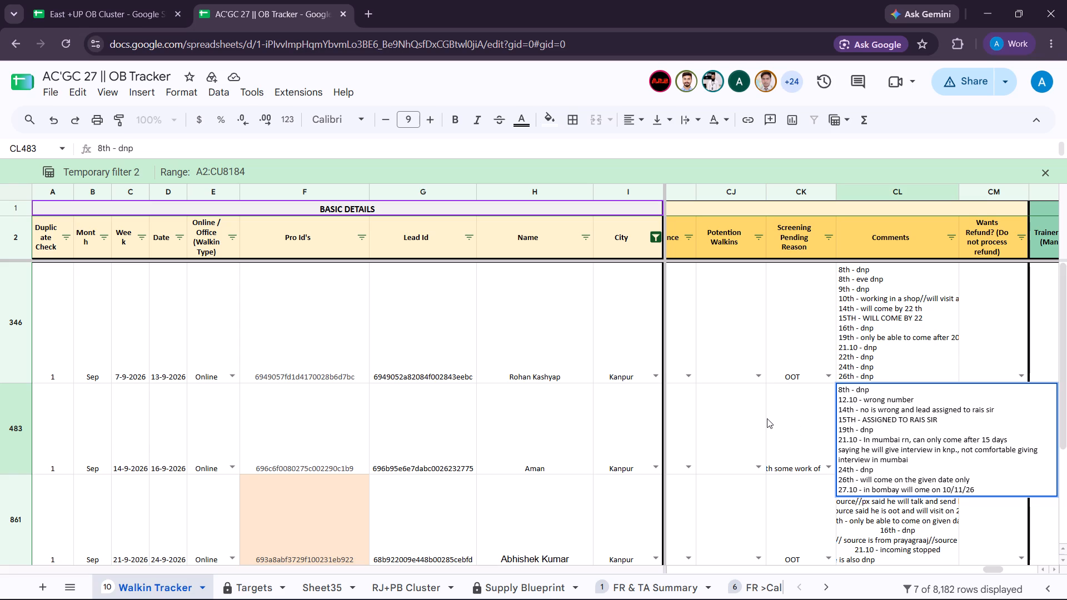
Left-align the full comment text in column CL for the Kanpur walk-in in row 861.
scroll(800, 469, "down", 3)
double_click(903, 352)
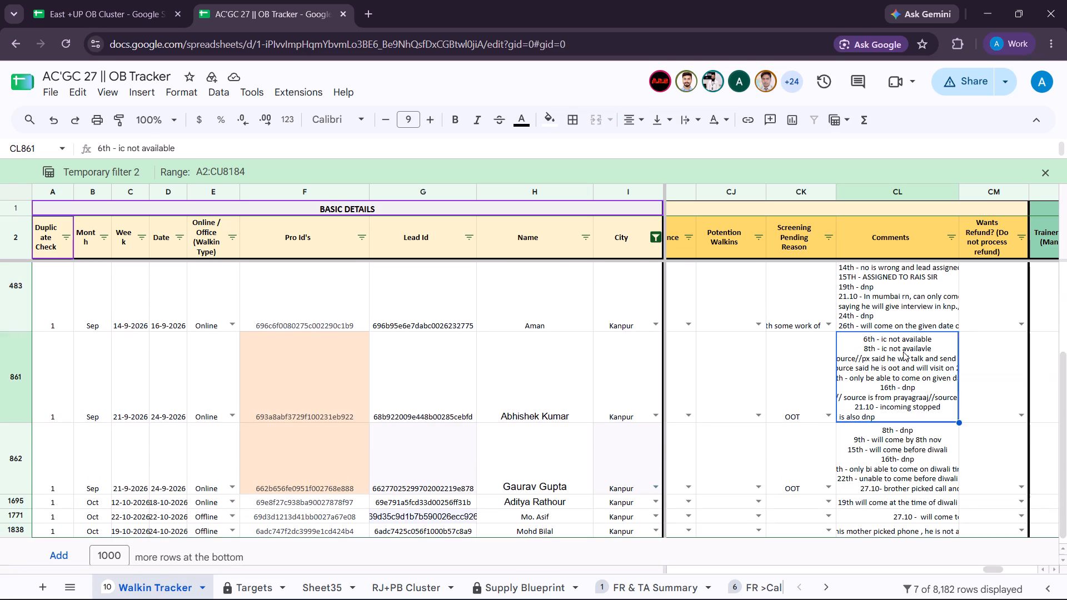
left_click_drag(855, 338, 934, 456)
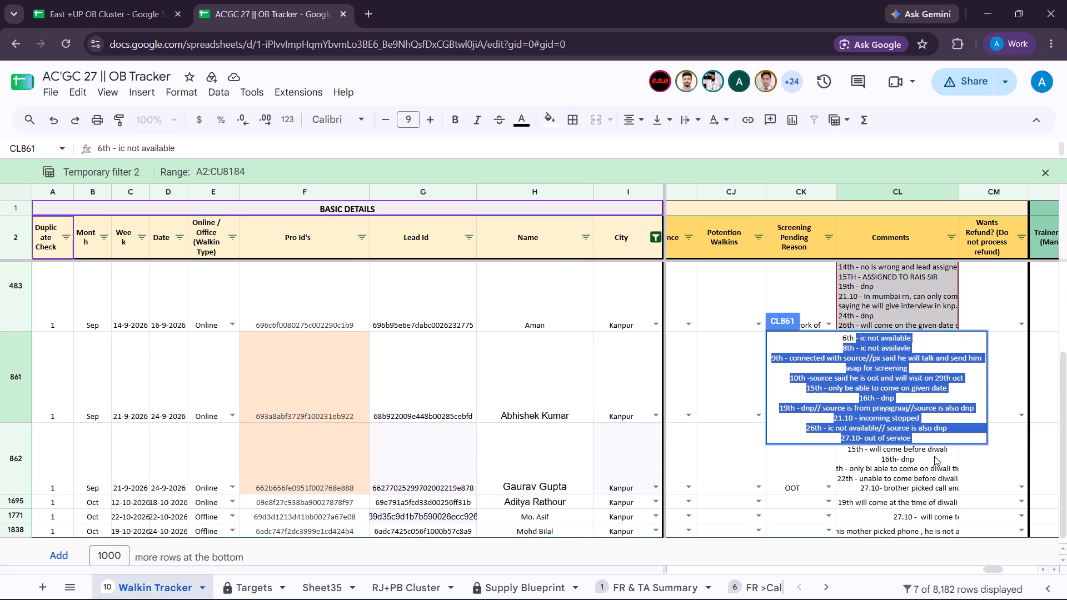
left_click_drag(934, 456, 939, 462)
left_click(646, 121)
left_click(631, 150)
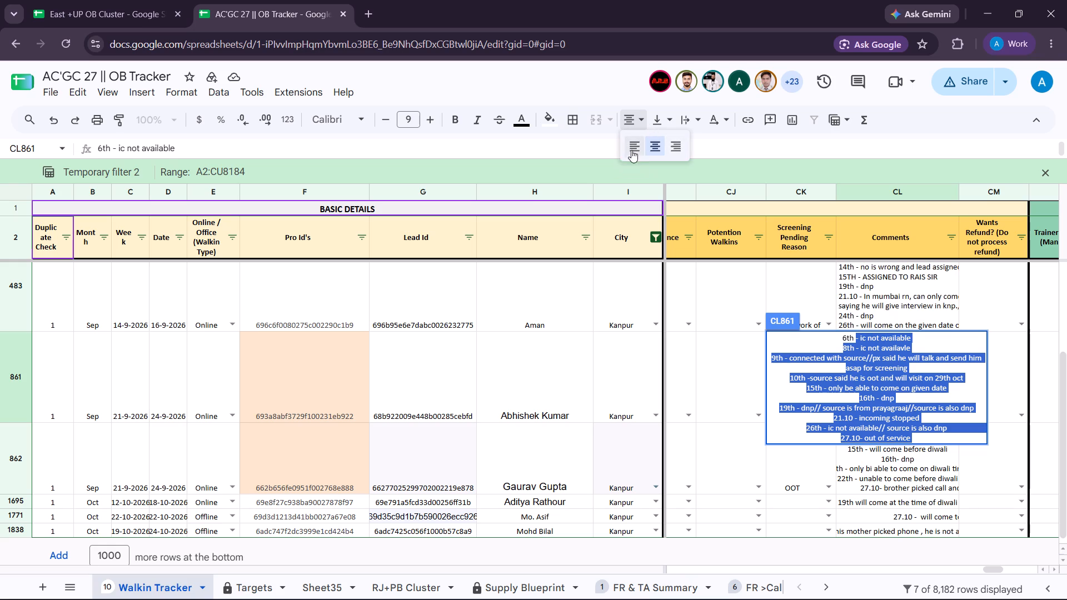
Left-align the full comment text in column CL for the Kanpur walk-in in row 862.
left_click(862, 436)
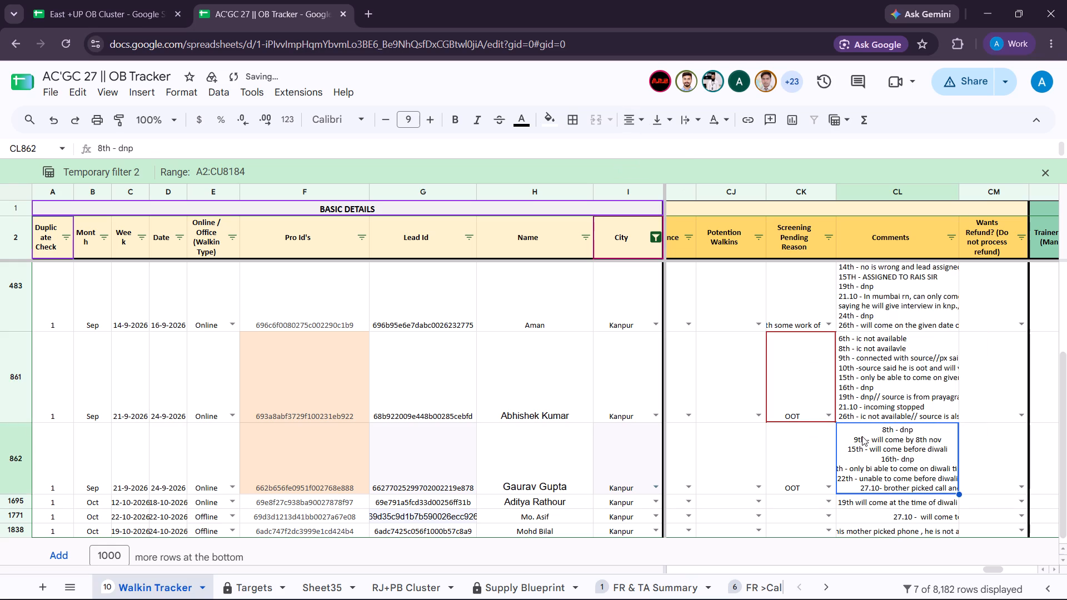
double_click(862, 436)
left_click_drag(843, 425, 975, 523)
left_click(644, 122)
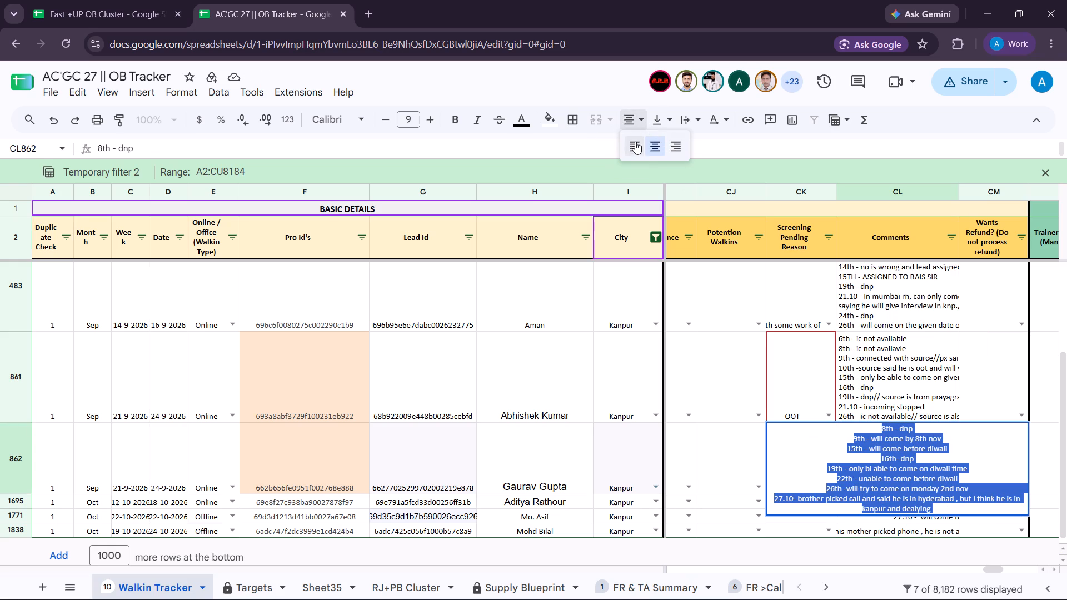
left_click(635, 143)
Left-align the comment text in column CL for the Kanpur walk-in in row 1695.
scroll(889, 477, "down", 1)
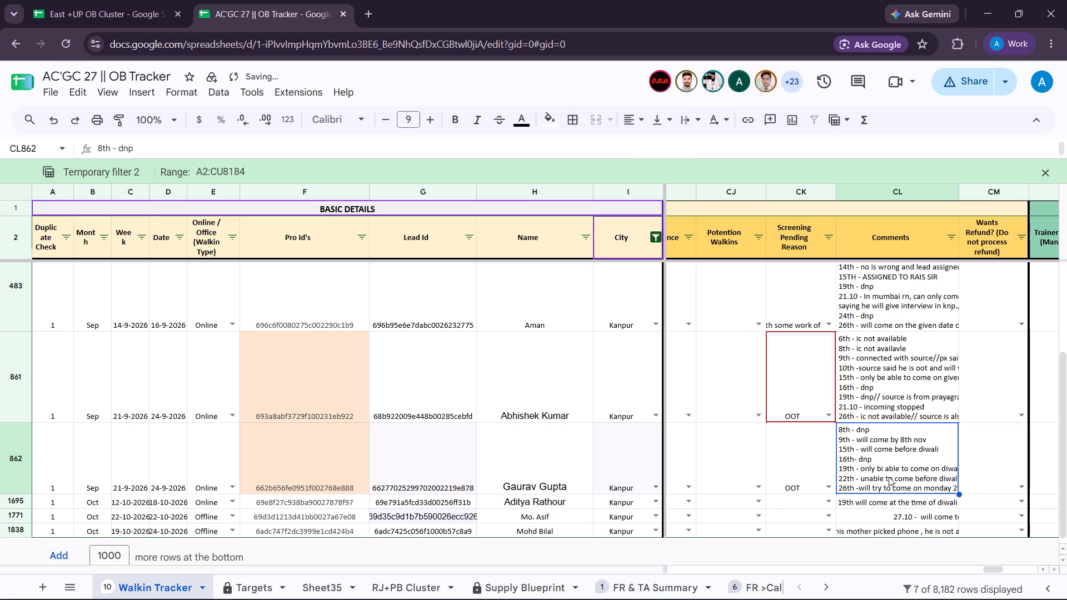
double_click(887, 501)
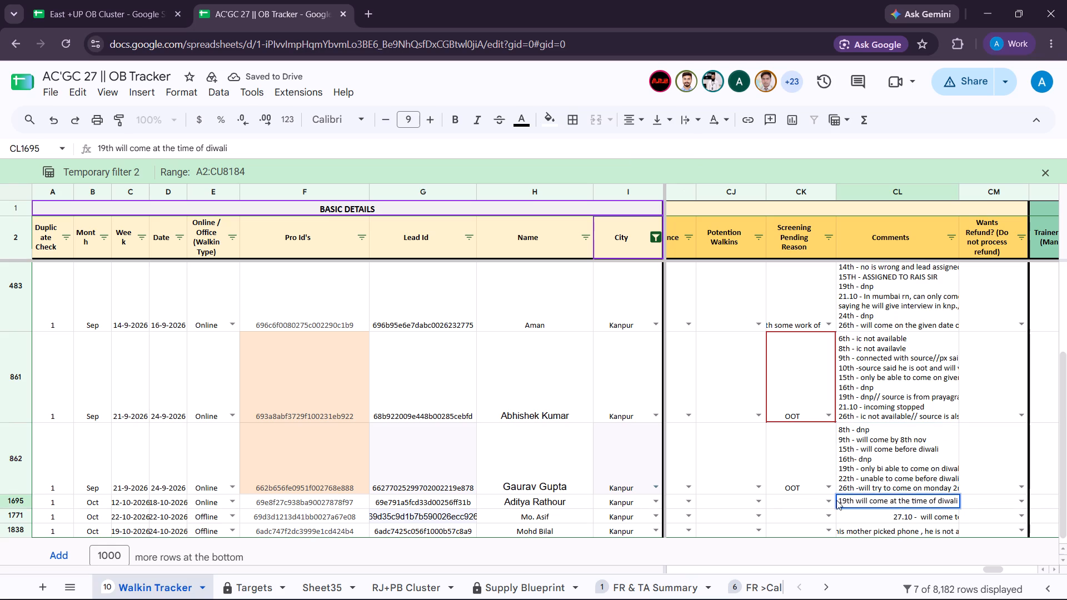
left_click_drag(839, 500, 974, 508)
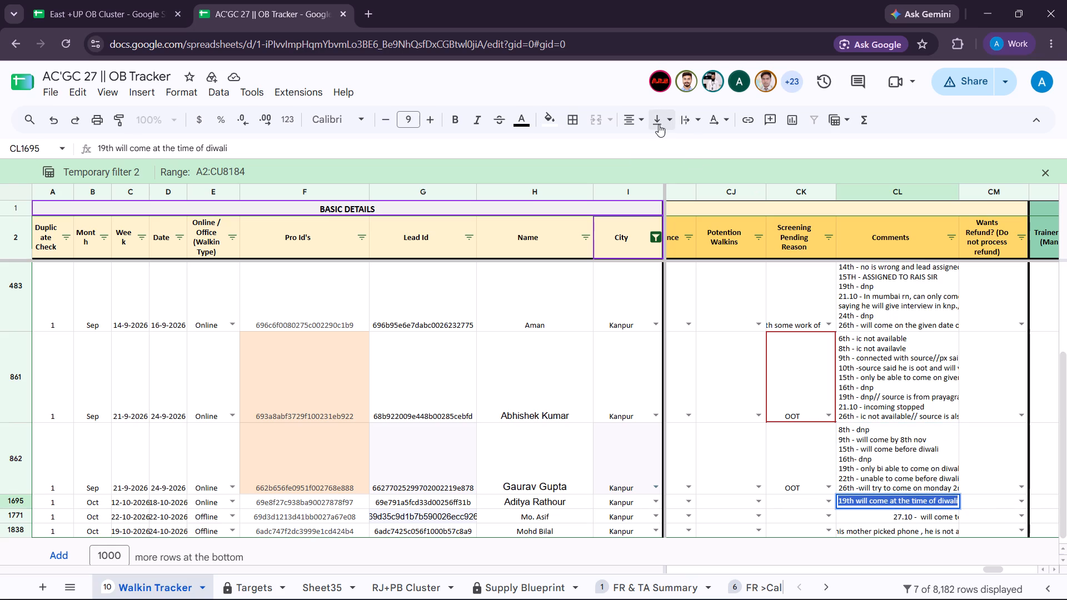
left_click(639, 124)
left_click(637, 144)
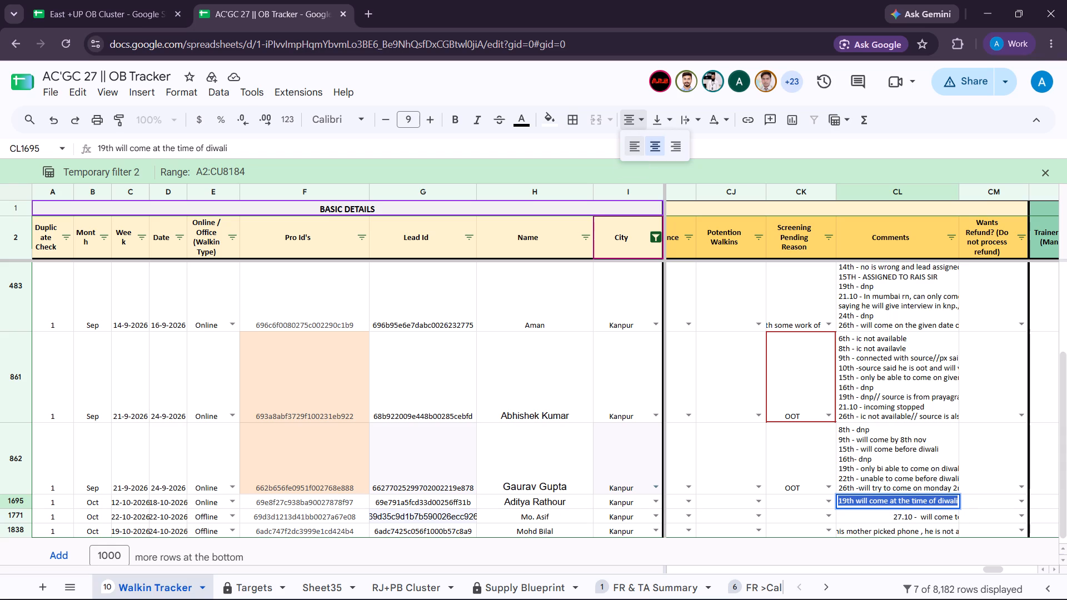
Left-align all lines of the column CL comment for the Kanpur walk-in in row 1771.
triple_click(854, 517)
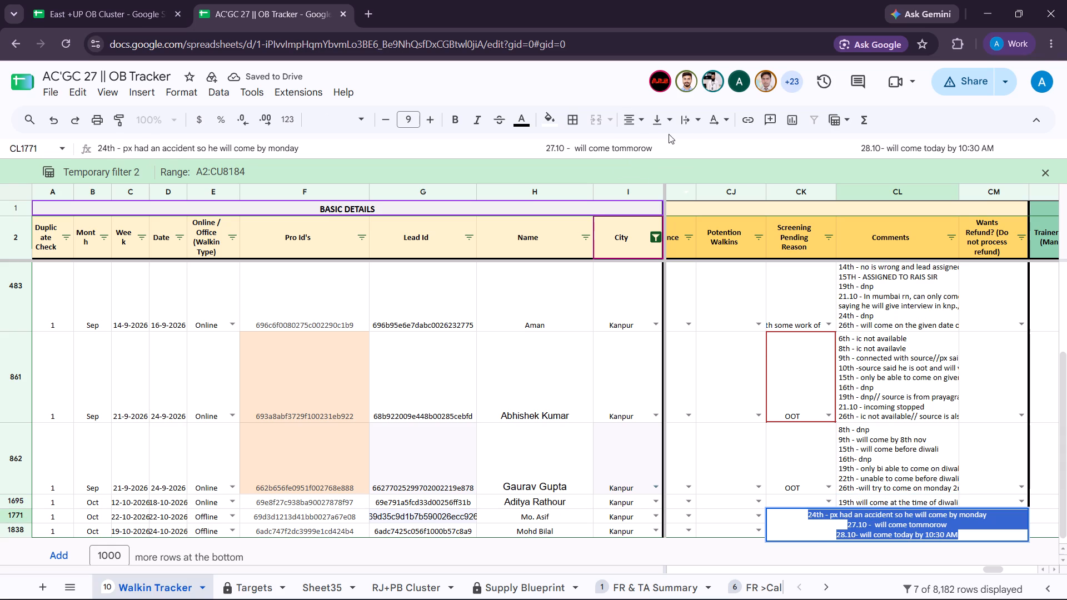
left_click(641, 115)
left_click(637, 145)
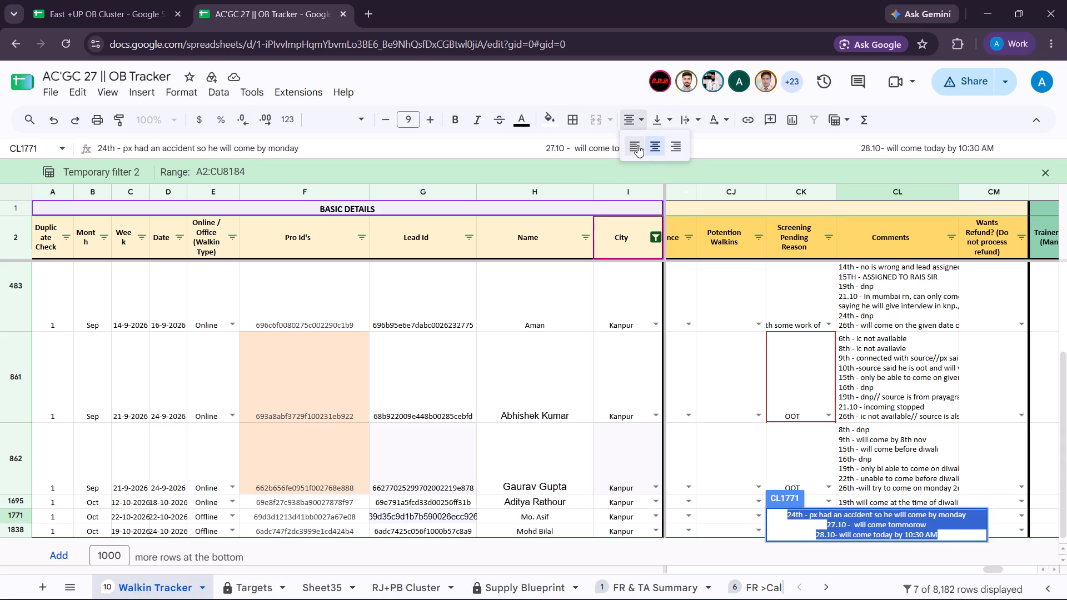
Open the column CL comment for row 1838, read it in full and leave it unedited.
double_click(890, 533)
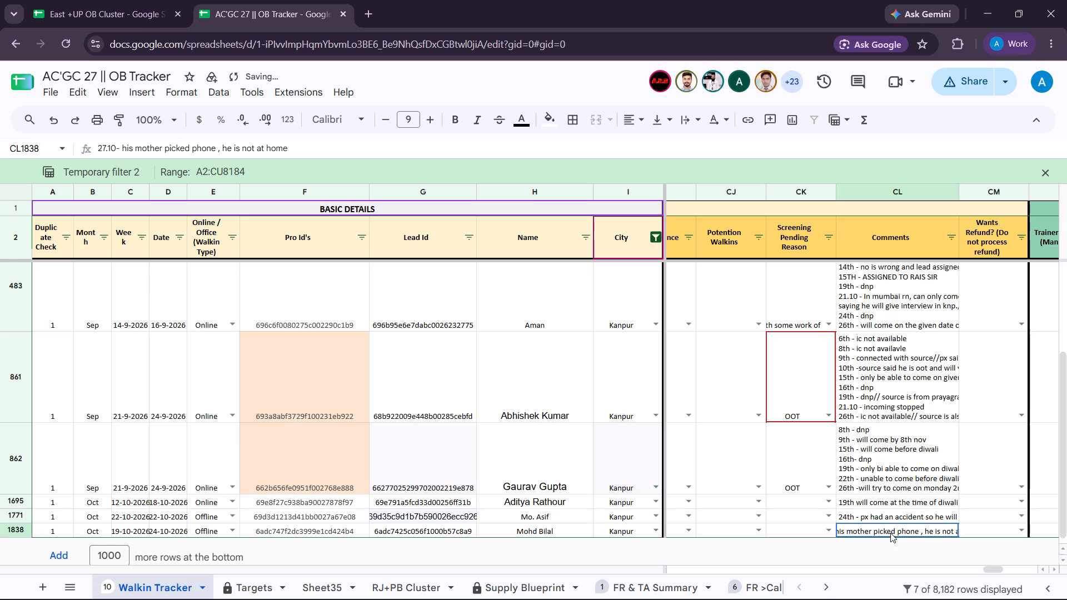
left_click(778, 496)
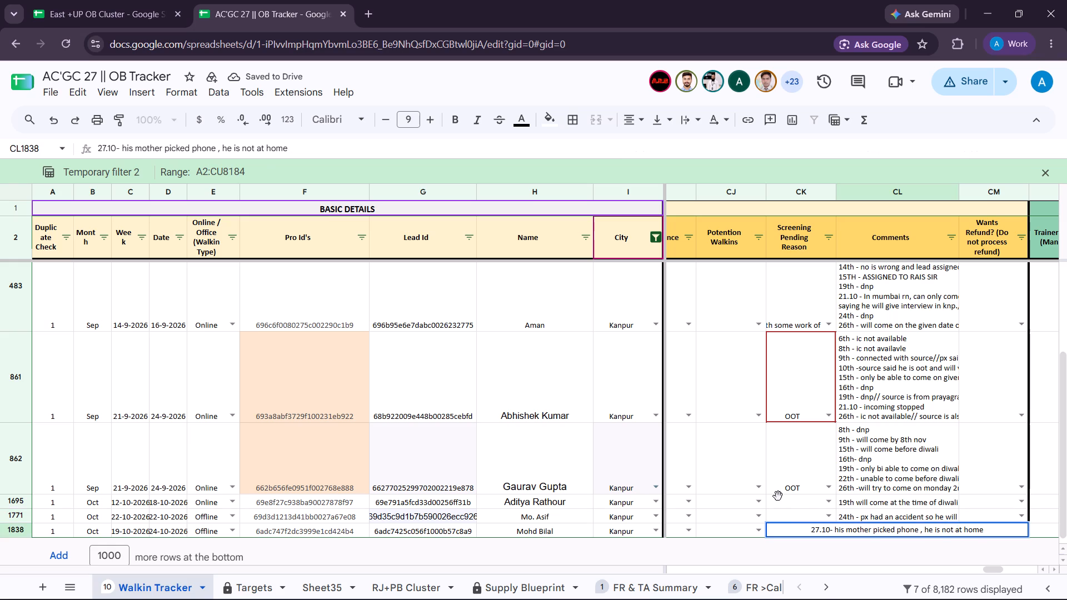
left_click(788, 518)
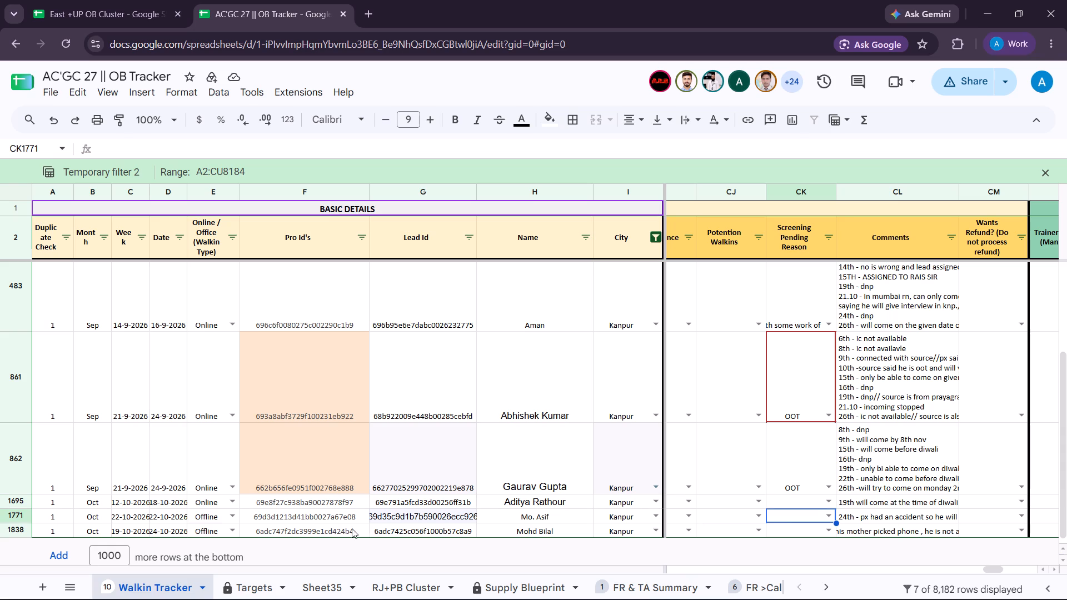
Review the Walkin Poc, source and contact details of the filtered Kanpur walk-ins.
scroll(709, 537, "right", 9)
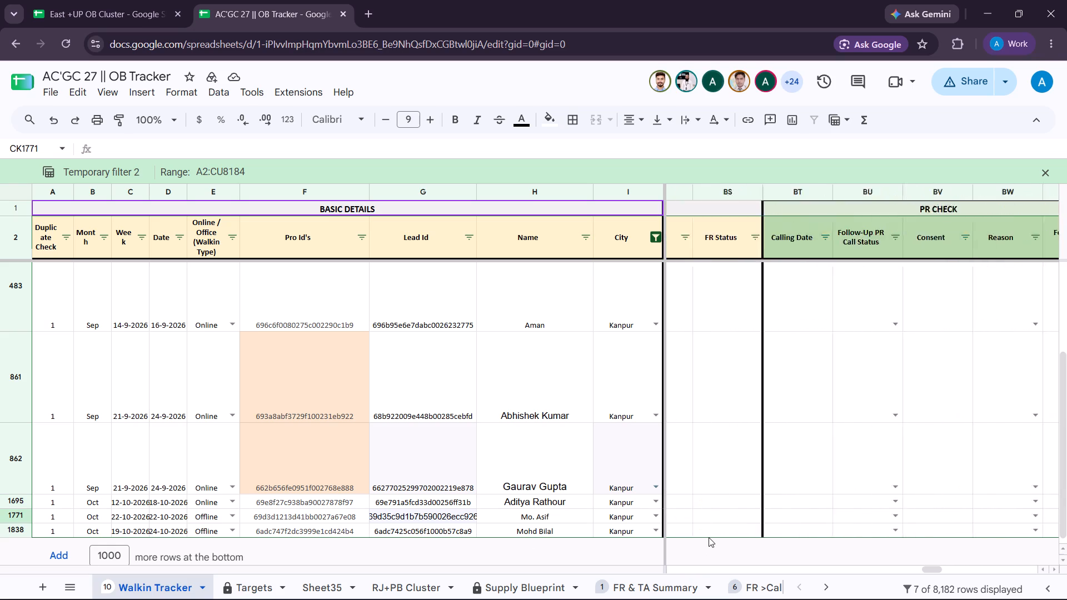
scroll(709, 537, "right", 10)
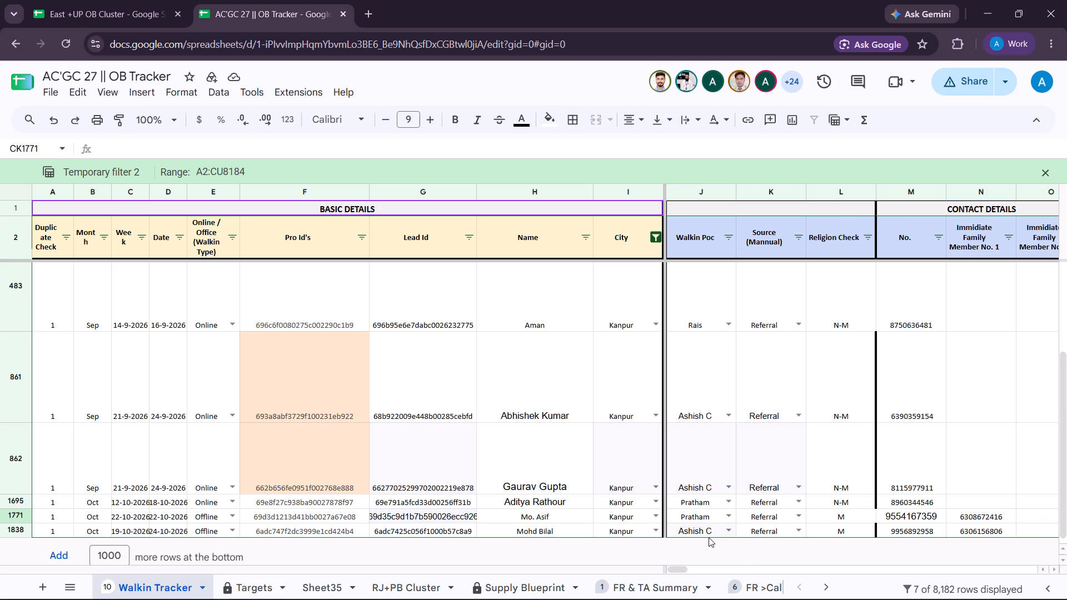
scroll(709, 537, "up", 1)
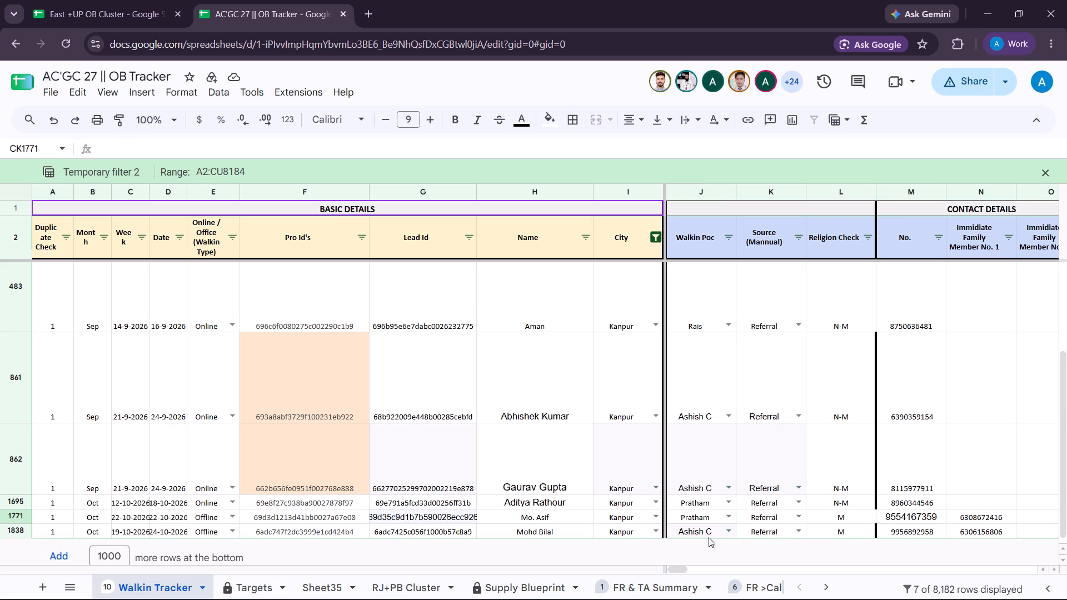
scroll(709, 537, "up", 1)
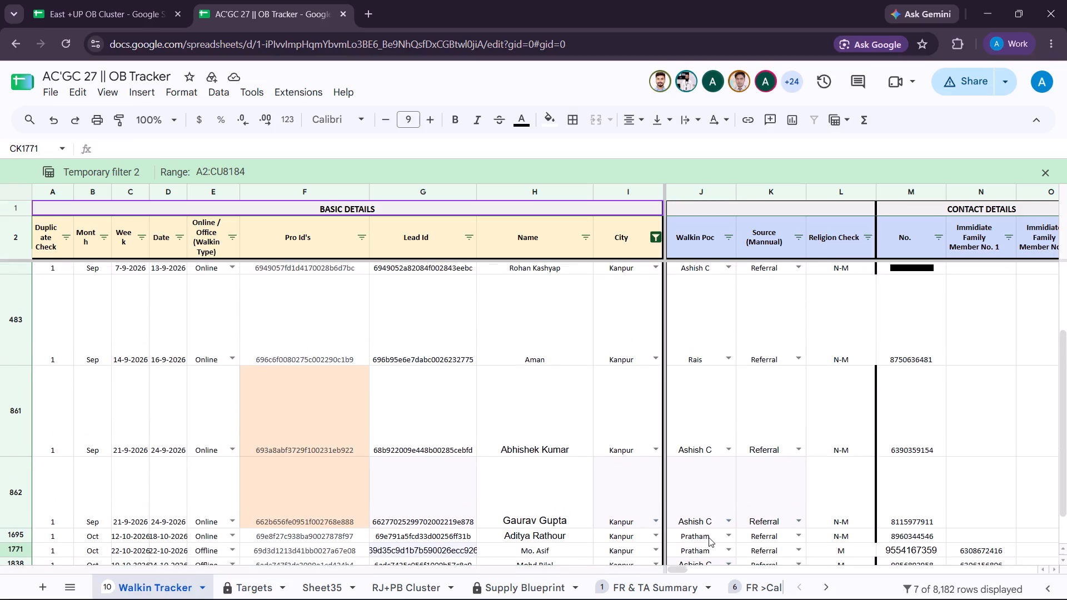
scroll(709, 537, "up", 2)
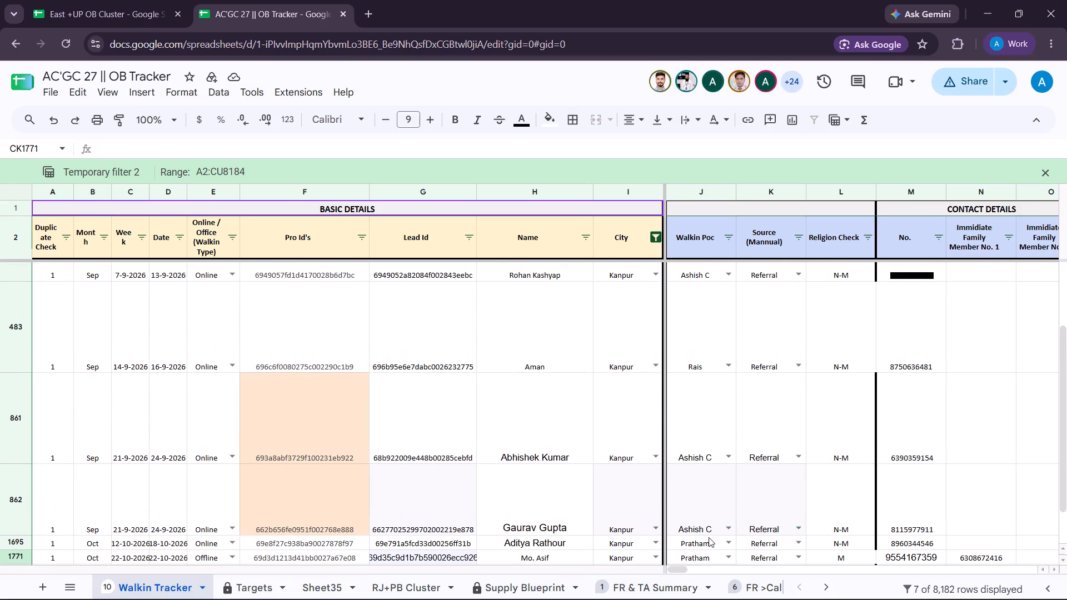
scroll(709, 537, "down", 3)
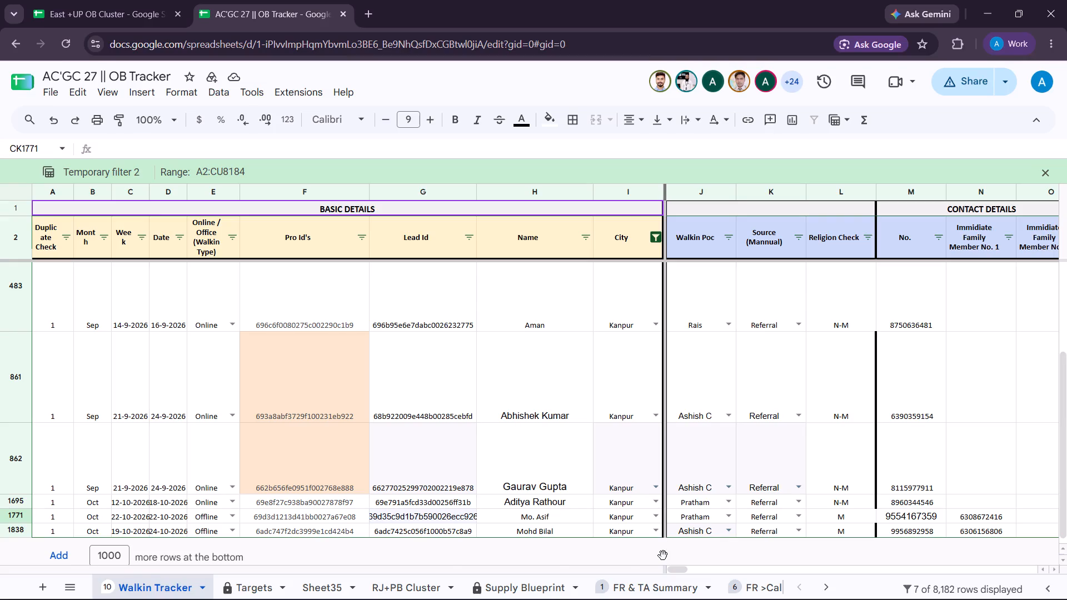
Return to the Comments column and review the call notes of the filtered Kanpur walk-ins down to row 1838.
scroll(663, 556, "up", 5)
scroll(663, 556, "left", 9)
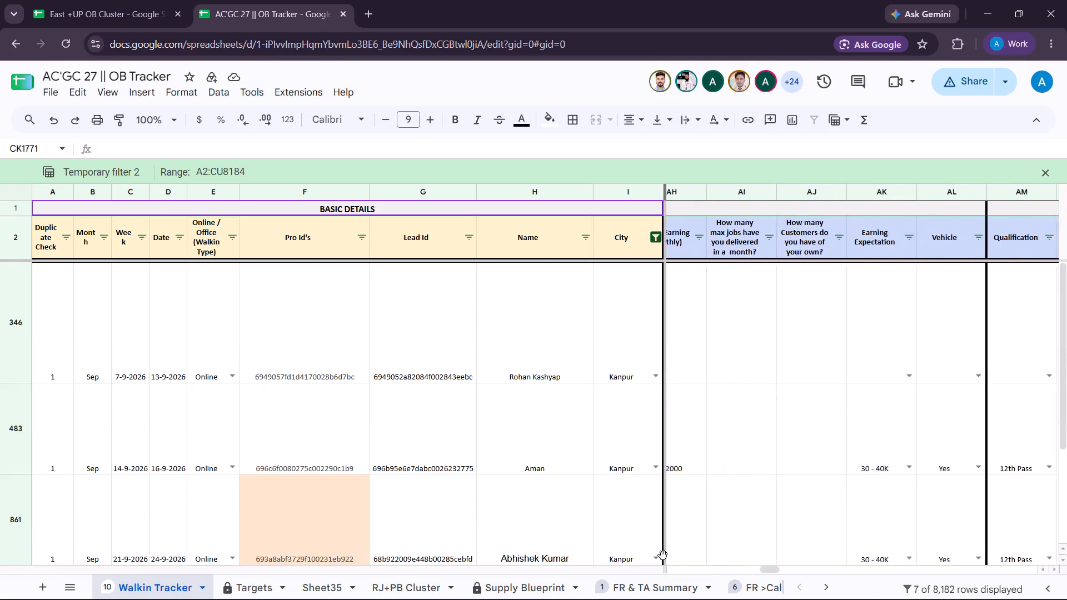
scroll(663, 556, "left", 7)
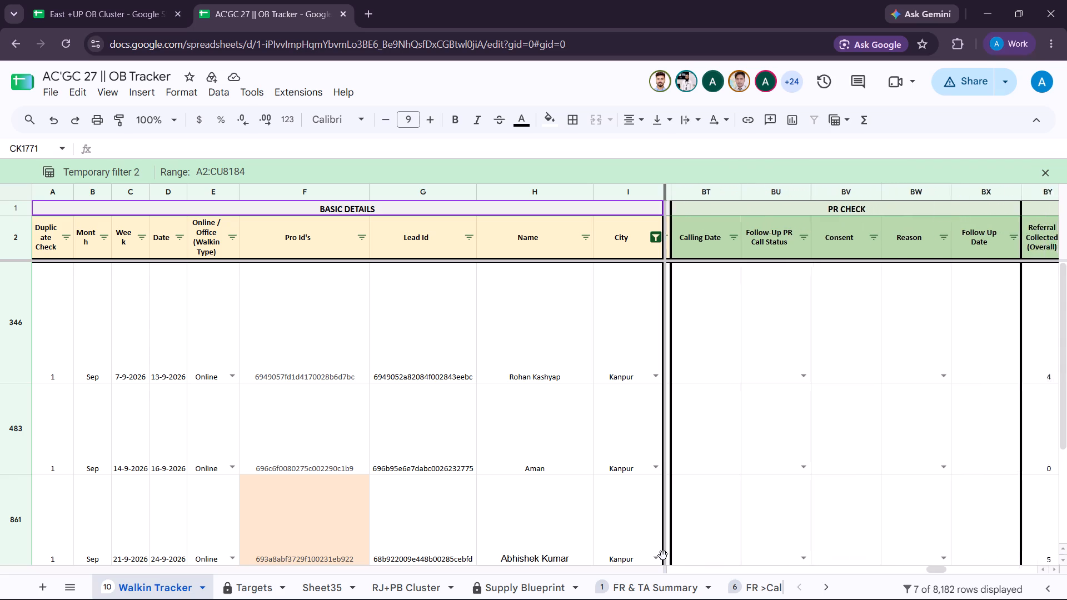
scroll(663, 556, "left", 2)
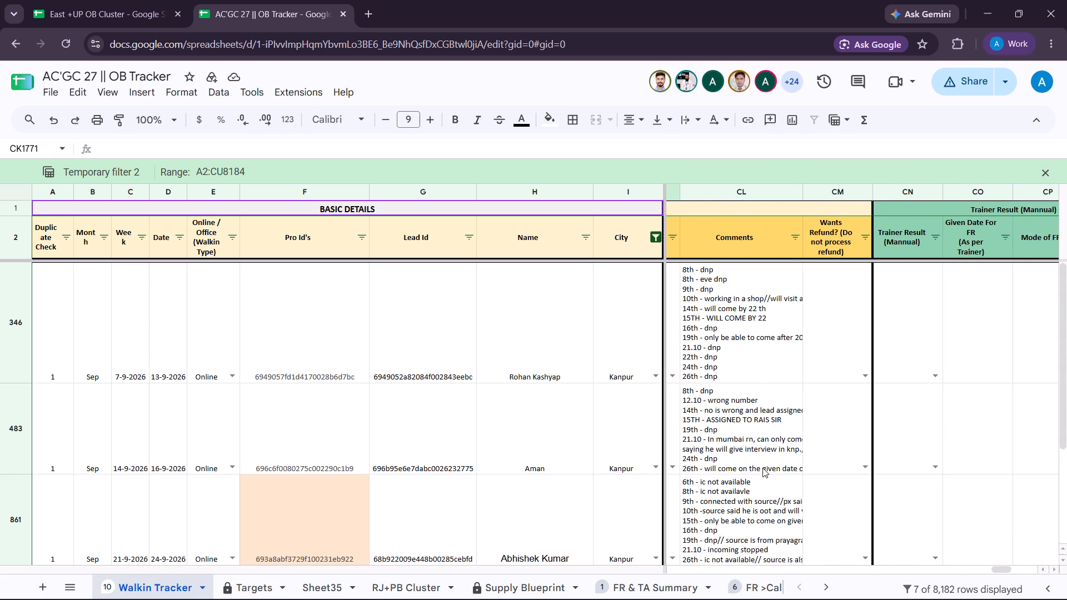
scroll(762, 468, "down", 5)
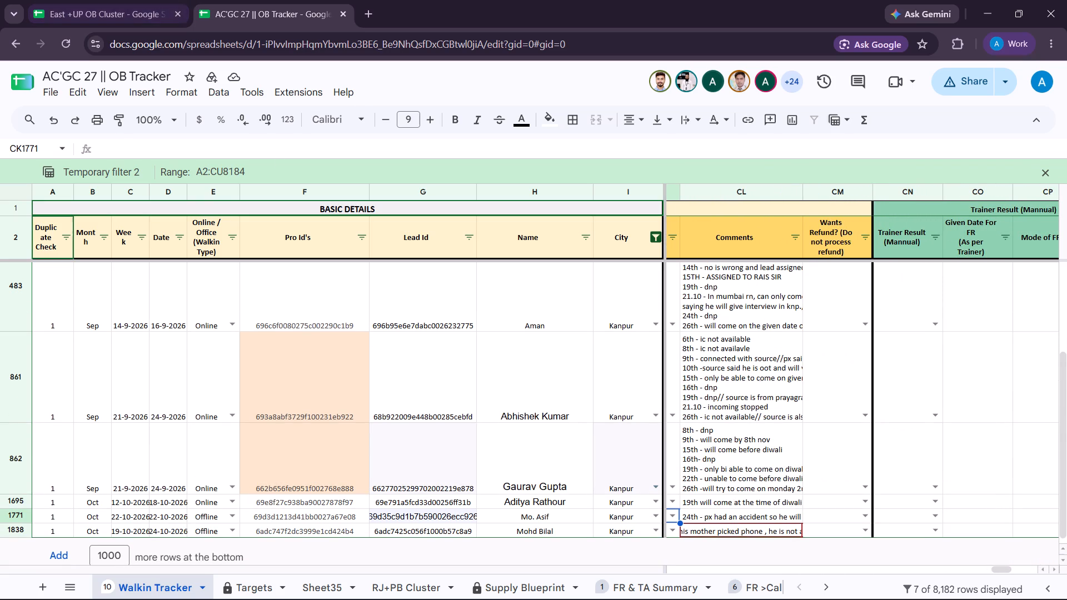
Switch to the East +UP OB Cluster spreadsheet with the Kanpur-filtered Referral Leads sheet.
left_click(25, 0)
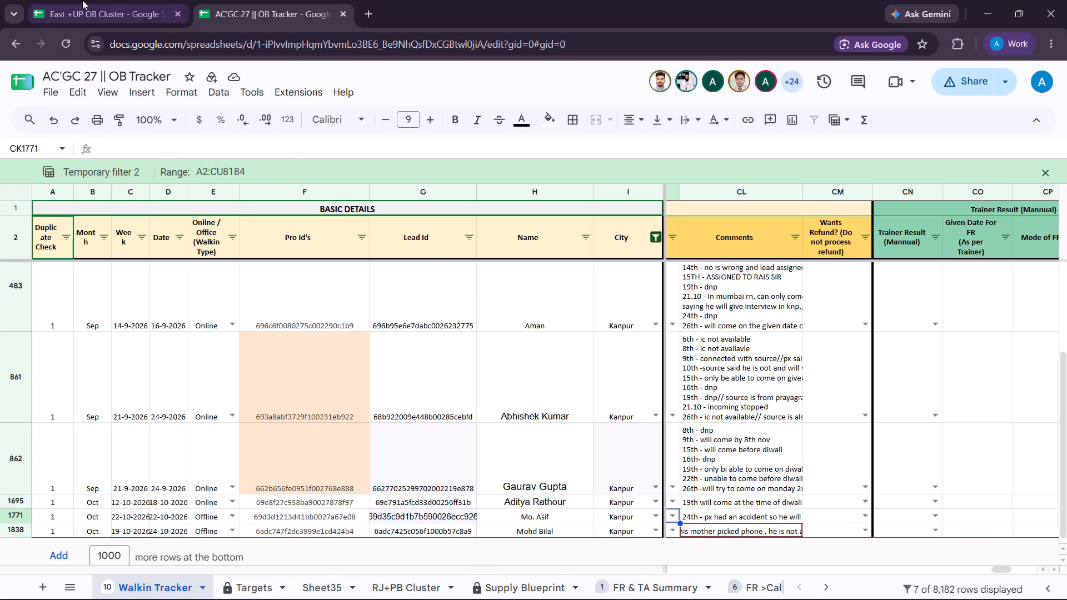
left_click(84, 0)
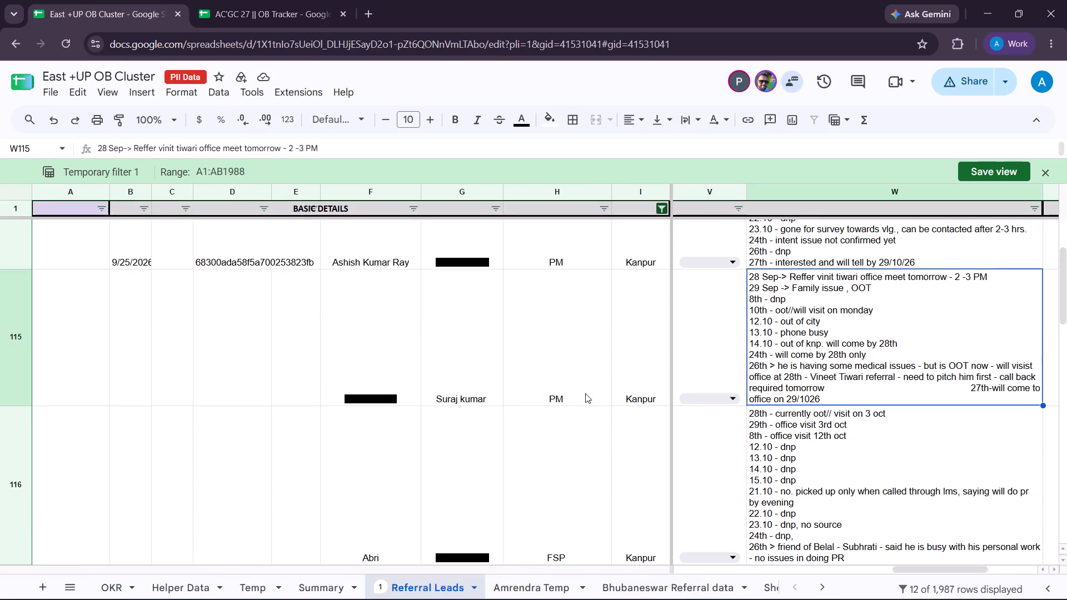
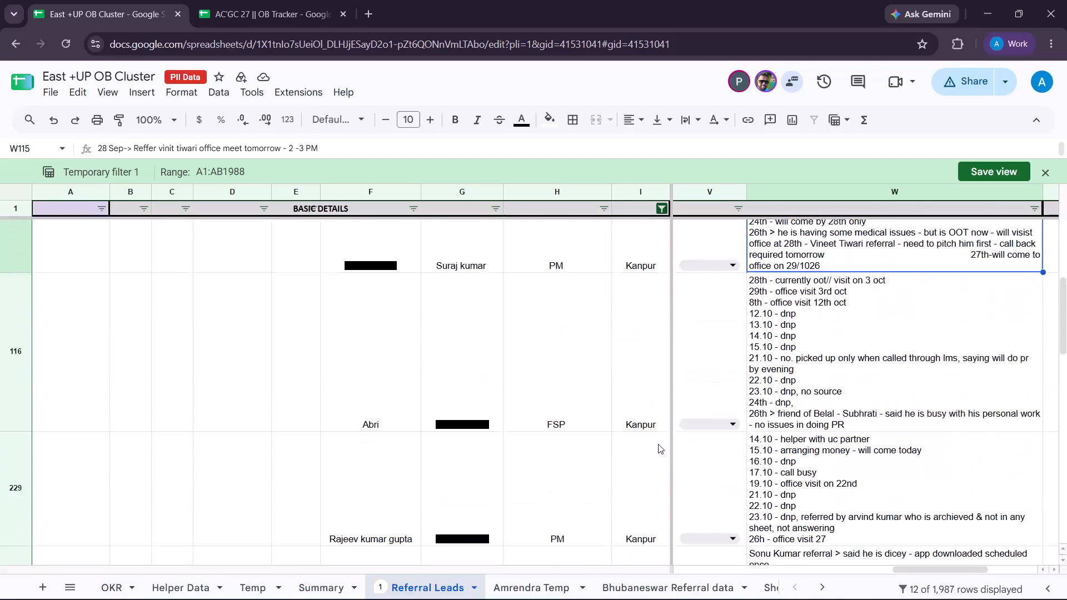
Pad the row 115 comment in column W with spaces so the "27th-will come to office on 29/1026" note starts on its own line.
double_click(849, 327)
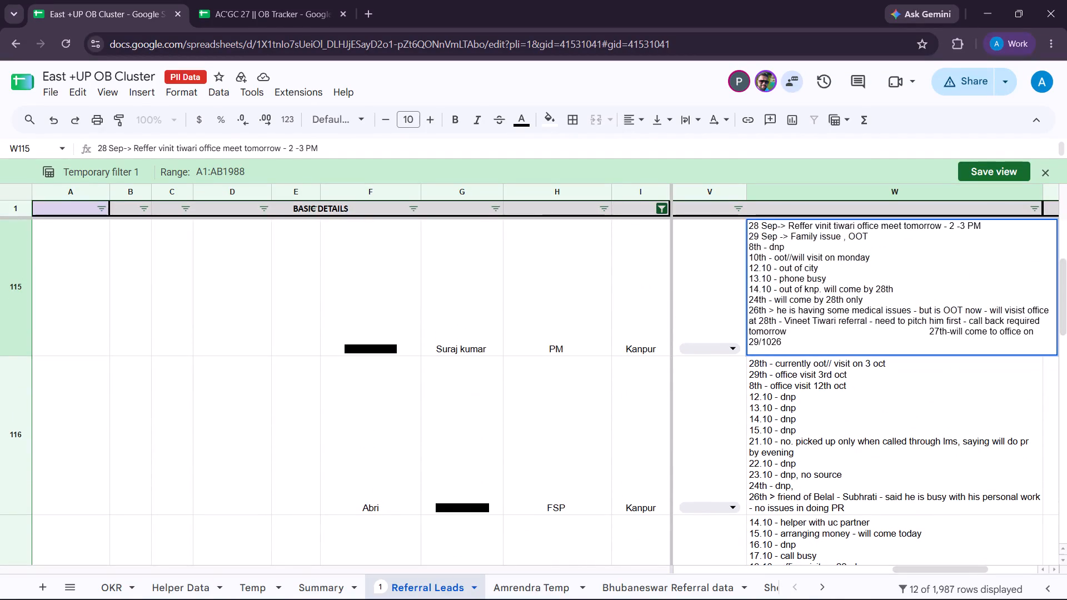
left_click(920, 332)
key("space")
key("space")
key("space")
key("space")
key("space")
key("space")
key("space")
key("space")
key("space")
key("space")
key("space")
key("space")
key("space")
key("space")
key("space")
key("space")
key("space")
key("space")
key("space")
key("space")
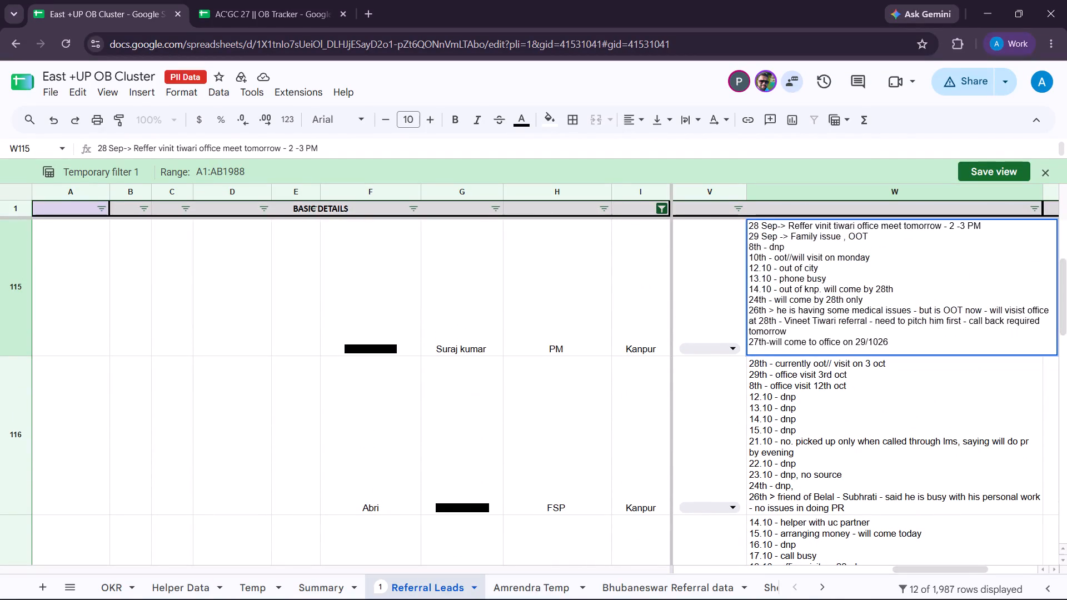
key("Return")
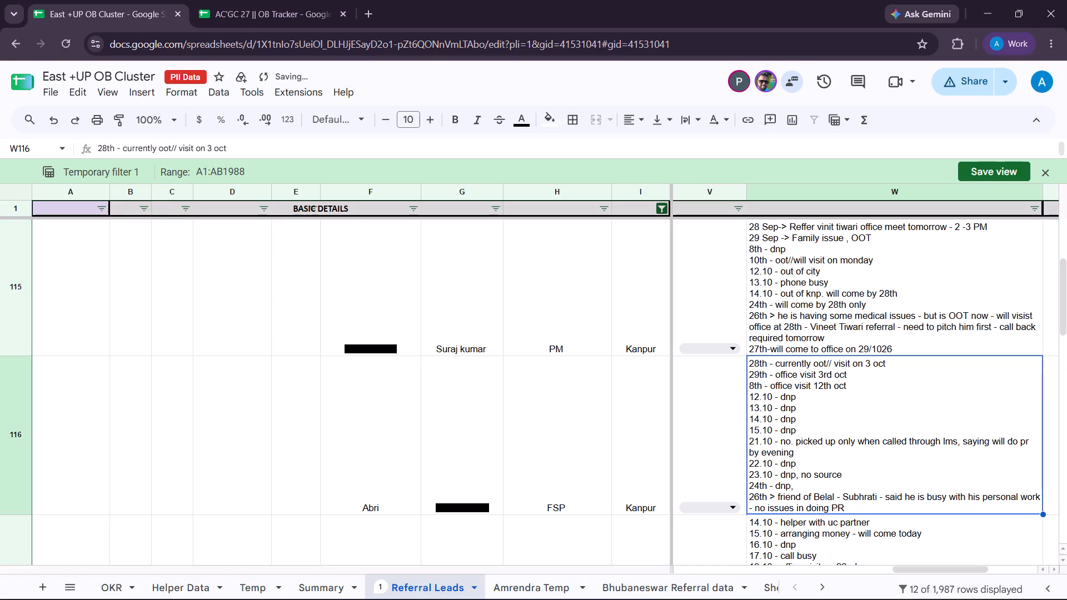
Change the column P filter of the Kanpur referral leads from Prospect to Suspect only.
scroll(852, 414, "right", 2)
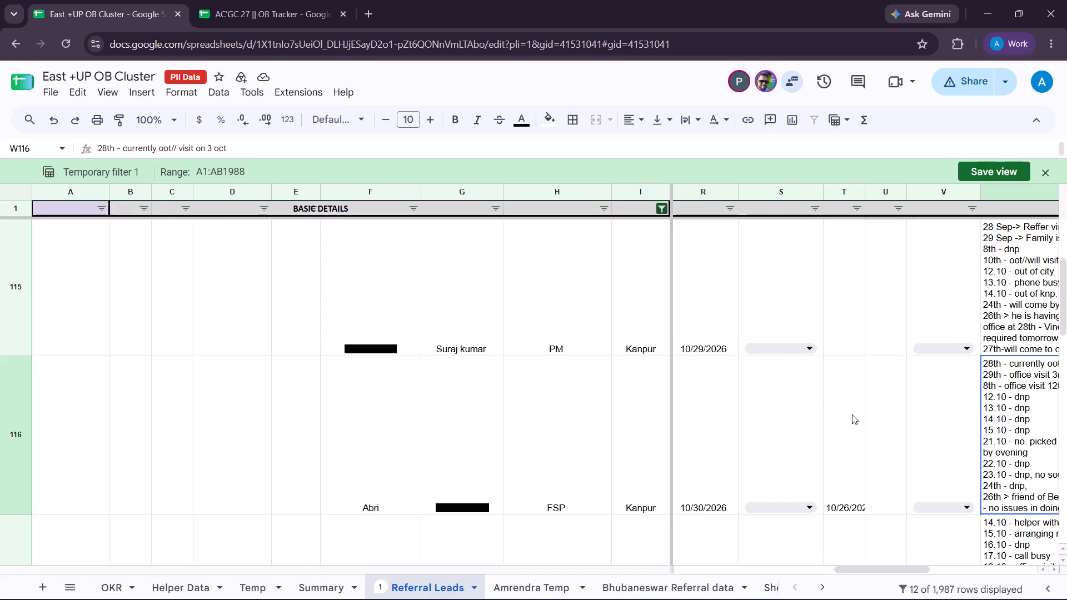
scroll(806, 435, "right", 5)
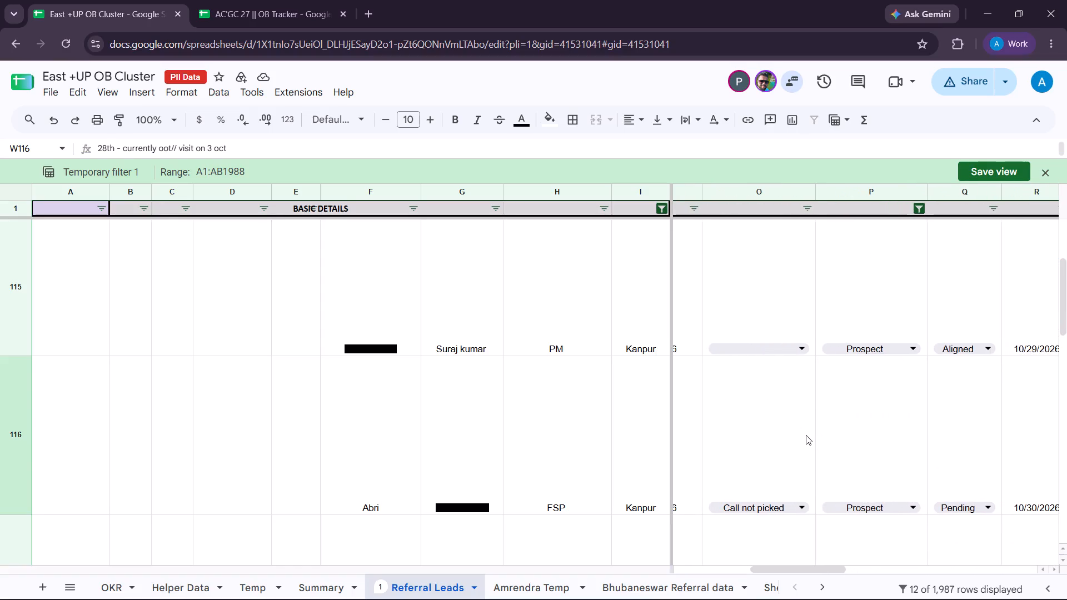
left_click(919, 208)
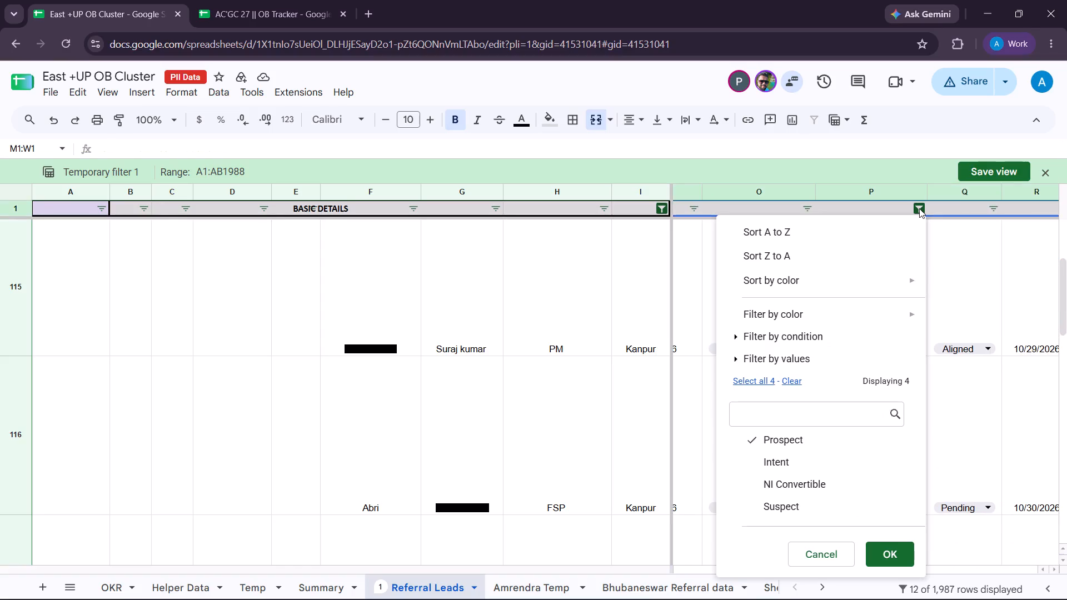
left_click(796, 503)
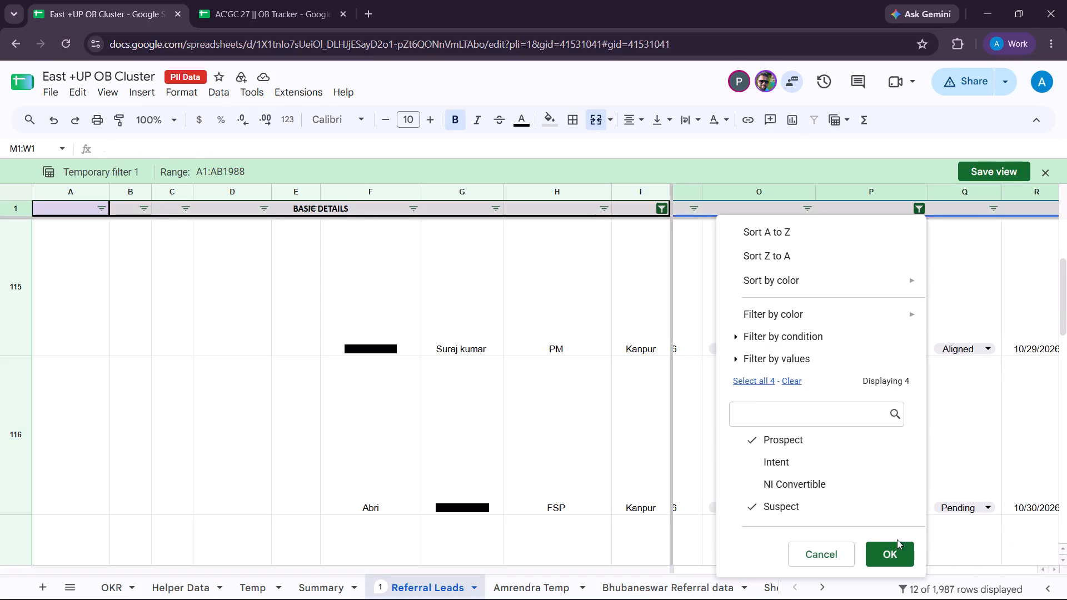
left_click(905, 549)
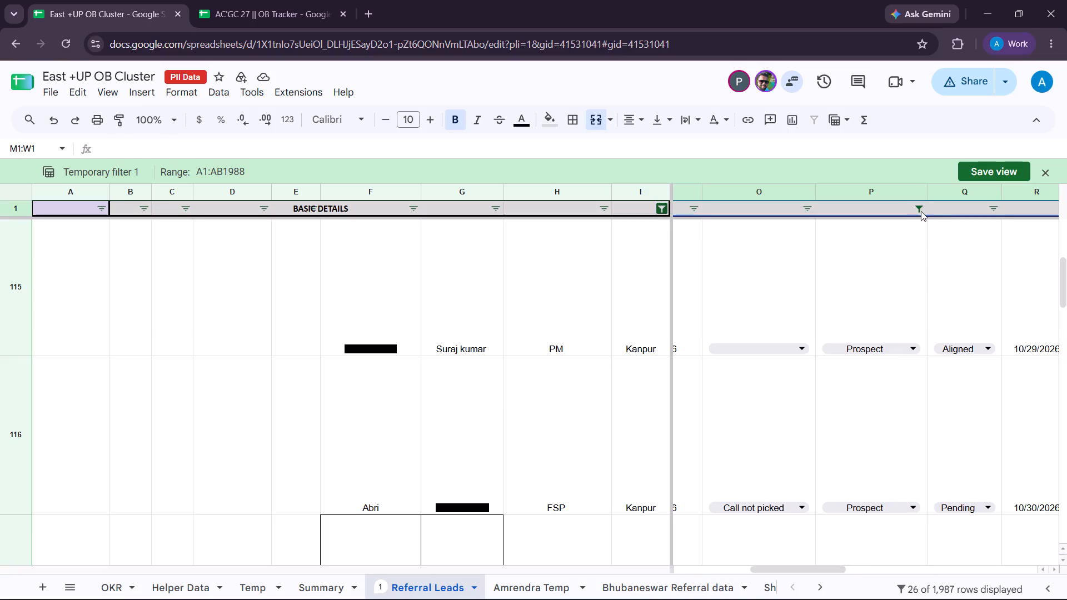
left_click(921, 211)
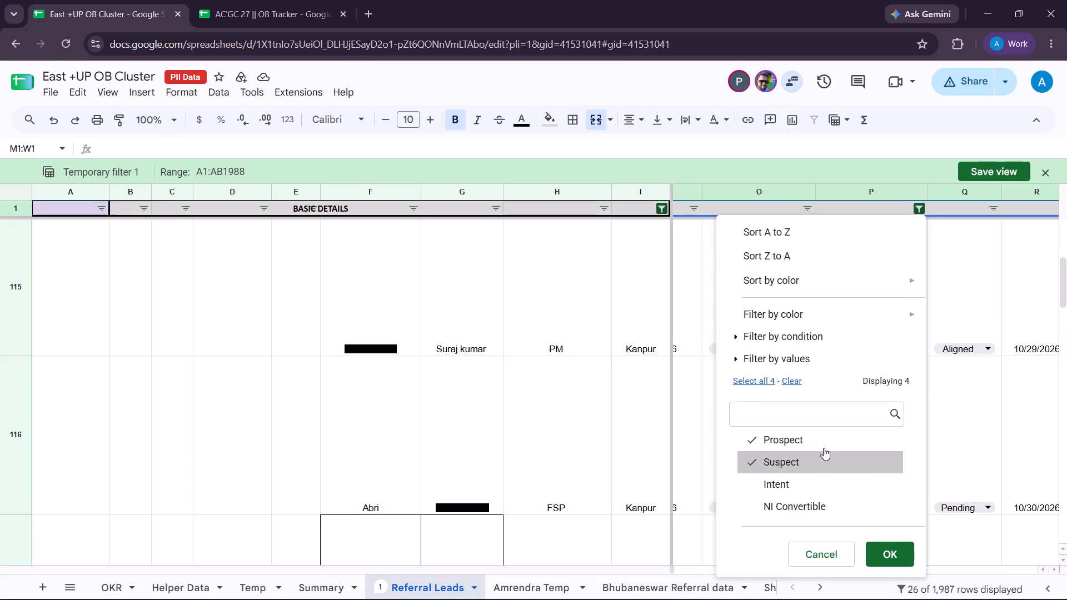
left_click(825, 439)
left_click(878, 555)
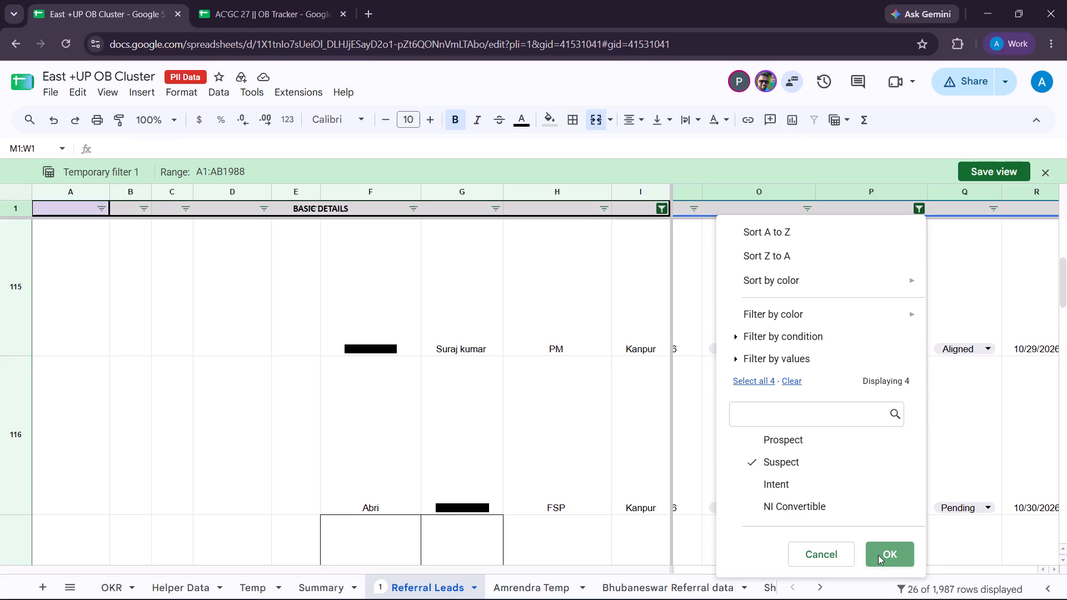
Examine the call statuses in columns O to Q for the Kanpur Suspect leads down to the last row.
scroll(871, 471, "down", 2)
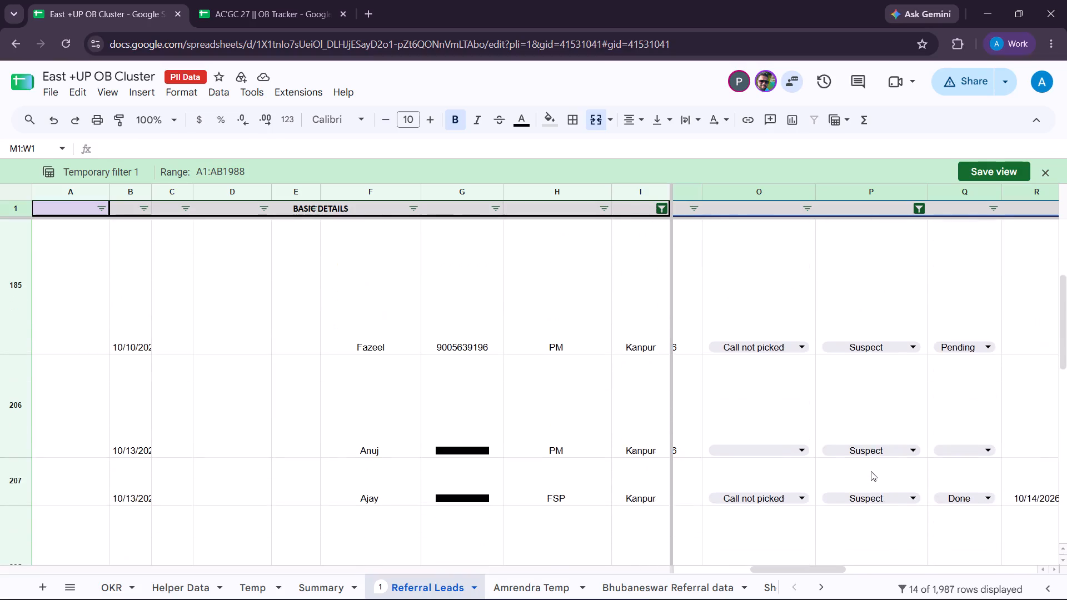
scroll(871, 471, "down", 2)
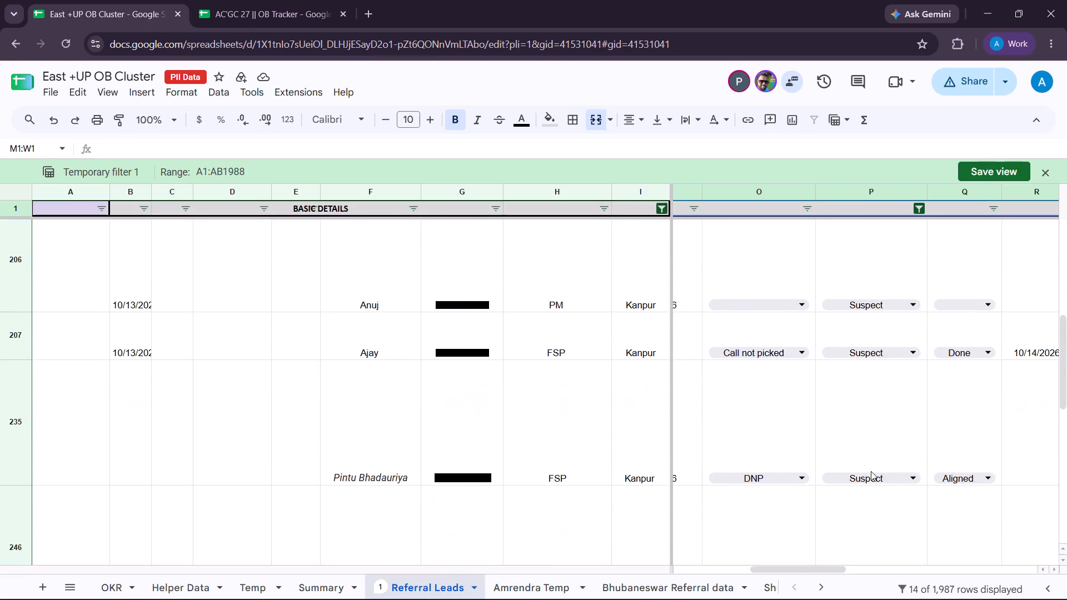
scroll(871, 471, "down", 5)
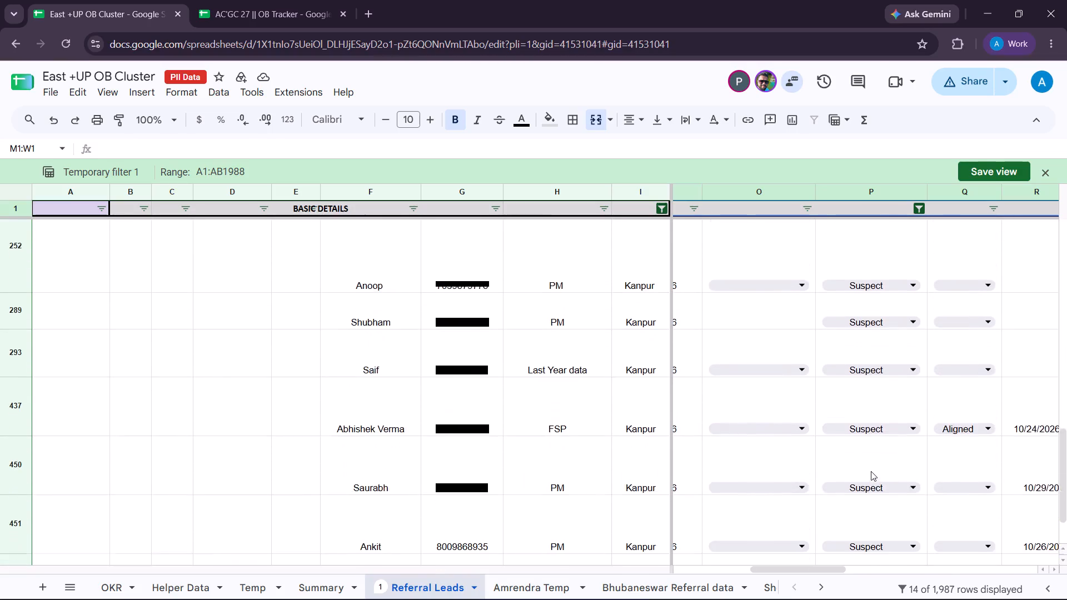
scroll(871, 471, "down", 5)
Review the dates, remaining status columns and start of the comments for the Kanpur Suspect leads, from row 460 back to row 109.
scroll(871, 471, "left", 1)
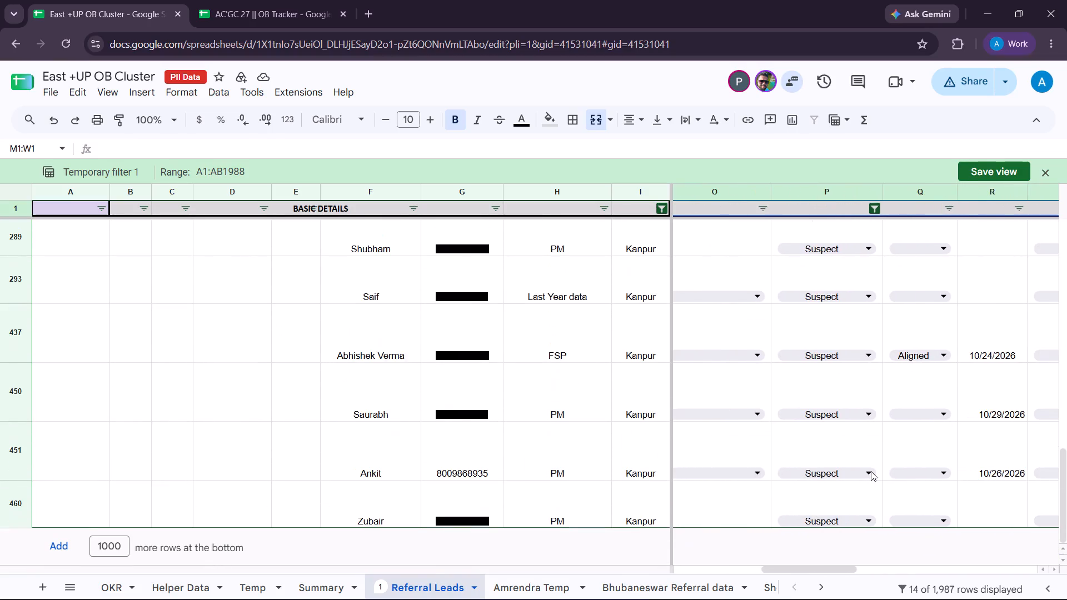
scroll(871, 471, "left", 2)
scroll(871, 471, "up", 1)
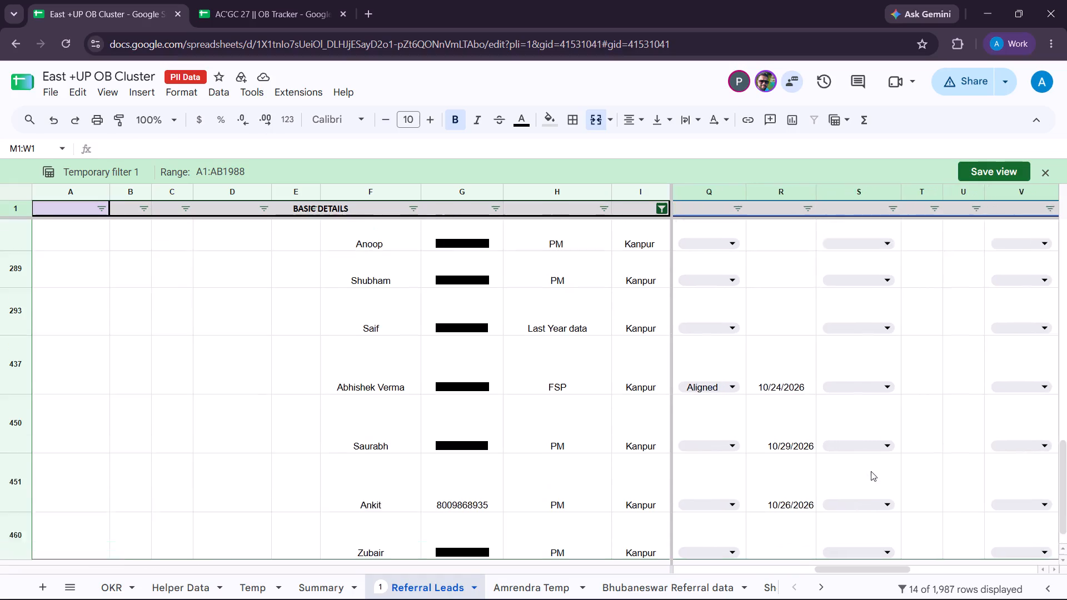
scroll(871, 471, "up", 5)
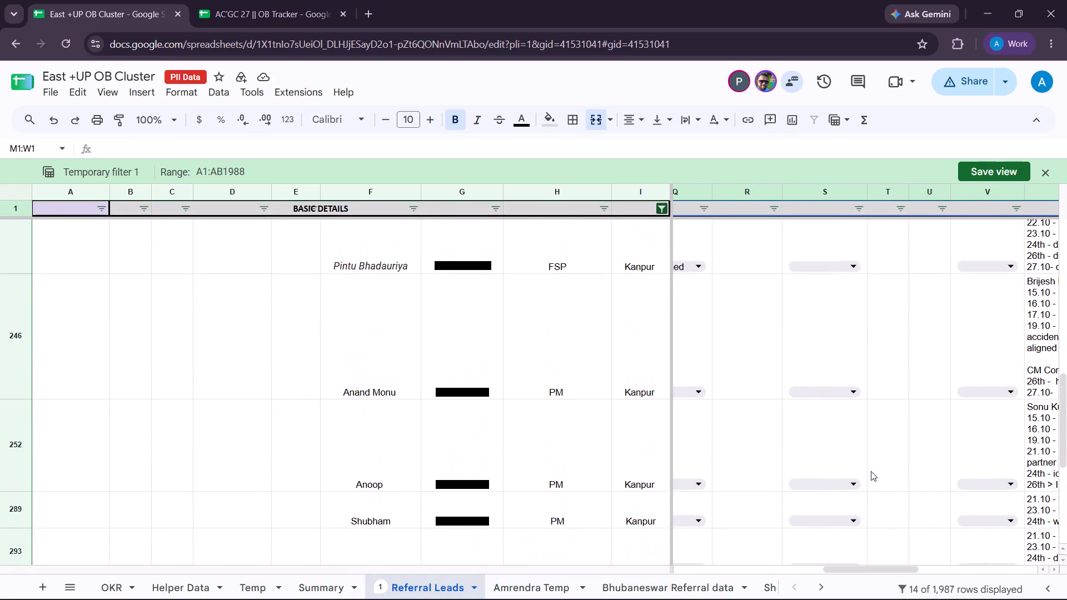
scroll(871, 471, "up", 3)
scroll(884, 426, "up", 3)
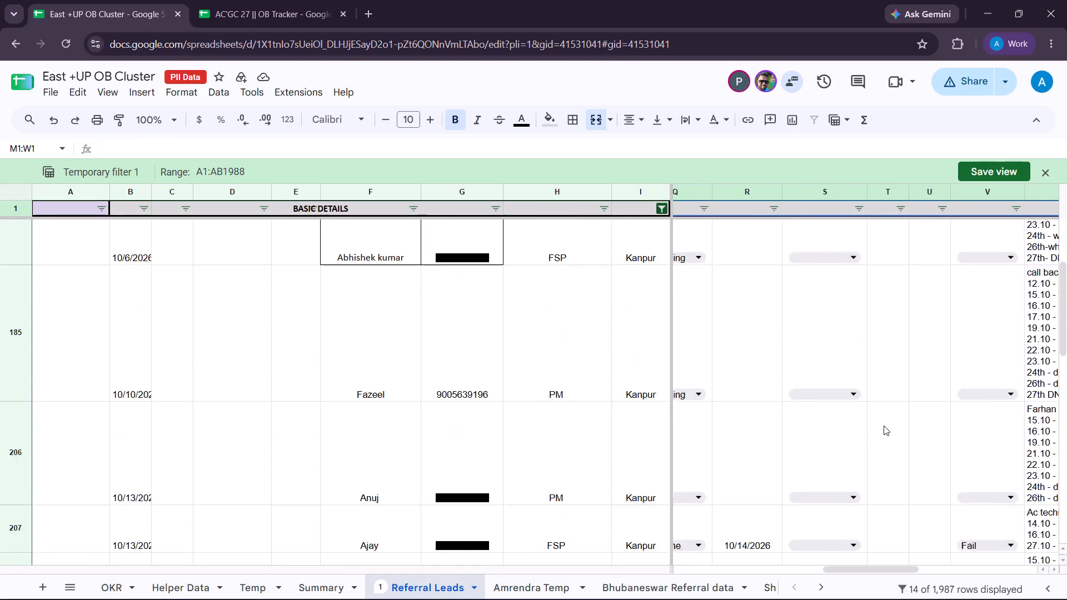
scroll(884, 426, "up", 4)
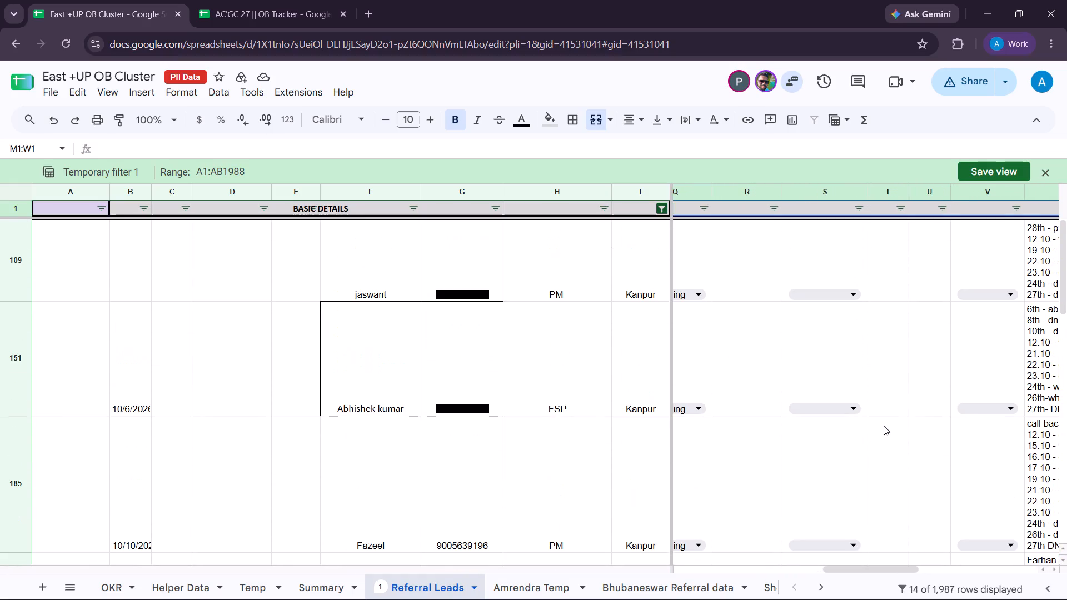
Return to columns O to Q and recheck the call outcome and alignment statuses of all Kanpur Suspect leads down to row 460.
scroll(884, 426, "right", 2)
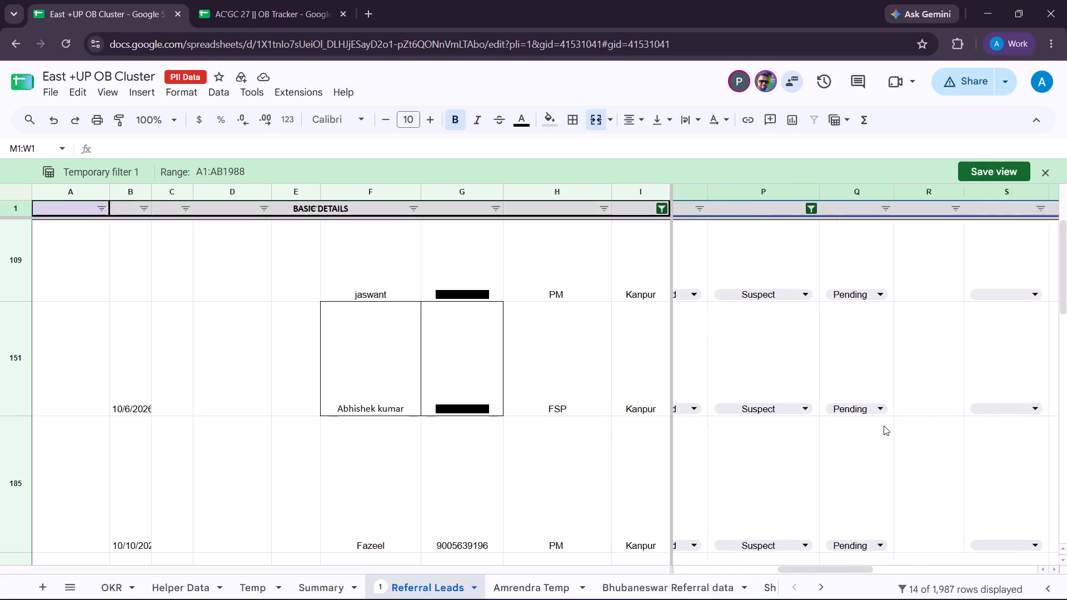
scroll(884, 426, "right", 1)
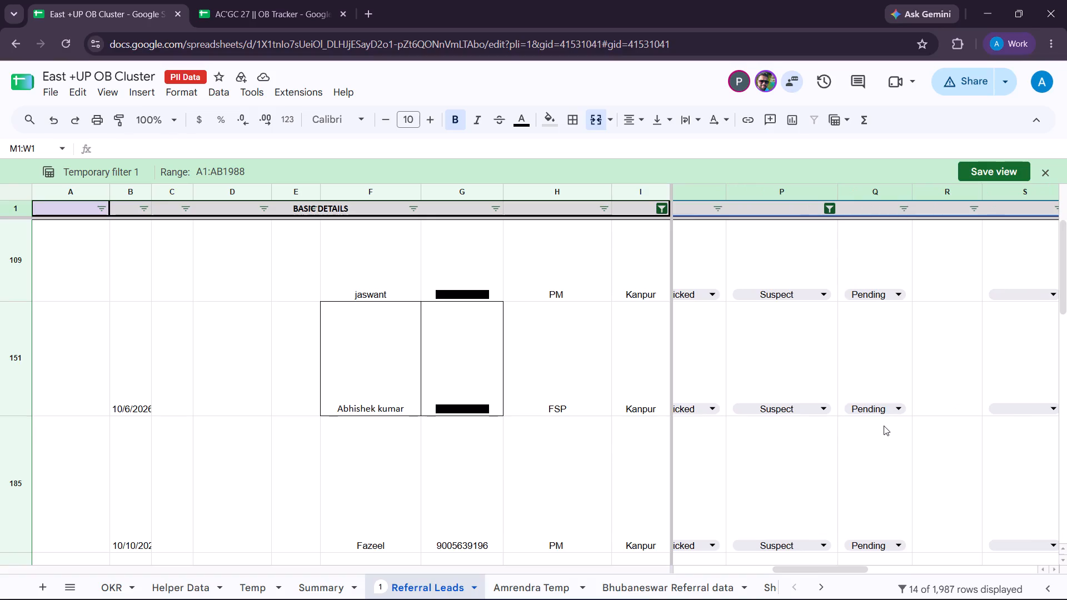
scroll(884, 426, "right", 1)
scroll(824, 430, "down", 1)
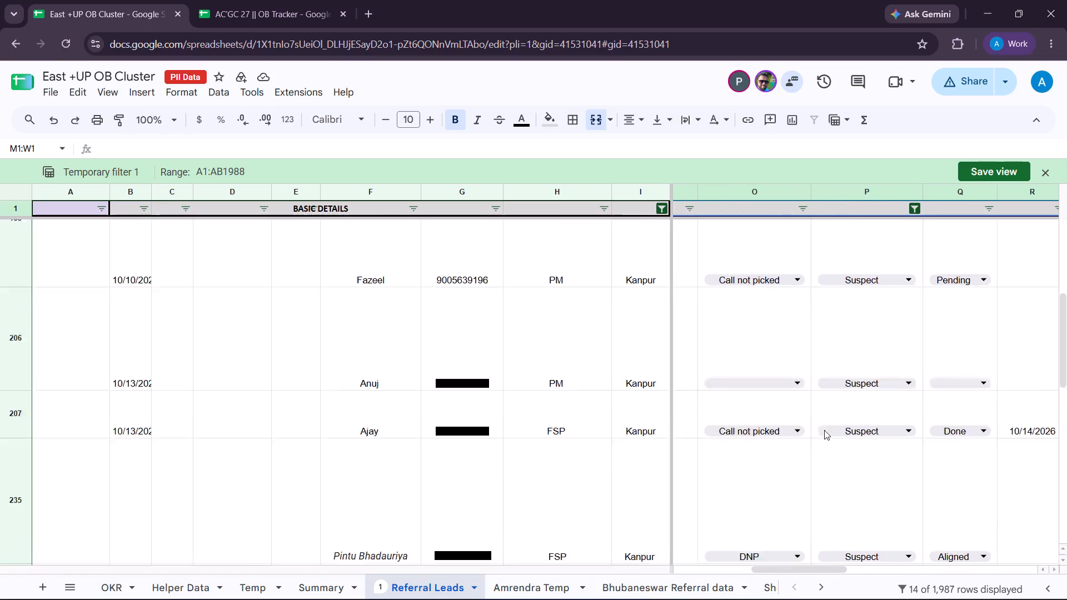
scroll(824, 430, "down", 11)
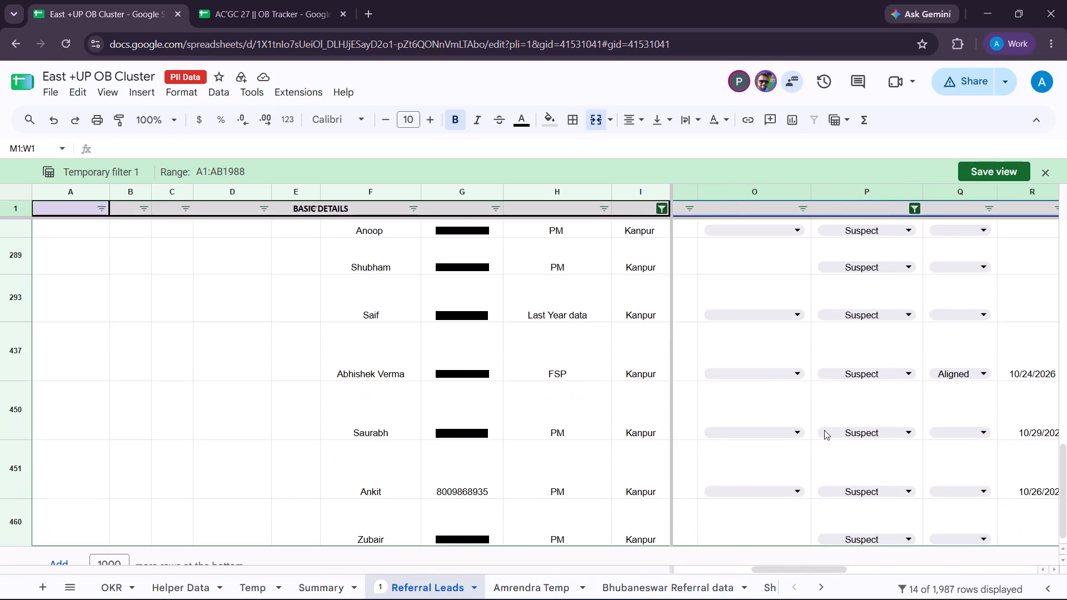
scroll(824, 430, "down", 2)
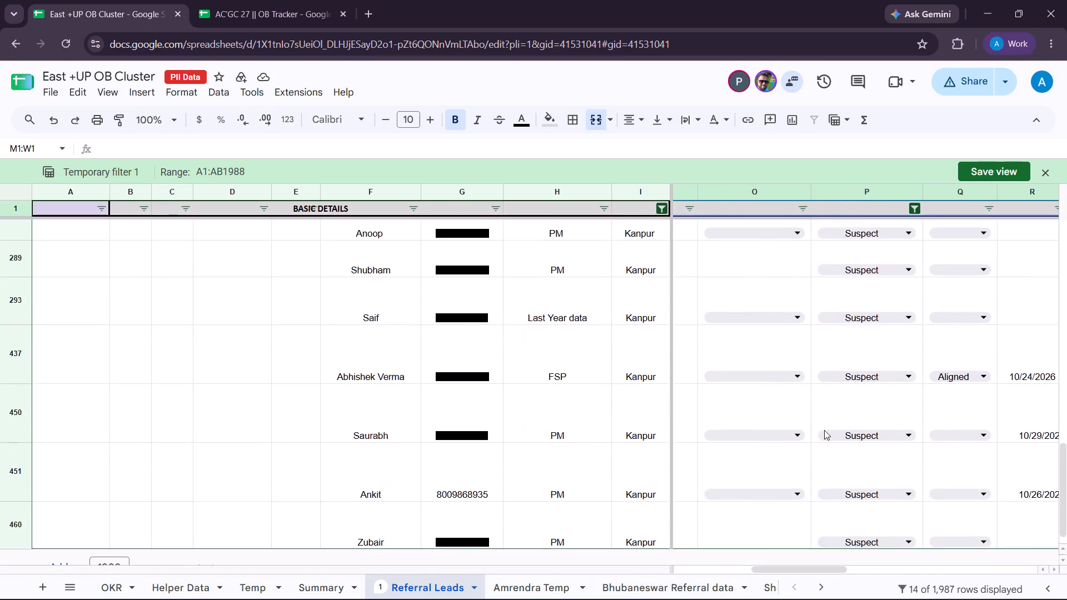
scroll(824, 430, "down", 1)
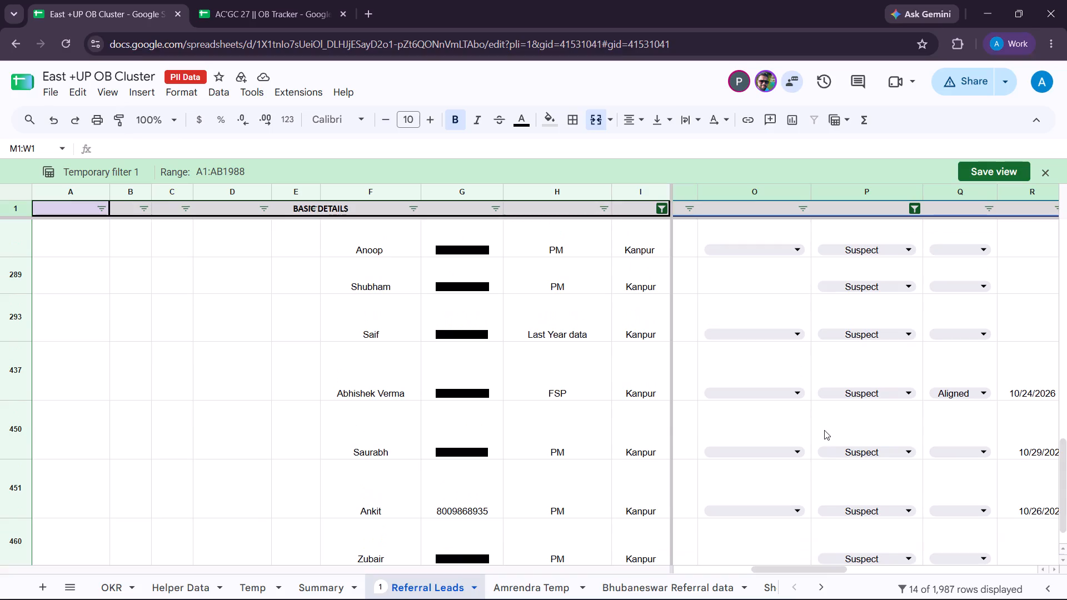
scroll(824, 430, "up", 10)
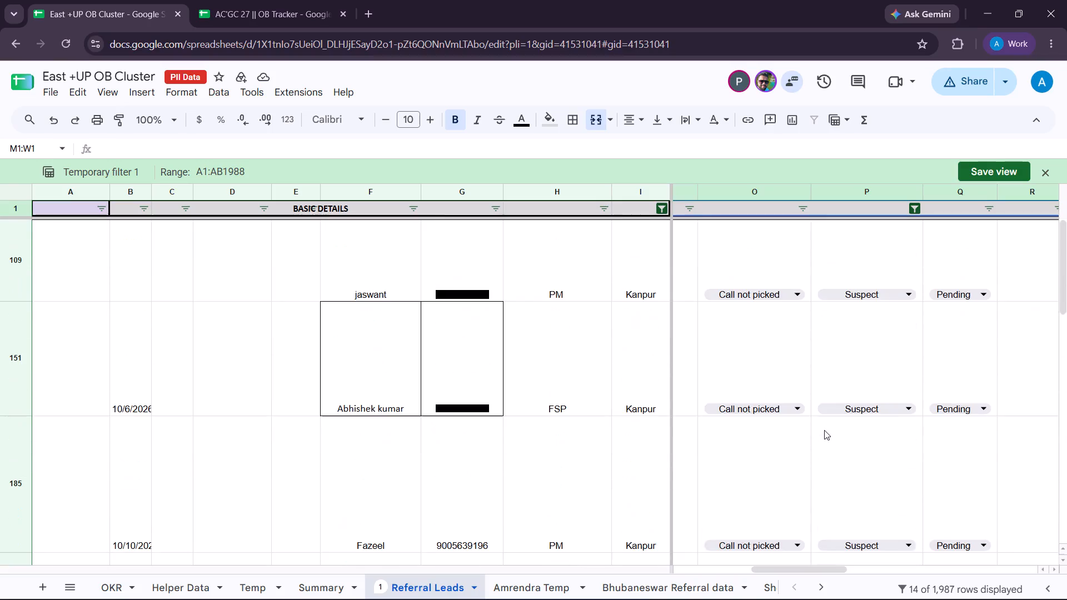
scroll(824, 430, "down", 10)
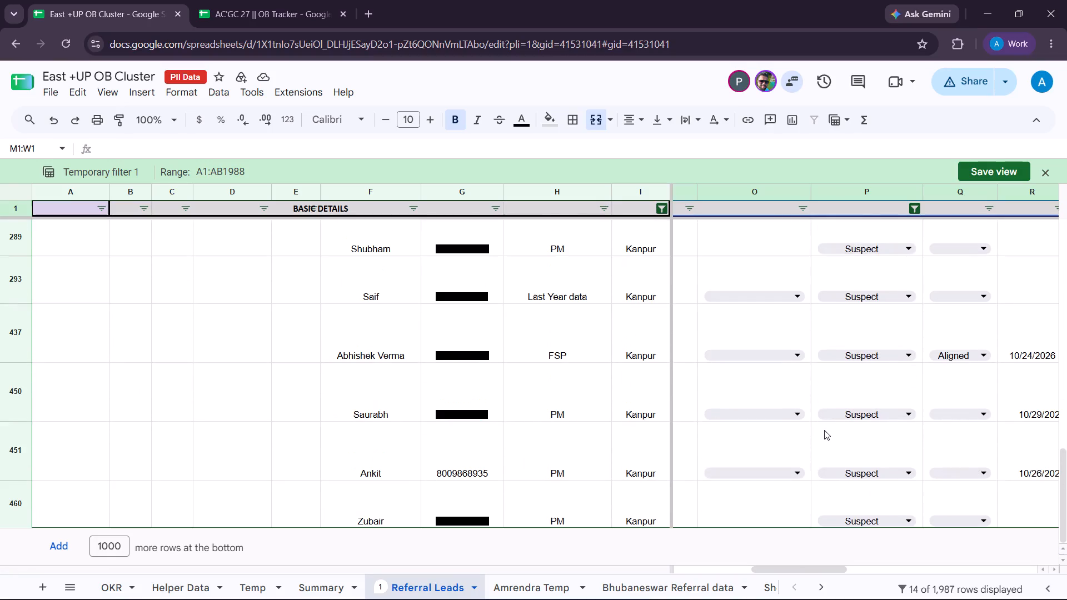
Switch to the AC'GC 27 || OB Tracker spreadsheet and look over the filtered Kanpur walk-ins' comments, selecting row 862's Wants Refund cell.
left_click(290, 0)
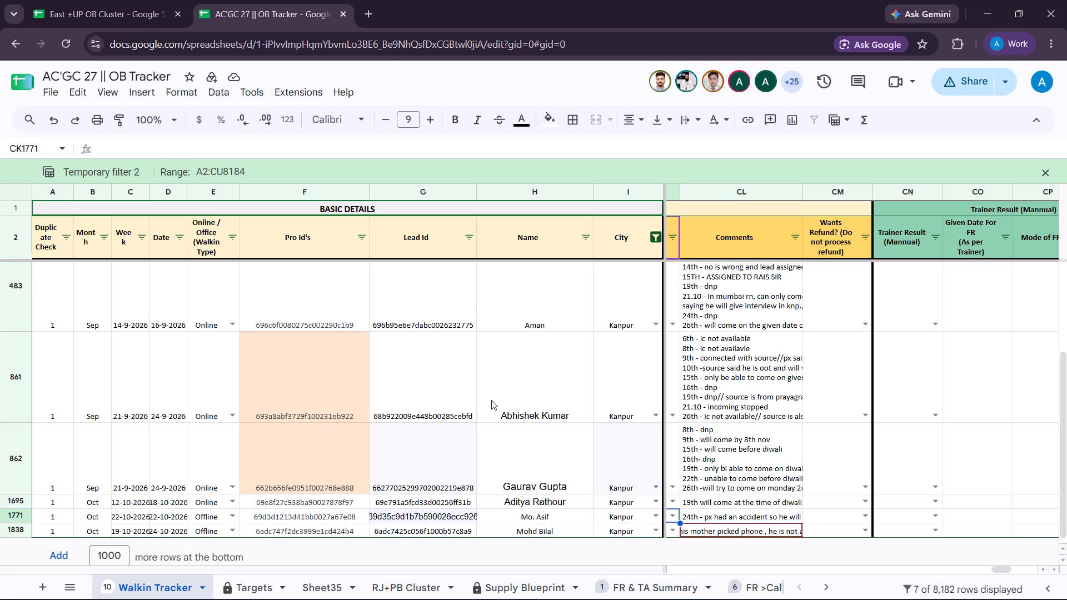
scroll(491, 400, "up", 3)
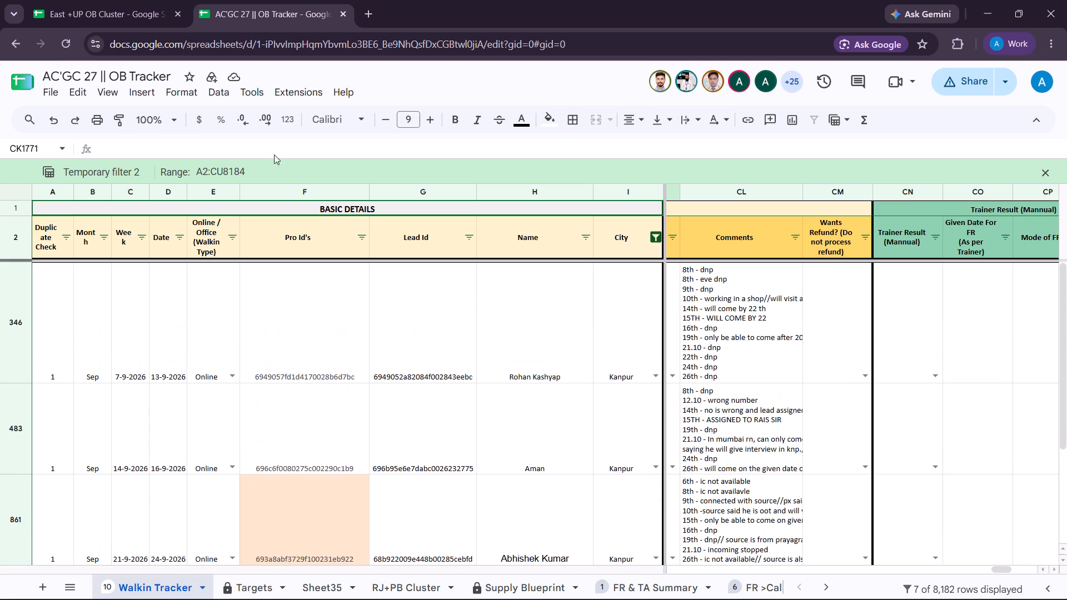
scroll(427, 358, "down", 4)
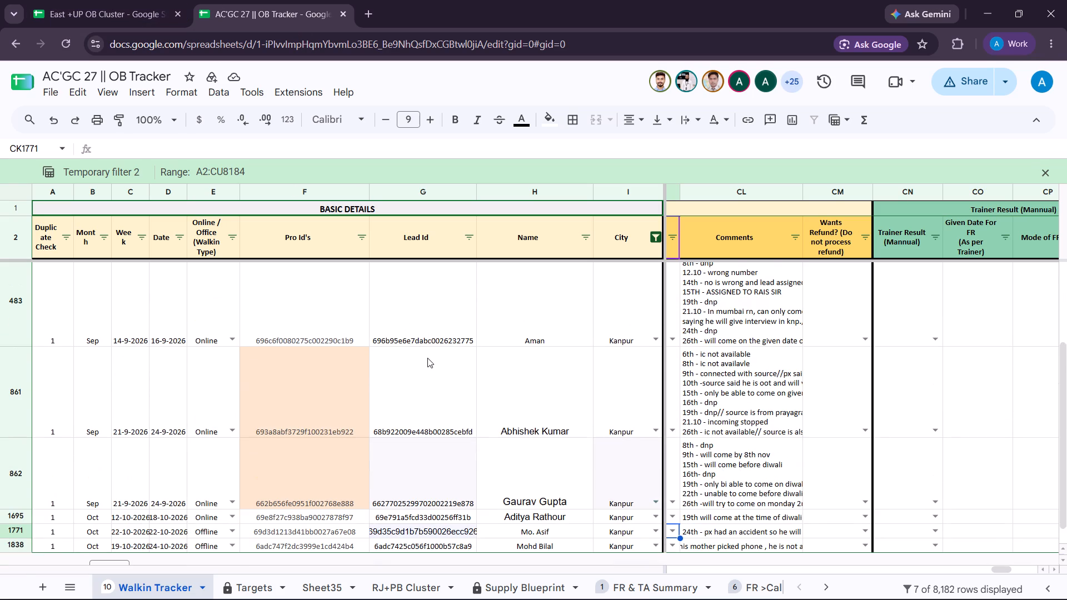
left_click(822, 479)
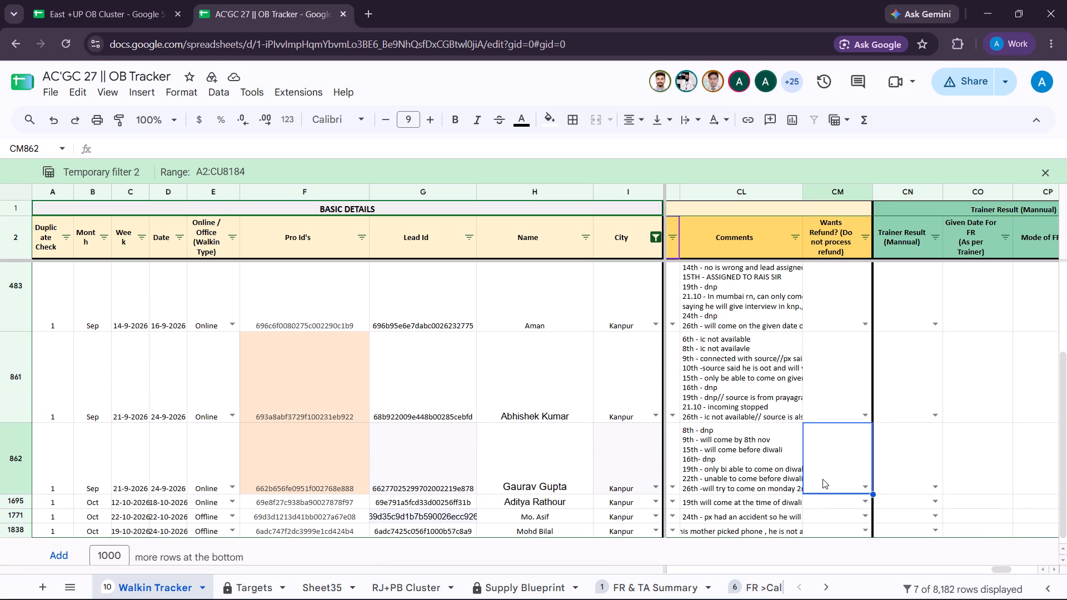
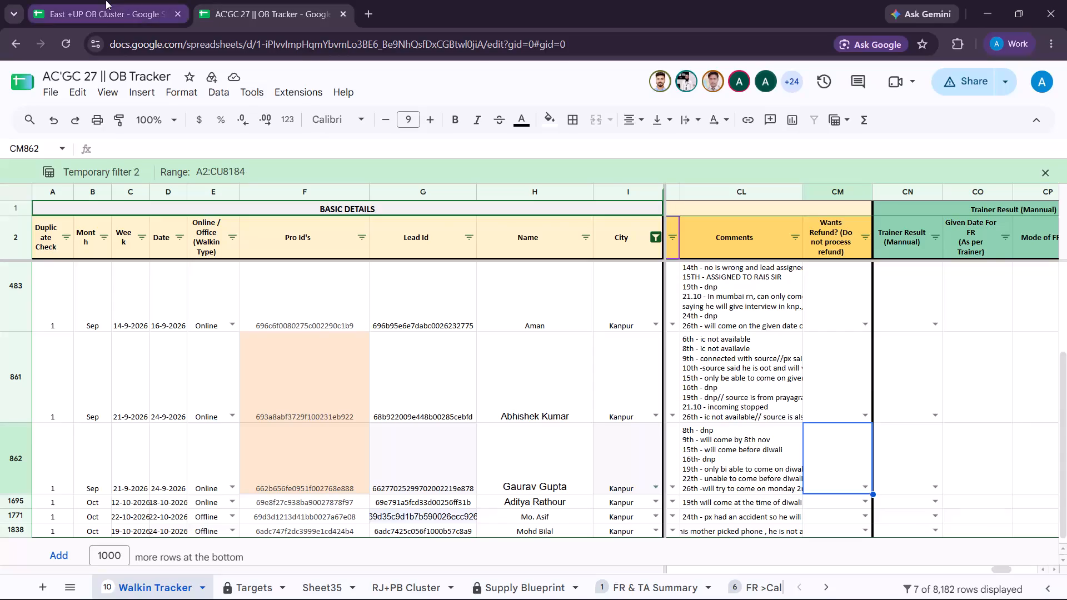
Open the AC'GC 27 Retention || Calling + Tracking spreadsheet in a new browser tab.
left_click(365, 6)
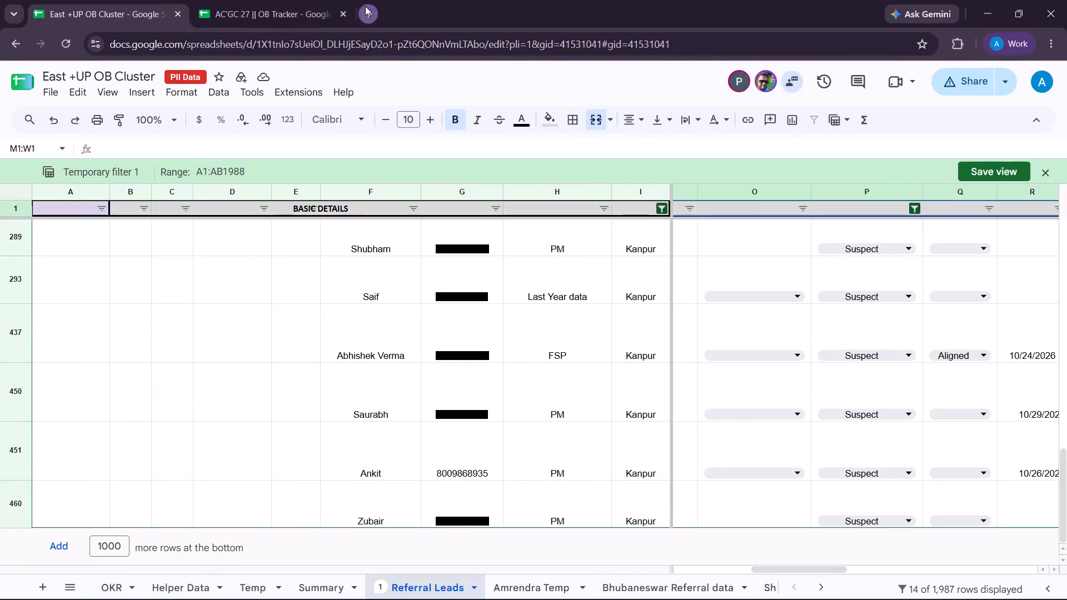
left_click(364, 46)
type("RE")
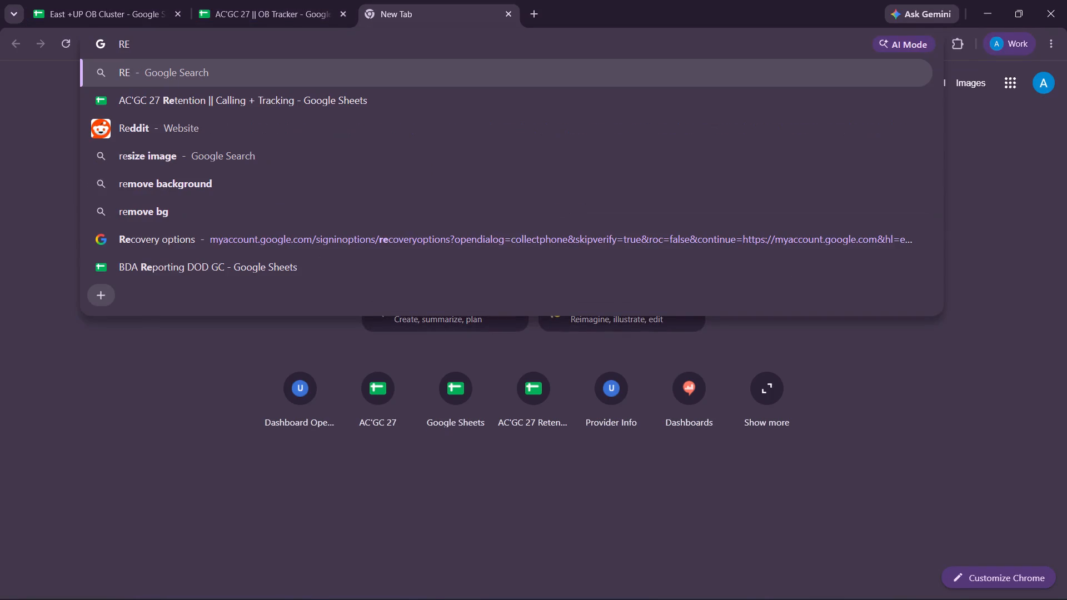
left_click(341, 104)
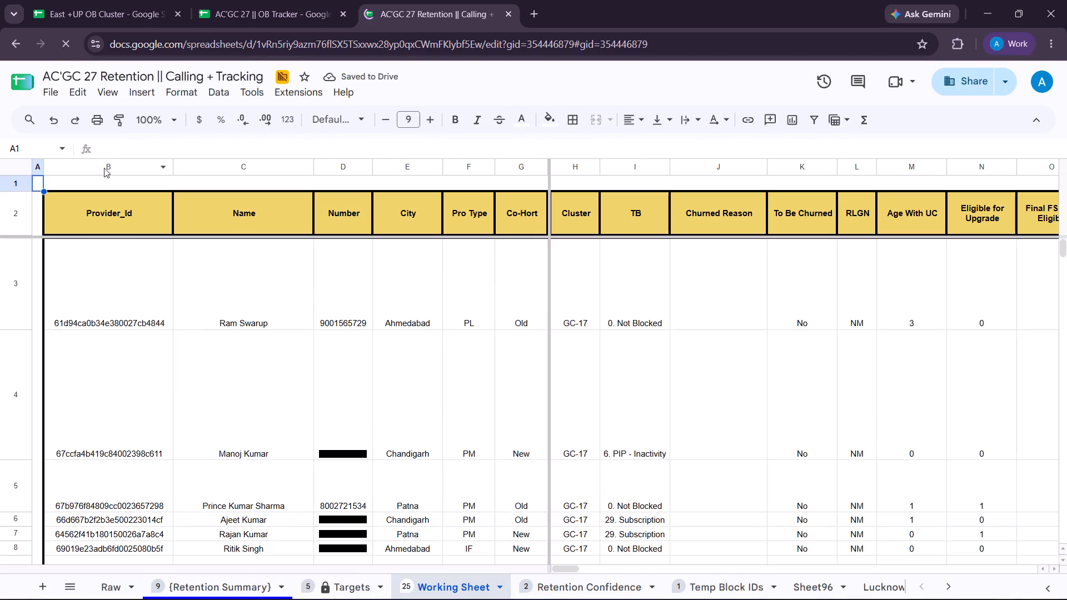
Create a temporary filter view covering the entire Working Sheet, including row 1.
left_click(18, 184)
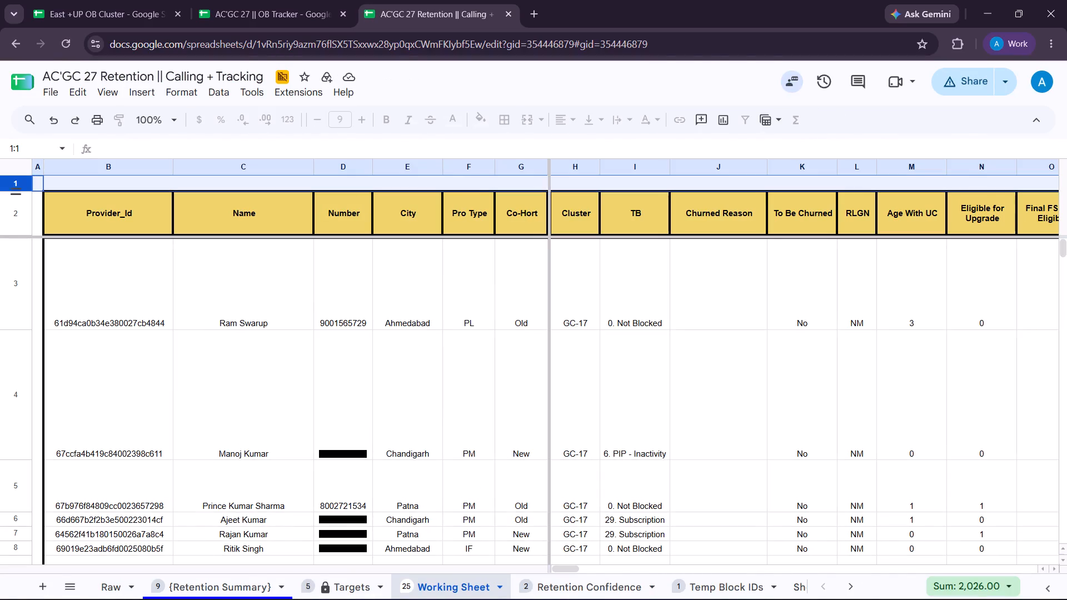
left_click(16, 167)
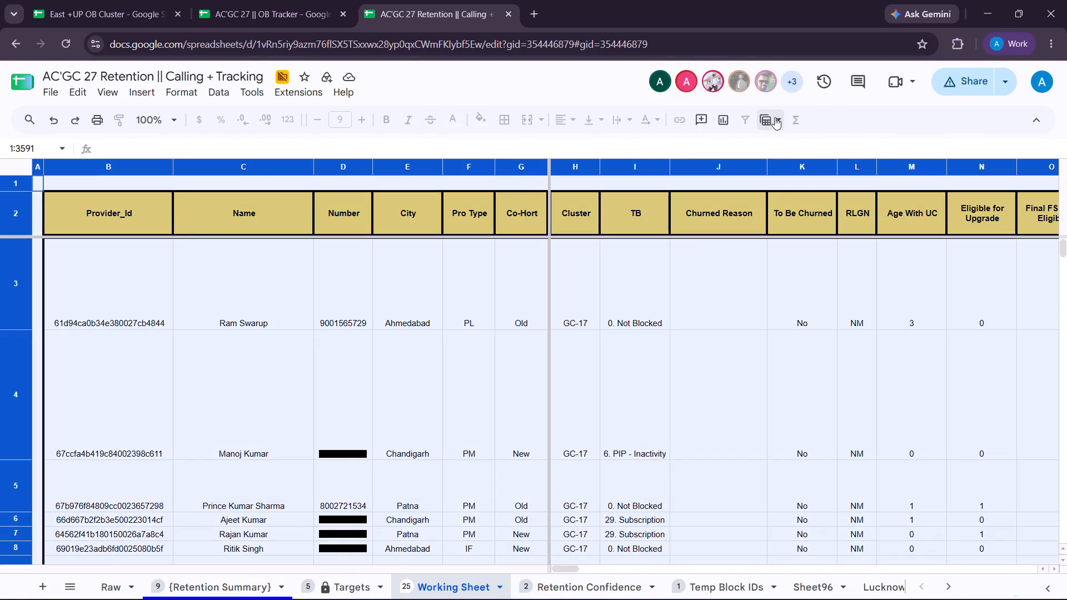
left_click(775, 117)
left_click(803, 171)
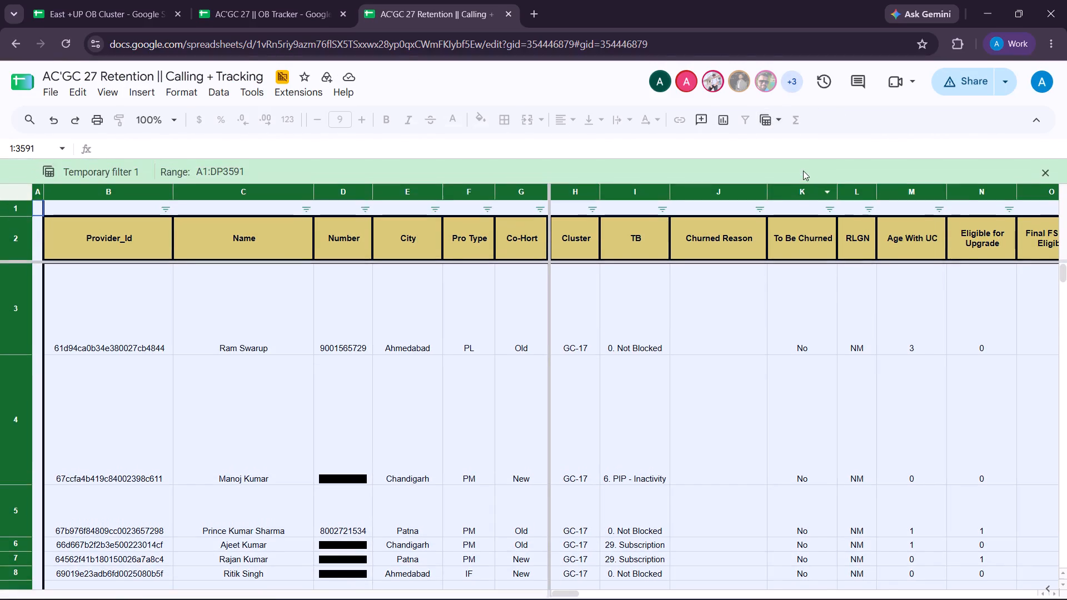
left_click(267, 297)
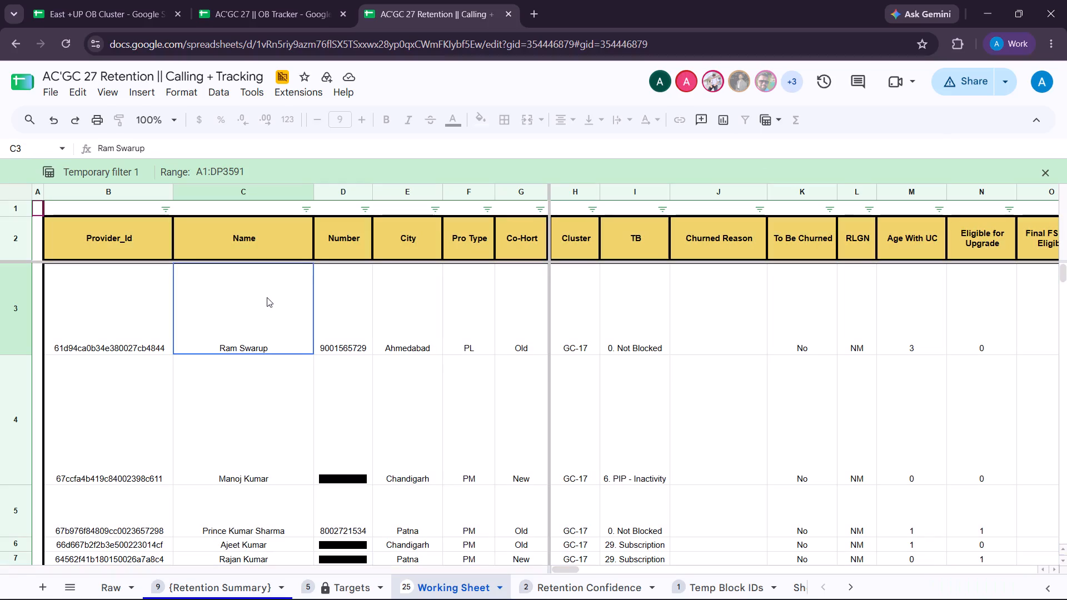
Filter the City column to show only Kanpur.
left_click(431, 203)
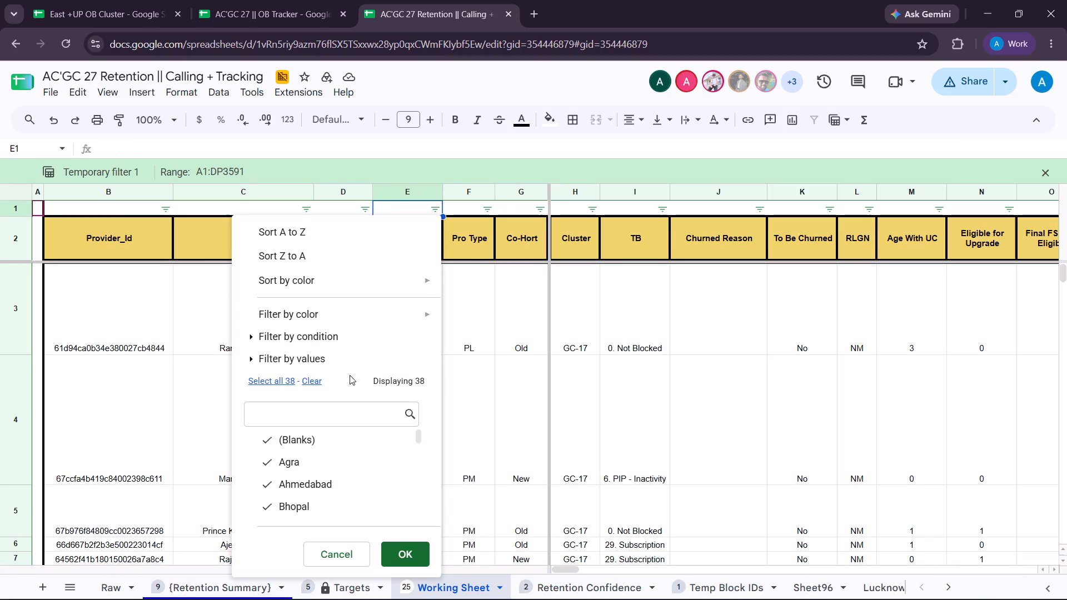
left_click(320, 380)
left_click(312, 422)
type("KAN")
key("Return")
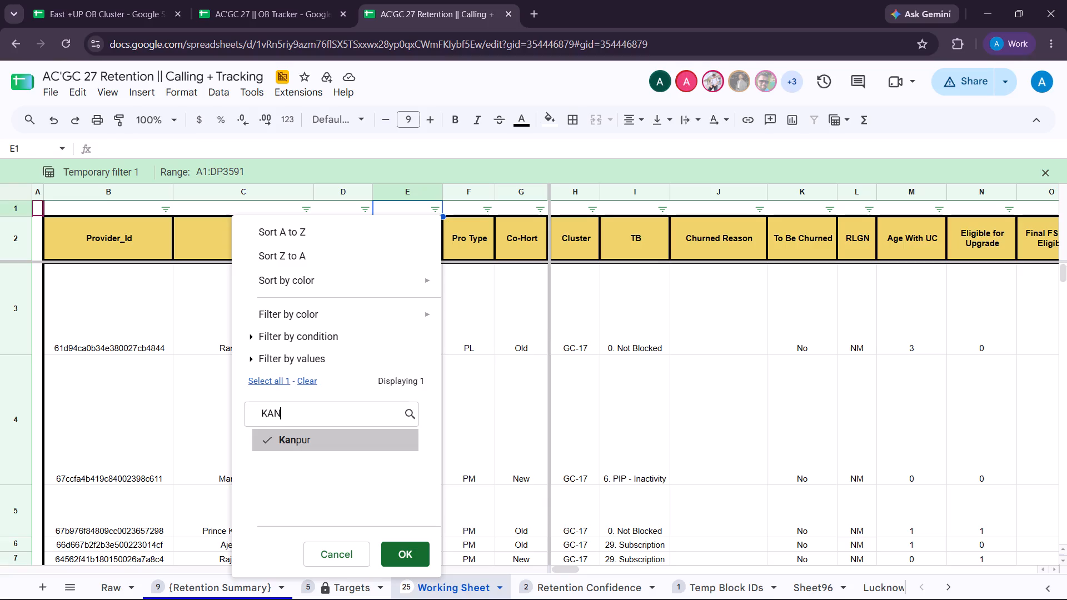
left_click(405, 556)
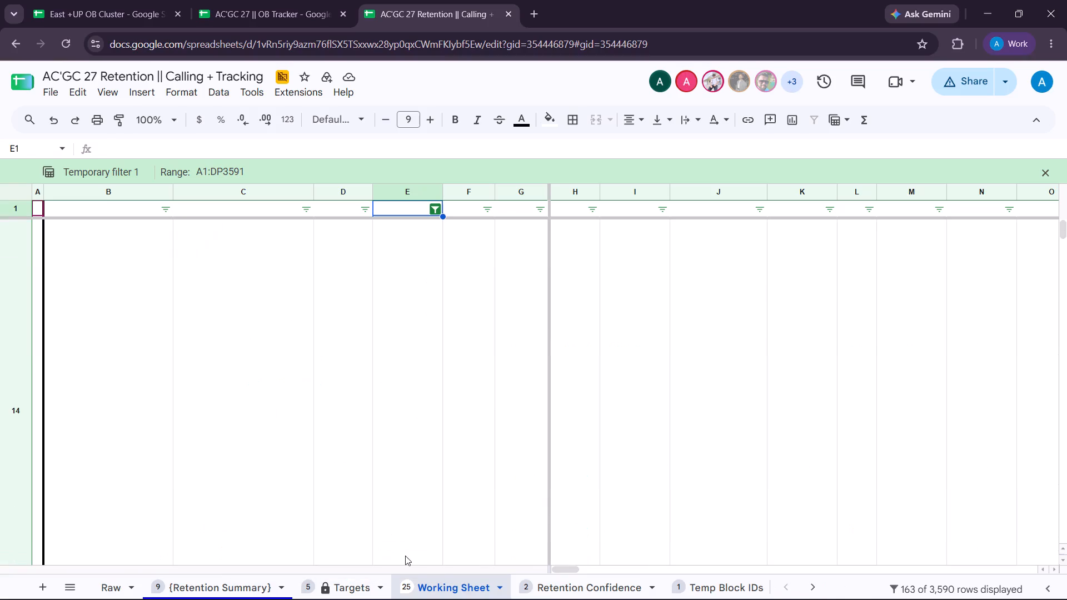
Add the value City to the City column's filter alongside Kanpur, so the header row is included.
scroll(442, 462, "down", 6)
scroll(442, 462, "up", 3)
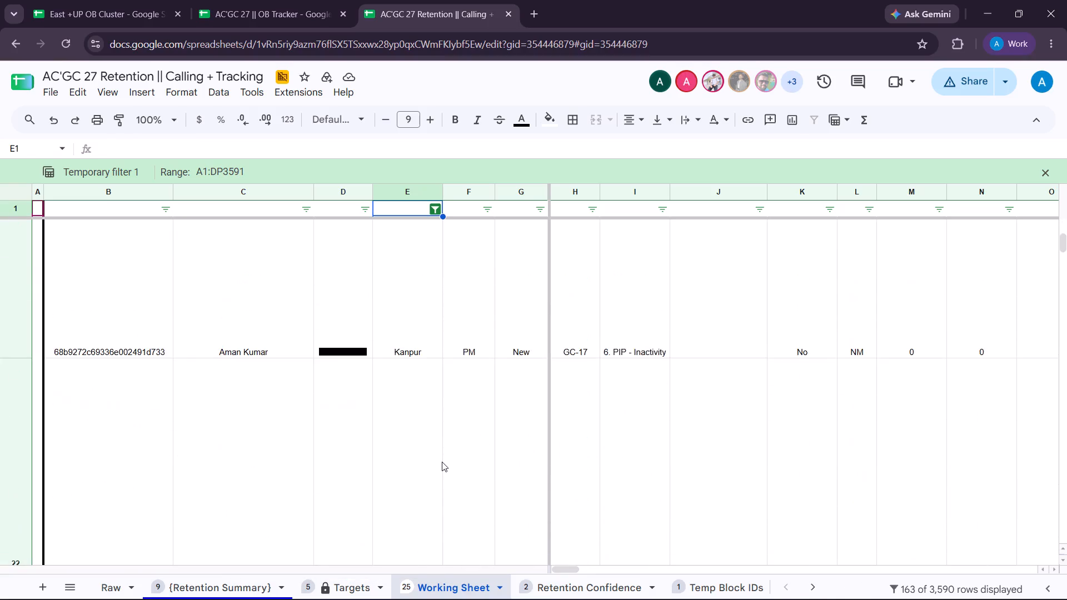
scroll(442, 462, "up", 4)
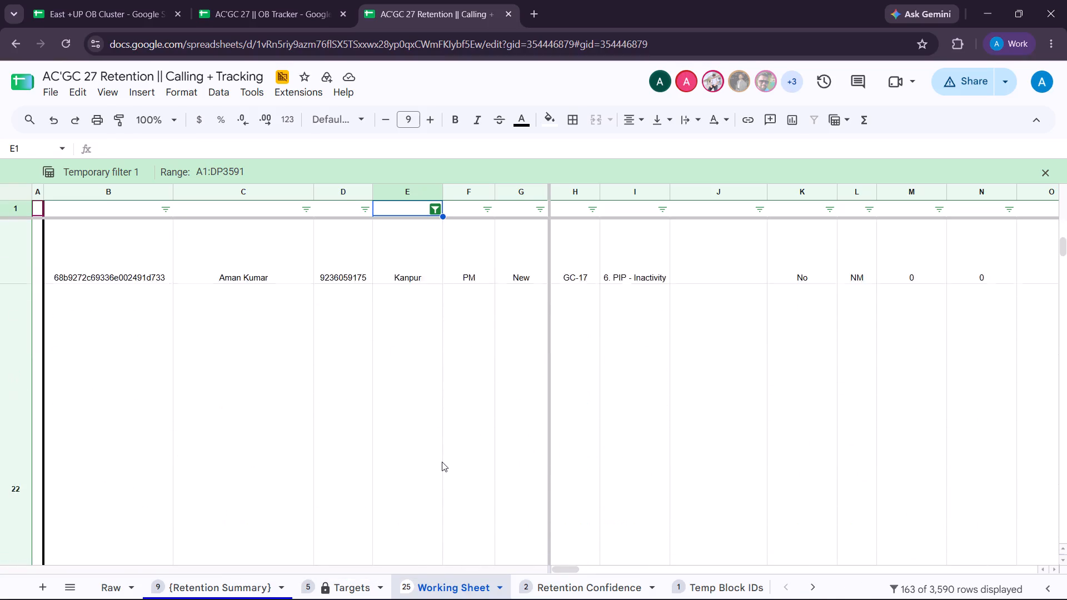
scroll(442, 462, "up", 3)
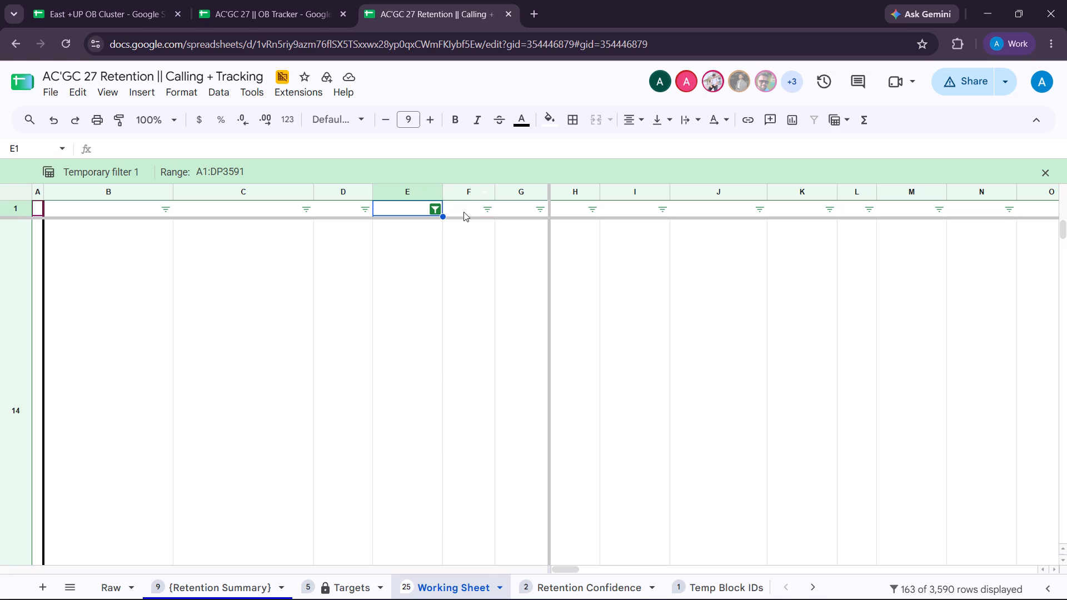
left_click(436, 209)
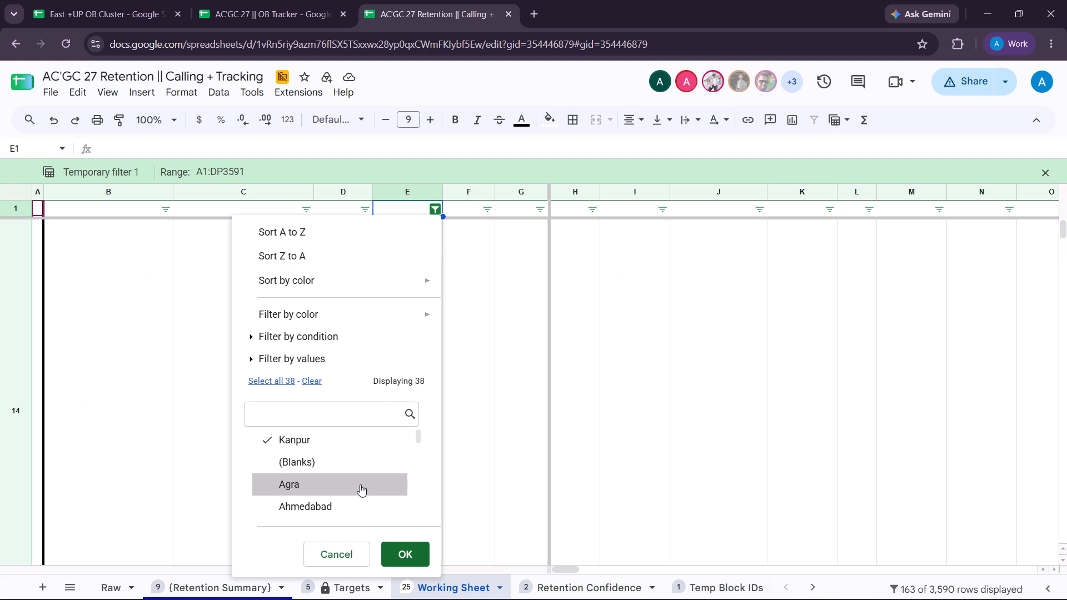
scroll(360, 484, "down", 2)
left_click(360, 484)
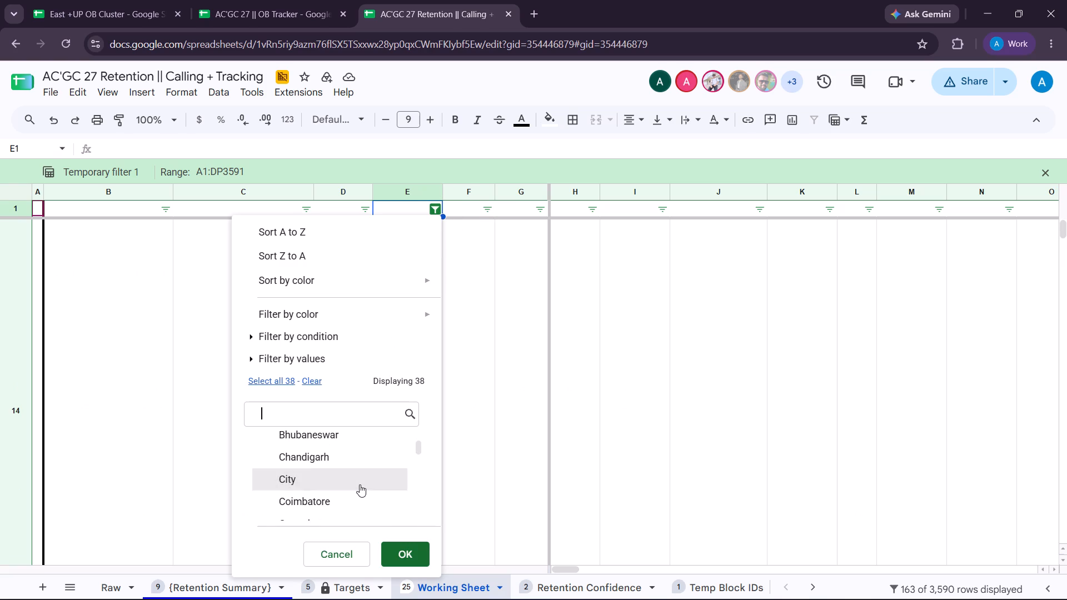
left_click(405, 552)
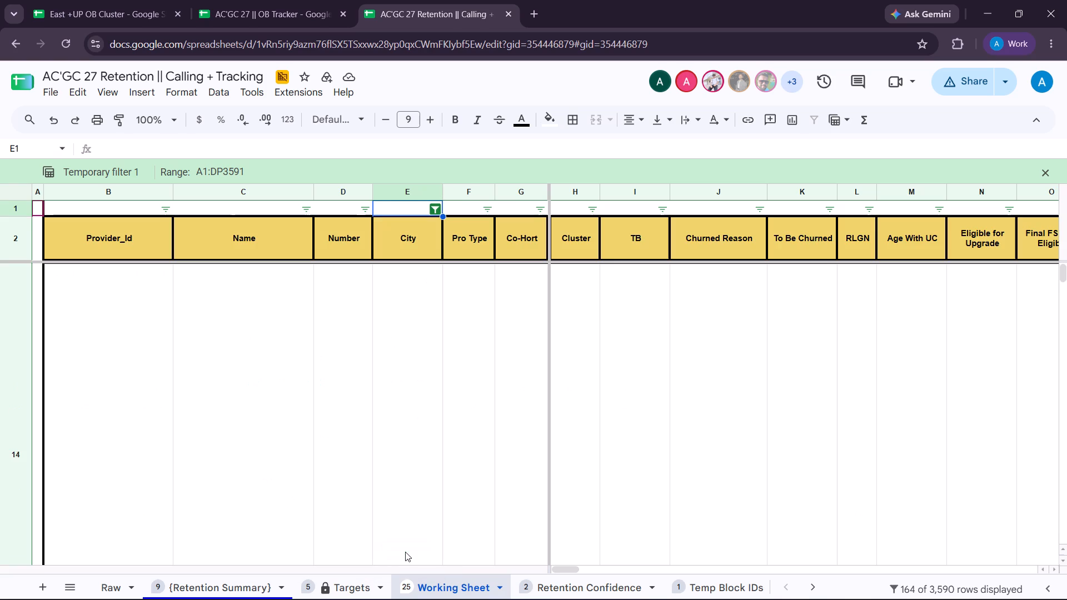
Filter the Churned Reason column to show only blanks.
scroll(613, 386, "left", 2)
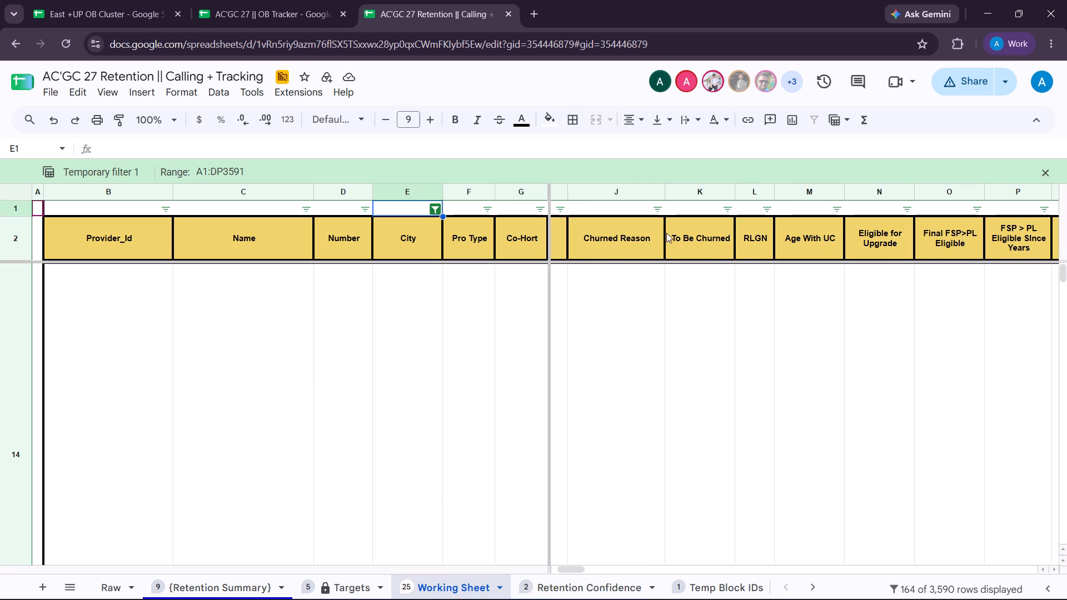
left_click(661, 207)
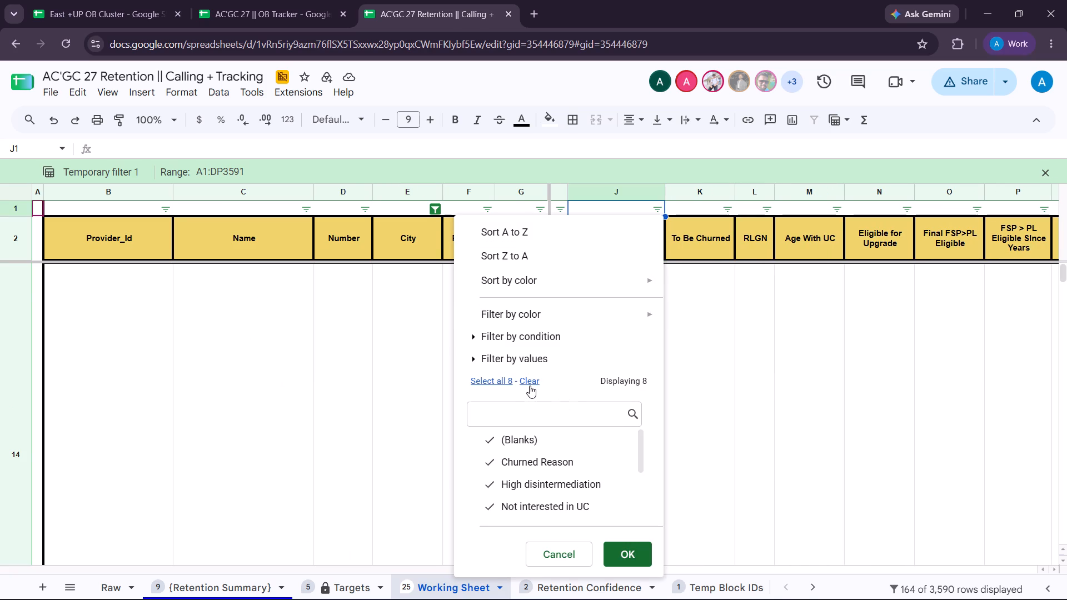
left_click(530, 386)
left_click(542, 442)
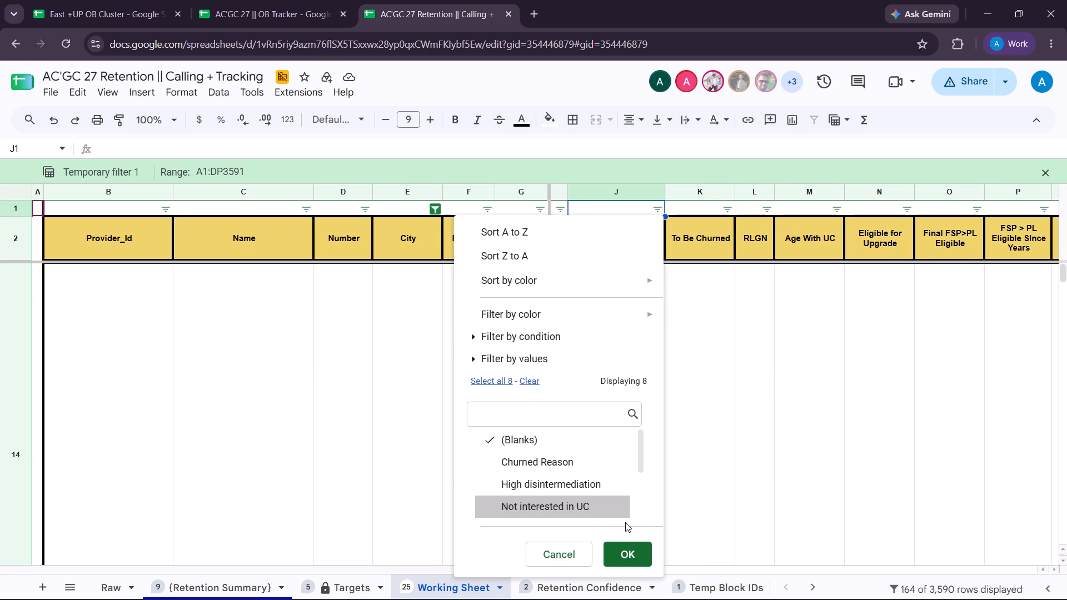
left_click(632, 548)
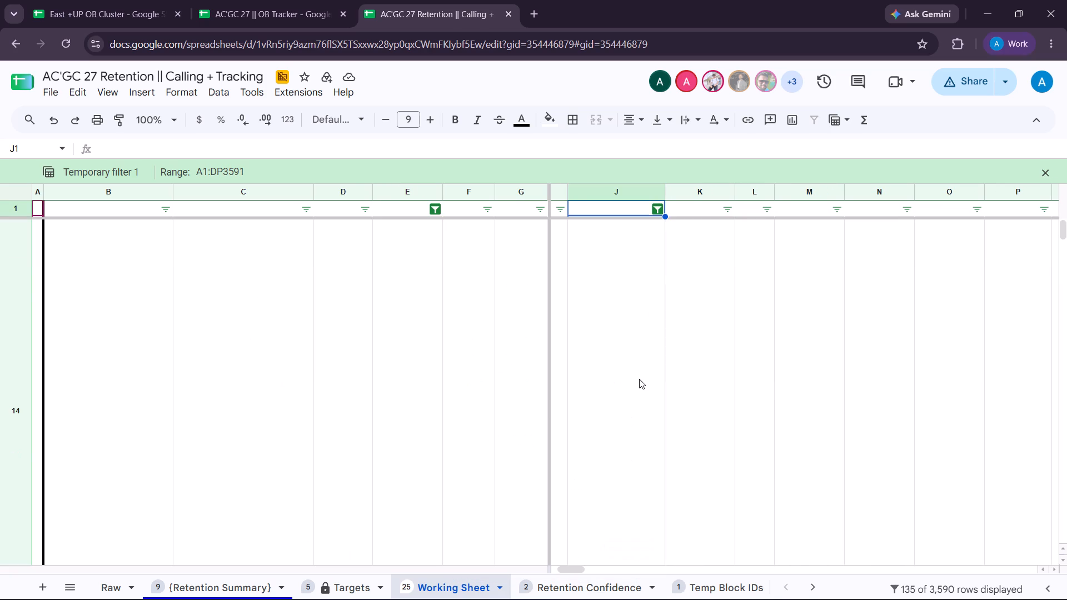
Add the header value Churned Reason to that column's filter alongside the blanks.
scroll(639, 379, "up", 3)
scroll(639, 379, "left", 1)
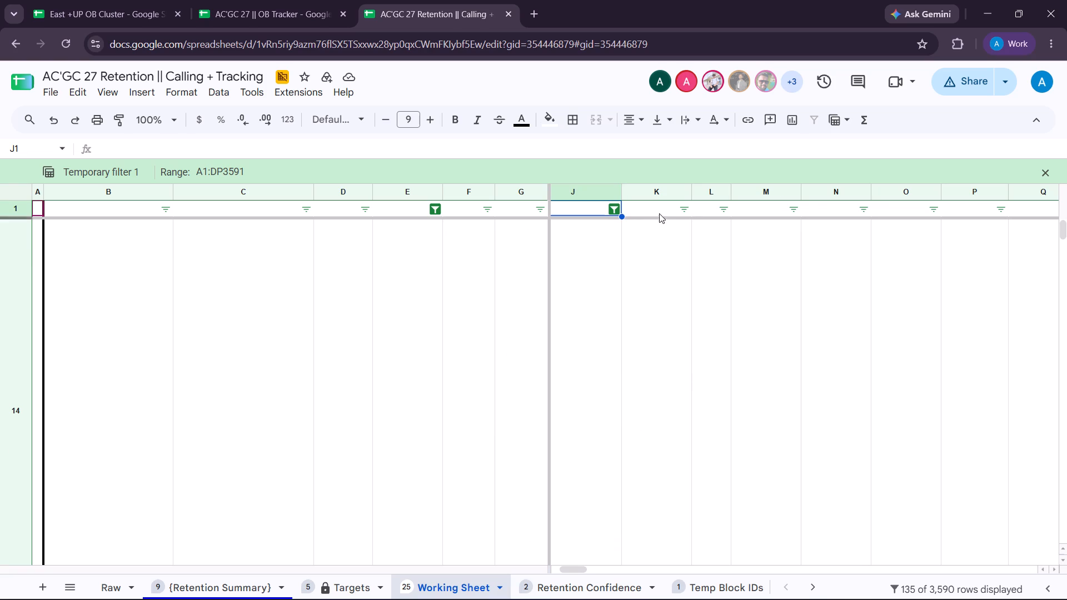
left_click(612, 207)
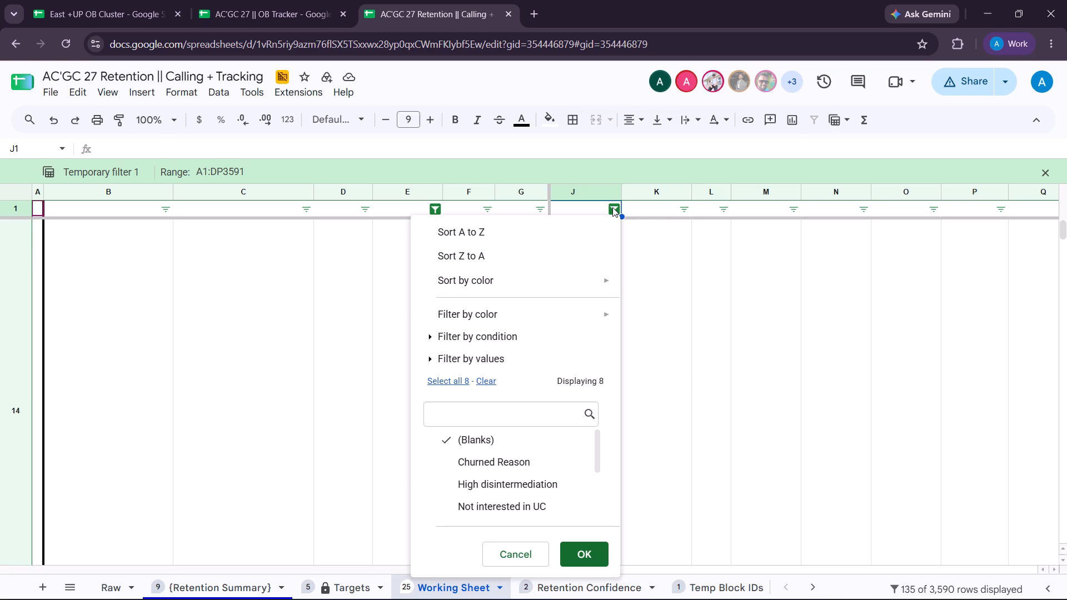
left_click(542, 457)
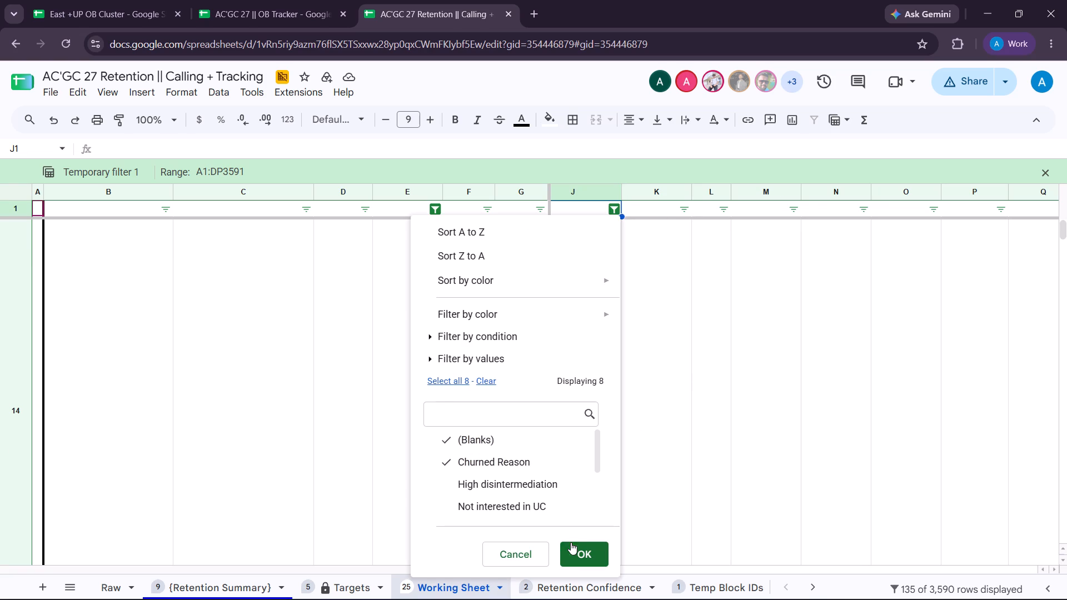
left_click(574, 543)
Look across the column headers from Churned Reason through the 2025 Season section to the SD and GMV columns.
scroll(709, 386, "right", 1)
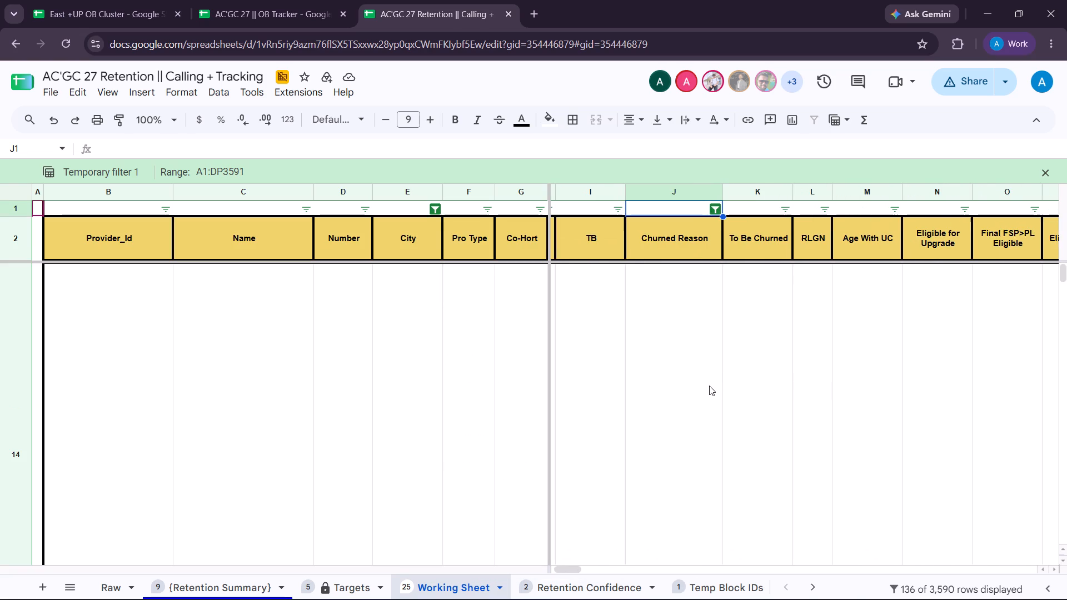
scroll(709, 386, "right", 1)
scroll(709, 386, "left", 6)
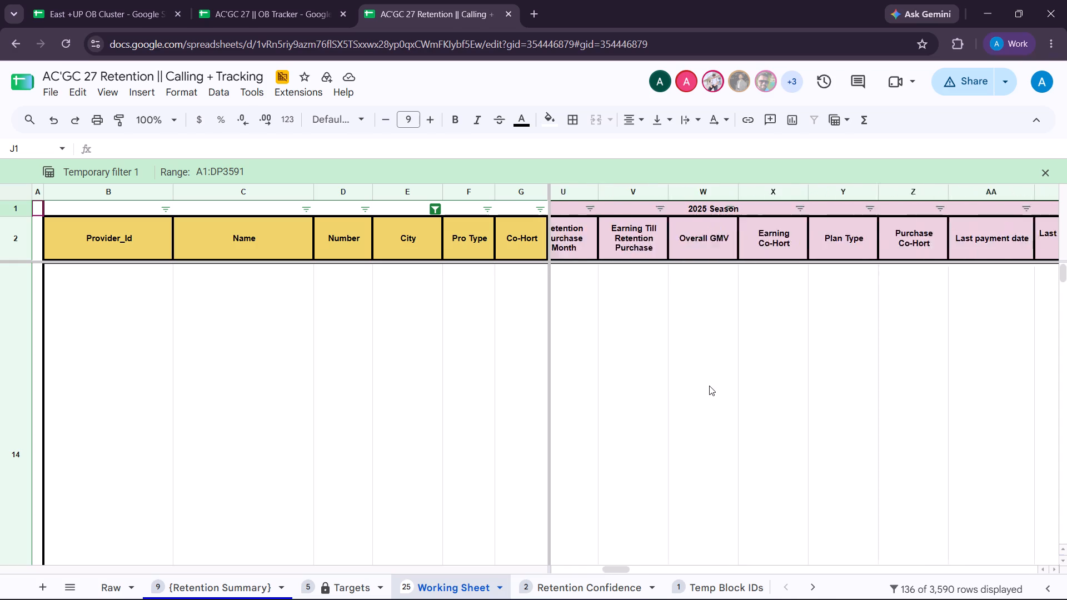
scroll(709, 386, "left", 5)
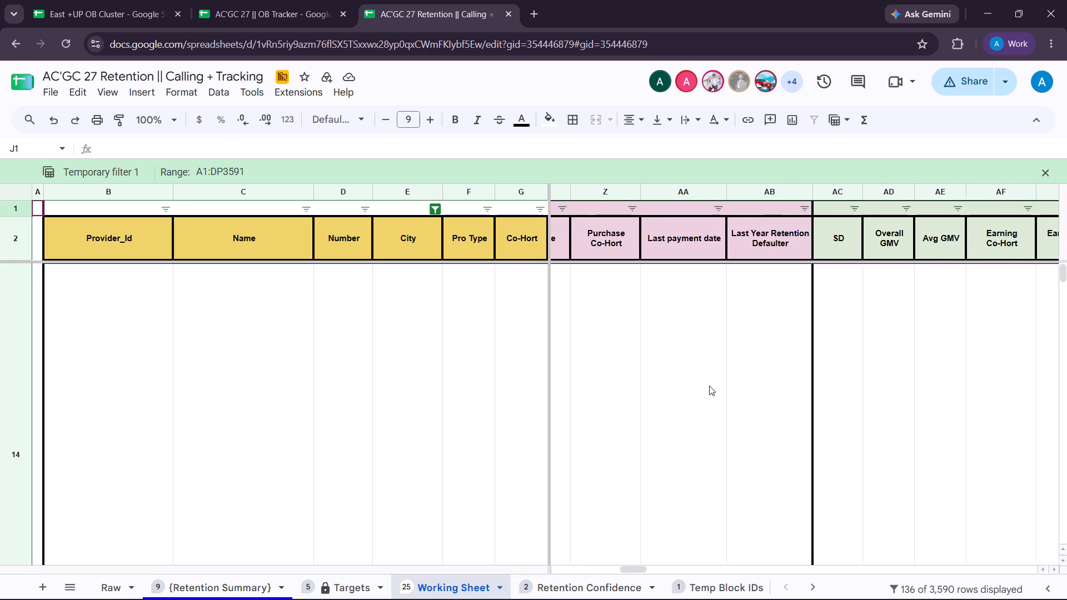
scroll(709, 386, "left", 2)
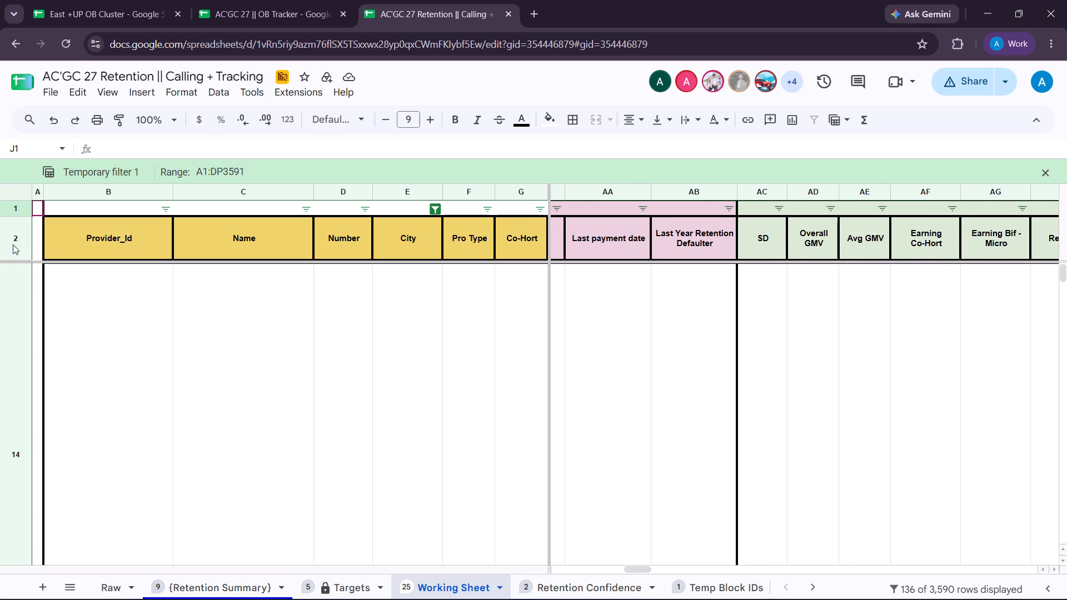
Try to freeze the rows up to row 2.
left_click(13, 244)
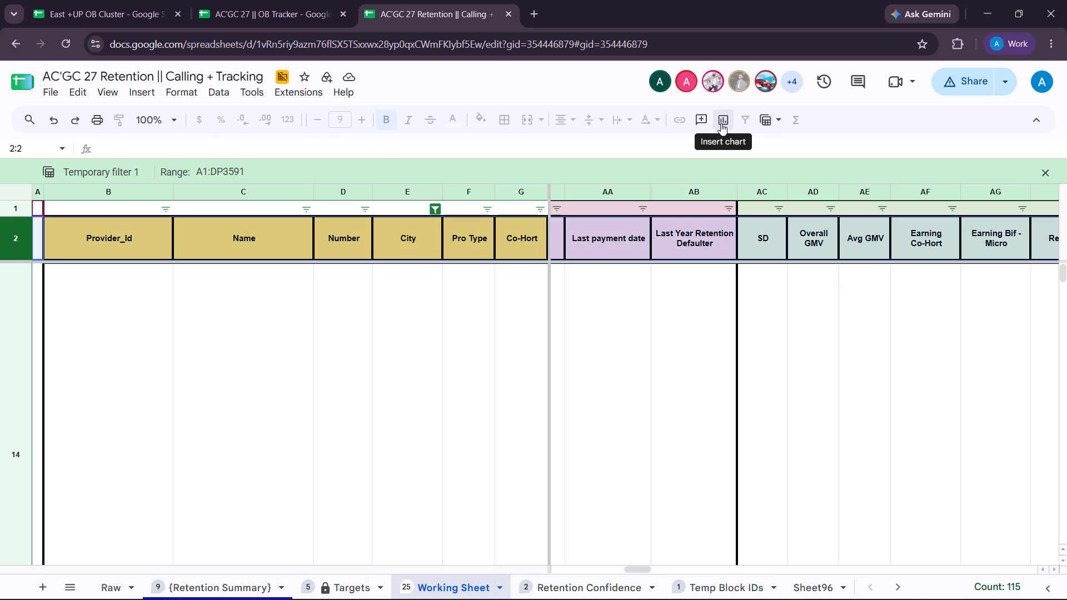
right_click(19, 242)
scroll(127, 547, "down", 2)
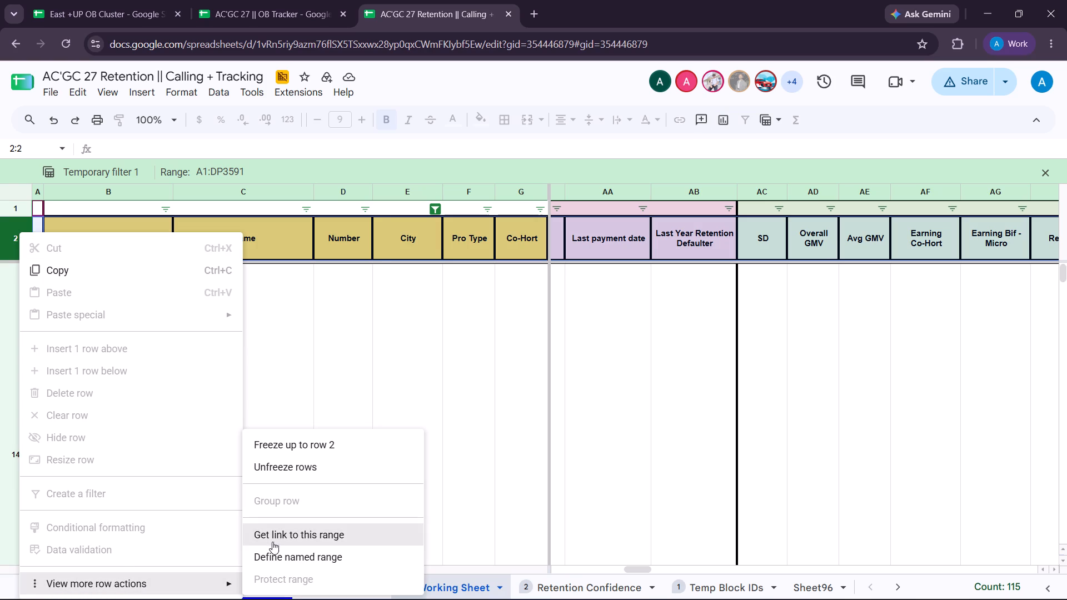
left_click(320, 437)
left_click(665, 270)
Filter the Retained column to show only the values Retained and Yes.
scroll(665, 270, "left", 7)
scroll(665, 270, "right", 2)
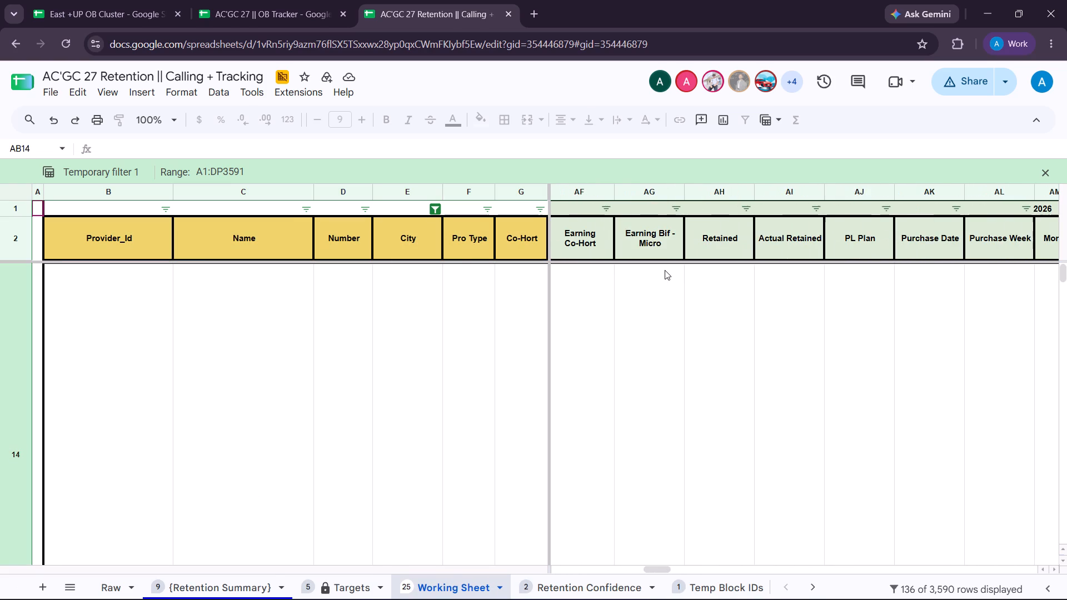
scroll(665, 270, "right", 1)
left_click(839, 211)
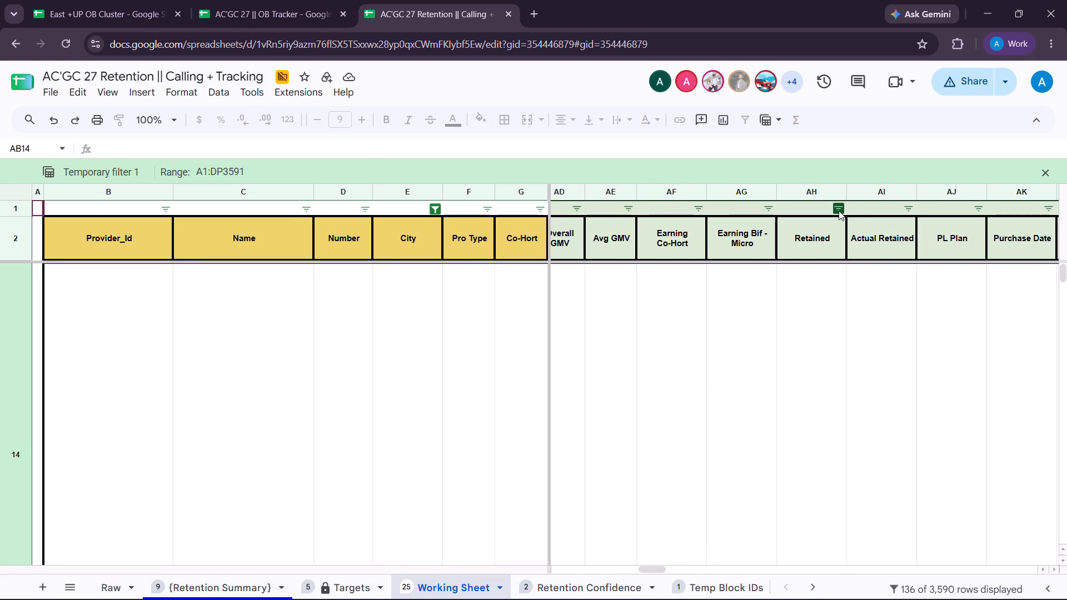
left_click(711, 379)
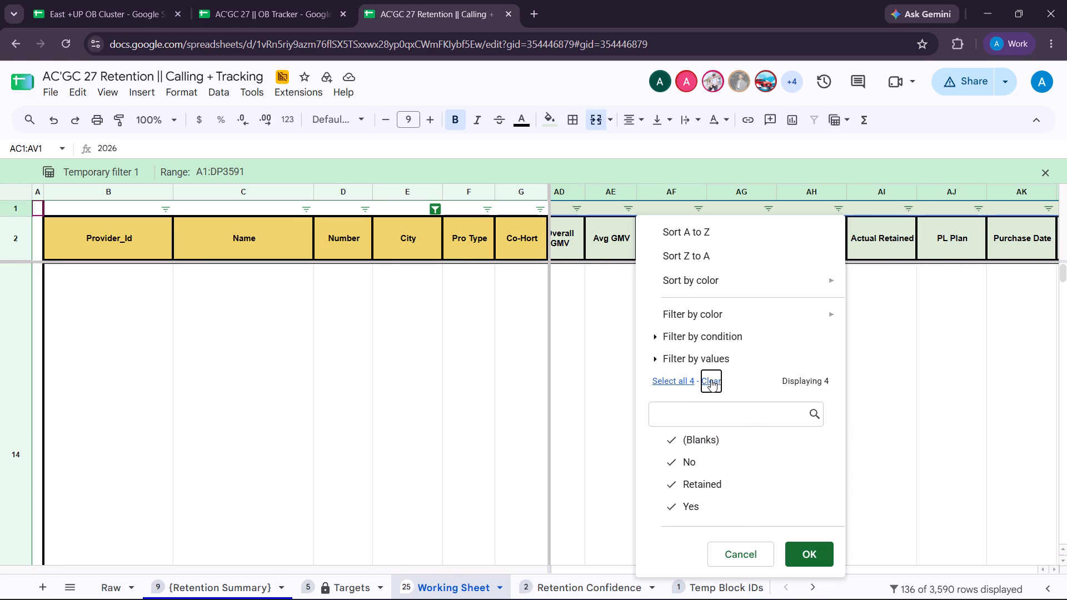
left_click(709, 465)
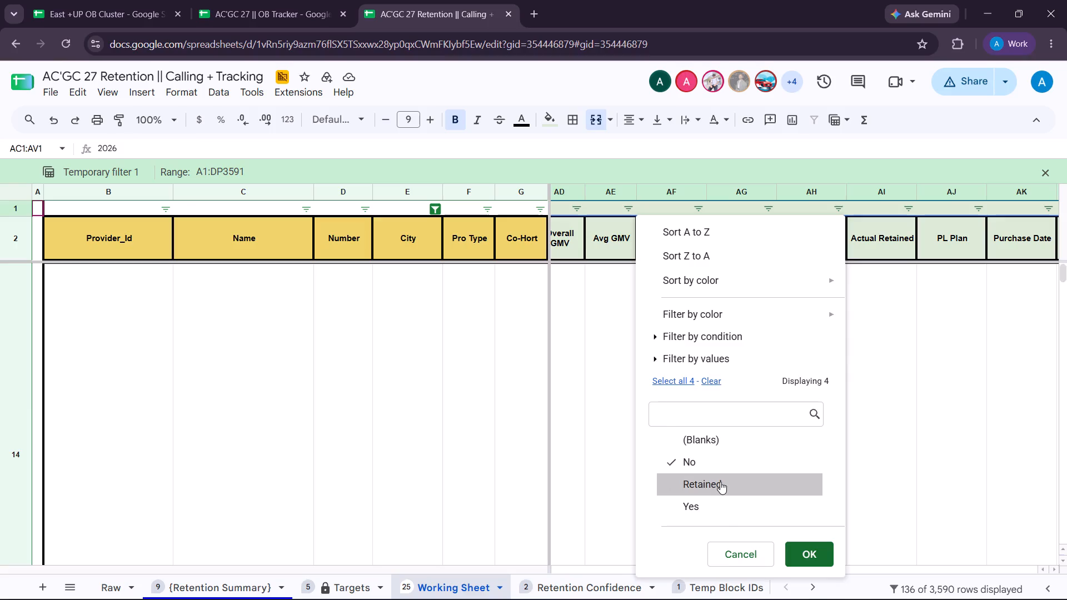
left_click(721, 482)
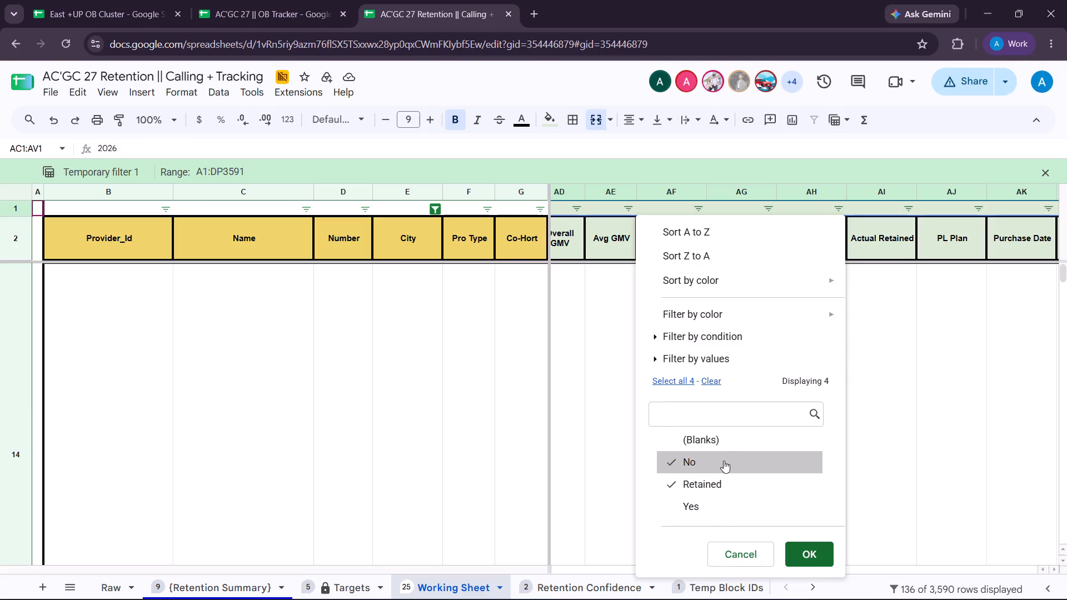
left_click(724, 461)
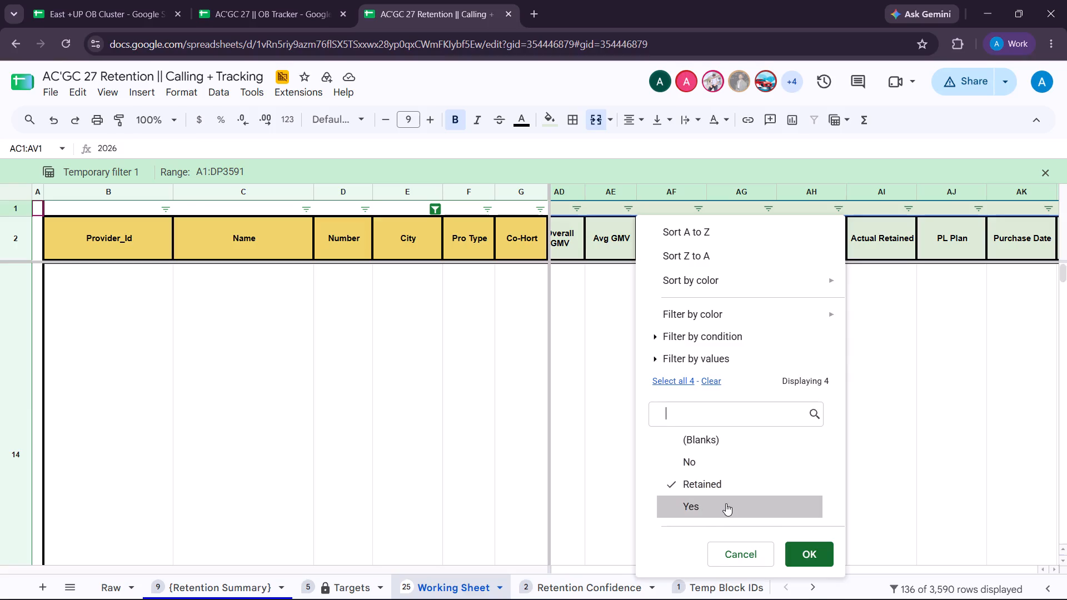
left_click(726, 503)
left_click(797, 552)
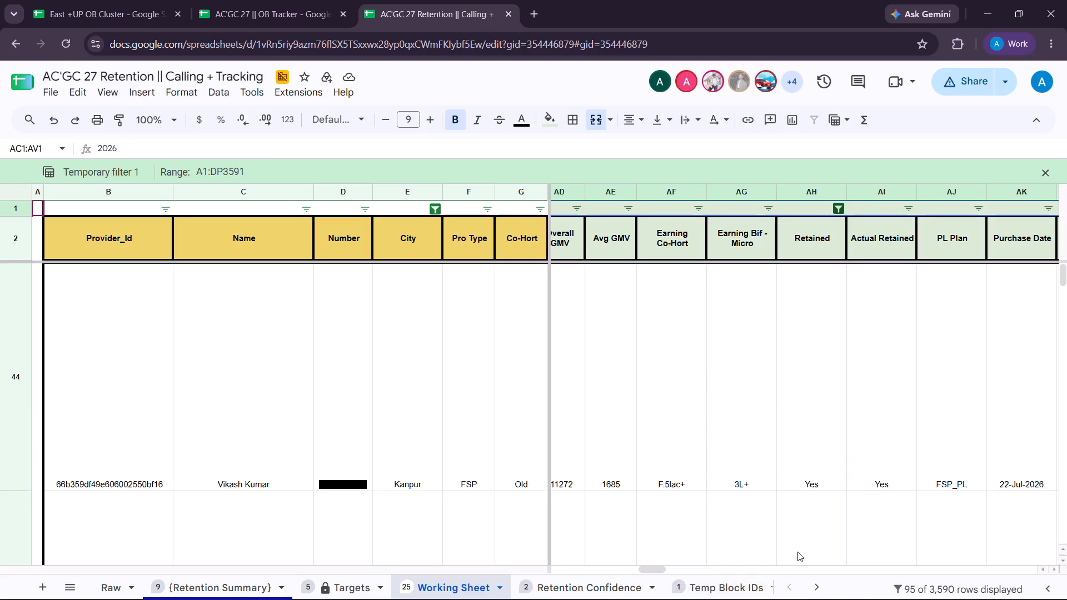
Look across the filtered sheet's columns from Churned Reason to the recovery and L7 activity columns.
scroll(817, 371, "left", 1)
scroll(817, 371, "down", 2)
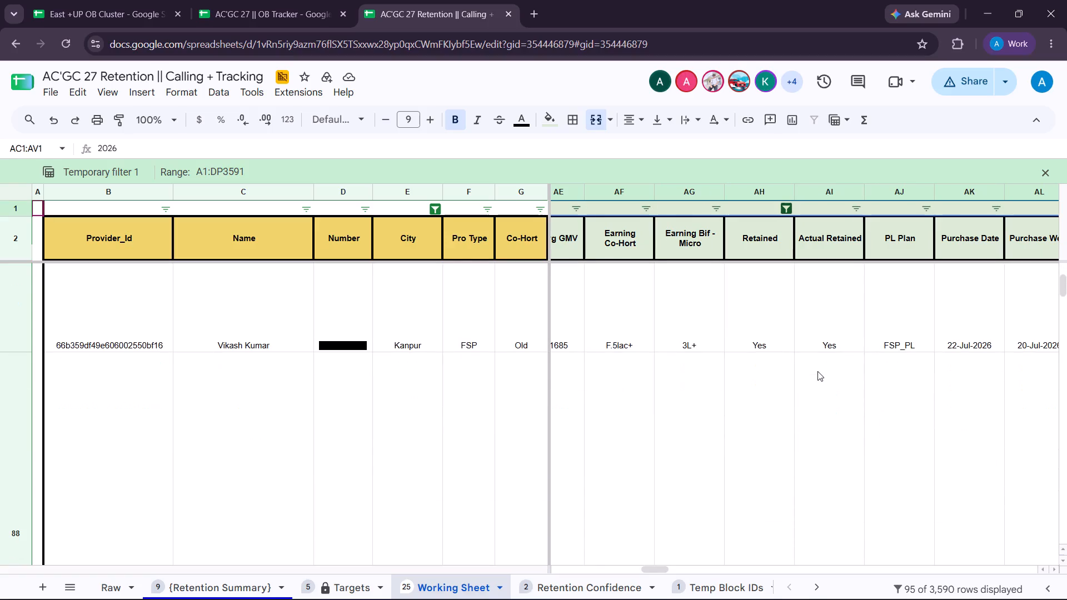
scroll(817, 371, "right", 1)
scroll(817, 371, "up", 1)
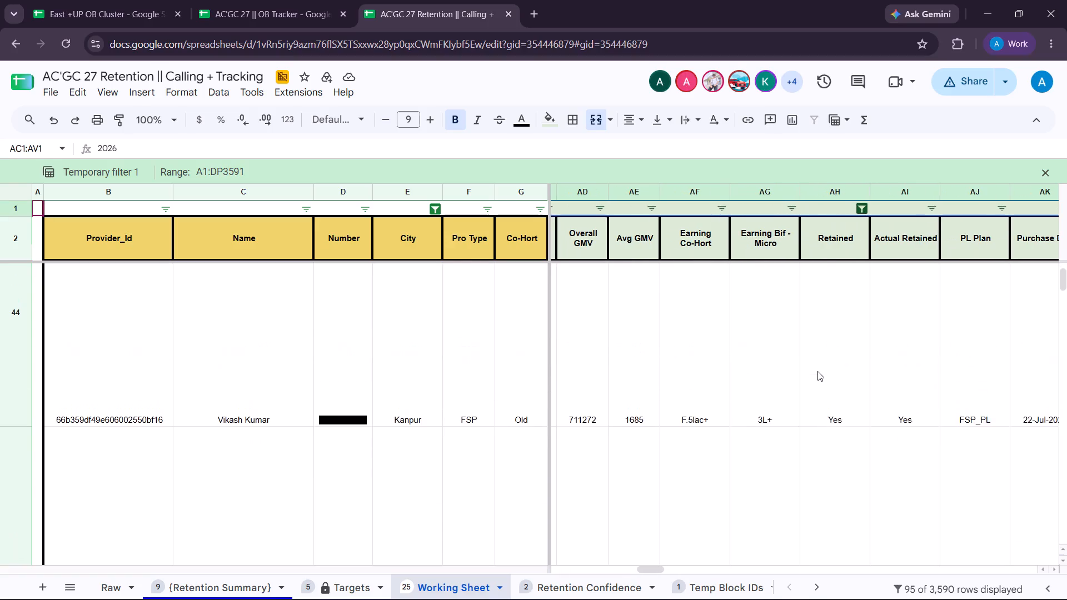
scroll(817, 371, "right", 5)
scroll(817, 371, "left", 5)
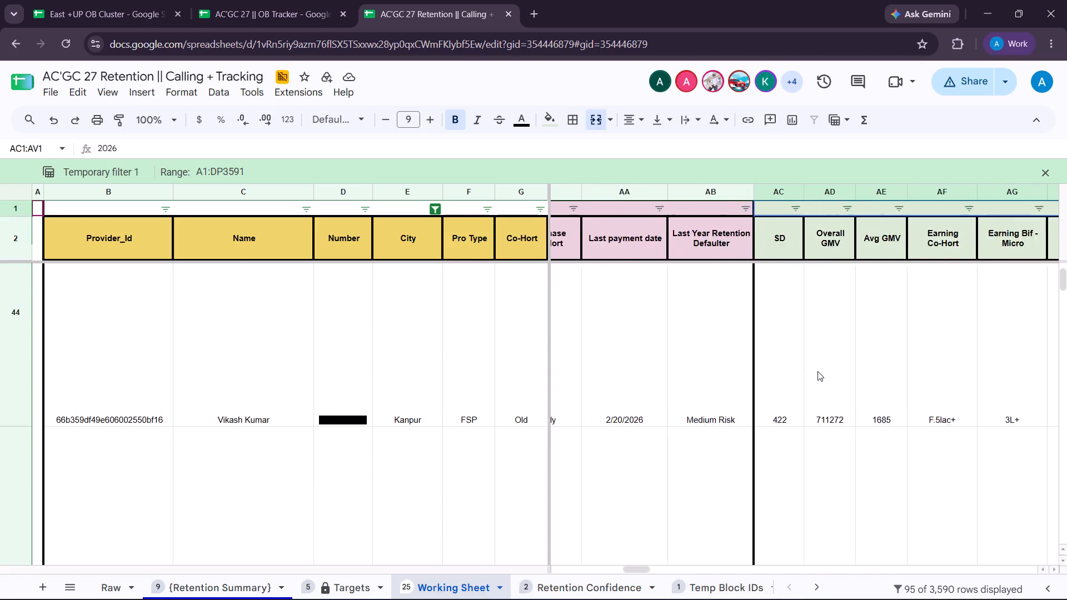
scroll(817, 371, "right", 2)
scroll(817, 371, "left", 1)
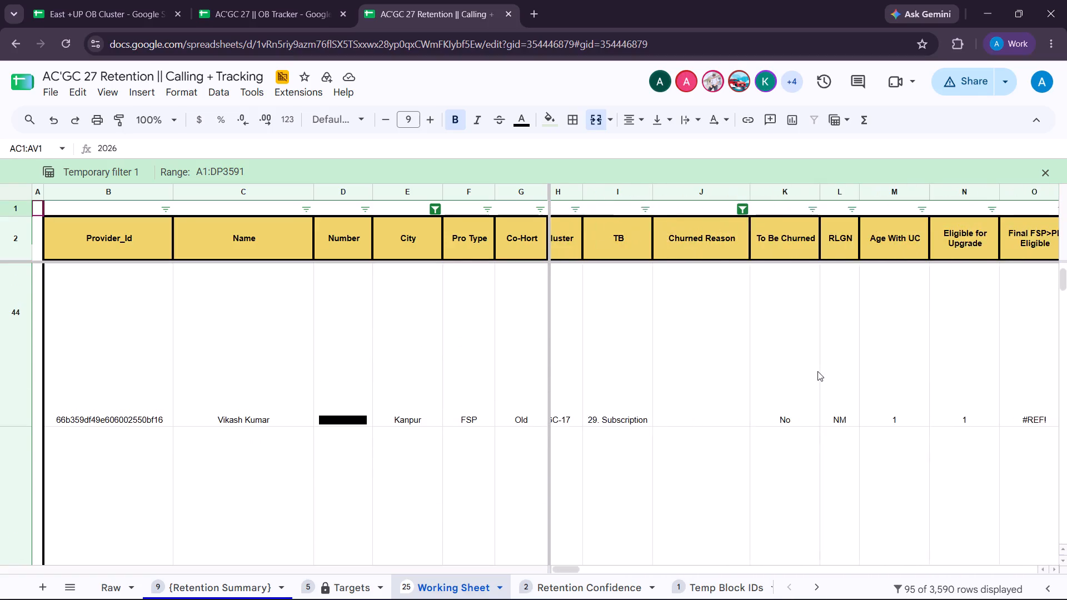
scroll(817, 371, "left", 1)
scroll(817, 371, "right", 1)
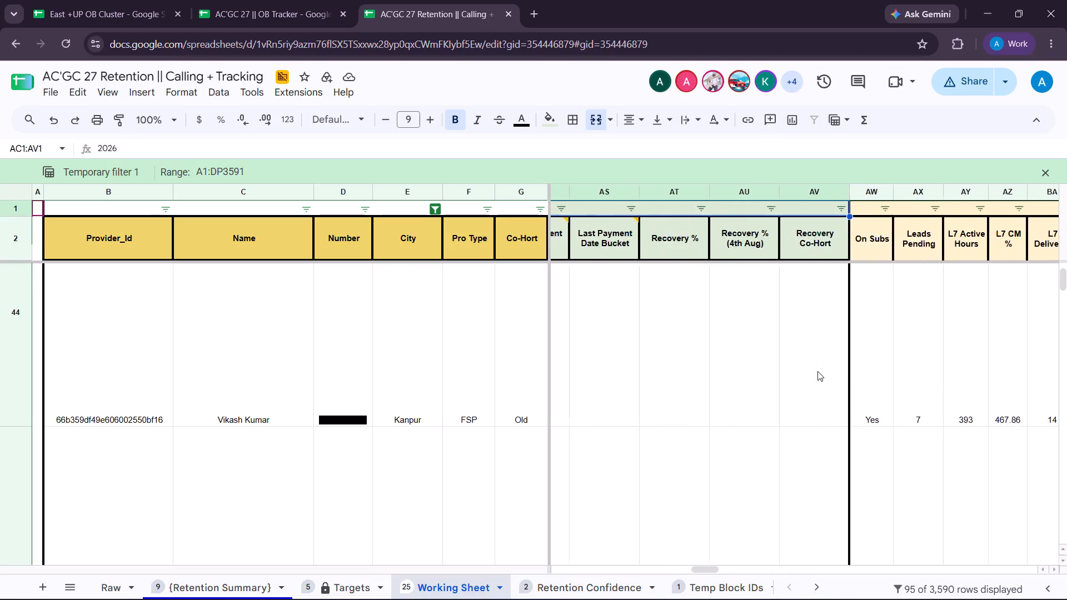
scroll(817, 371, "right", 1)
left_click(817, 371)
scroll(817, 371, "left", 4)
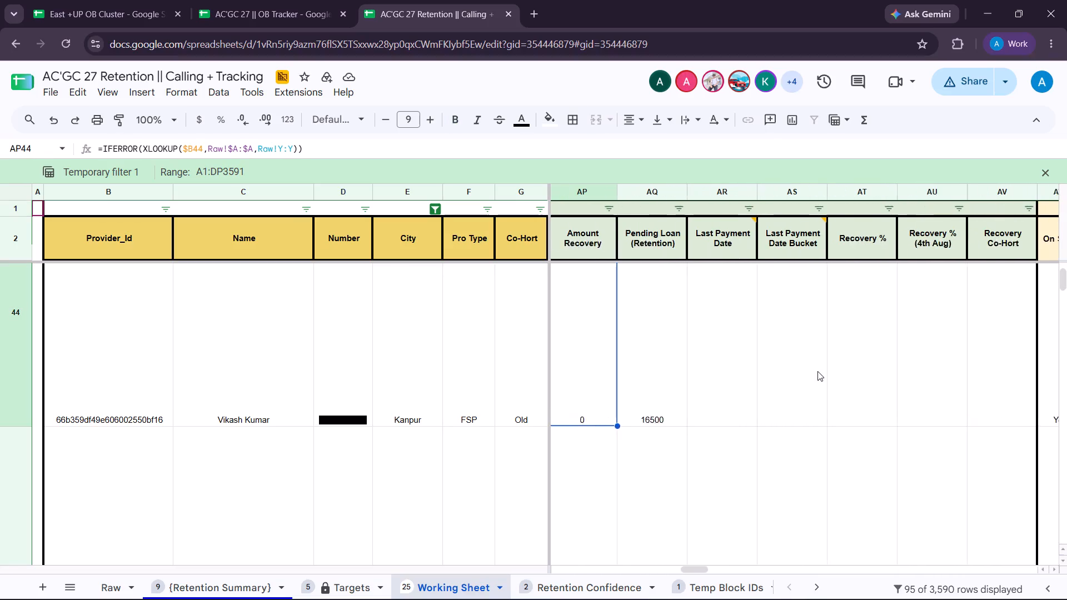
scroll(757, 337, "up", 2)
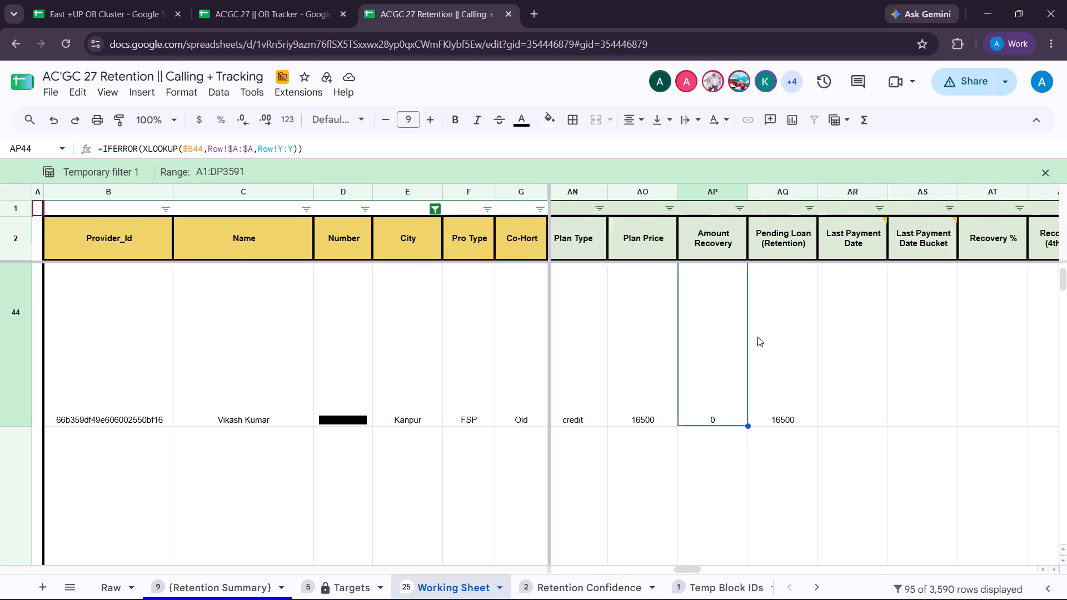
Exclude No from the Actual Retained column's filter, keeping Actual Retained and Yes.
scroll(757, 337, "up", 1)
scroll(757, 337, "left", 2)
scroll(757, 337, "right", 4)
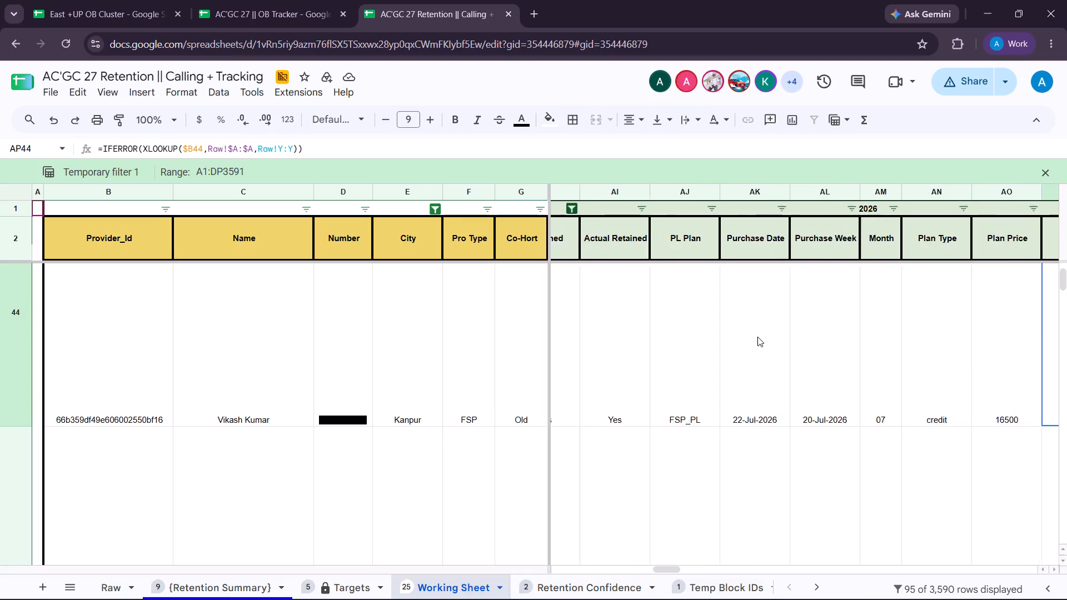
scroll(757, 337, "right", 4)
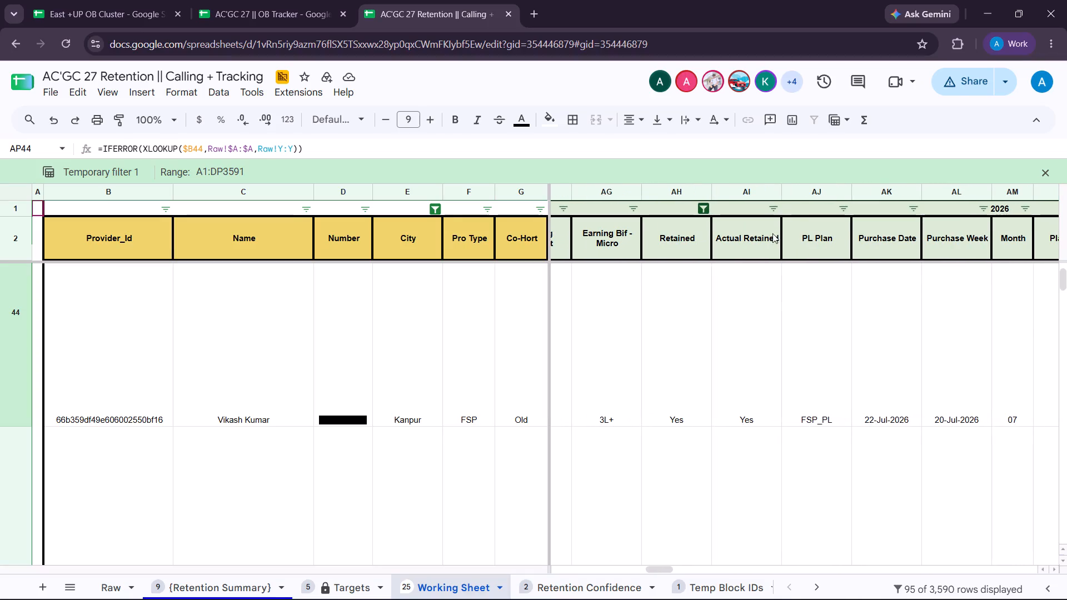
left_click(772, 205)
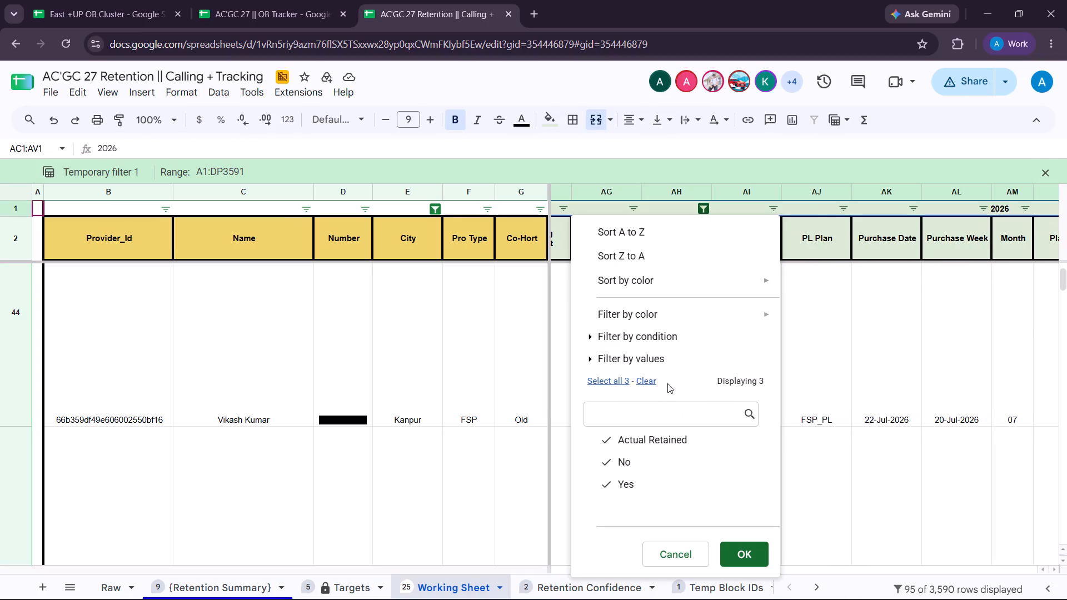
left_click(656, 462)
left_click(740, 549)
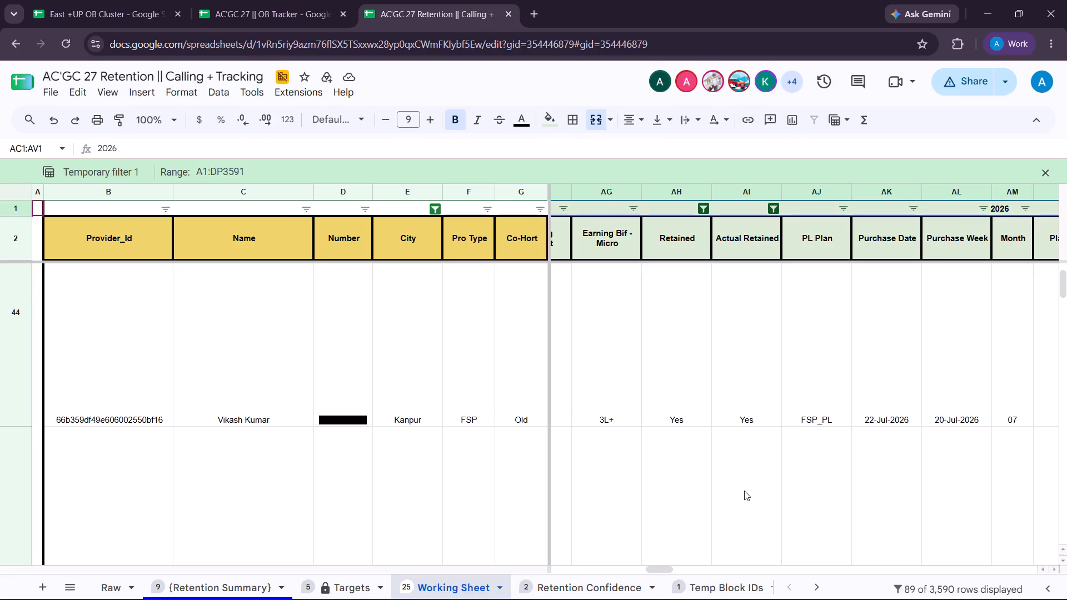
Examine the purchase, plan and recovery columns for the first filtered Kanpur providers.
scroll(744, 485, "down", 1)
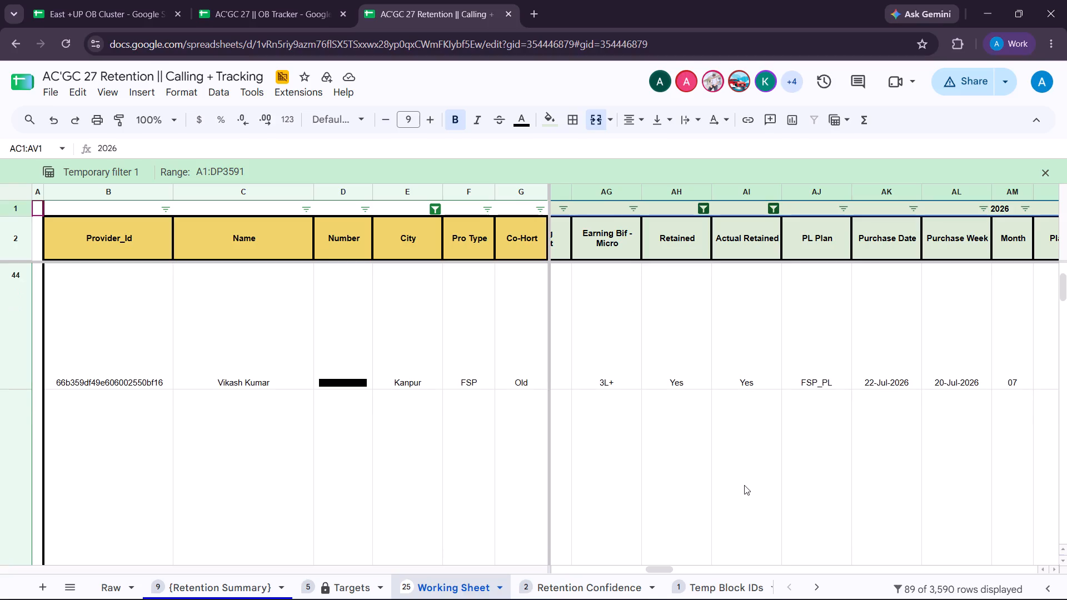
scroll(744, 485, "down", 5)
scroll(744, 485, "left", 2)
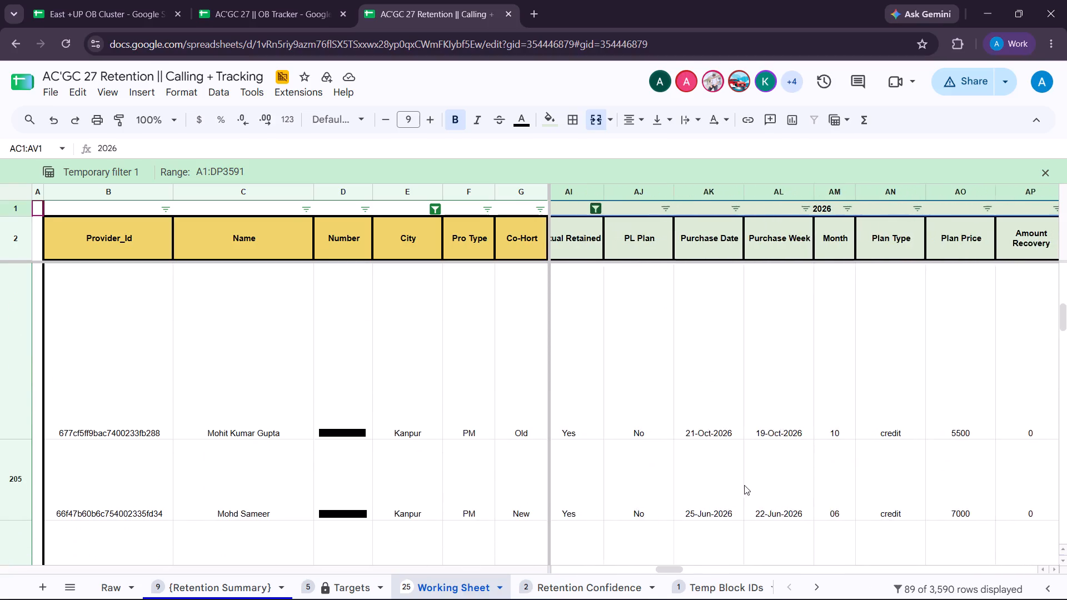
scroll(744, 485, "left", 3)
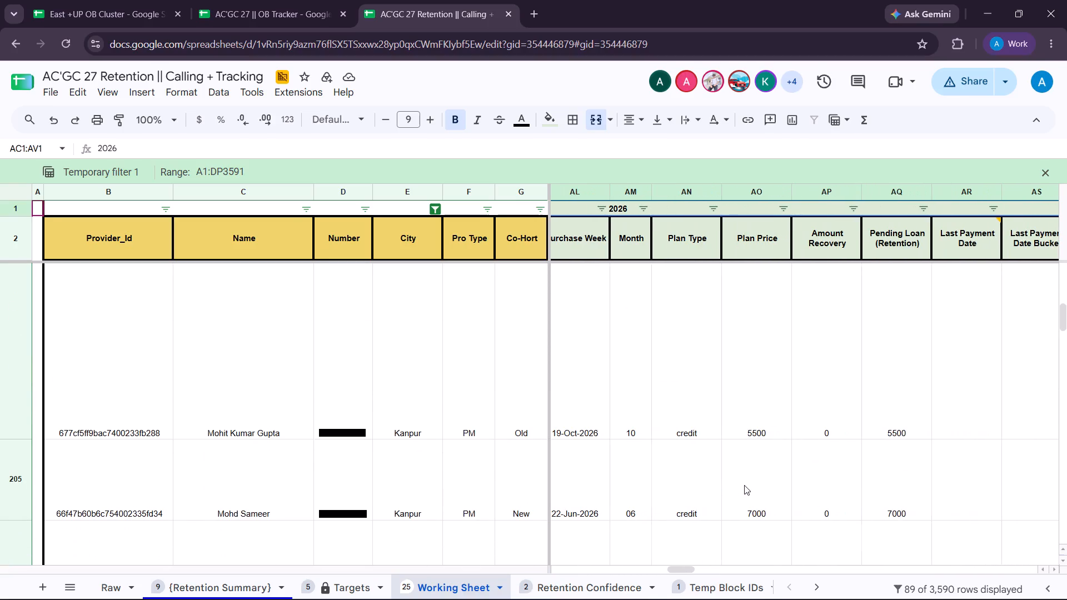
scroll(744, 485, "left", 2)
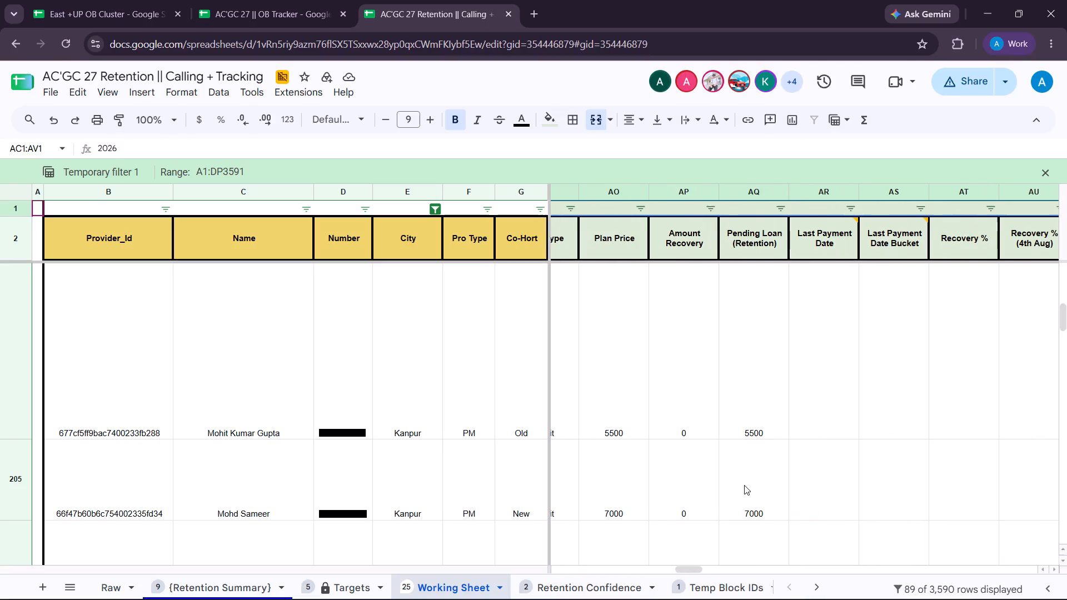
scroll(744, 485, "left", 1)
Examine the plan type, plan price, amount recovery, pending loan and recovery % of the filtered Kanpur providers down to row 1502.
scroll(744, 485, "up", 2)
scroll(744, 485, "down", 3)
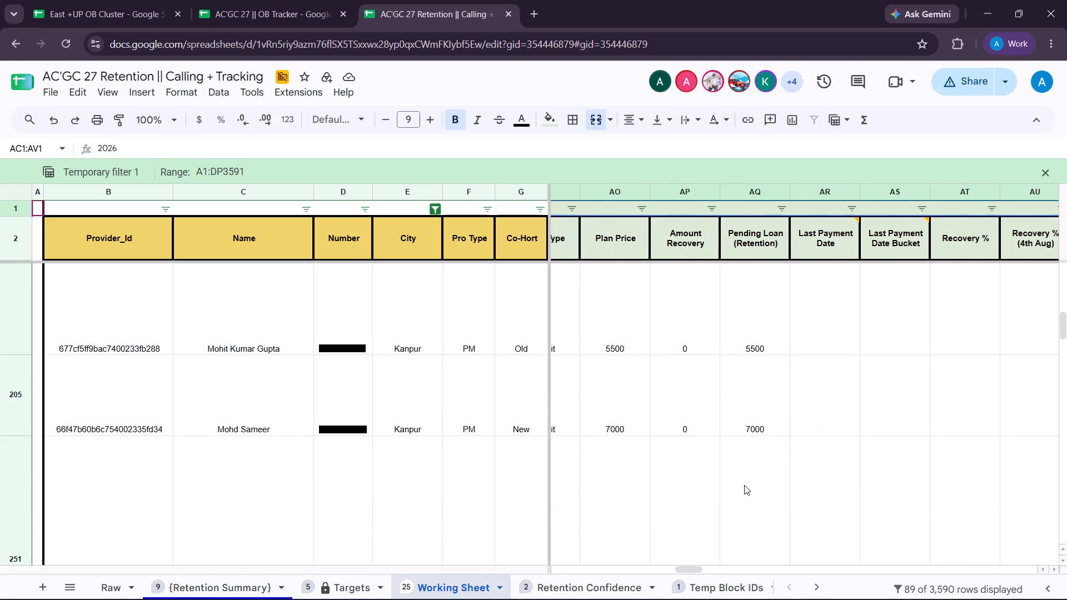
scroll(744, 485, "down", 1)
scroll(744, 485, "right", 1)
scroll(744, 485, "down", 1)
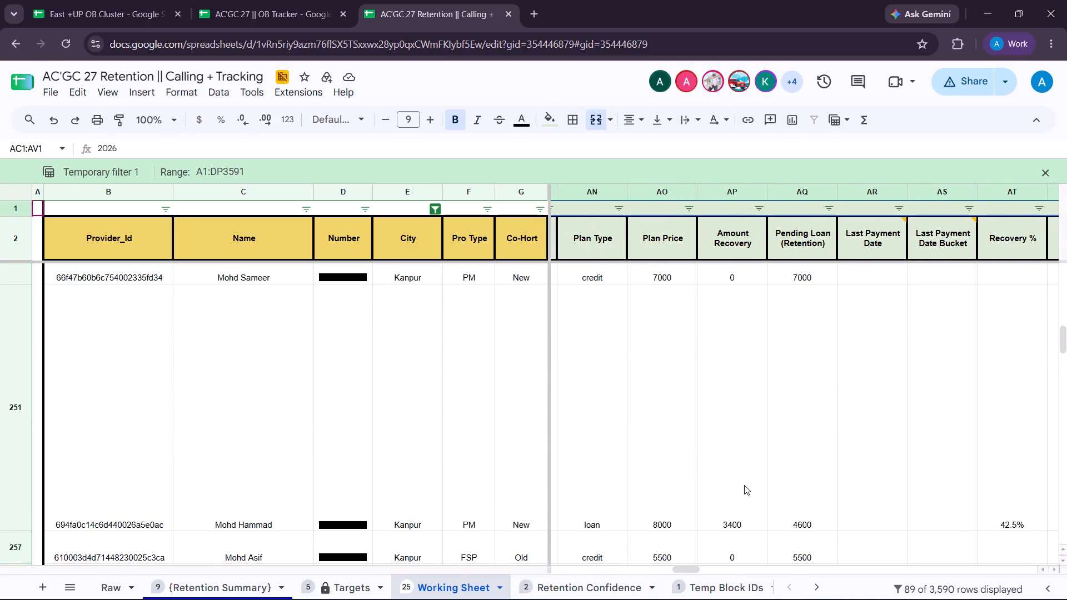
scroll(744, 485, "down", 3)
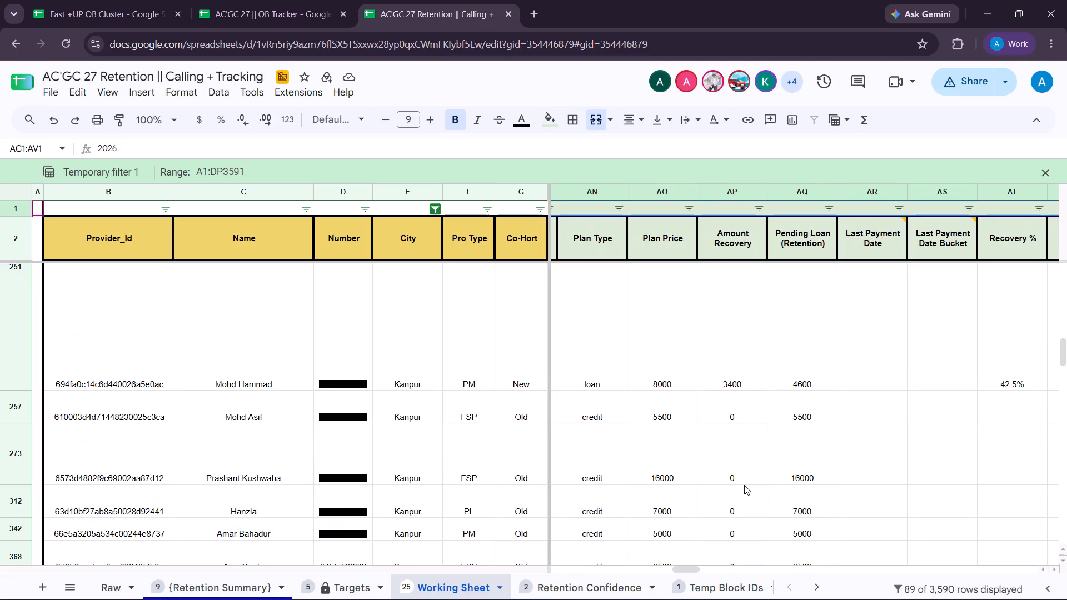
scroll(744, 485, "down", 2)
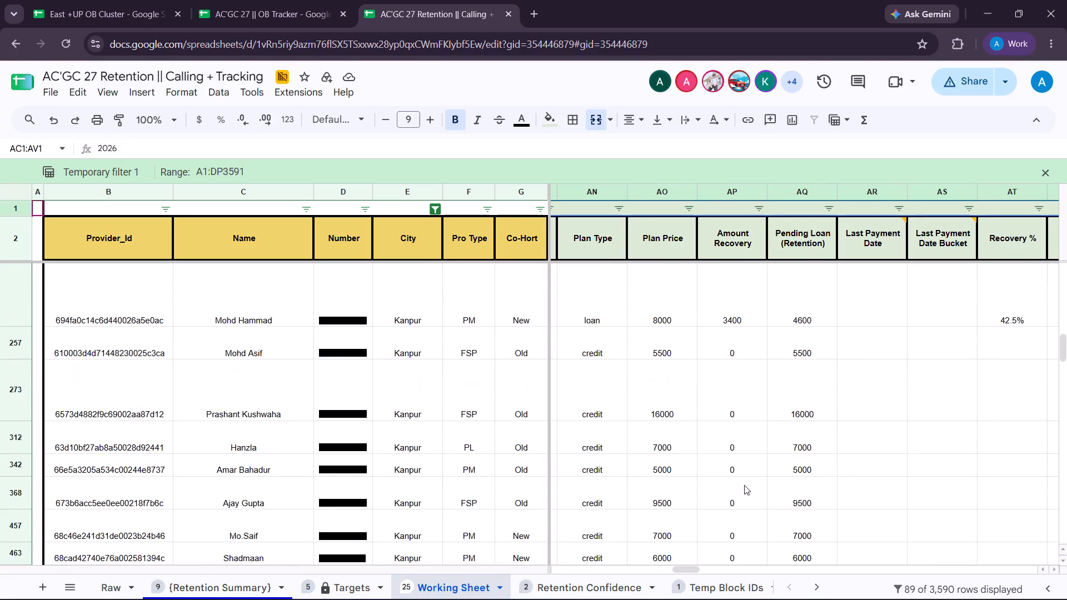
scroll(744, 485, "down", 3)
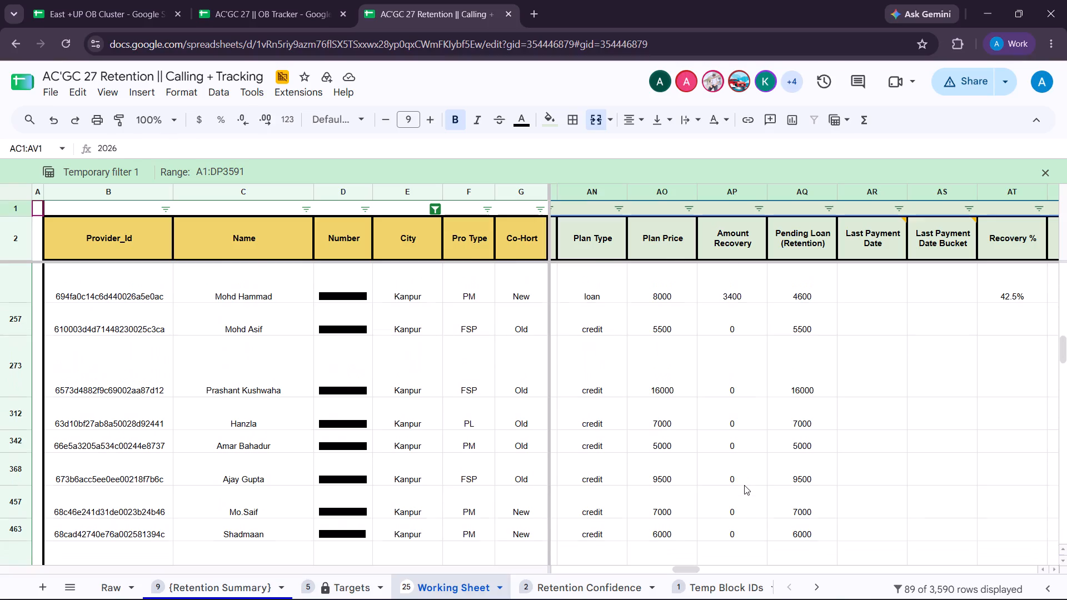
scroll(744, 485, "down", 6)
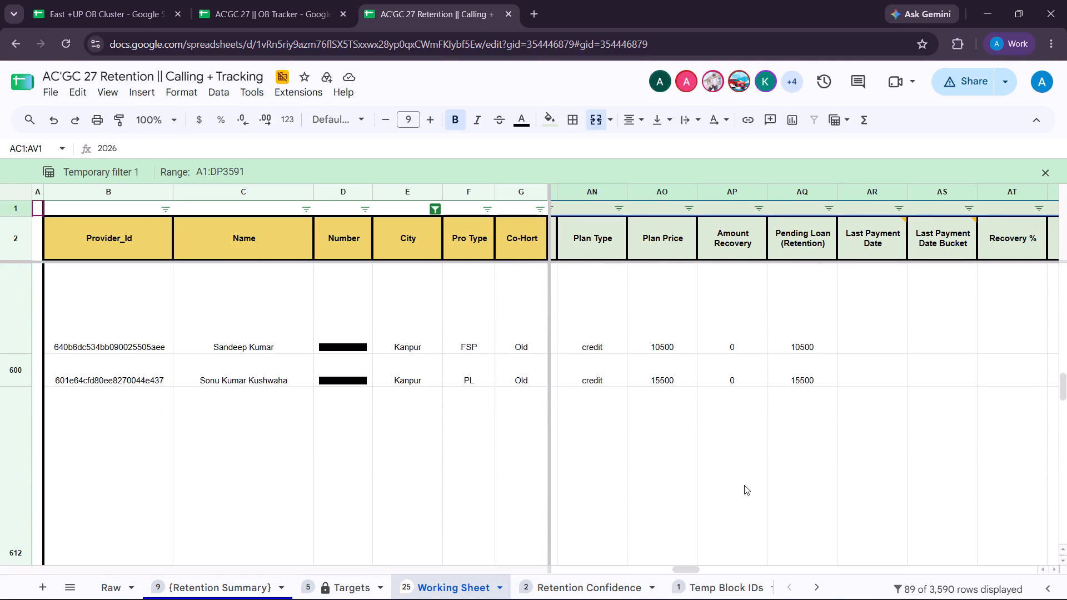
scroll(744, 485, "down", 5)
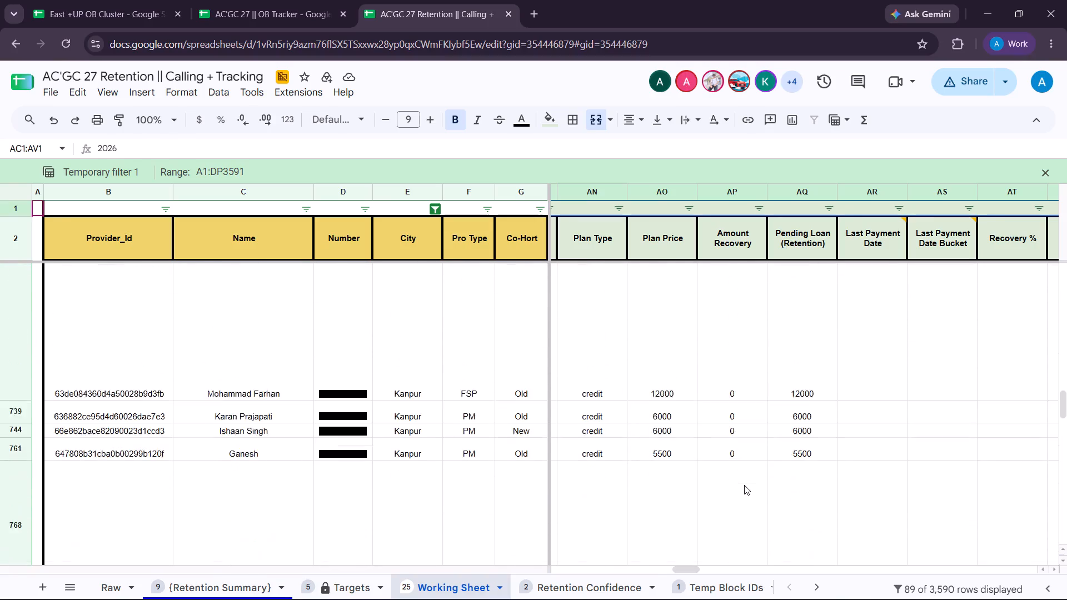
scroll(744, 485, "down", 3)
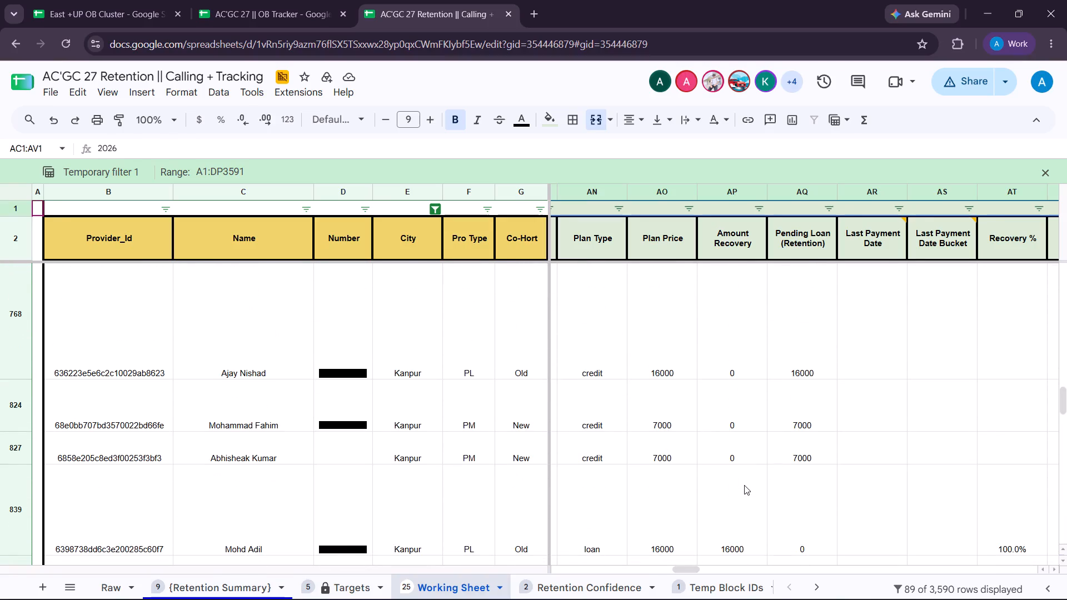
scroll(744, 485, "down", 1)
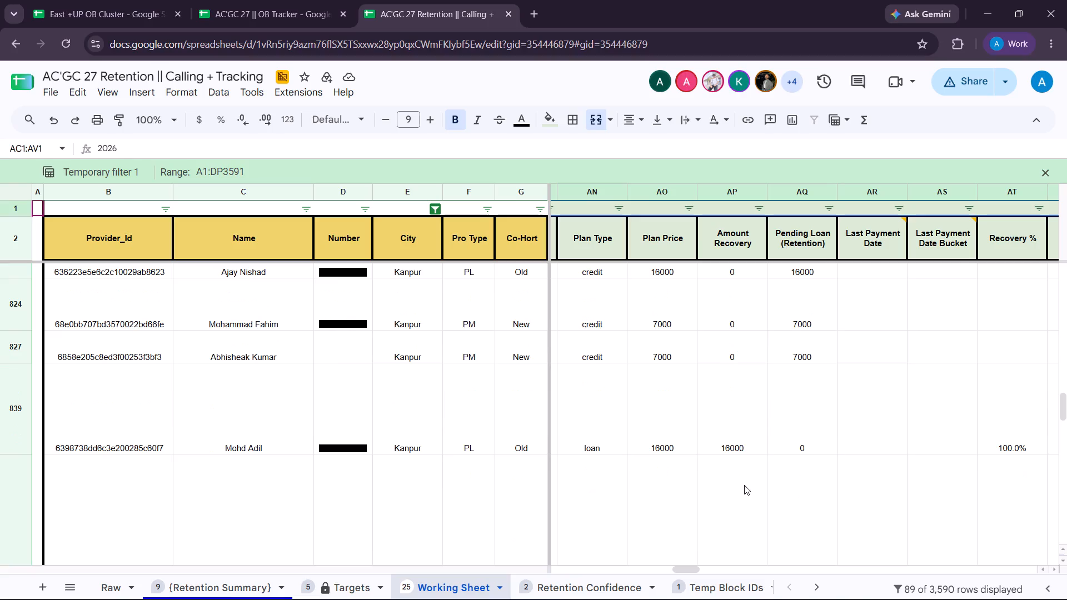
scroll(744, 485, "down", 2)
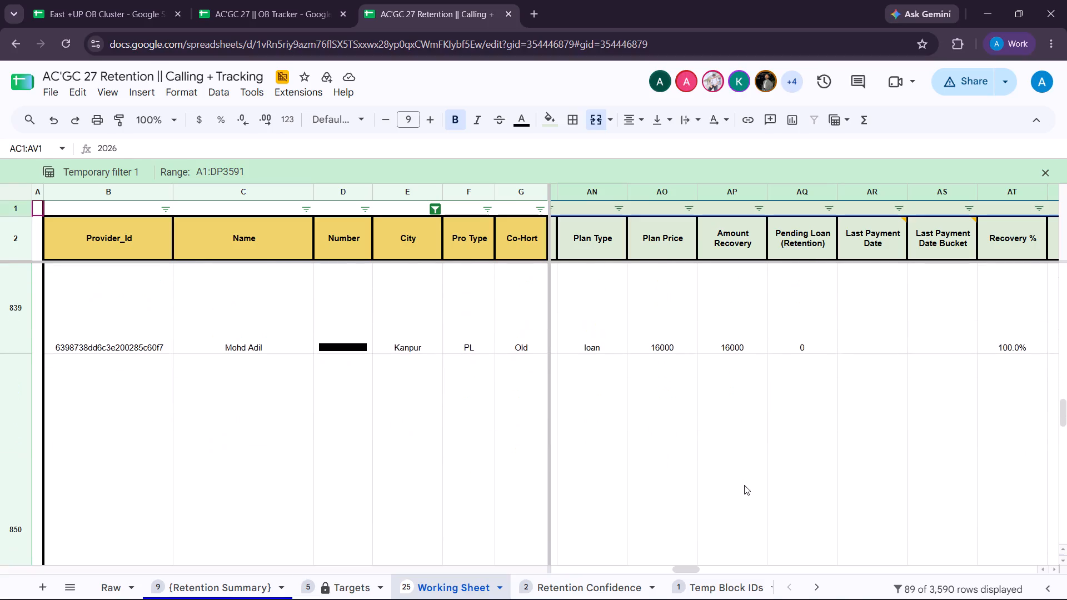
scroll(744, 485, "down", 5)
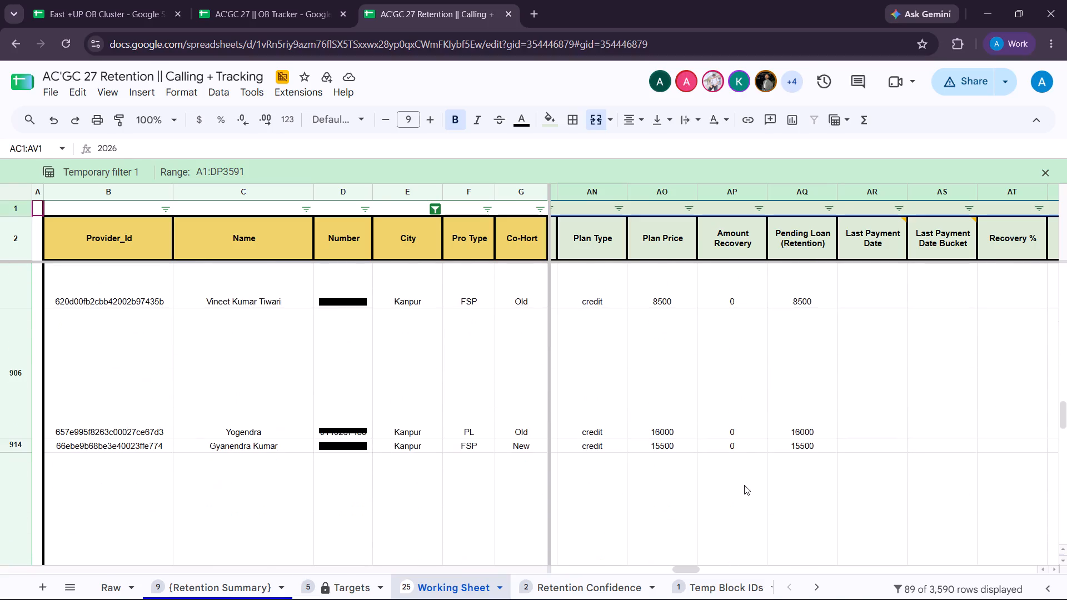
scroll(744, 485, "down", 4)
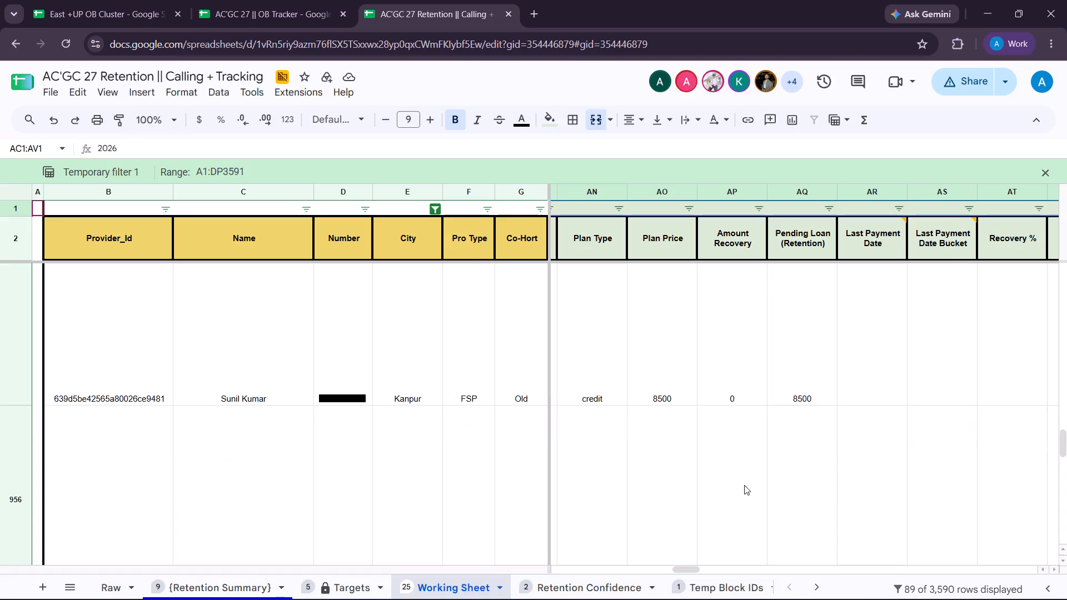
scroll(744, 485, "down", 5)
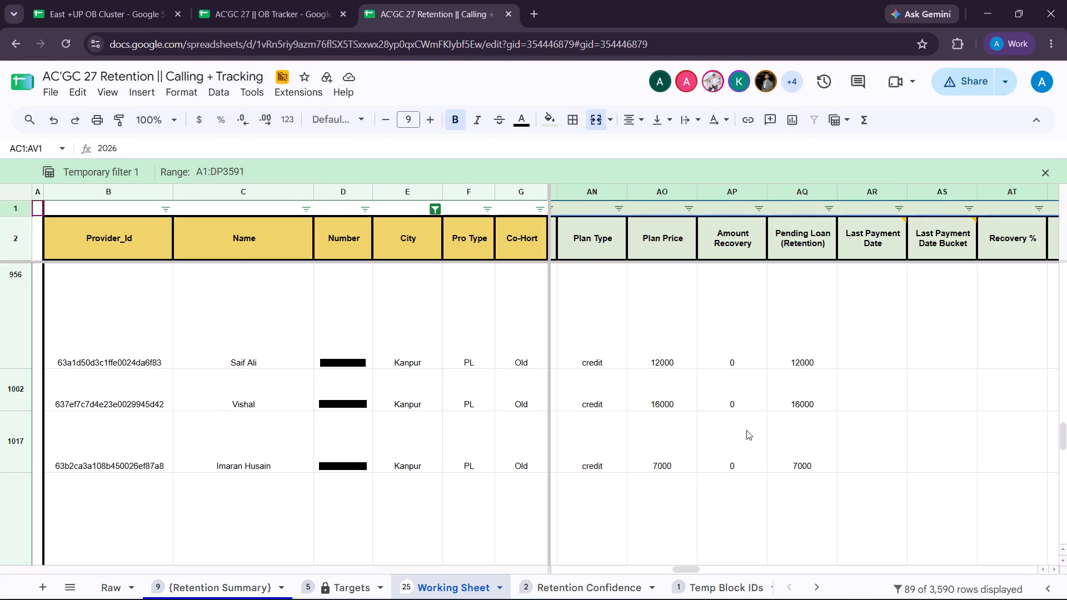
scroll(746, 430, "down", 8)
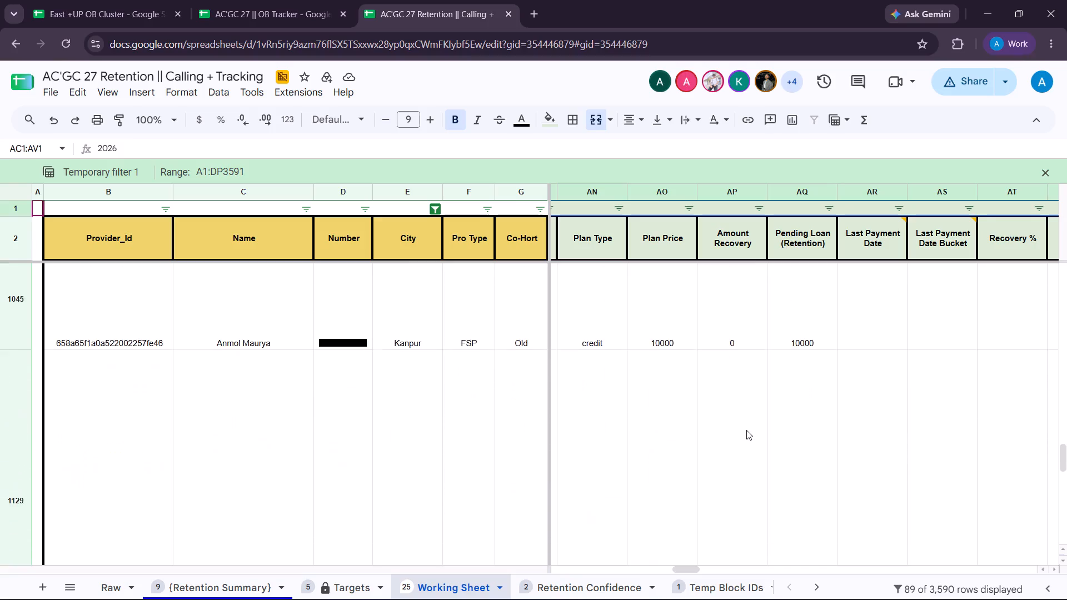
scroll(746, 430, "down", 3)
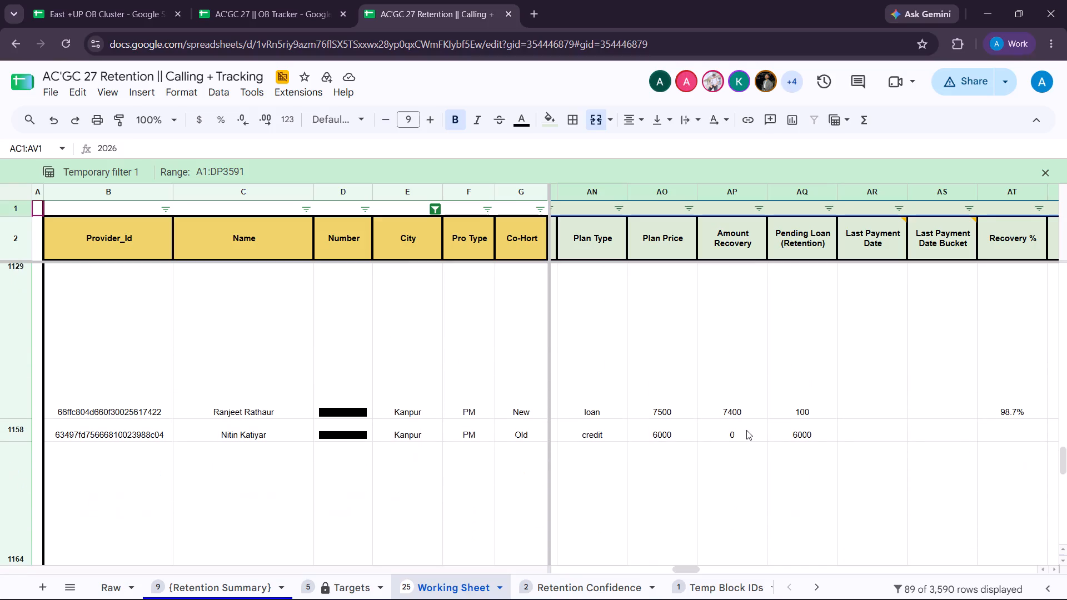
scroll(746, 430, "down", 1)
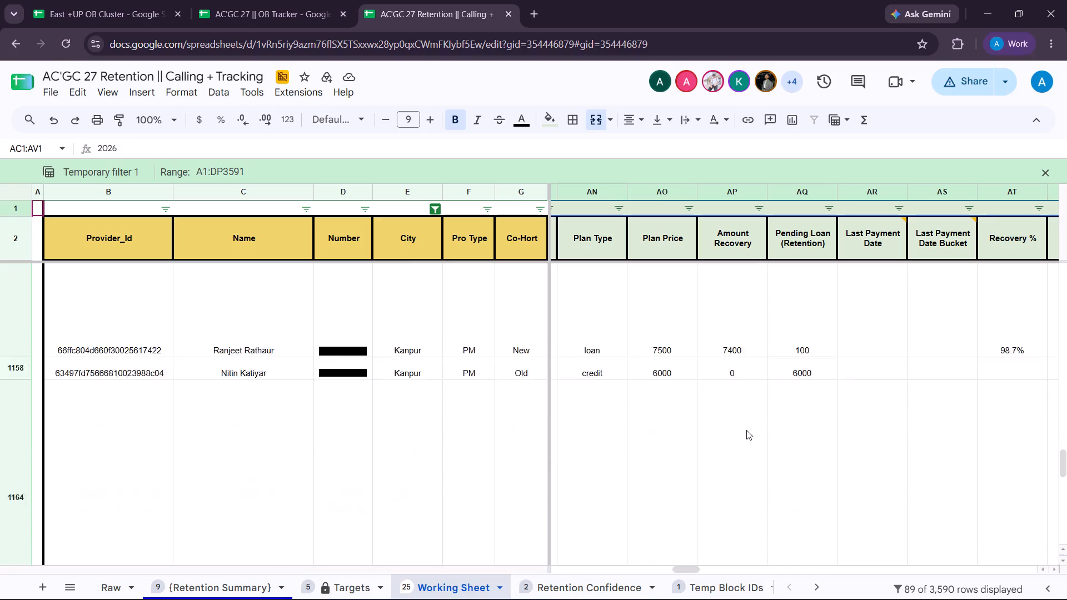
scroll(746, 430, "down", 4)
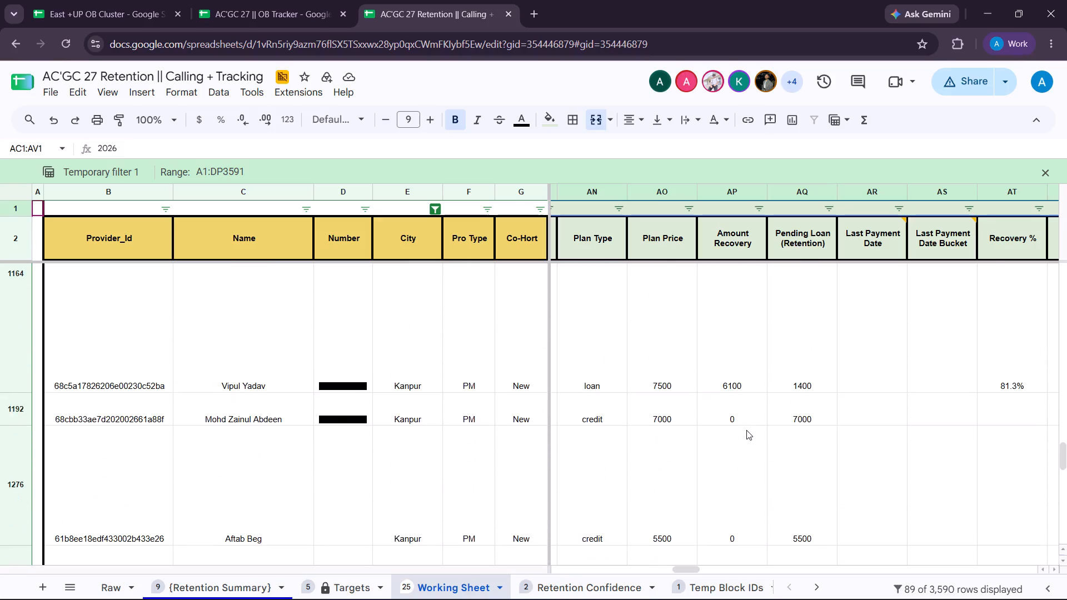
scroll(746, 430, "down", 5)
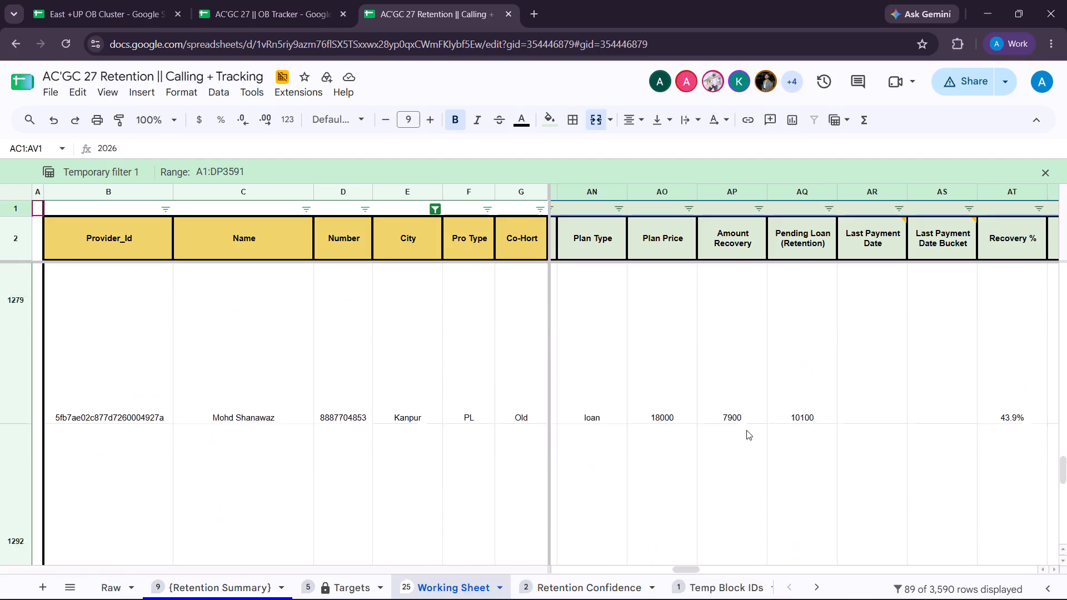
scroll(746, 430, "down", 6)
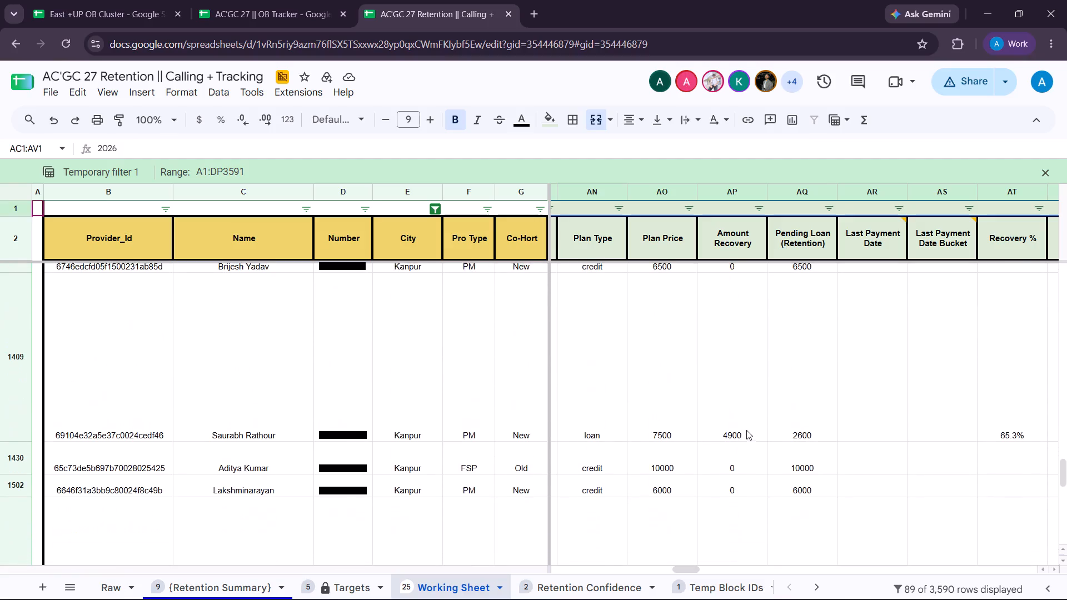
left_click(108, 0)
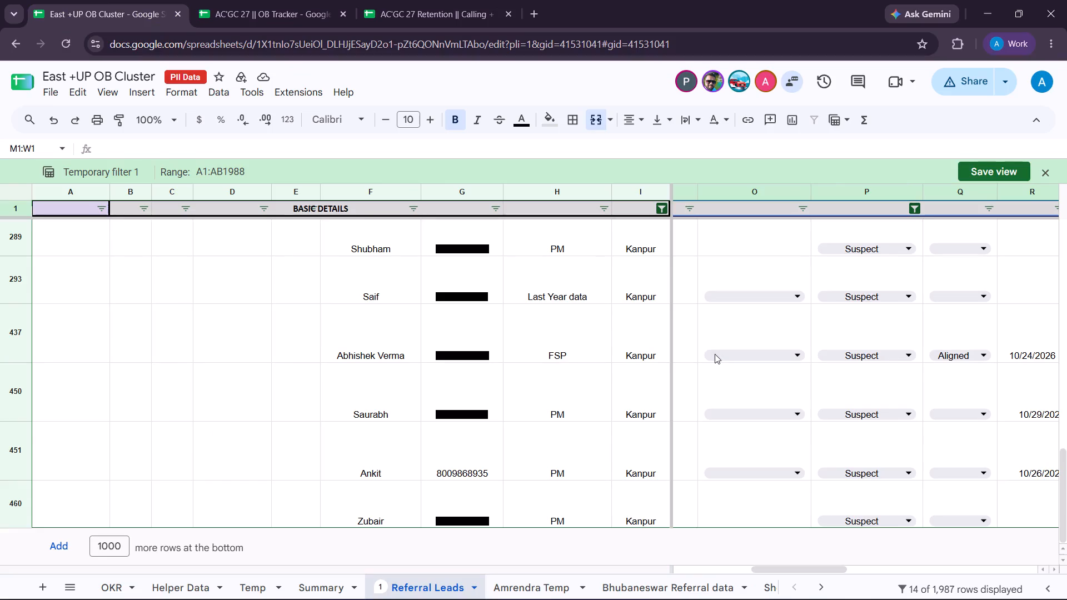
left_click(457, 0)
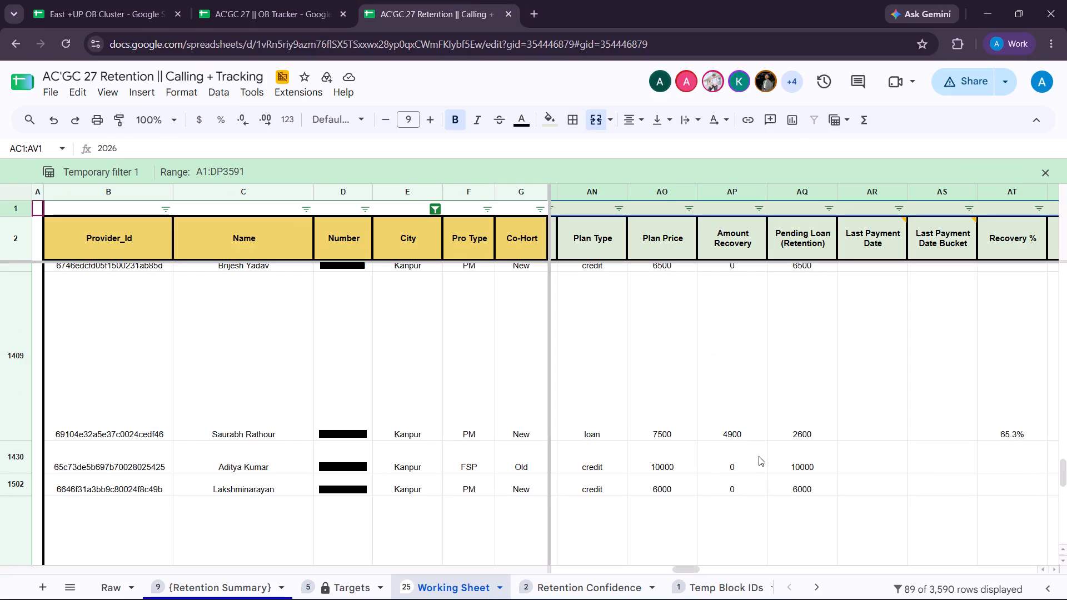
Examine the plan, amount recovery and pending loan values of the filtered Kanpur providers from row 1533 to around row 1826.
scroll(760, 466, "down", 5)
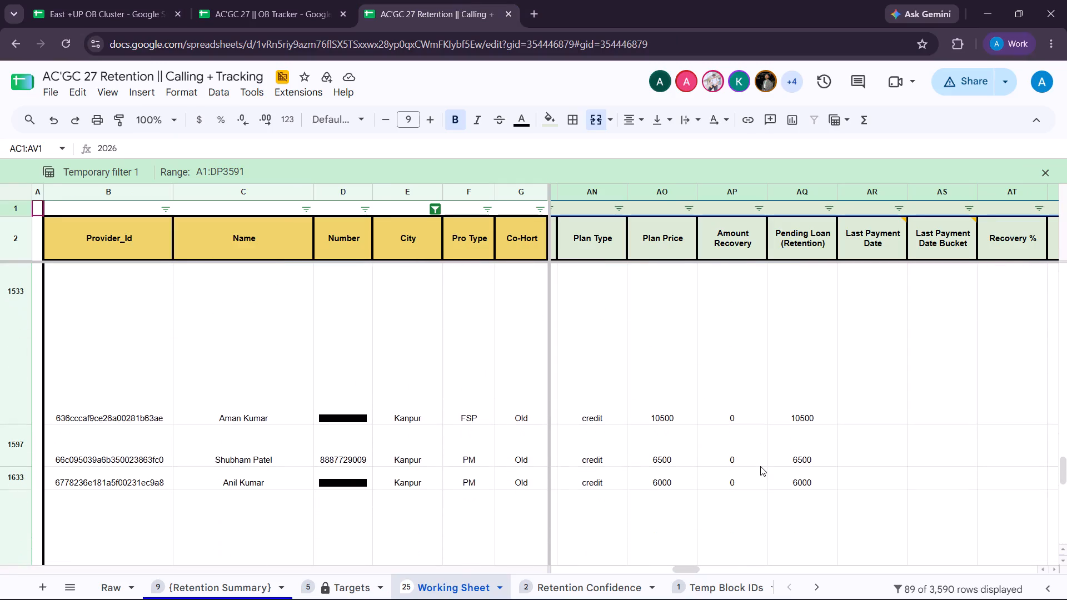
scroll(760, 466, "down", 2)
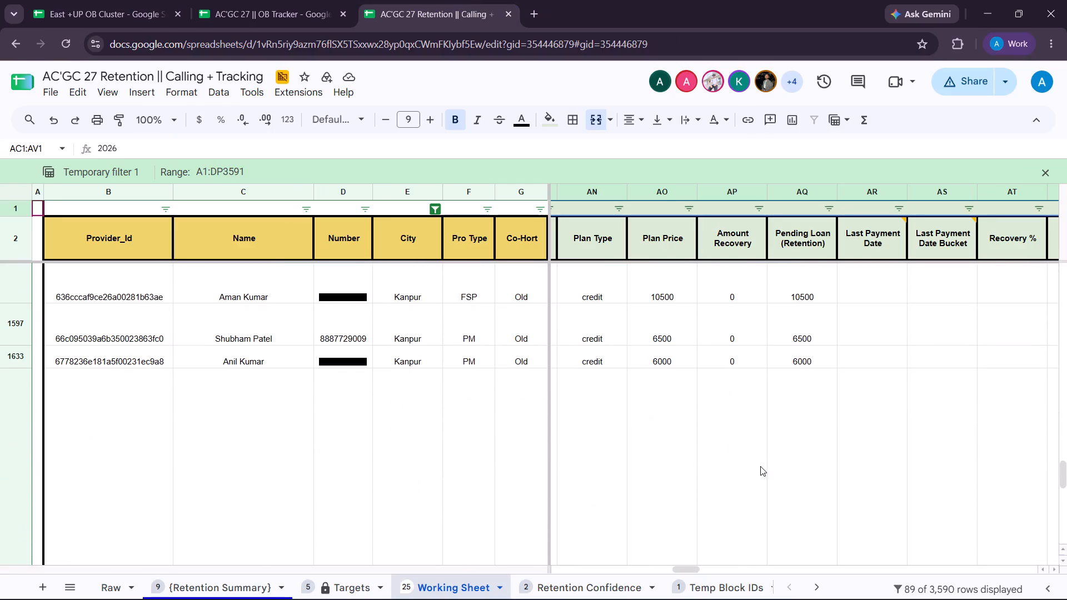
scroll(760, 466, "down", 7)
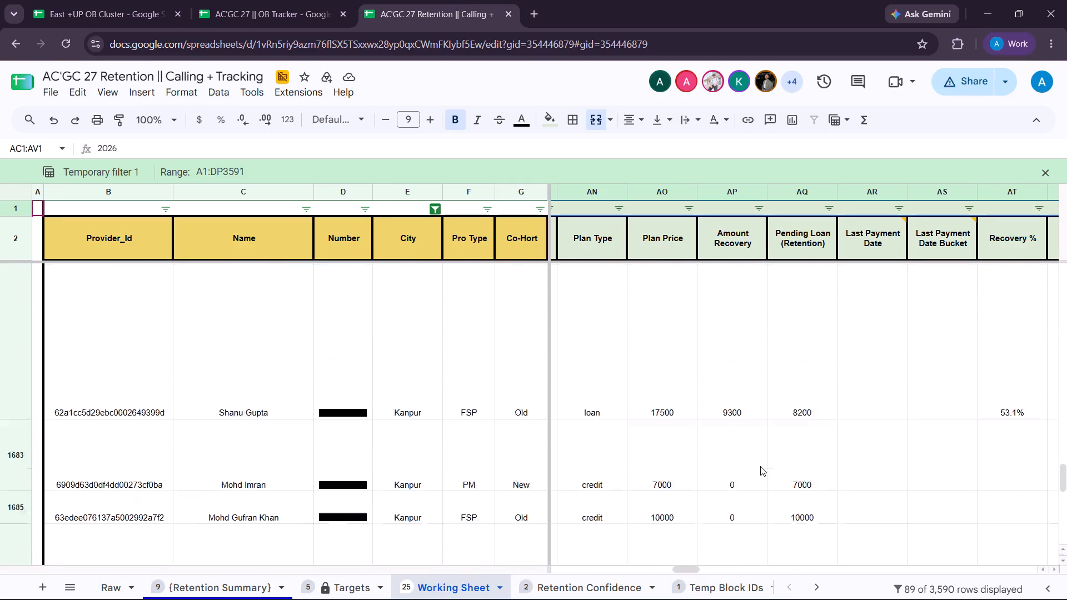
scroll(760, 466, "down", 7)
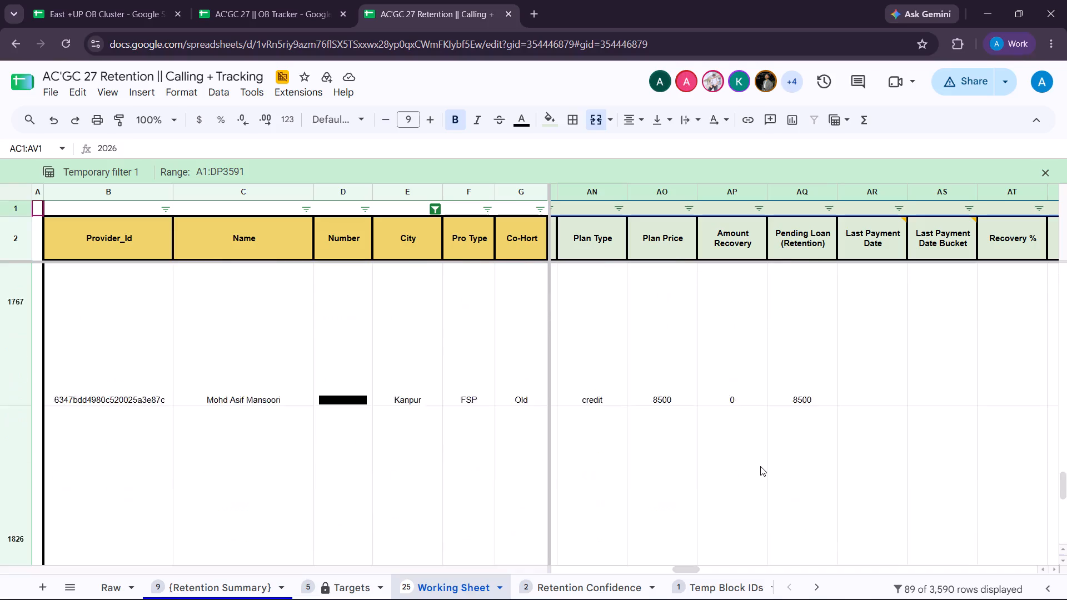
scroll(760, 466, "down", 2)
Exclude 0 from the Amount Recovery column's filter, keeping all the other values.
scroll(760, 466, "up", 6)
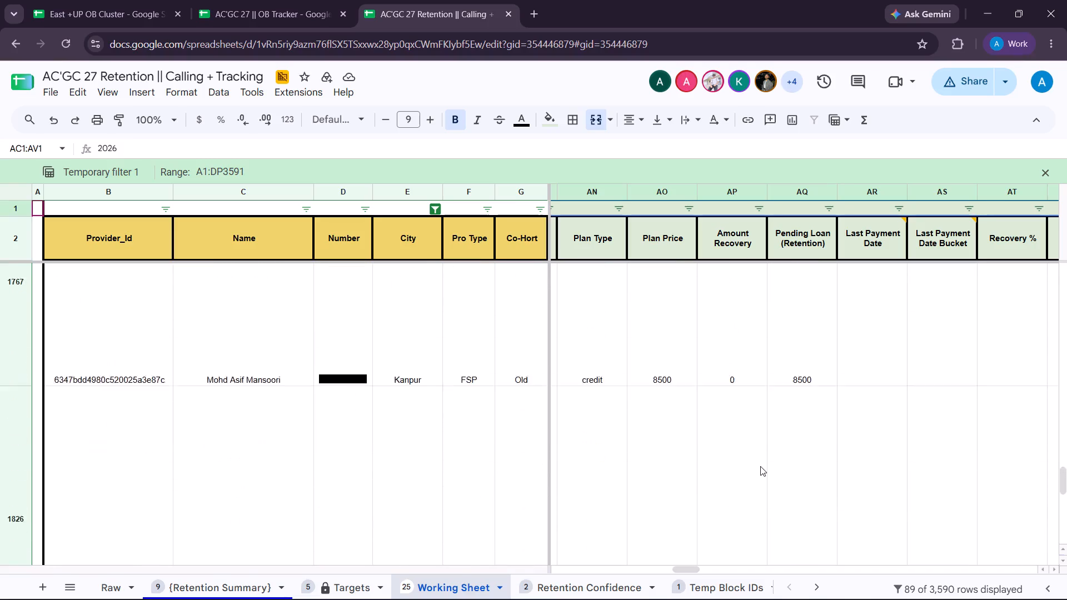
scroll(760, 466, "up", 10)
left_click(753, 209)
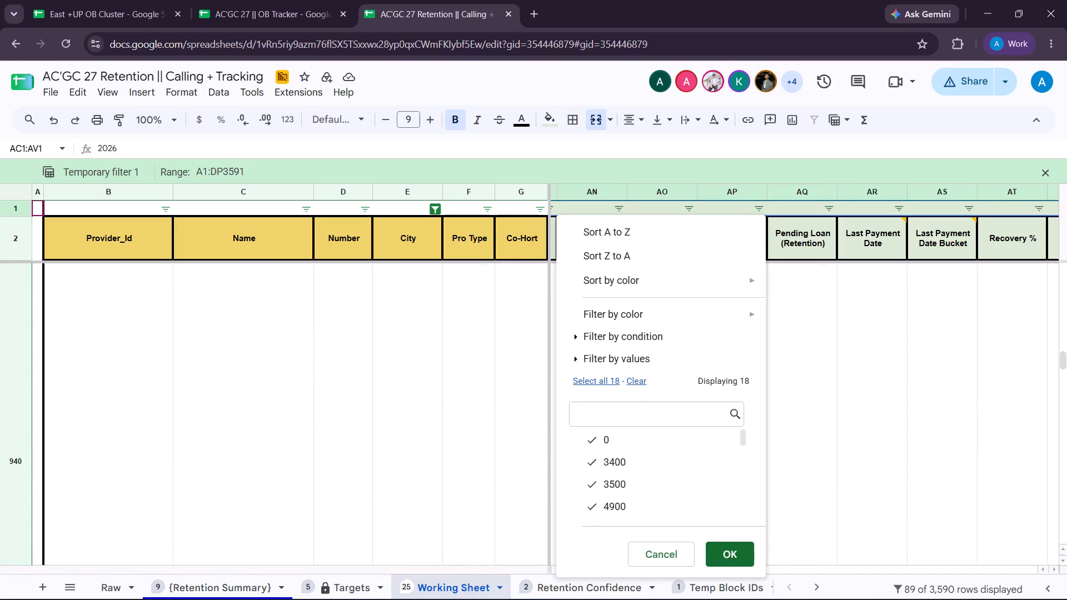
left_click(617, 444)
left_click(716, 551)
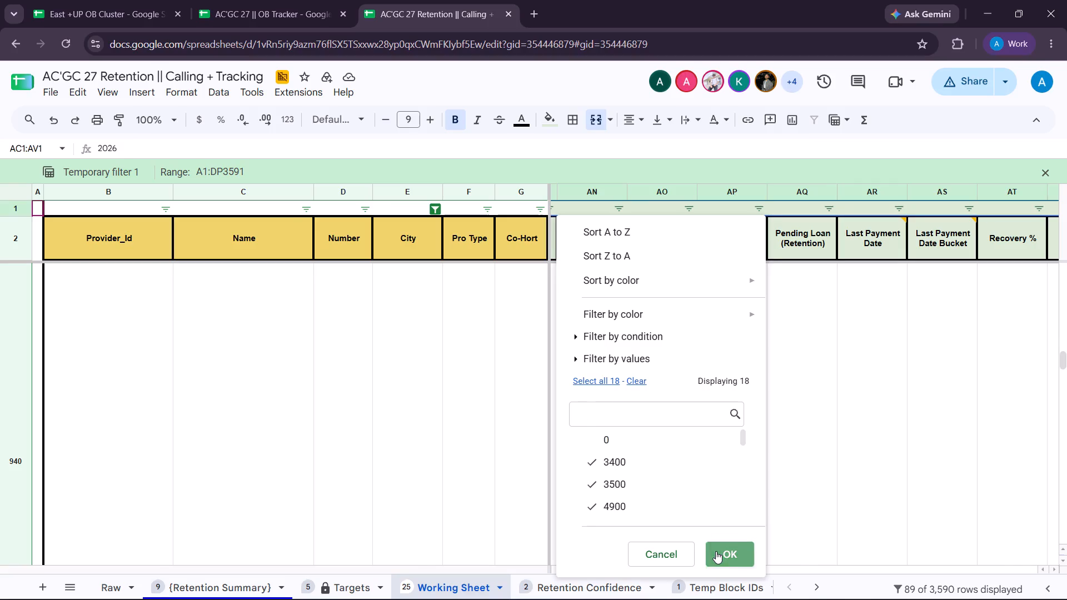
Examine the plan price, amount recovery, pending loan and recovery % of the filtered Kanpur providers down to around row 2332.
scroll(763, 414, "down", 2)
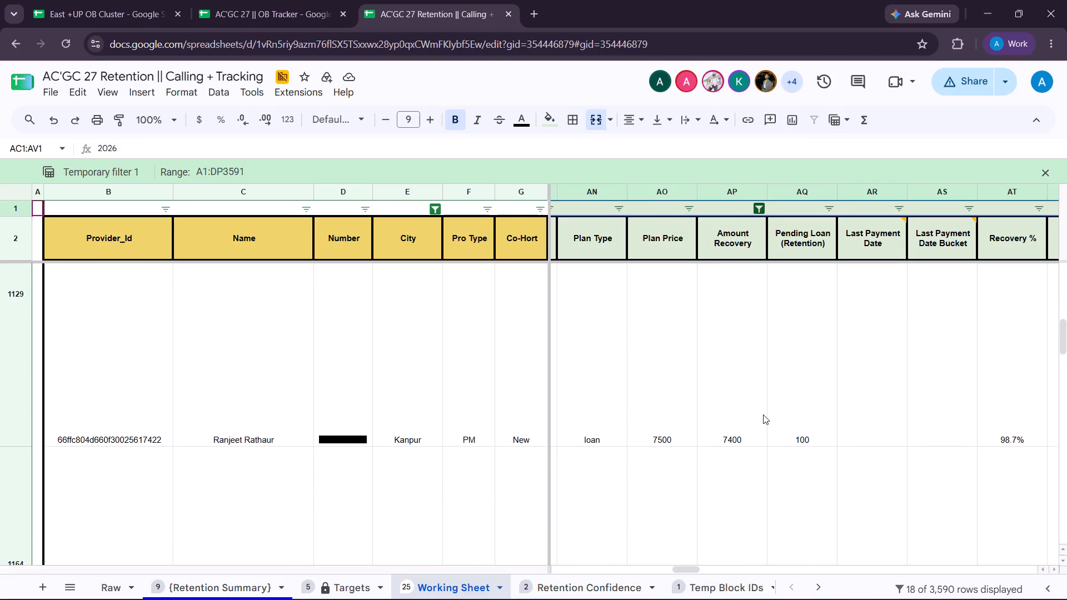
scroll(763, 414, "down", 6)
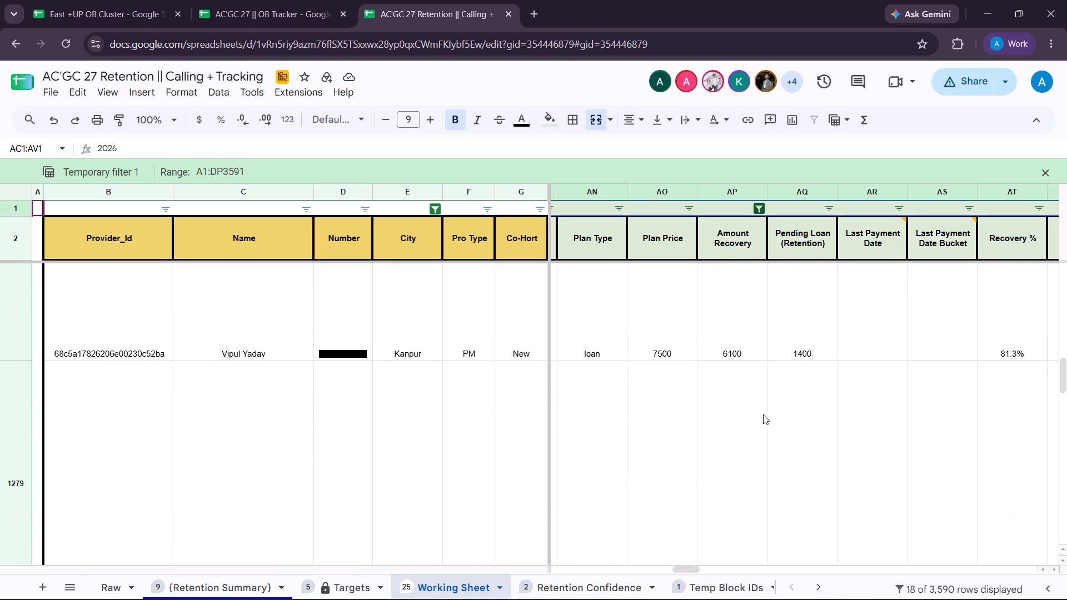
scroll(763, 414, "down", 6)
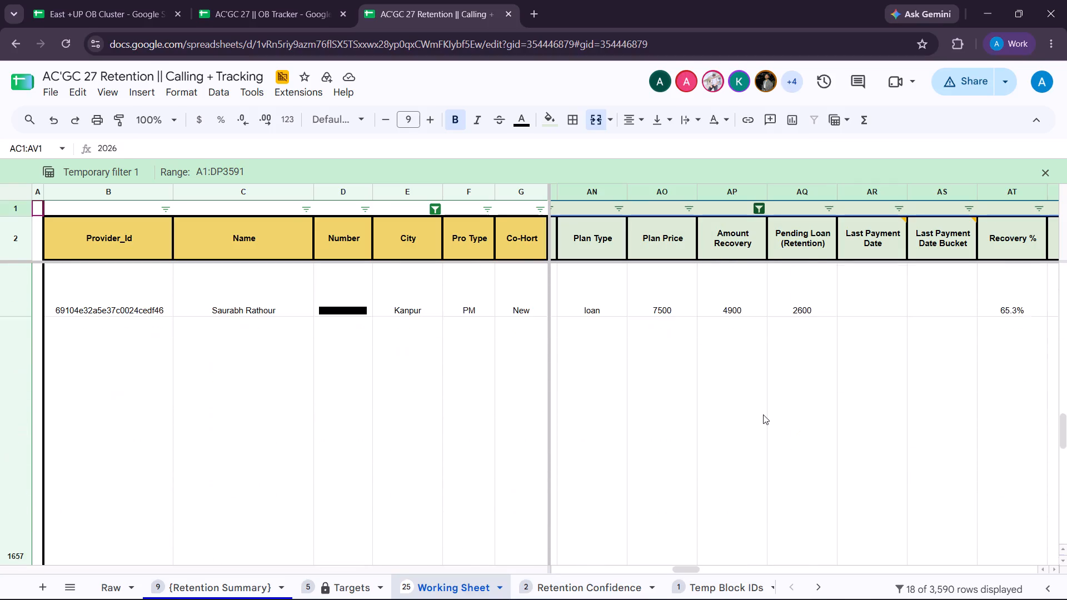
scroll(763, 414, "down", 6)
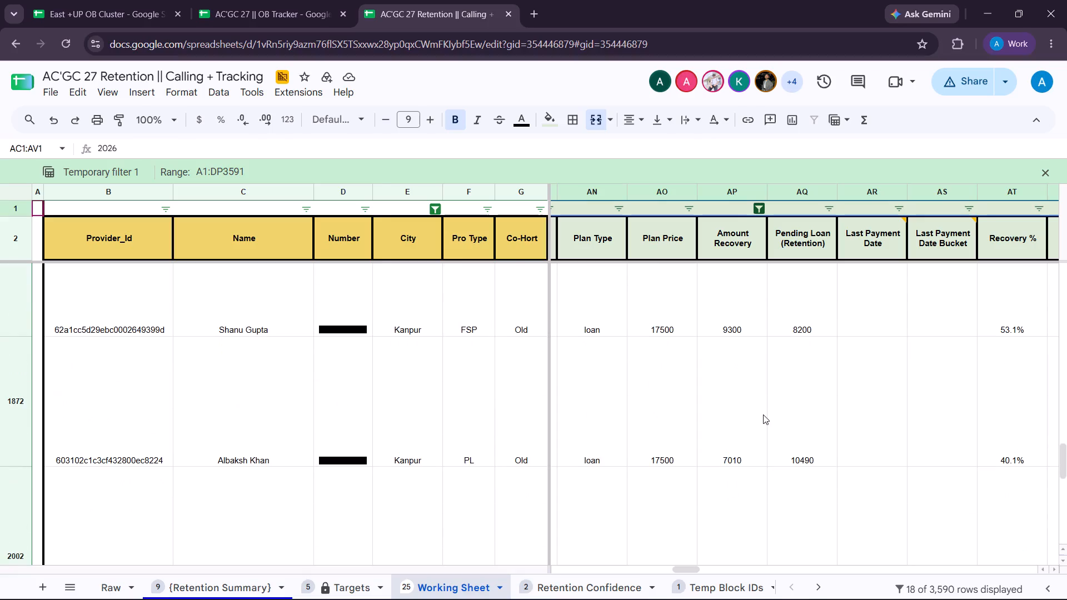
scroll(763, 414, "down", 5)
Examine the recovery, pending loan and last payment values of the remaining filtered Kanpur providers down to row 3195.
scroll(763, 414, "up", 1)
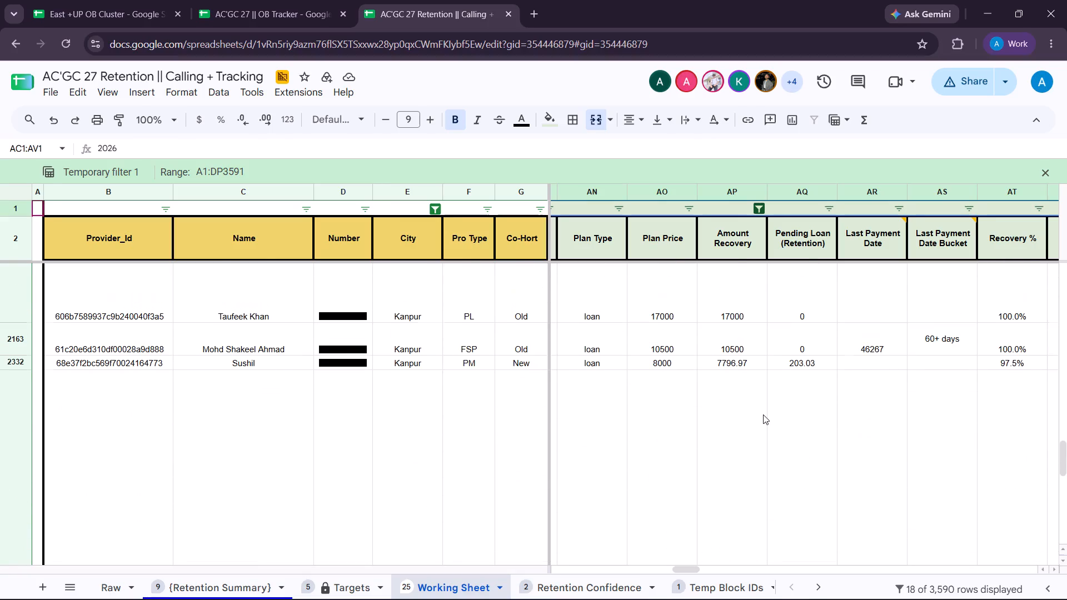
scroll(763, 414, "up", 1)
scroll(763, 414, "down", 5)
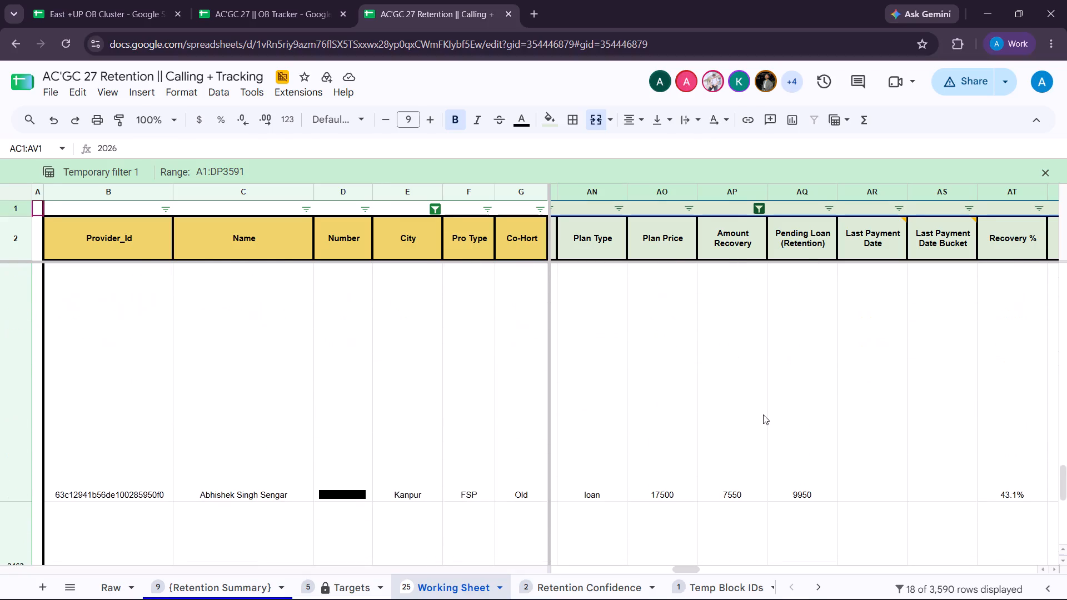
scroll(763, 414, "down", 7)
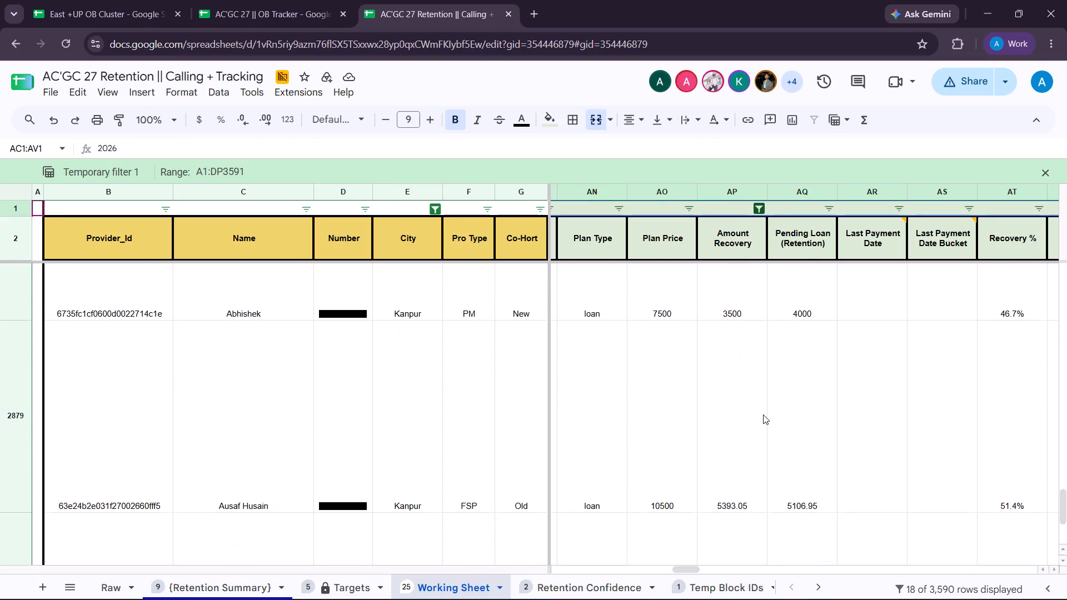
scroll(763, 414, "down", 8)
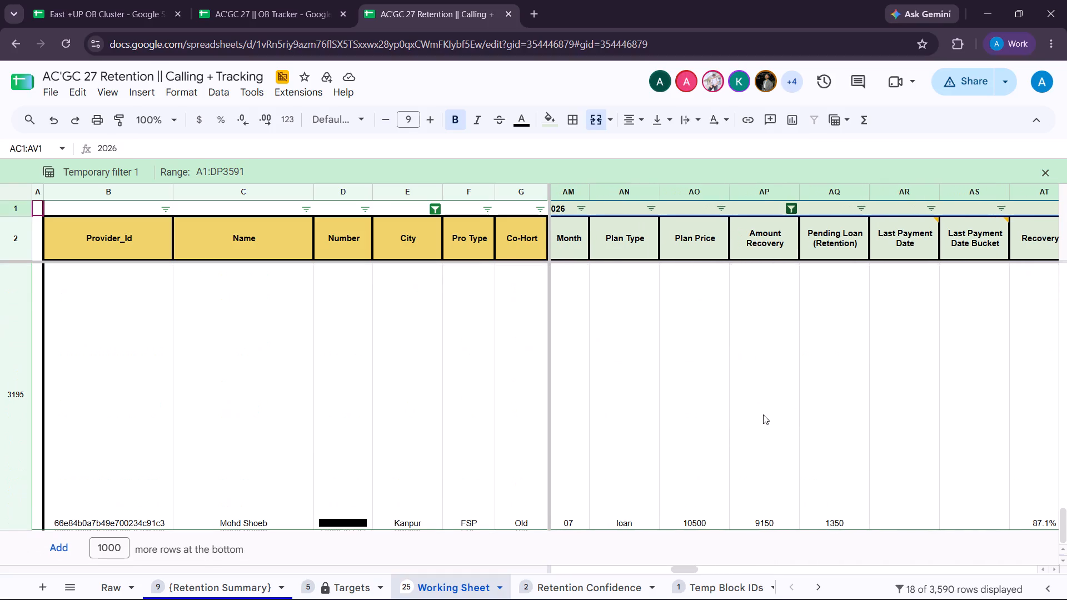
scroll(763, 414, "left", 2)
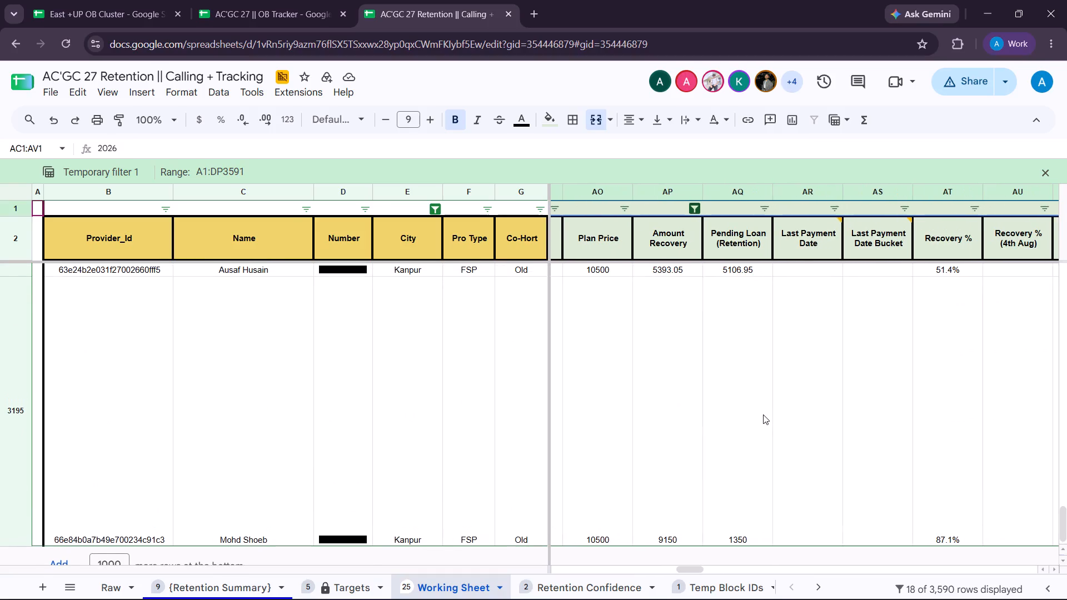
View the filter values of the Pending Loan (Retention) column.
scroll(763, 414, "up", 19)
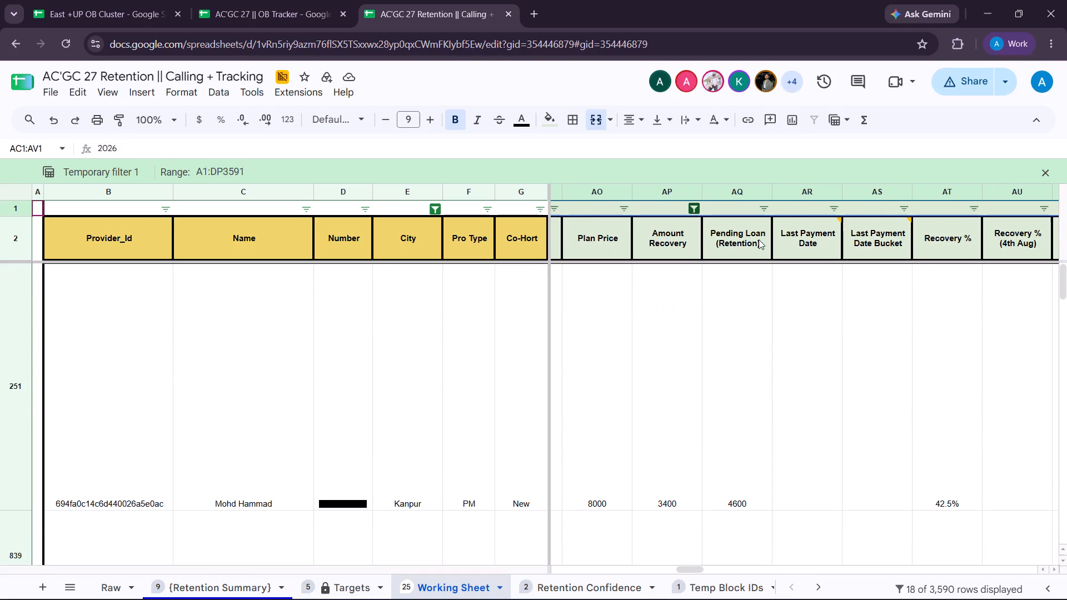
left_click(764, 206)
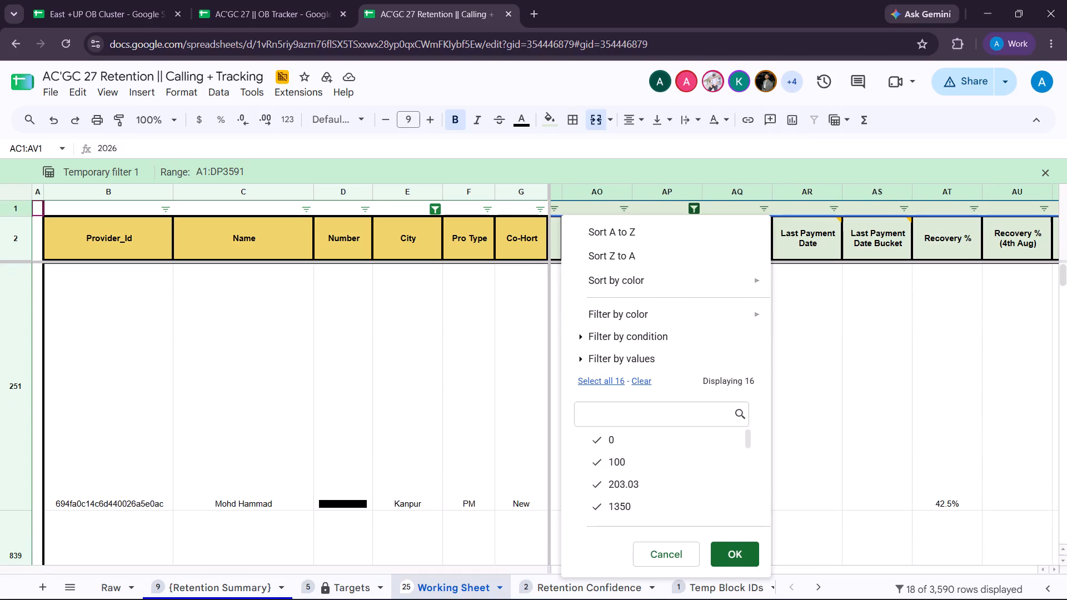
left_click(829, 411)
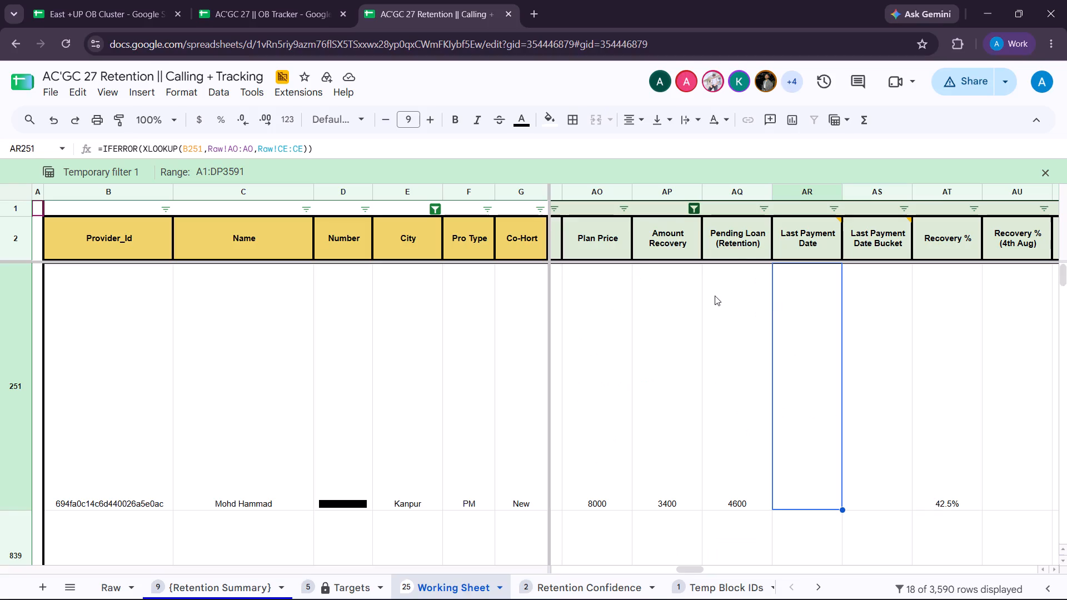
Select all values in the Amount Recovery column's filter so that 0 is included again.
scroll(714, 301, "right", 1)
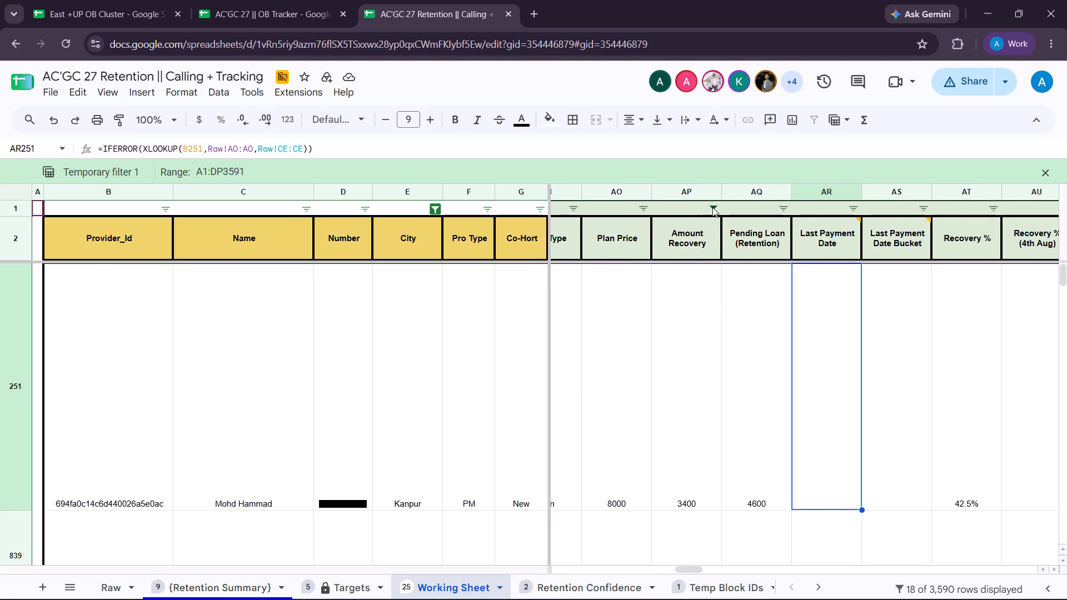
left_click(712, 207)
left_click(570, 381)
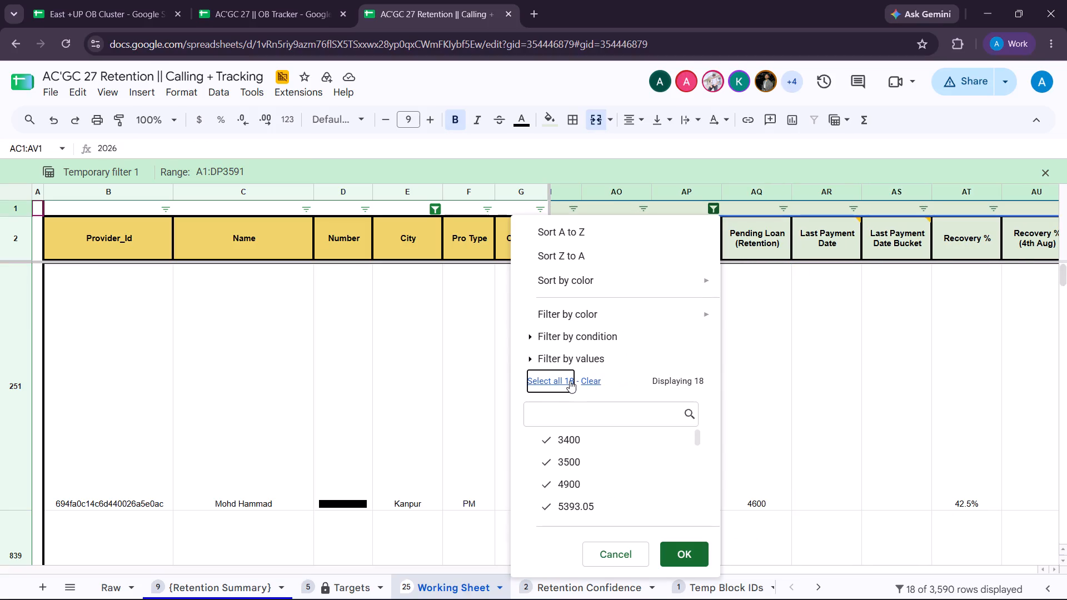
left_click(692, 563)
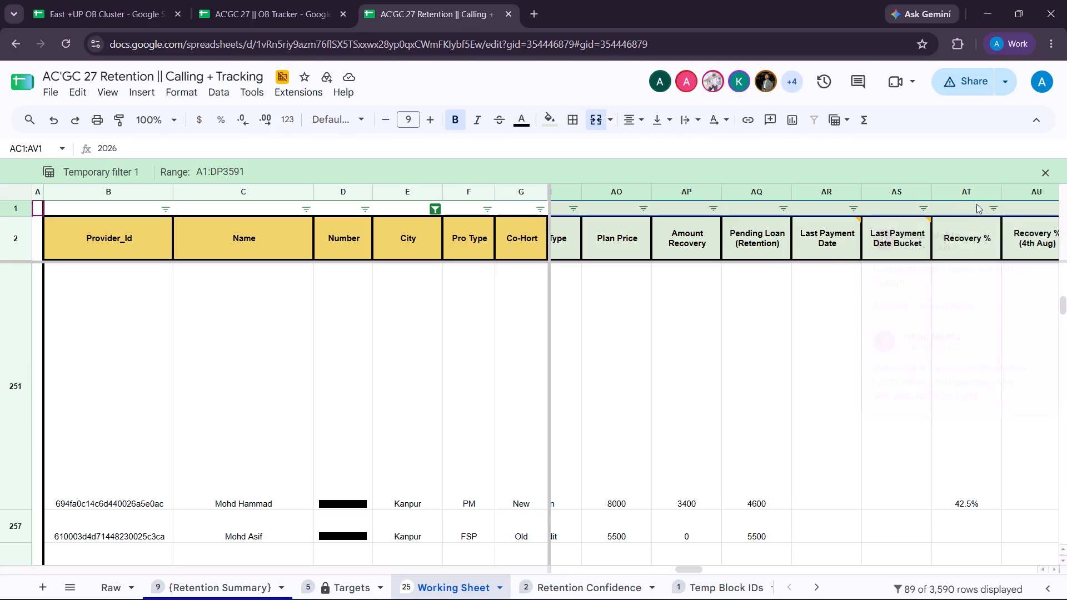
Review the full list of filter values in the Recovery % column, keeping all of them selected.
left_click(993, 212)
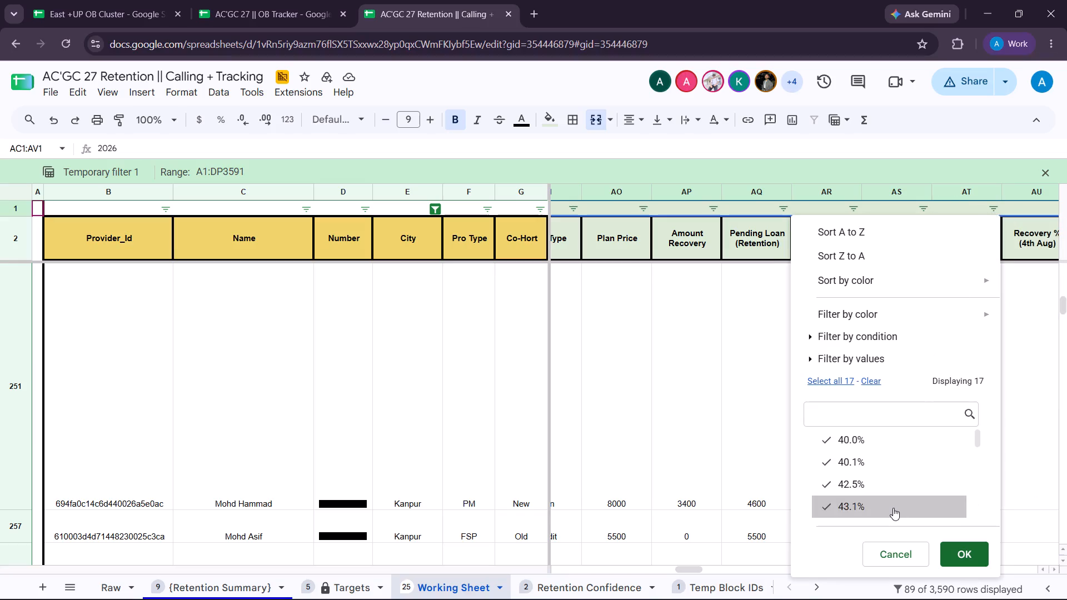
scroll(893, 508, "down", 7)
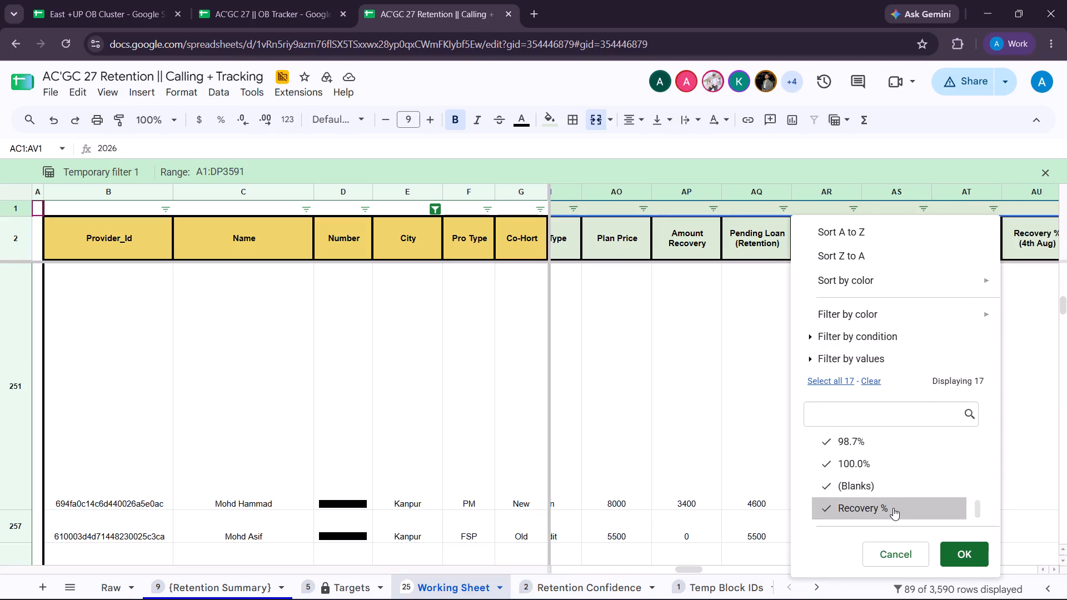
scroll(893, 508, "up", 7)
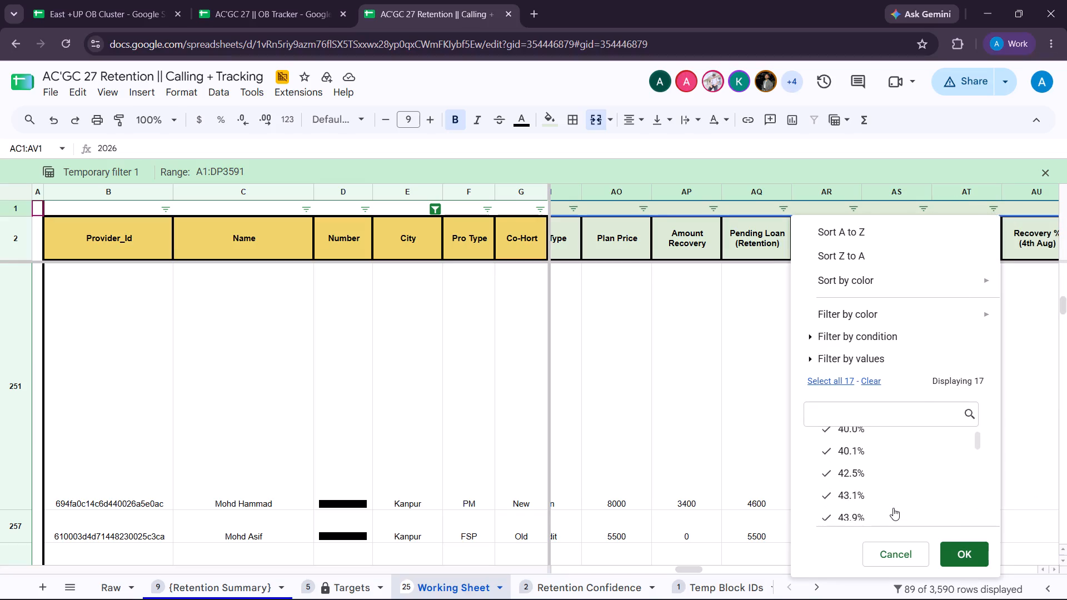
left_click(962, 556)
Examine the Kanpur providers' pending loans, recovery cohort, confidence, call status and mode of purchase columns.
scroll(747, 441, "down", 1)
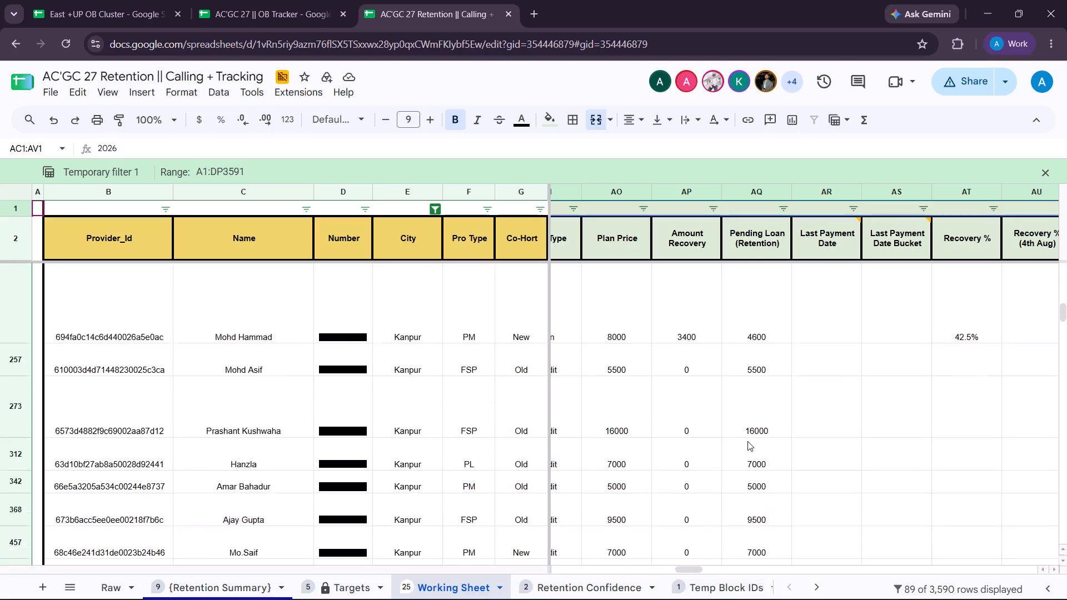
scroll(747, 441, "down", 1)
scroll(747, 441, "left", 3)
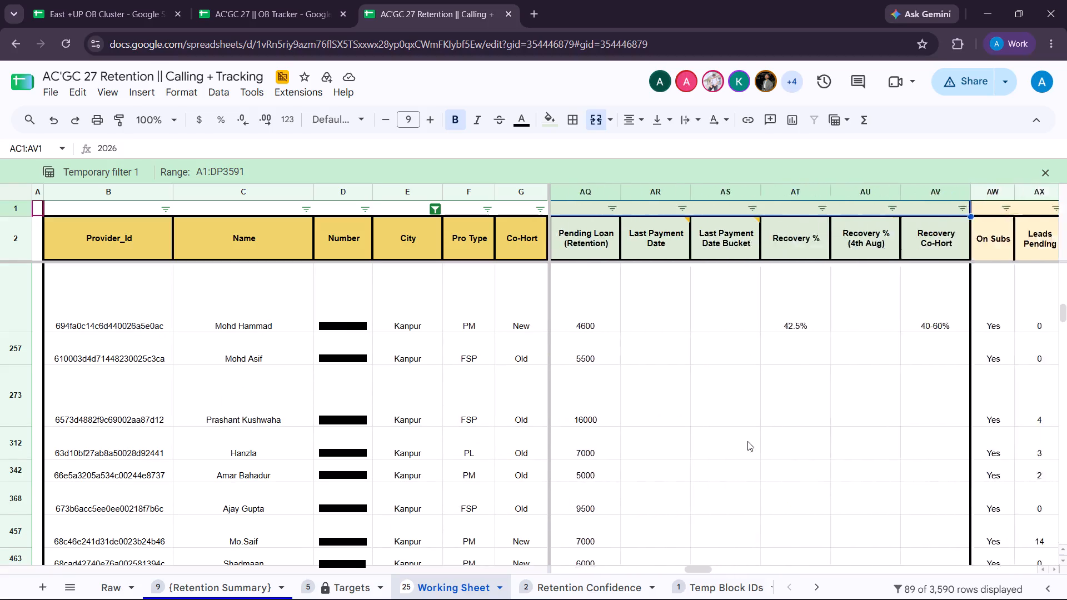
scroll(747, 441, "left", 7)
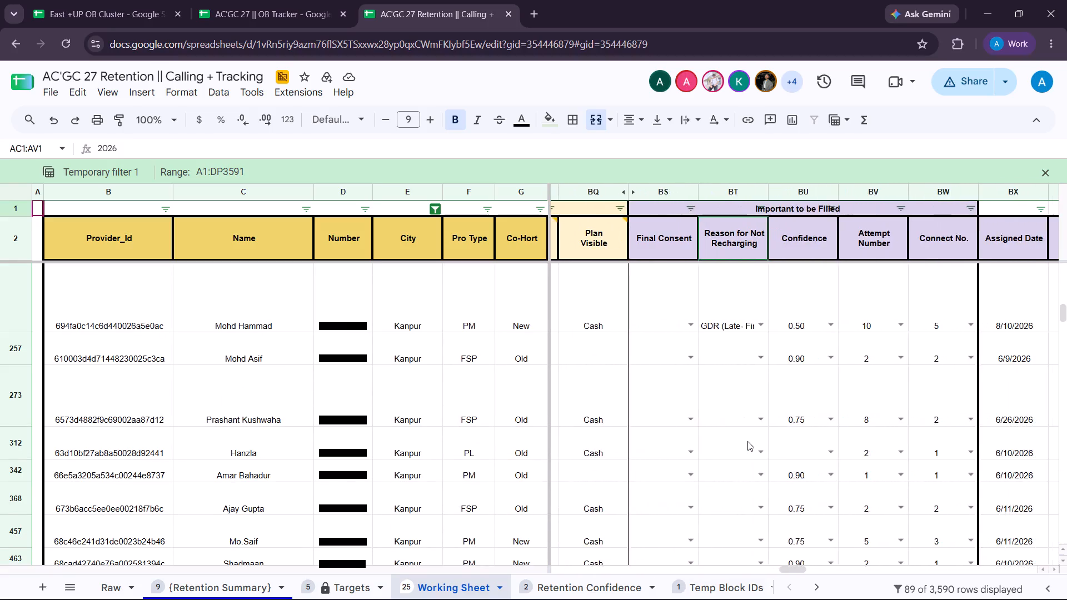
scroll(747, 441, "left", 3)
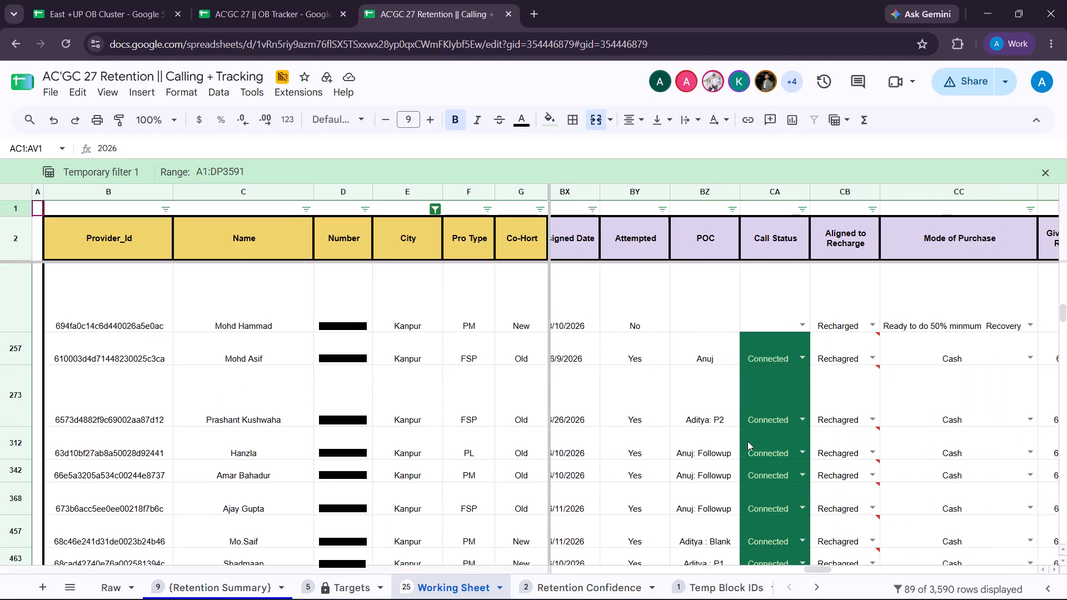
scroll(747, 441, "down", 2)
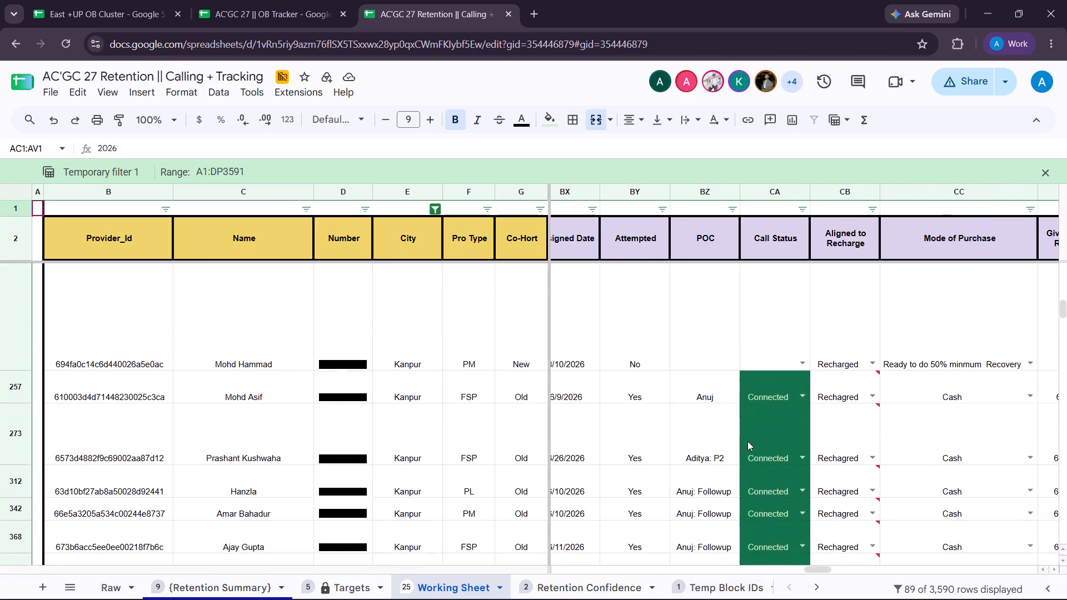
scroll(747, 441, "down", 1)
Examine the recharge dates, comments and Recovery Calling columns for the Kanpur providers around rows 457 to 569.
scroll(747, 441, "right", 2)
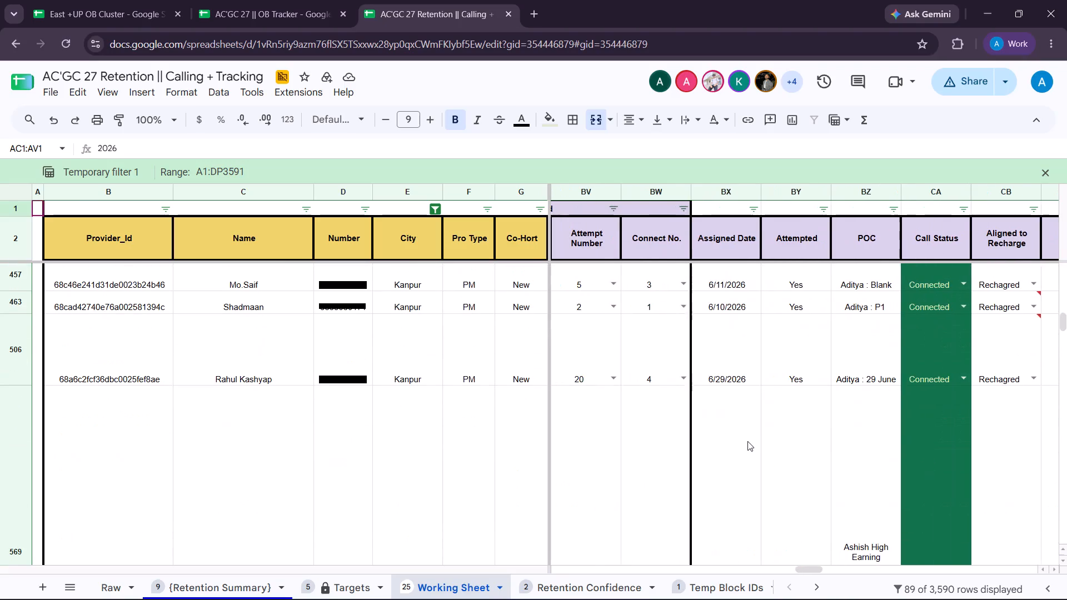
scroll(747, 441, "left", 6)
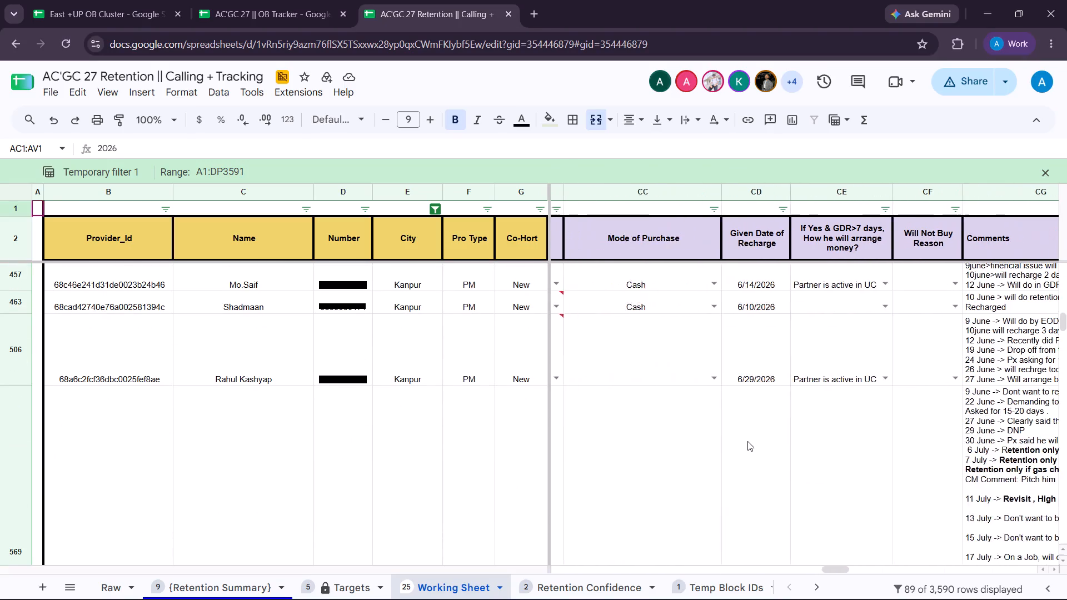
scroll(747, 441, "left", 6)
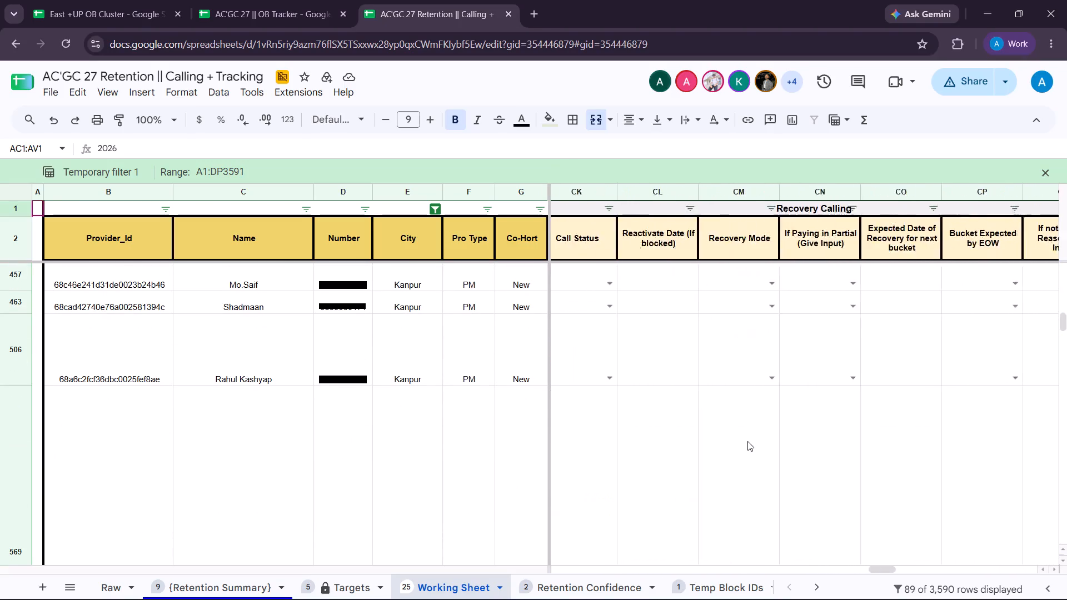
scroll(747, 441, "left", 2)
scroll(747, 441, "right", 4)
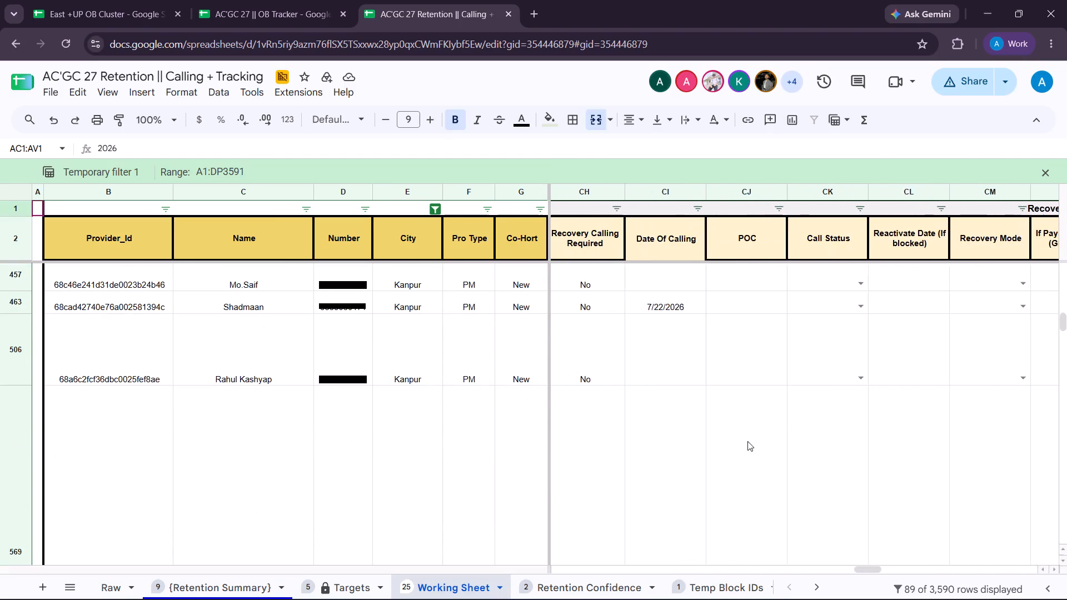
Review the filter values of the Recovery Calling section's POC column, keeping all of them selected.
scroll(747, 441, "right", 2)
left_click(780, 207)
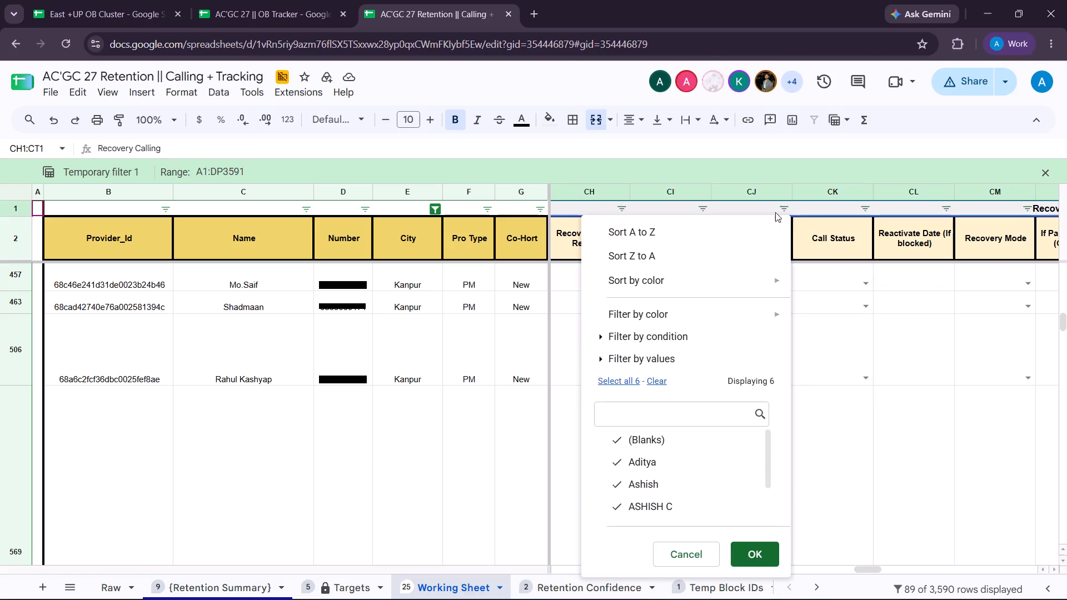
scroll(646, 481, "down", 3)
scroll(646, 481, "up", 4)
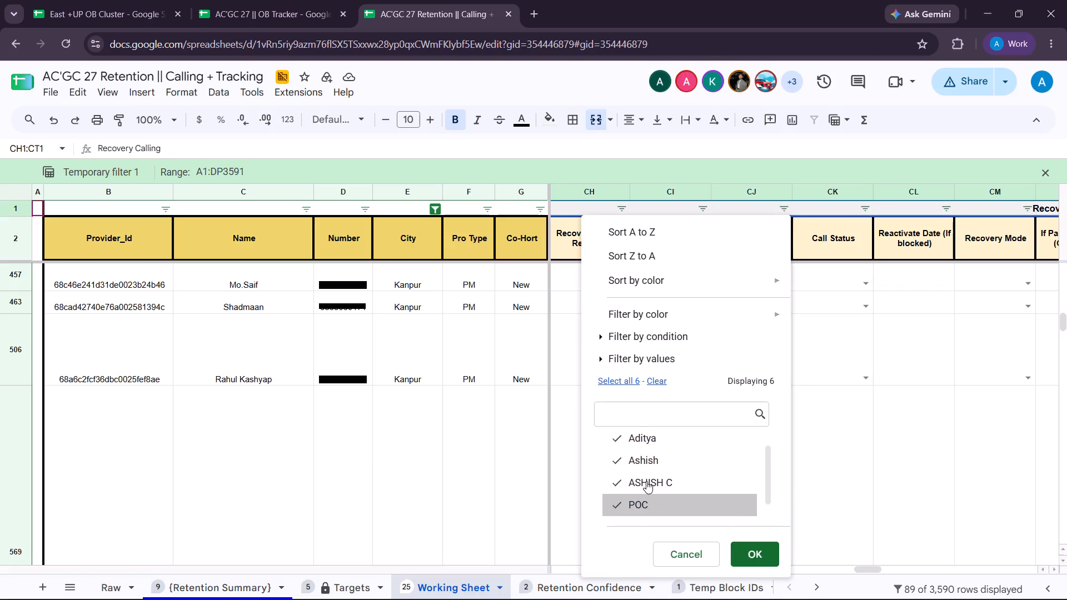
scroll(646, 481, "down", 5)
scroll(646, 481, "up", 4)
scroll(646, 481, "down", 4)
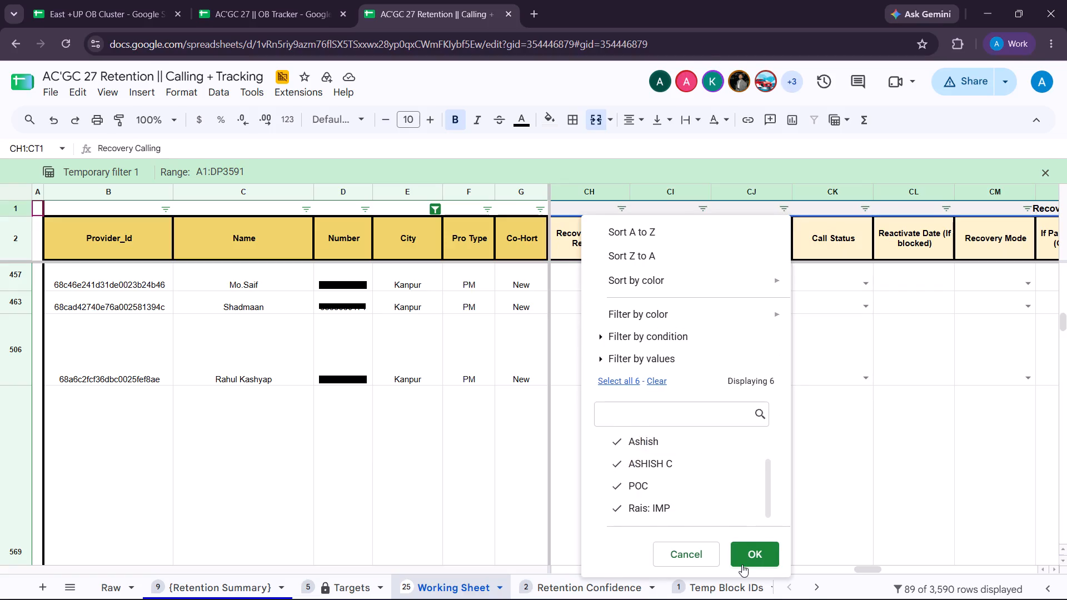
left_click(754, 553)
Examine the date of calling, POC, call status and recovery mode of the Kanpur providers in the Recovery Calling section.
scroll(817, 408, "down", 6)
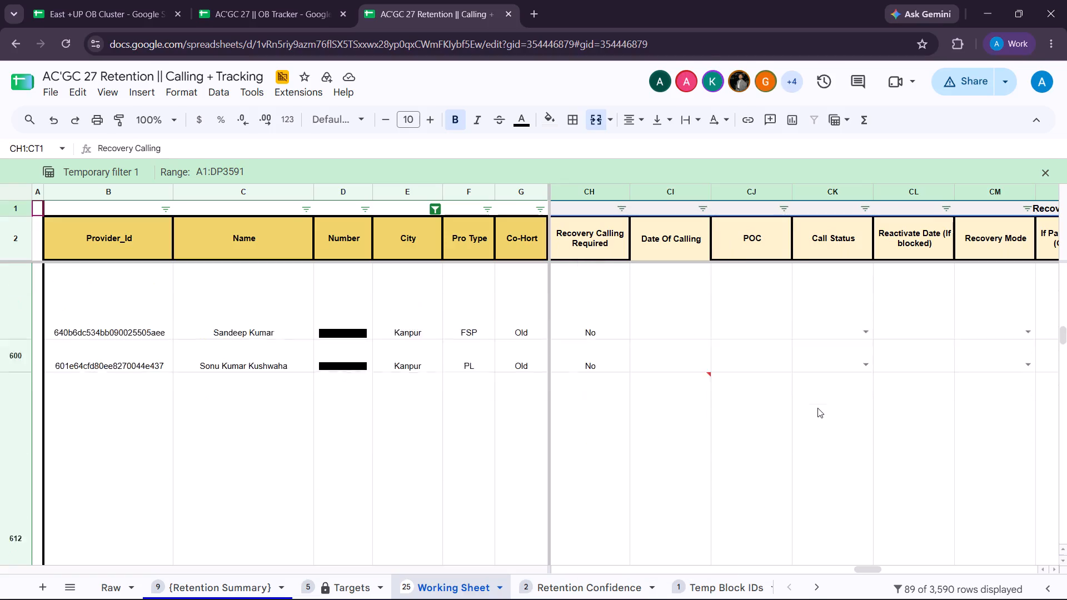
scroll(817, 408, "down", 7)
scroll(817, 408, "up", 1)
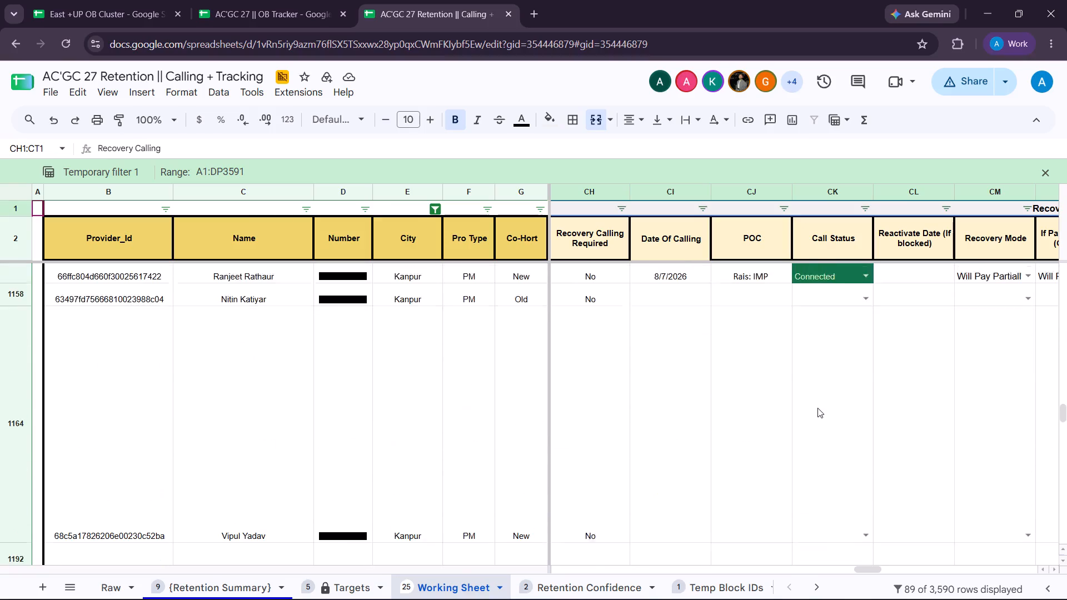
scroll(817, 408, "up", 6)
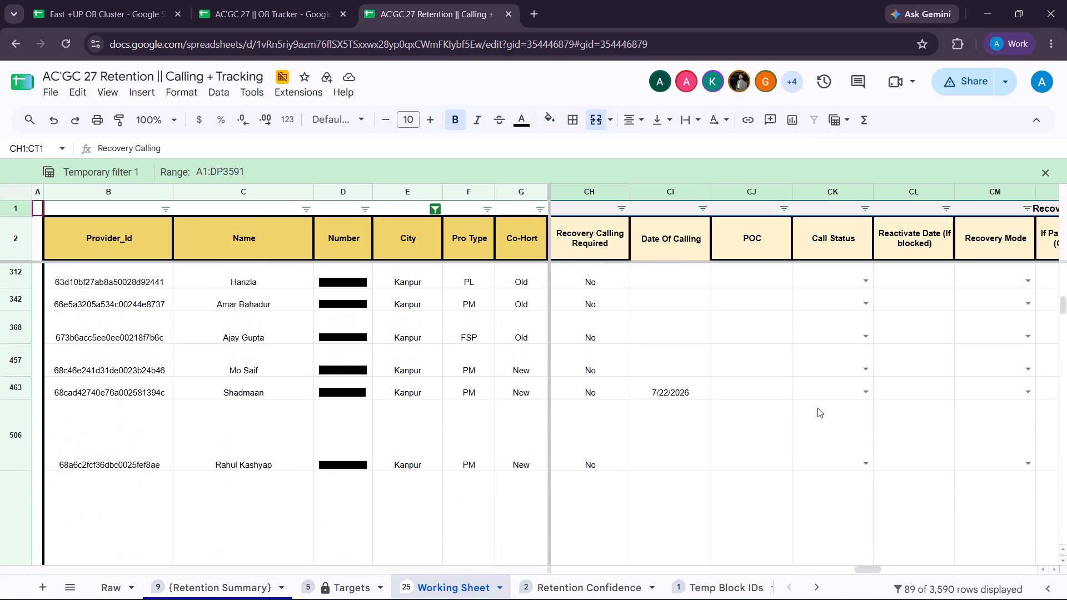
scroll(817, 408, "down", 12)
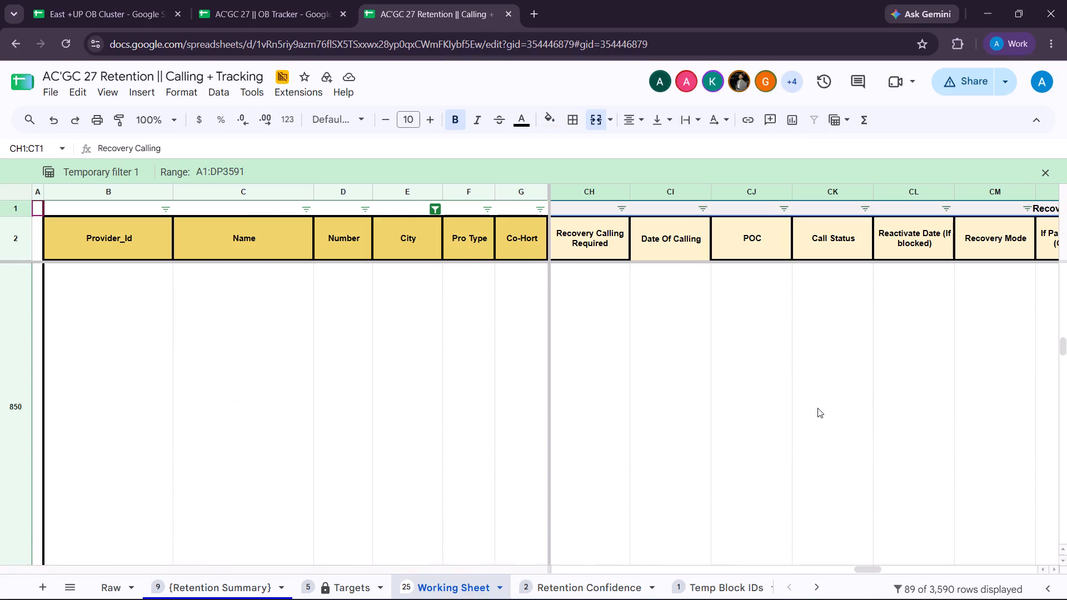
scroll(817, 408, "up", 2)
scroll(817, 408, "down", 2)
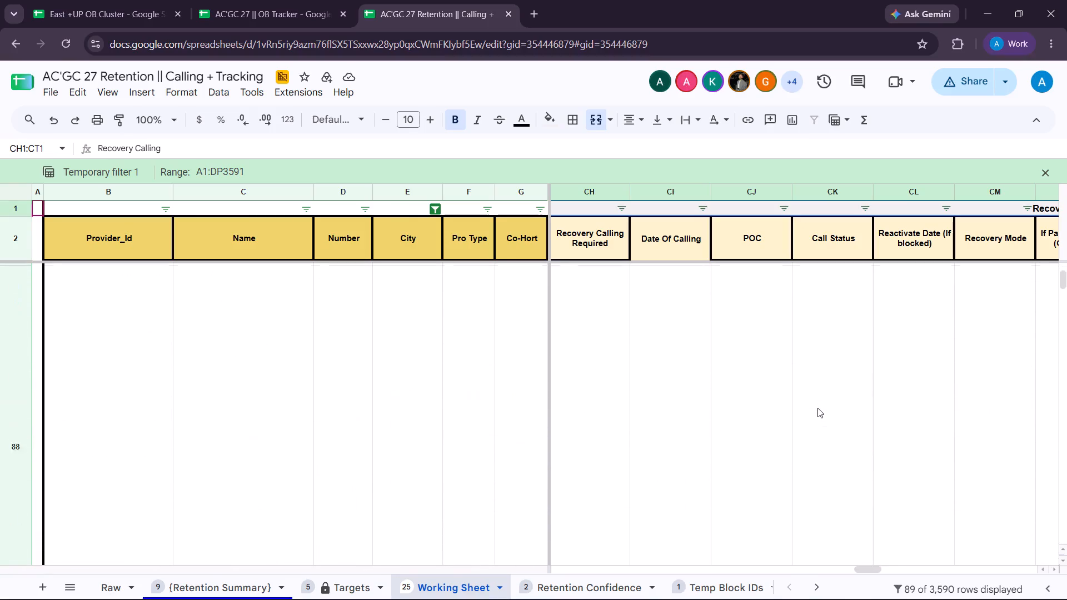
Examine the date of calling, POC, call status and recovery mode of the Kanpur providers from row 88 to row 1158.
scroll(817, 408, "down", 3)
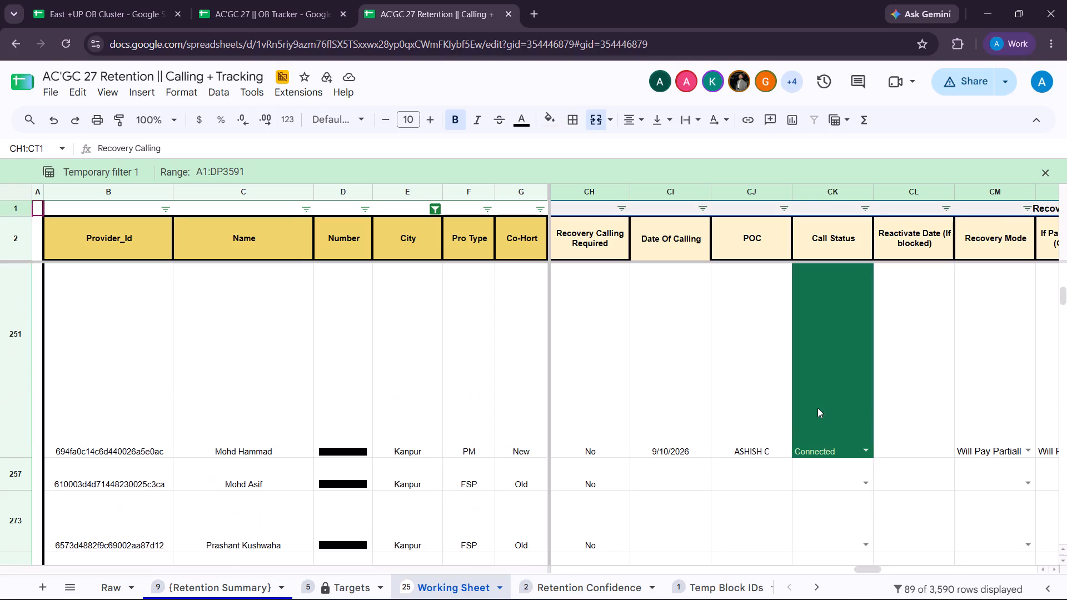
scroll(817, 408, "down", 6)
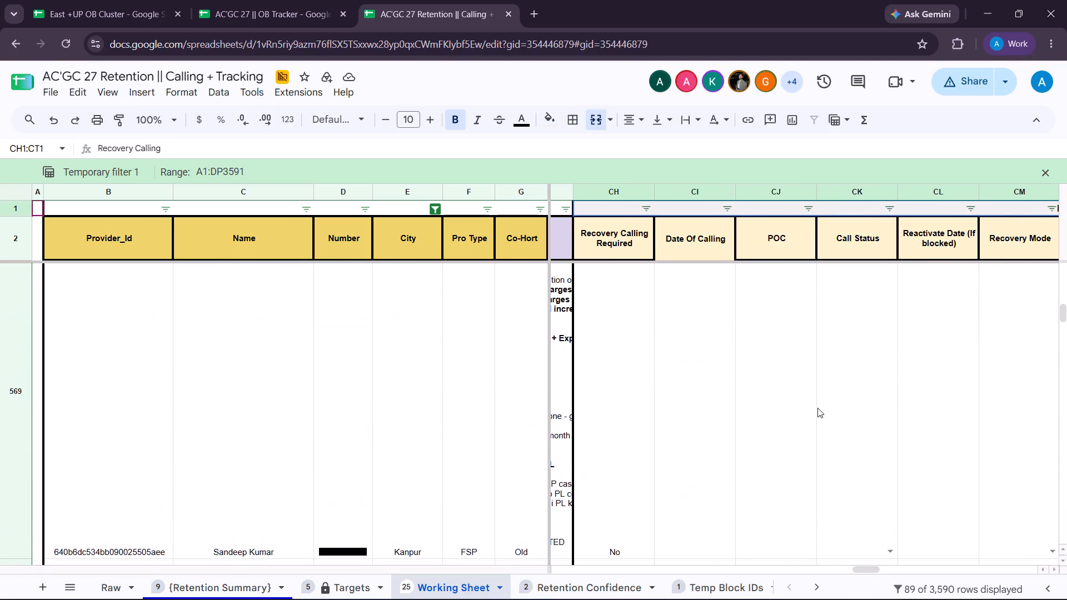
scroll(817, 408, "left", 1)
scroll(817, 408, "down", 12)
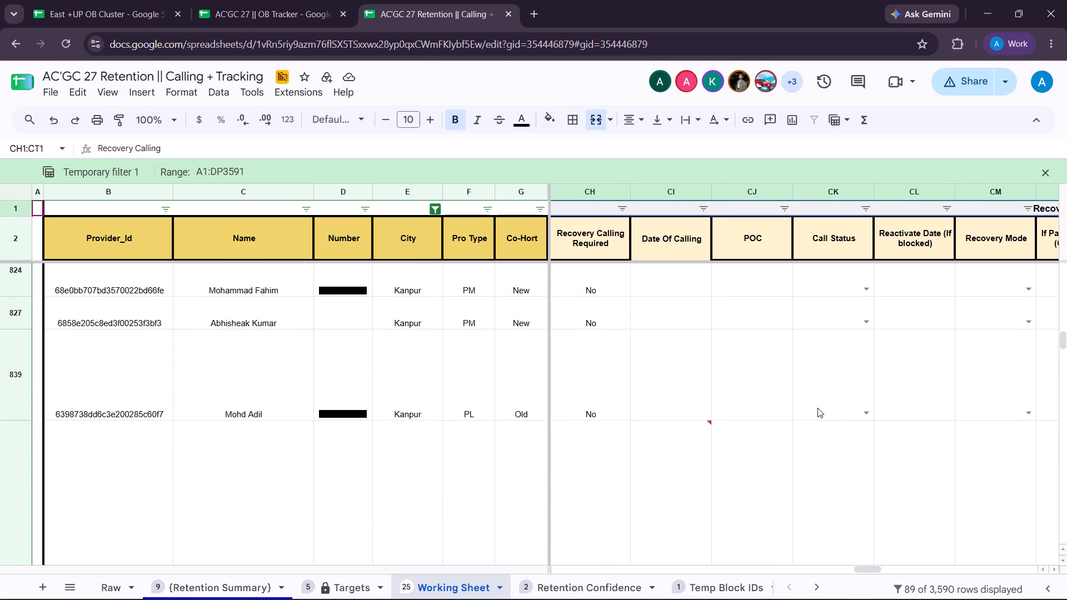
scroll(817, 408, "down", 3)
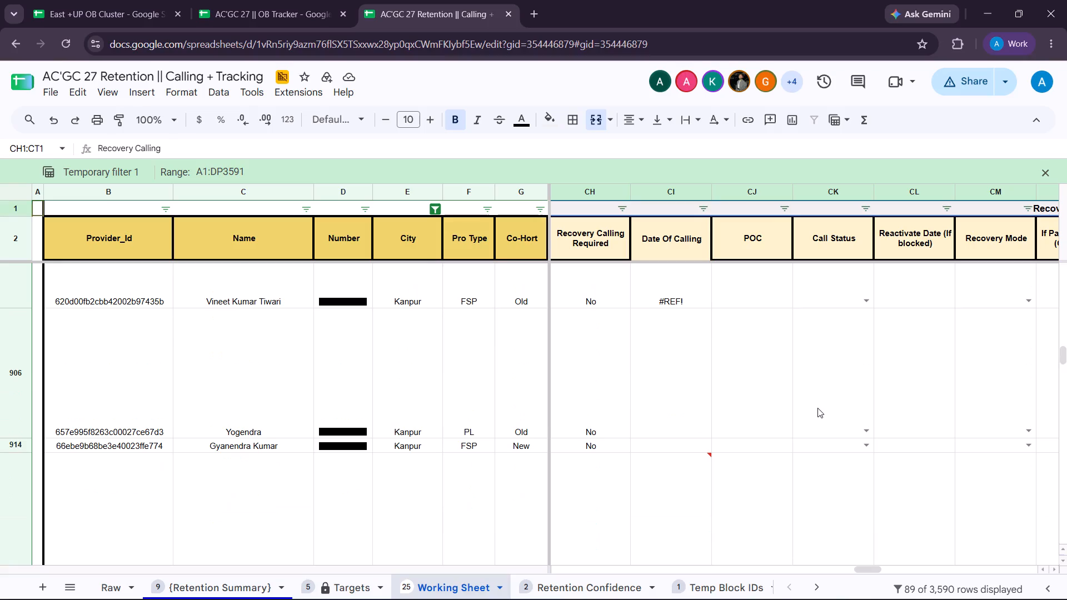
scroll(817, 408, "down", 9)
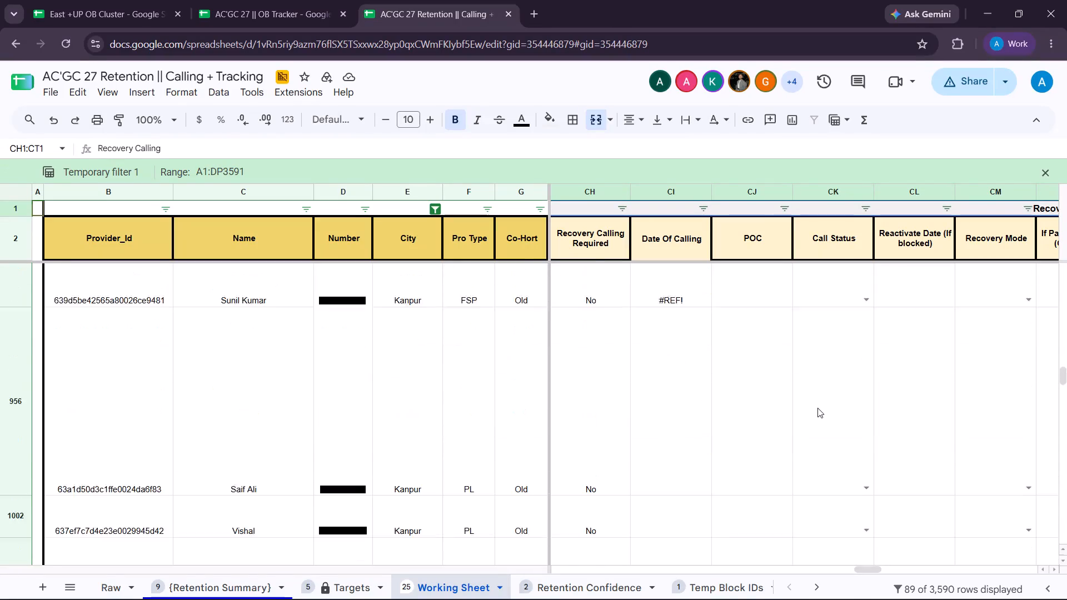
scroll(817, 408, "down", 8)
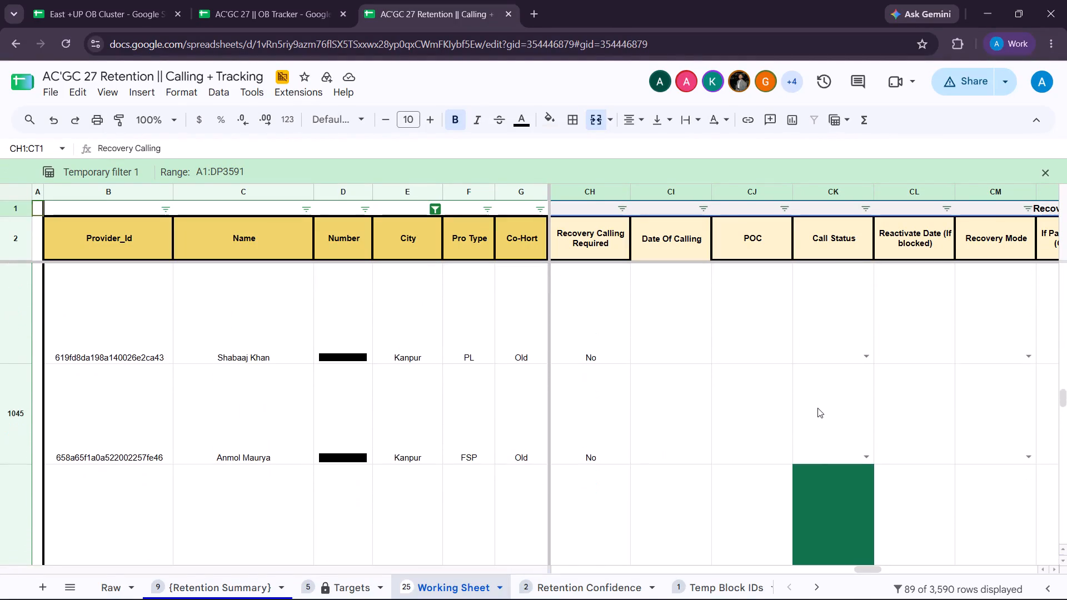
scroll(817, 408, "down", 5)
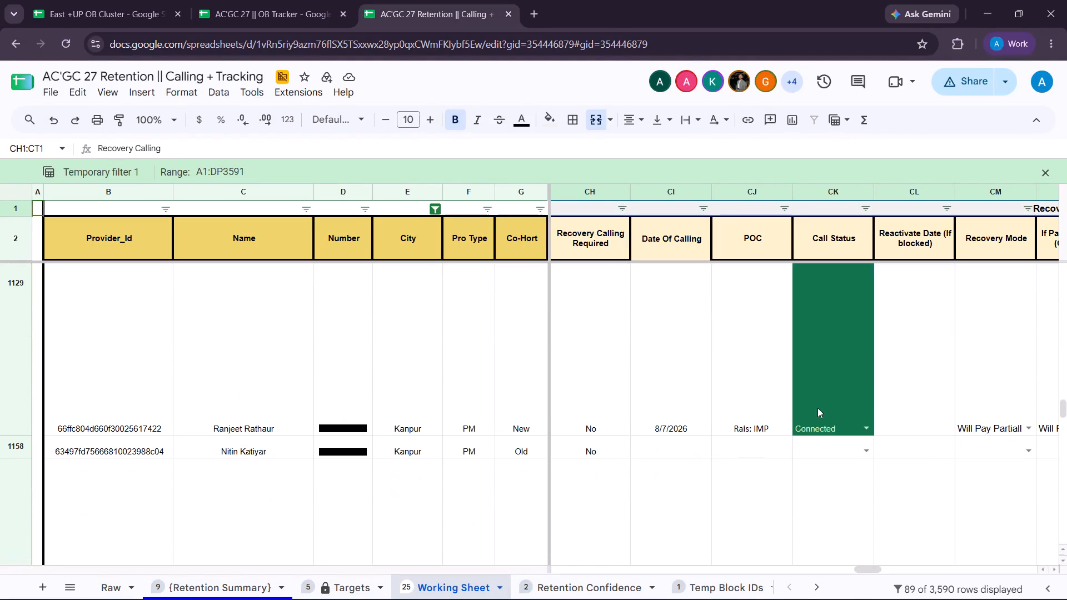
Examine the partial payment, expected recovery date, expected bucket and recovery comments of the Kanpur provider in row 1129.
scroll(817, 408, "left", 4)
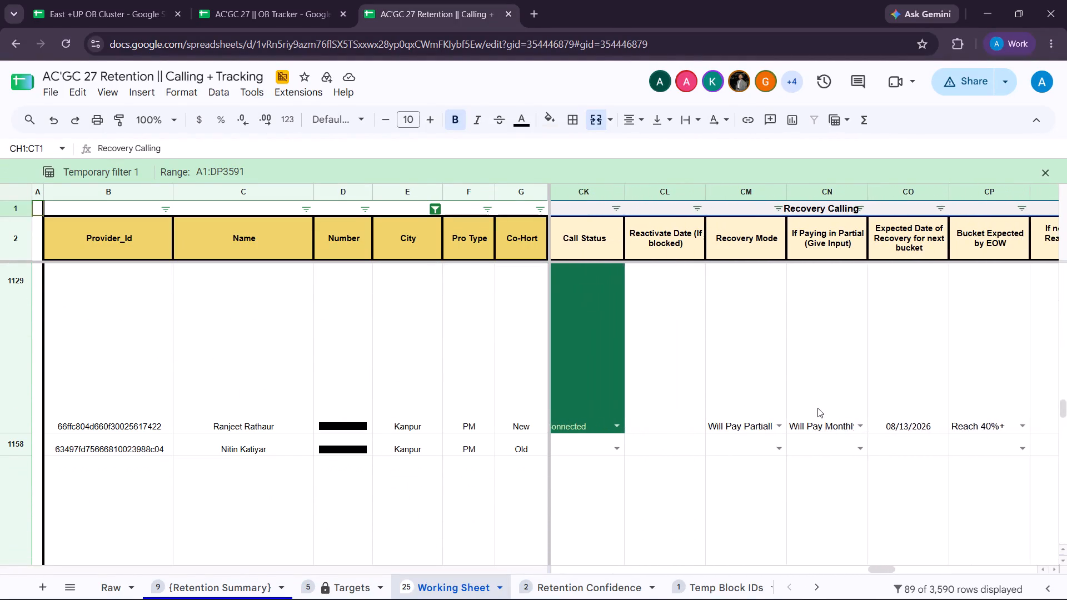
scroll(817, 408, "left", 2)
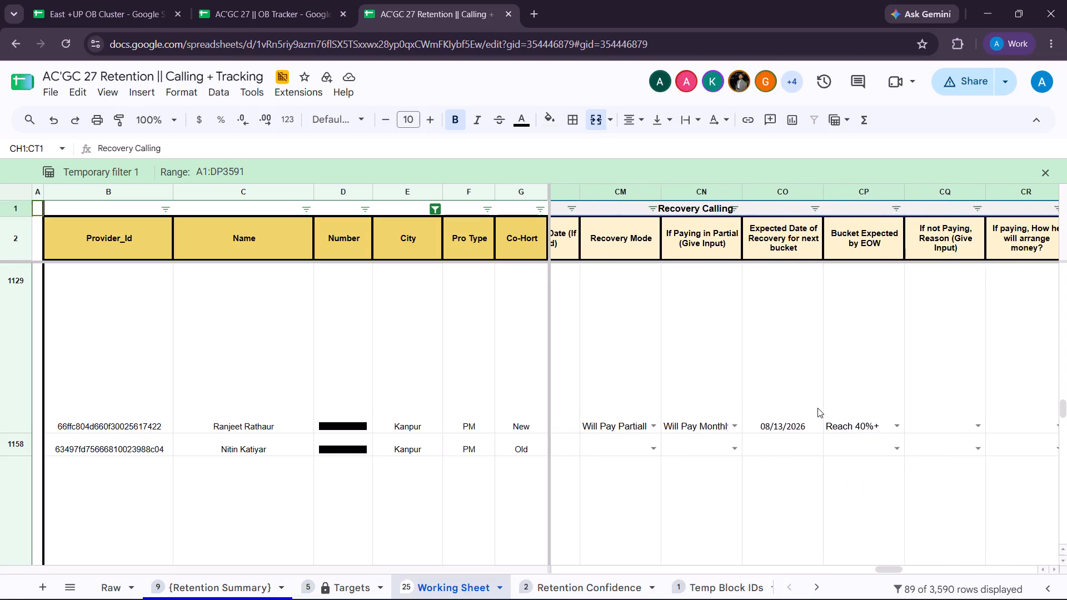
scroll(817, 408, "left", 4)
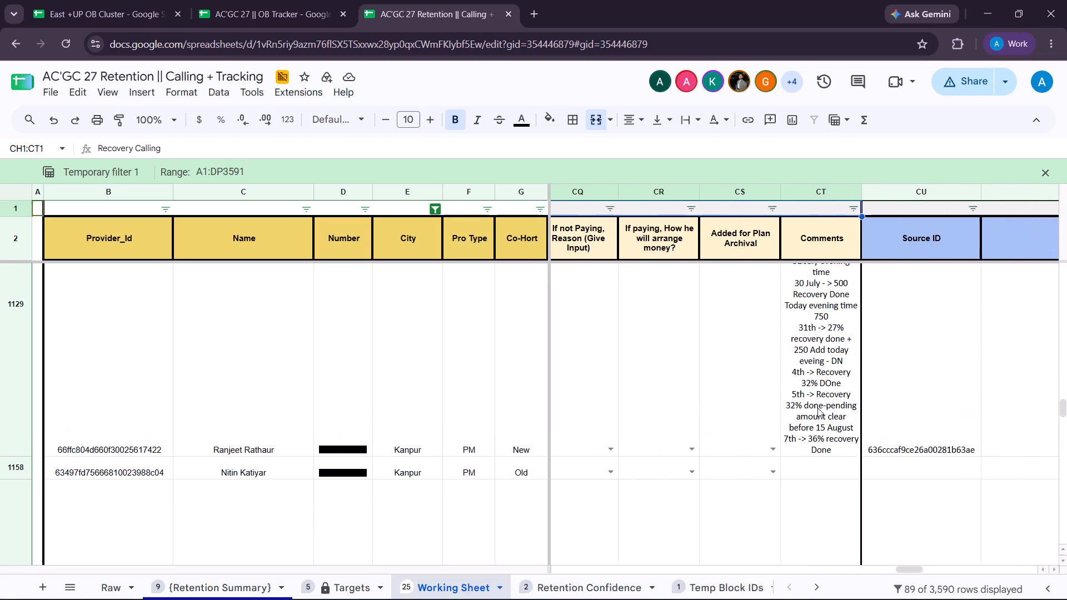
Read the Recovery Calling comments and non-payment reasons of the Kanpur providers from row 1158 to row 1685.
scroll(817, 408, "down", 2)
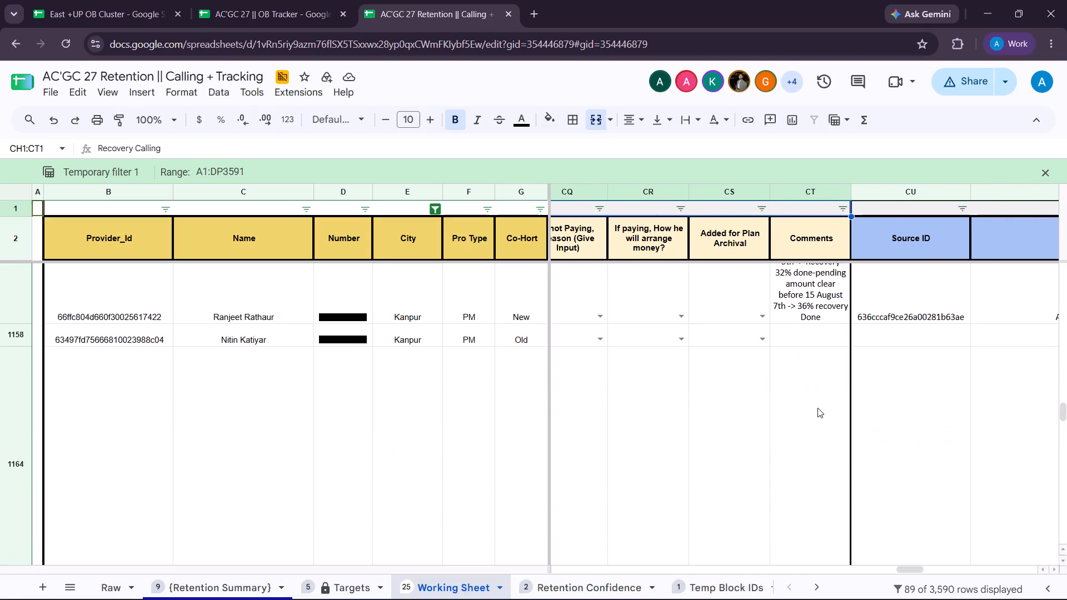
scroll(817, 408, "down", 6)
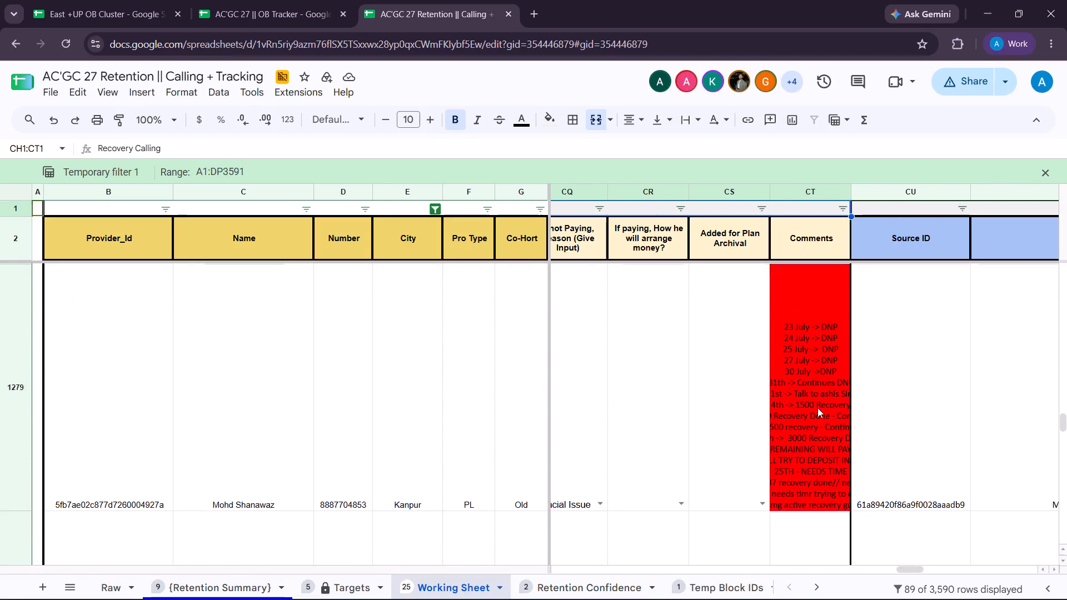
scroll(817, 408, "down", 3)
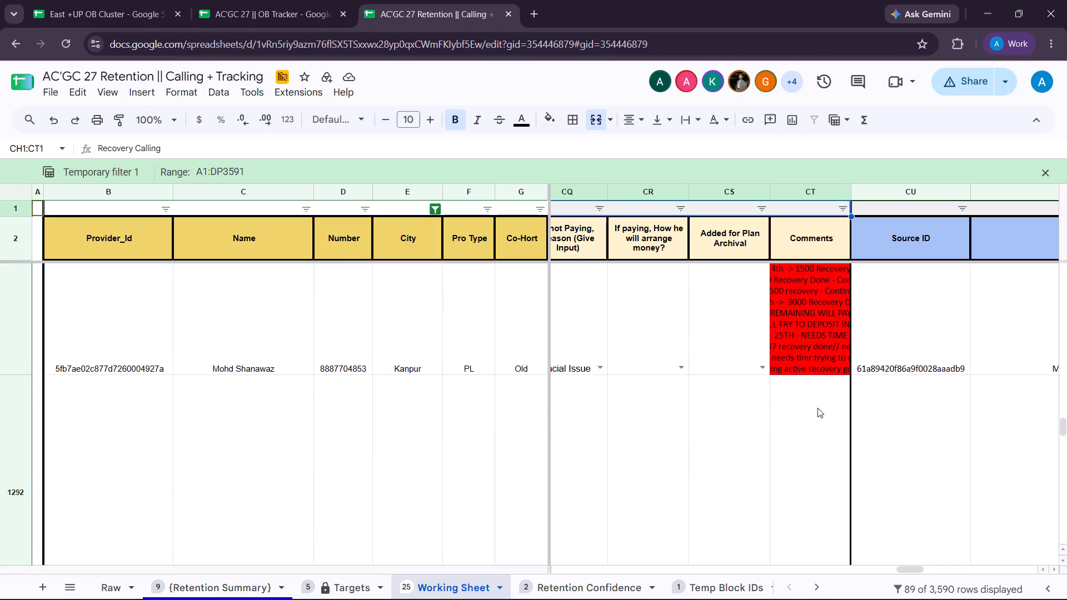
scroll(817, 408, "down", 4)
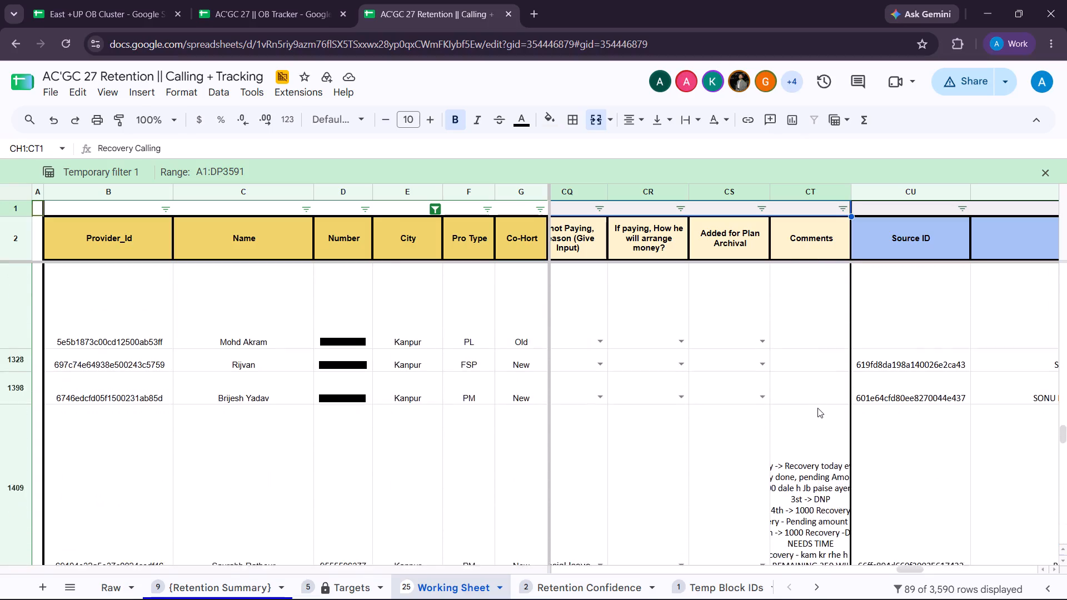
scroll(817, 408, "down", 2)
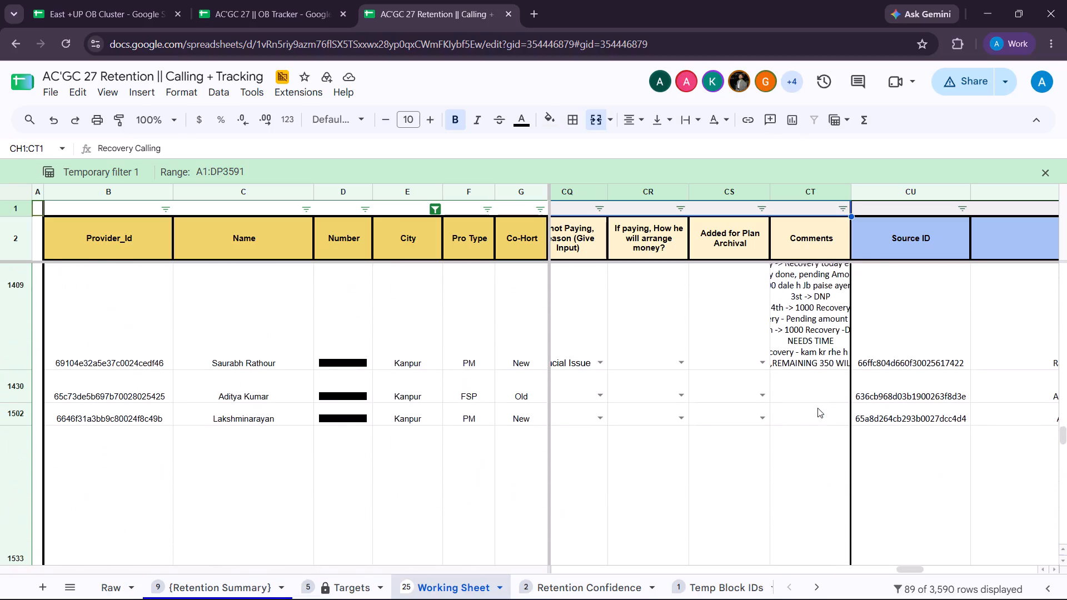
scroll(817, 408, "down", 8)
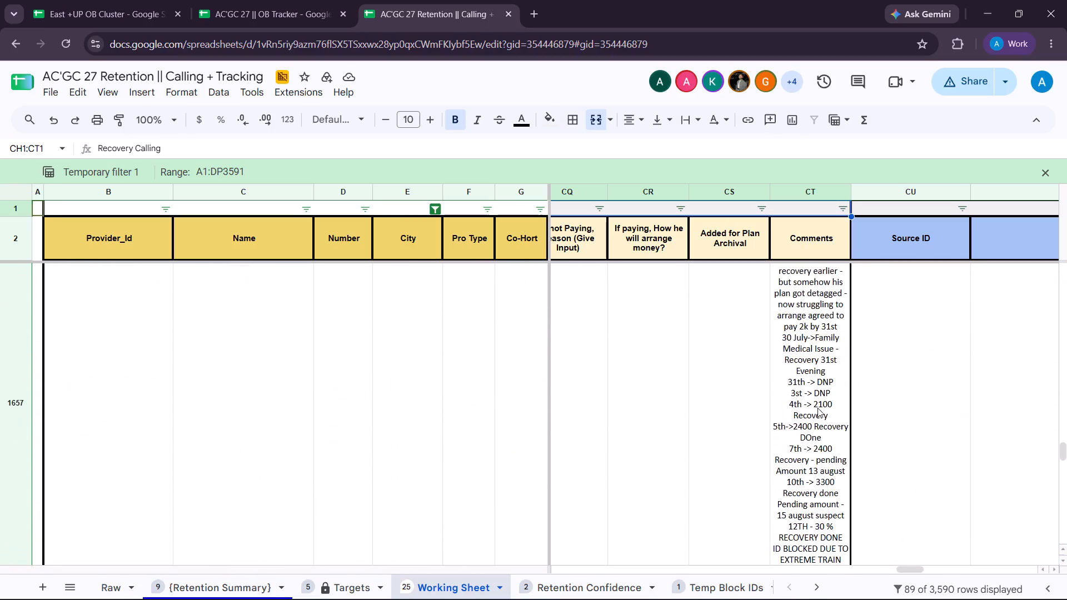
scroll(817, 408, "down", 2)
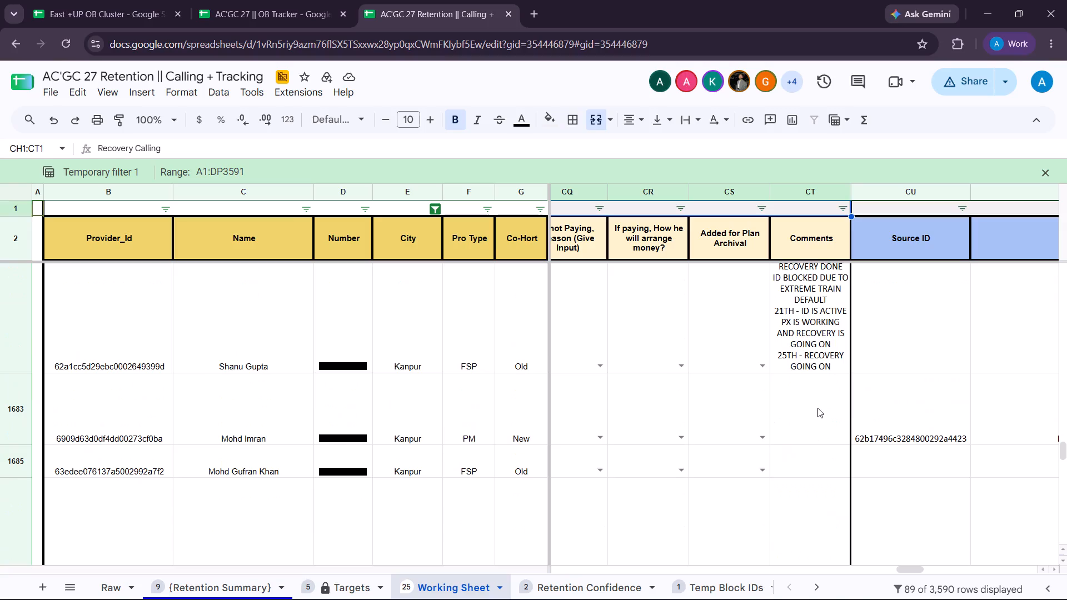
Read the Recovery Calling comments of the Kanpur providers from row 1767 to row 2332.
scroll(817, 408, "down", 8)
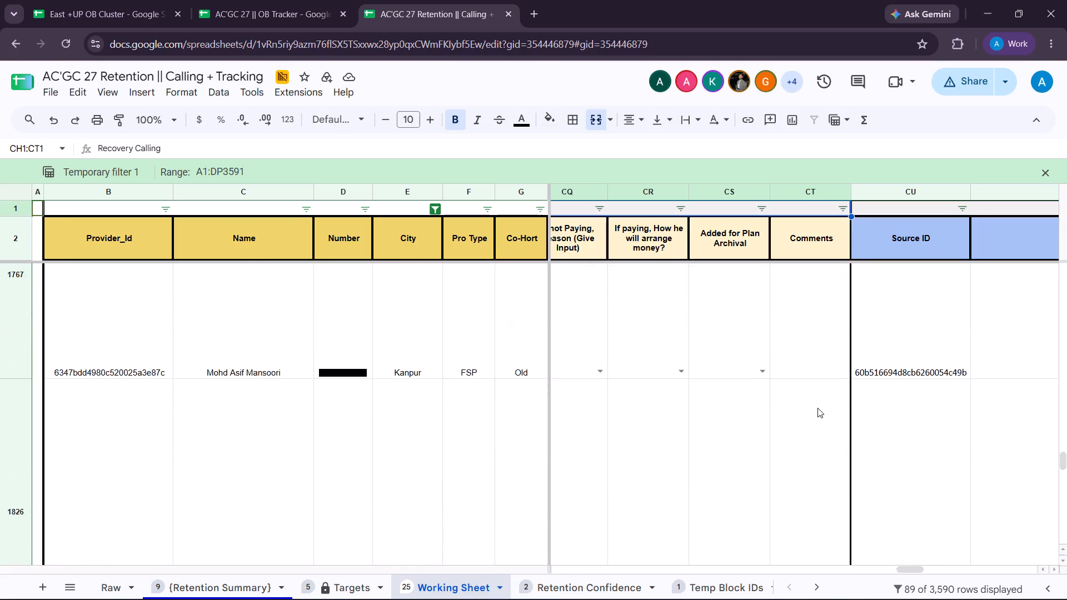
scroll(817, 408, "down", 8)
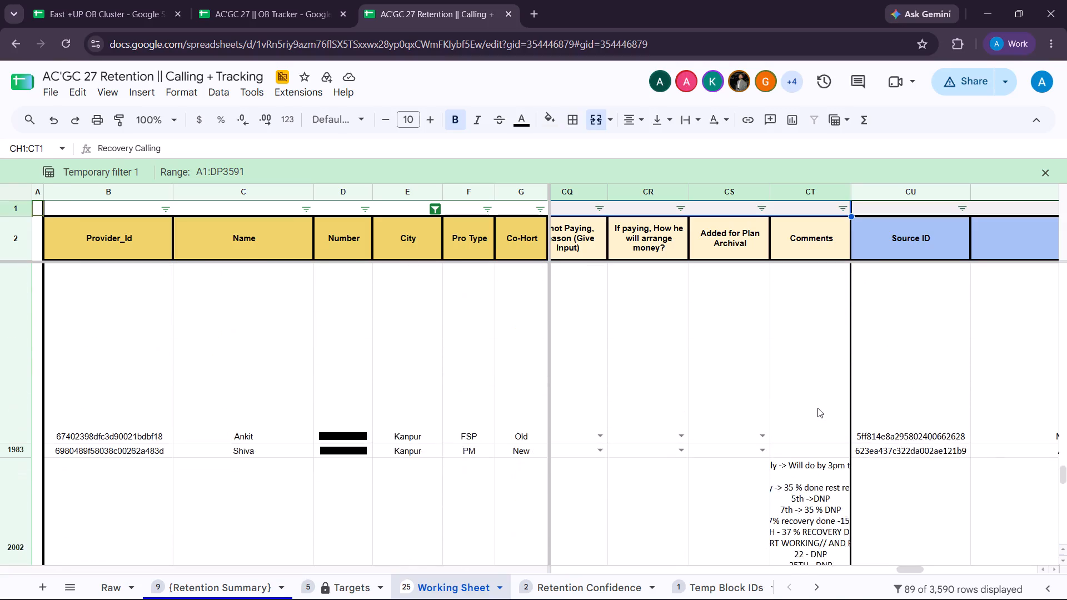
scroll(817, 408, "down", 1)
double_click(817, 408)
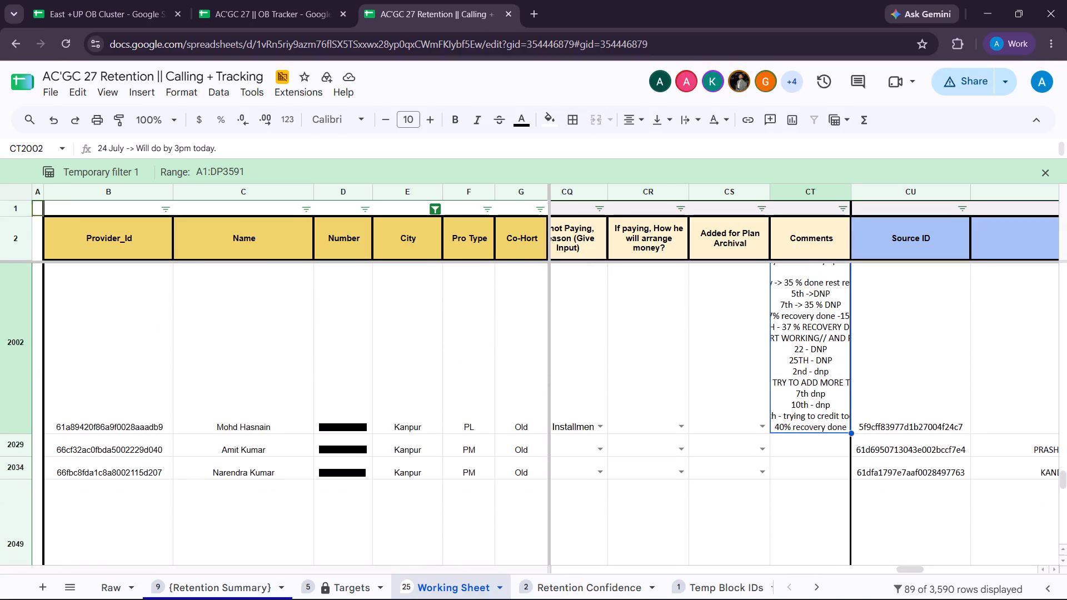
left_click(824, 487)
scroll(824, 487, "down", 6)
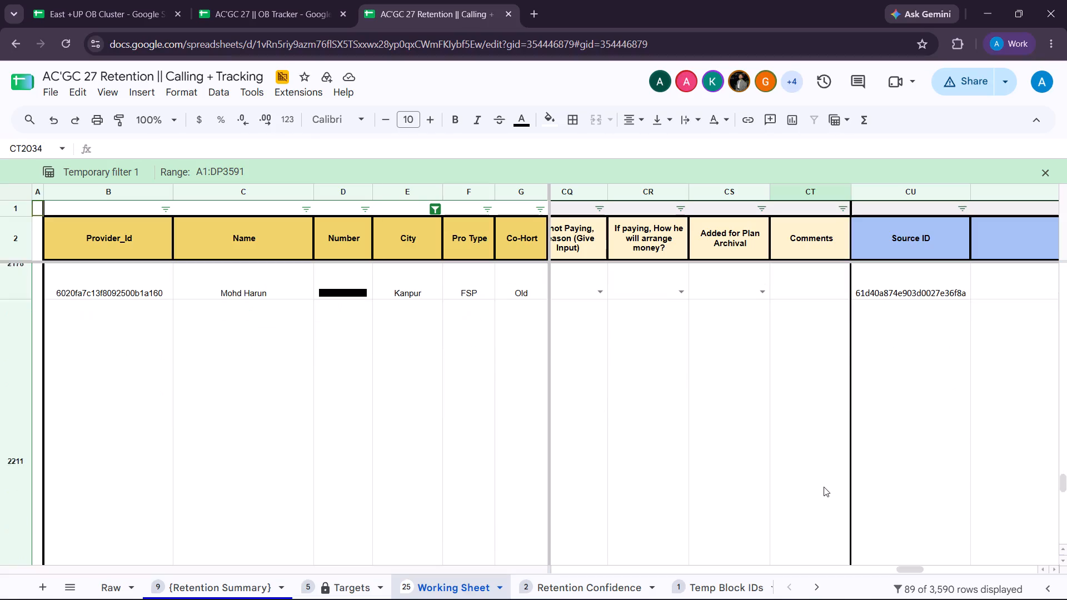
scroll(824, 487, "down", 6)
scroll(824, 487, "up", 1)
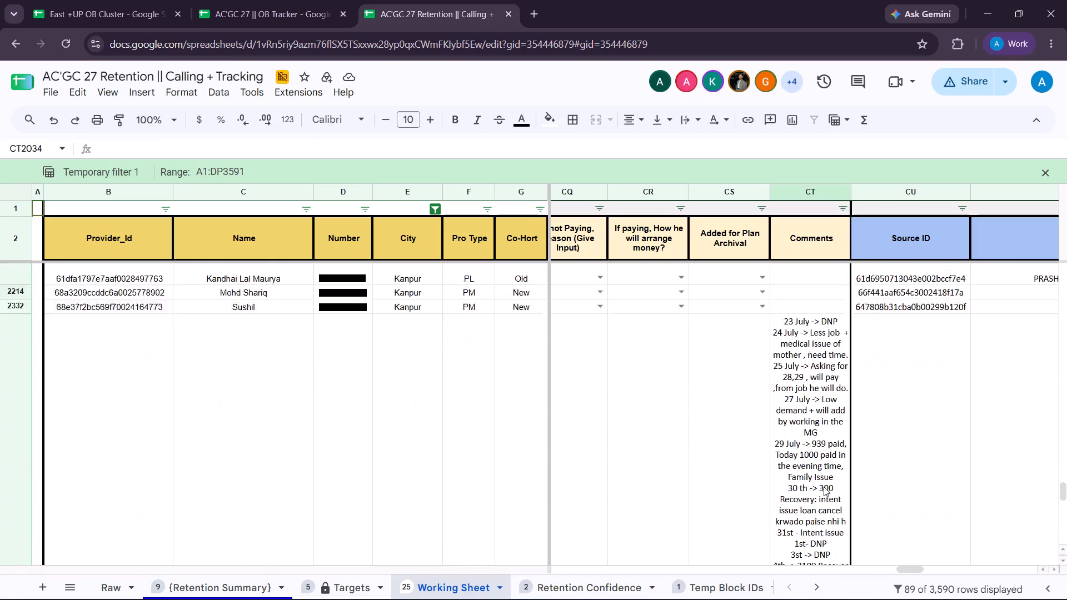
scroll(824, 487, "up", 1)
Examine the app open date, visible plan, confidence, attempts and call status of the Kanpur providers around rows 2214 and 2332.
scroll(710, 421, "right", 12)
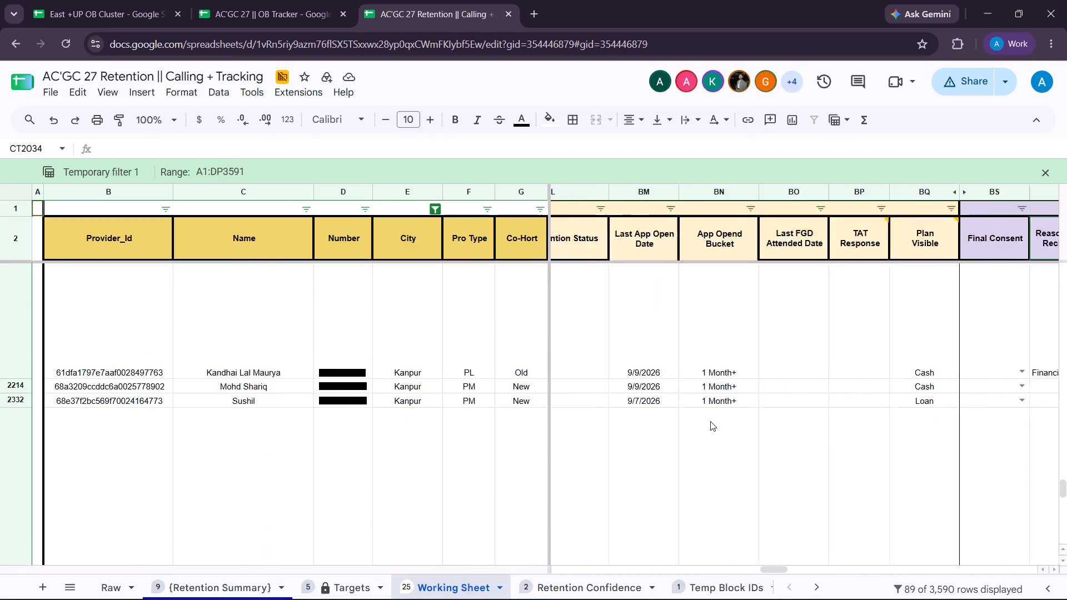
scroll(710, 421, "right", 1)
scroll(710, 421, "left", 6)
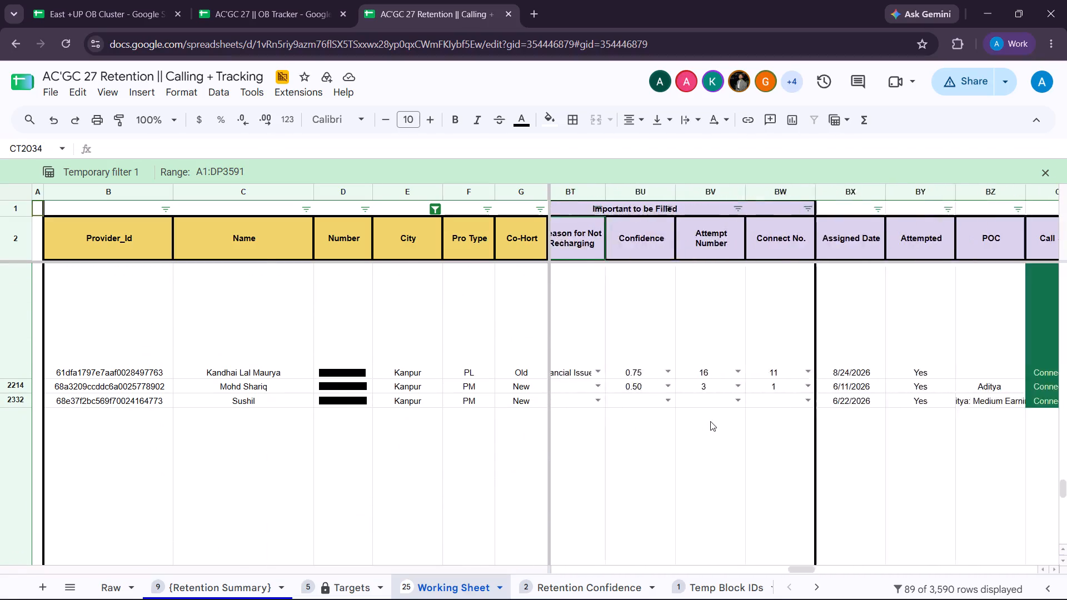
scroll(710, 421, "left", 4)
Examine the POC, call status, recharge alignment and mode of purchase of the Kanpur providers from row 2214 to row 2640.
scroll(710, 421, "down", 2)
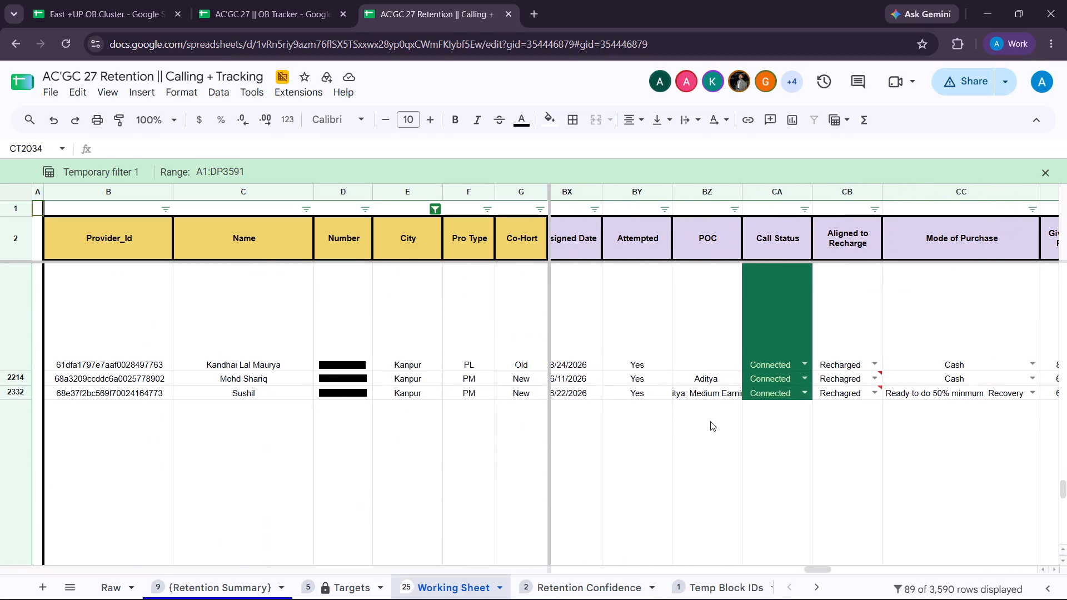
scroll(710, 421, "down", 4)
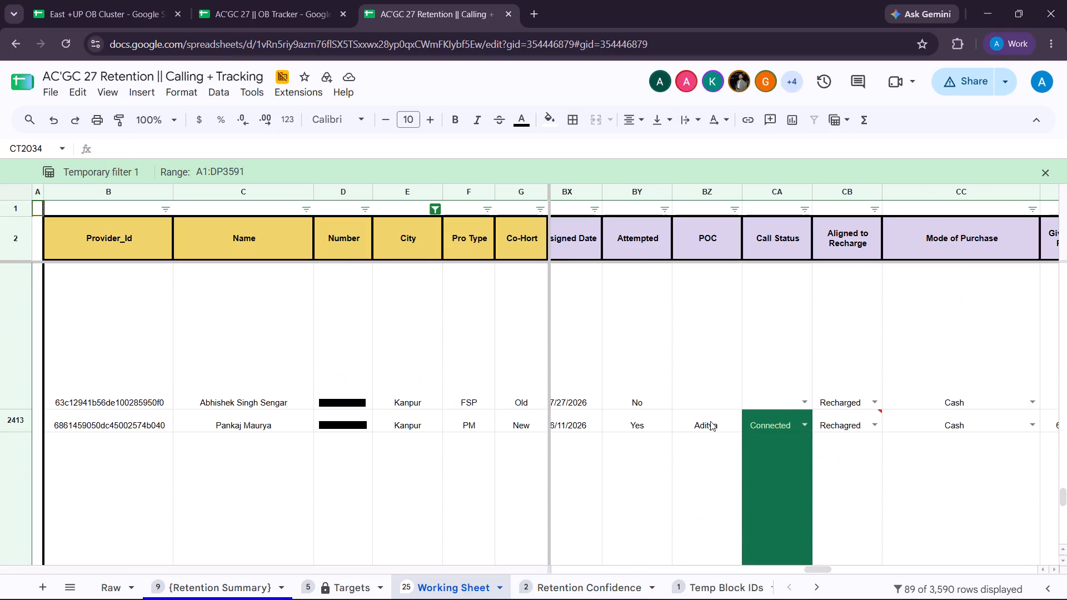
scroll(710, 421, "down", 6)
scroll(710, 421, "up", 1)
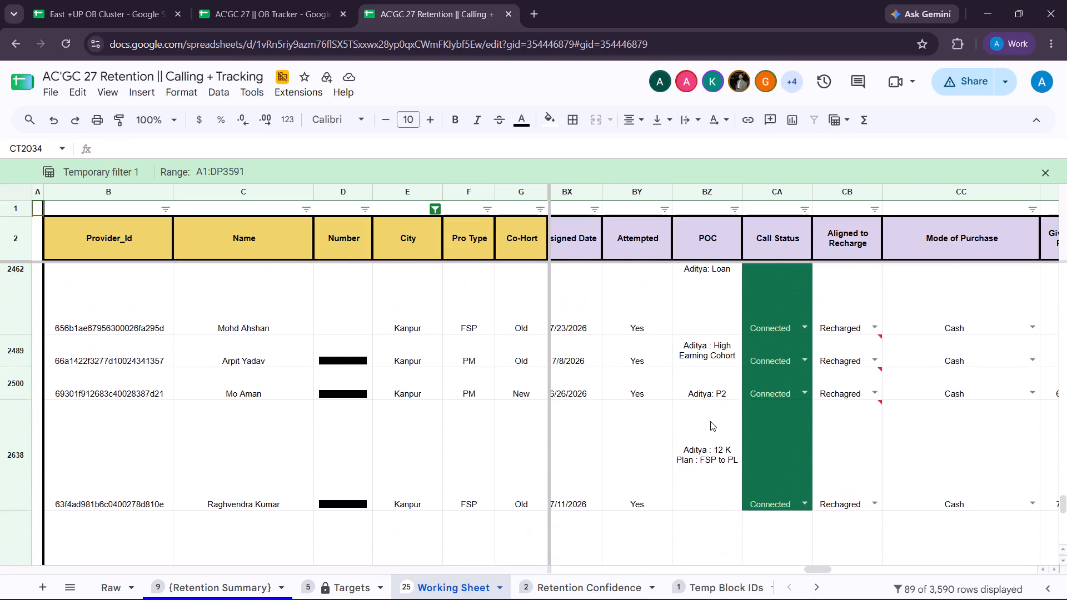
scroll(710, 421, "up", 2)
scroll(710, 421, "down", 1)
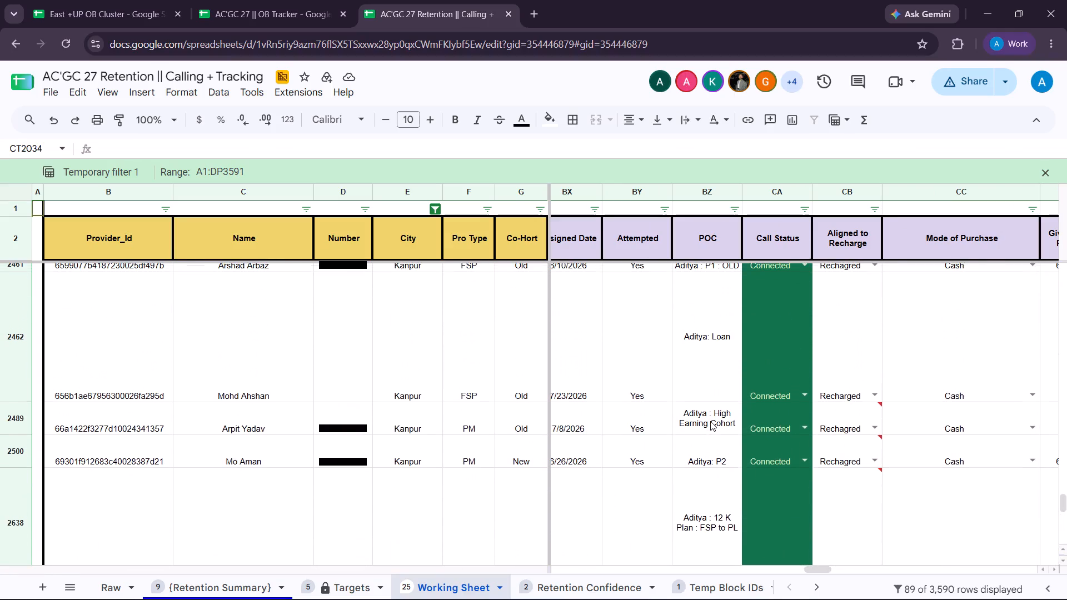
scroll(710, 421, "down", 2)
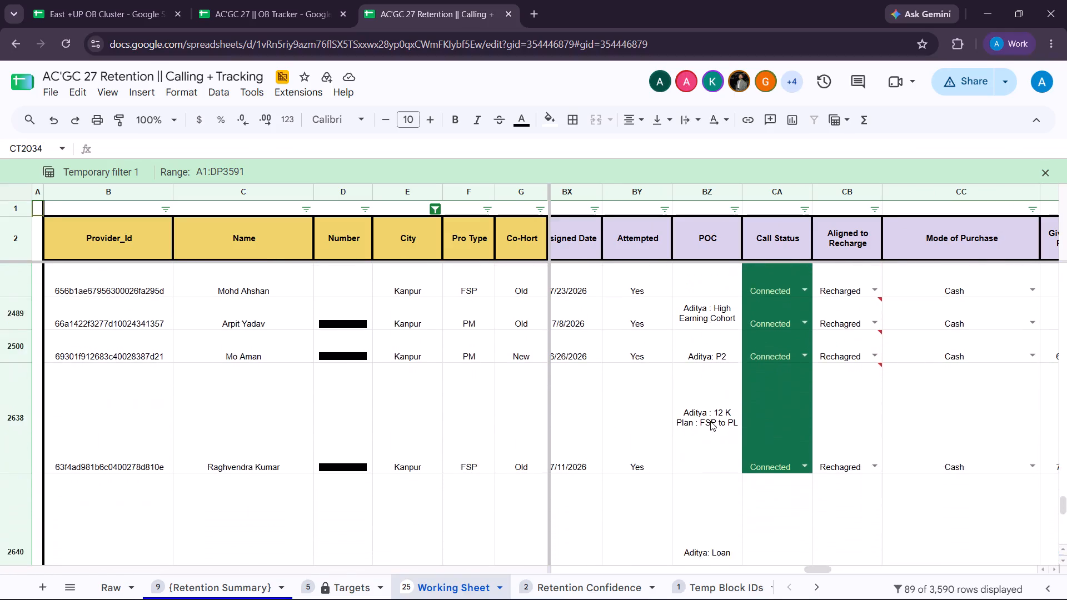
Examine the POC, call status, recharge alignment and mode of purchase of the remaining Kanpur providers down to row 3577.
scroll(710, 421, "down", 3)
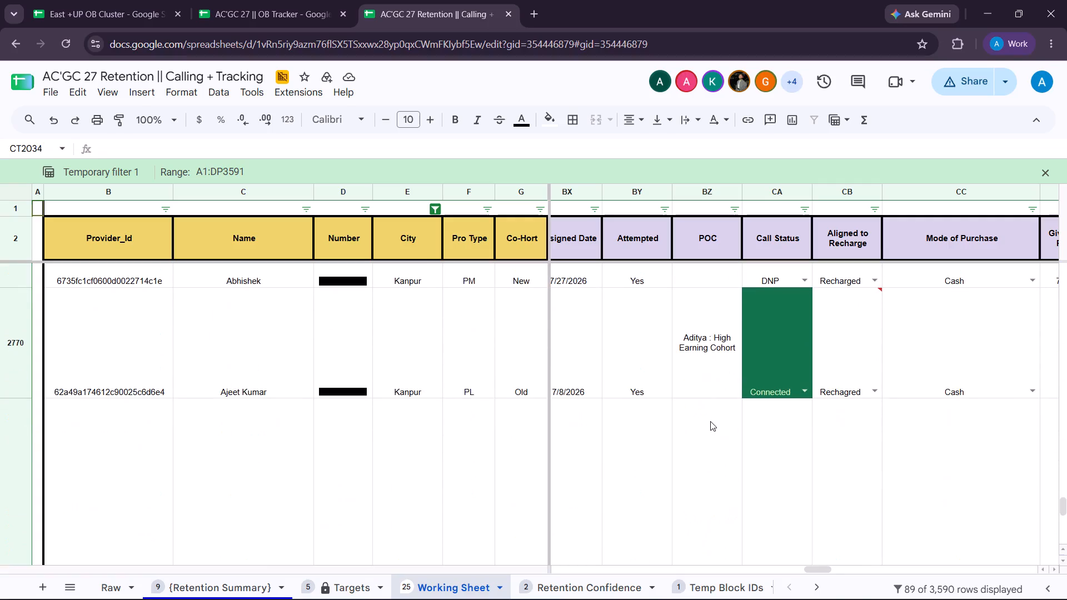
scroll(710, 421, "up", 1)
scroll(710, 421, "down", 7)
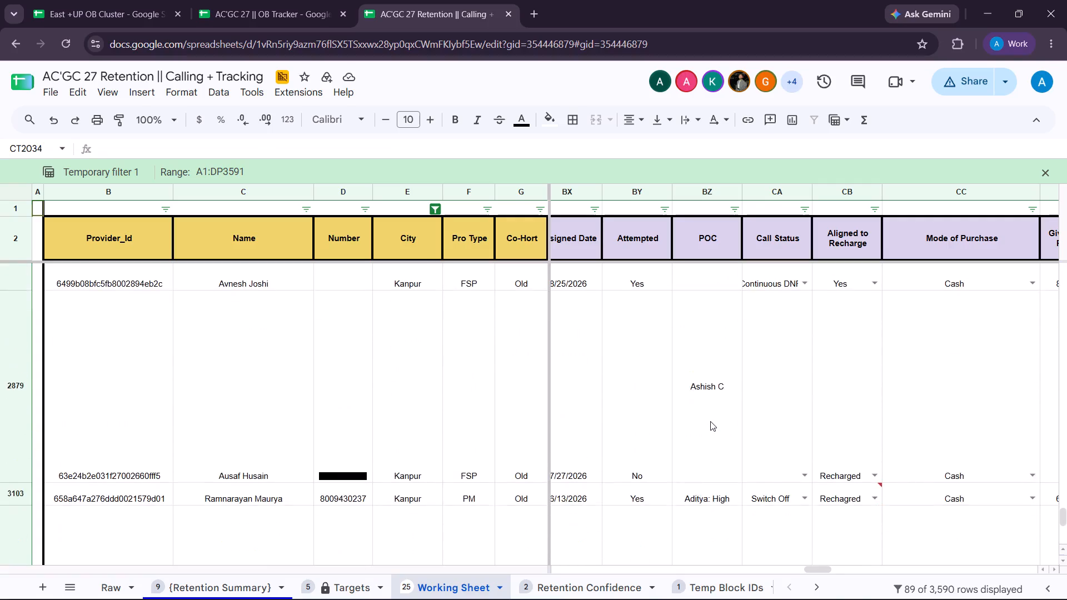
scroll(710, 421, "down", 7)
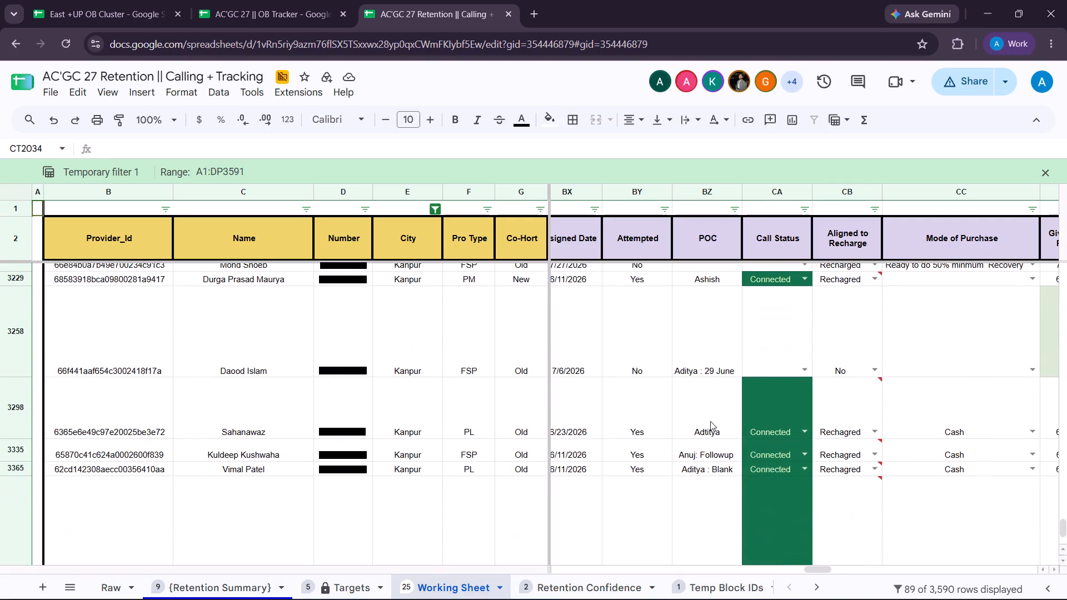
scroll(710, 421, "up", 1)
scroll(710, 421, "down", 4)
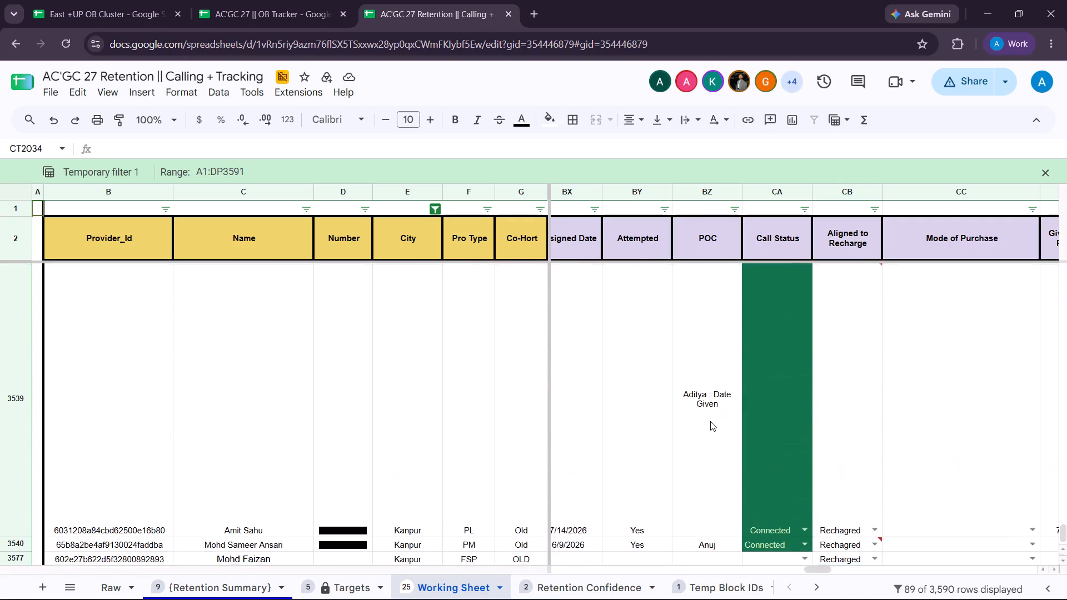
scroll(710, 421, "down", 1)
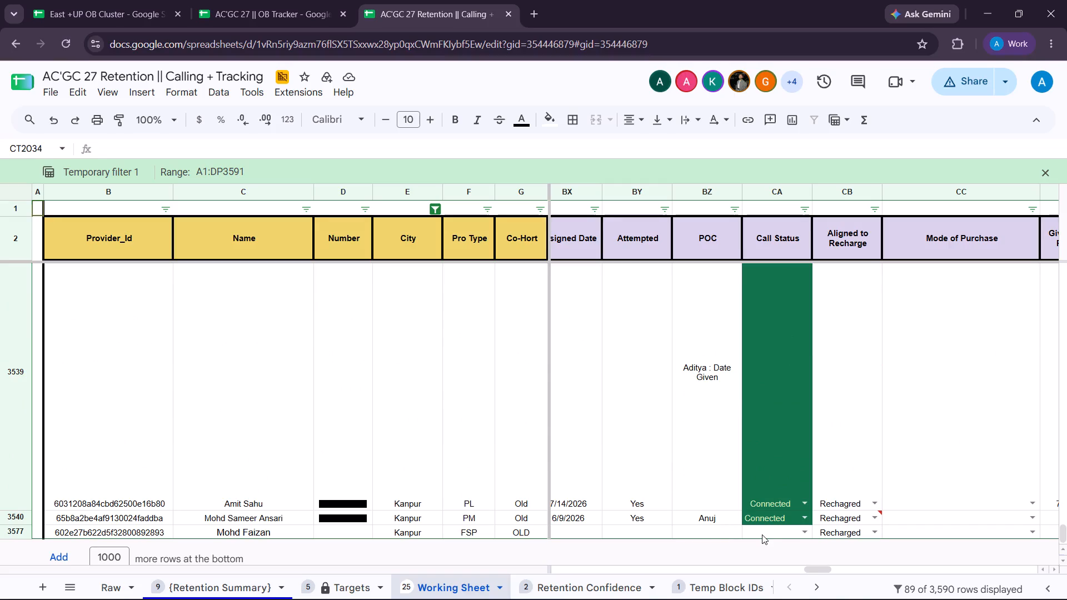
Examine the comments and Recovery Calling columns of the Kanpur providers from row 3577 back up to row 88.
scroll(795, 498, "left", 6)
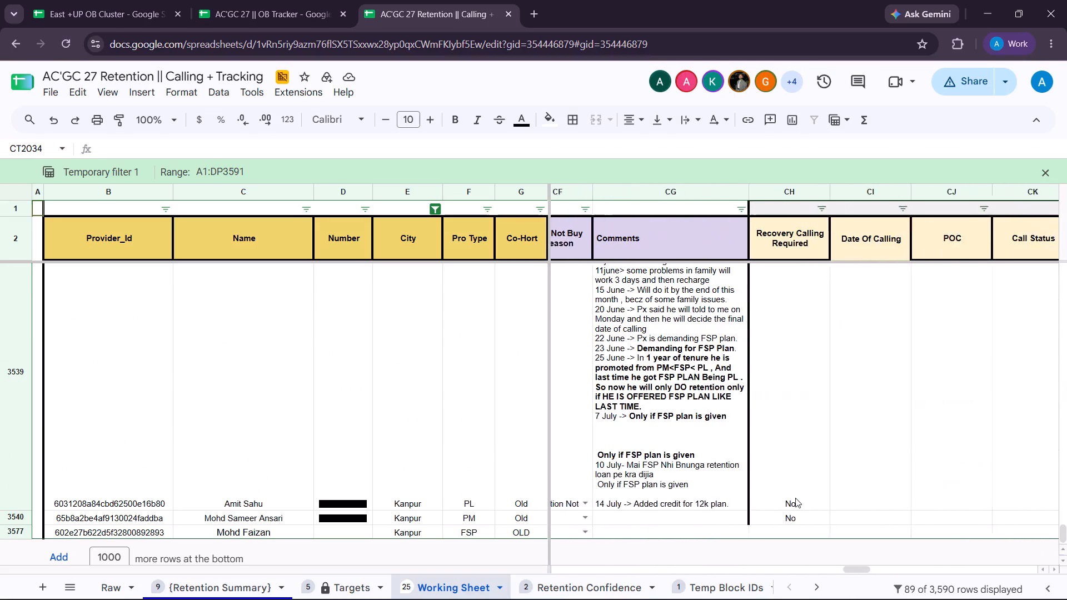
scroll(795, 498, "left", 3)
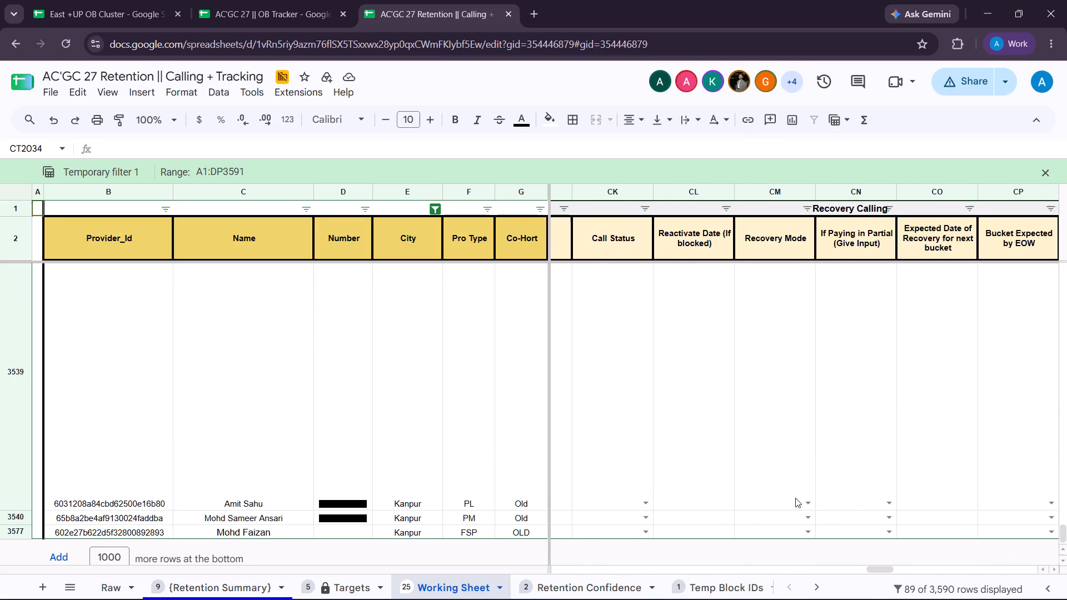
scroll(640, 502, "right", 1)
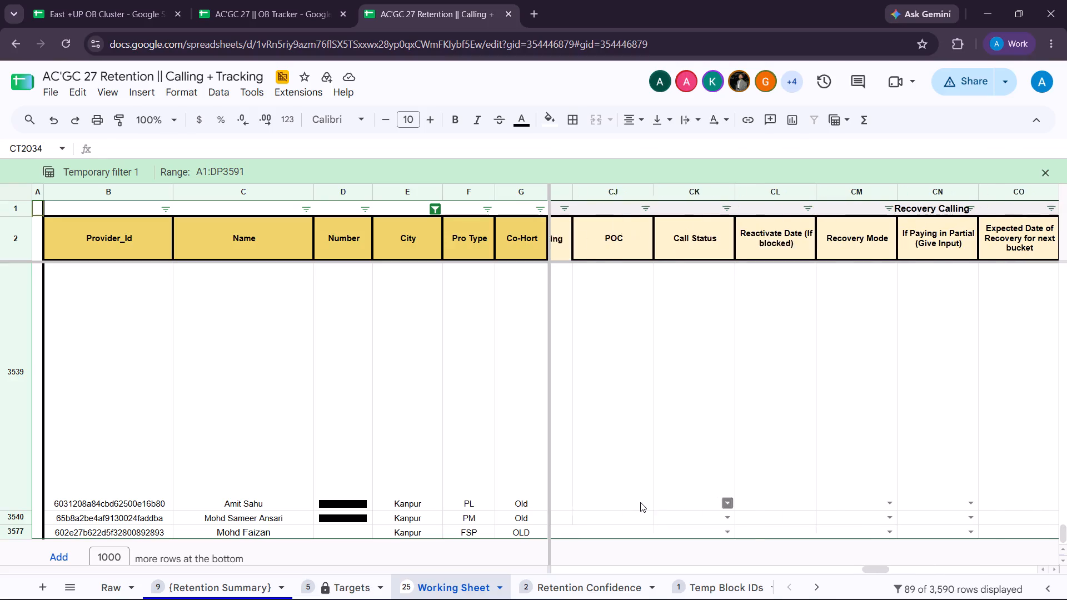
scroll(640, 502, "right", 1)
left_click(652, 469)
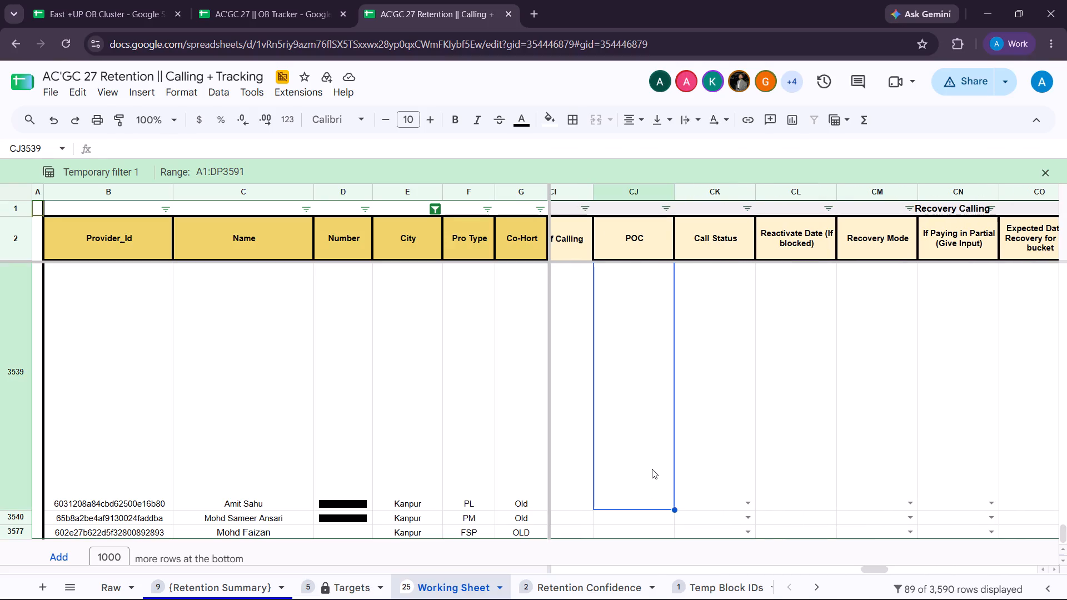
scroll(652, 469, "up", 8)
scroll(652, 469, "down", 4)
scroll(652, 469, "up", 20)
scroll(652, 469, "up", 7)
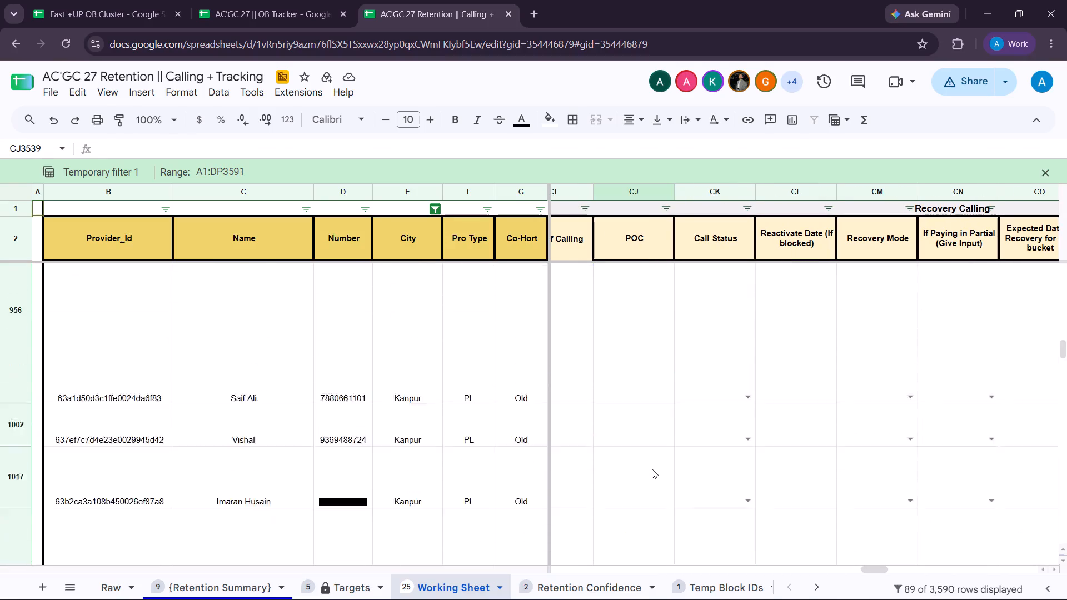
scroll(652, 469, "up", 5)
scroll(652, 469, "down", 2)
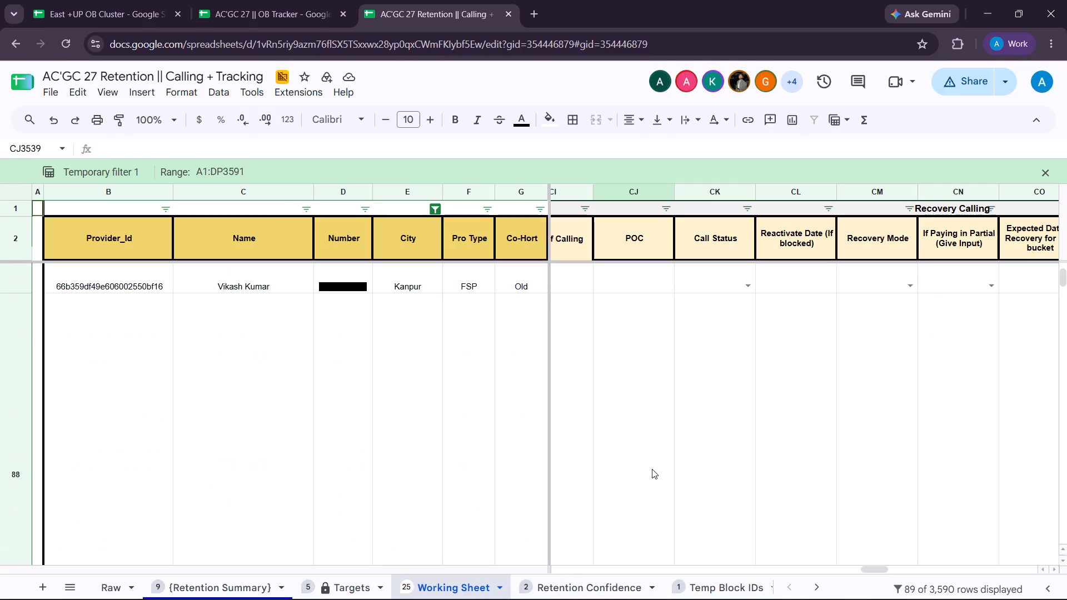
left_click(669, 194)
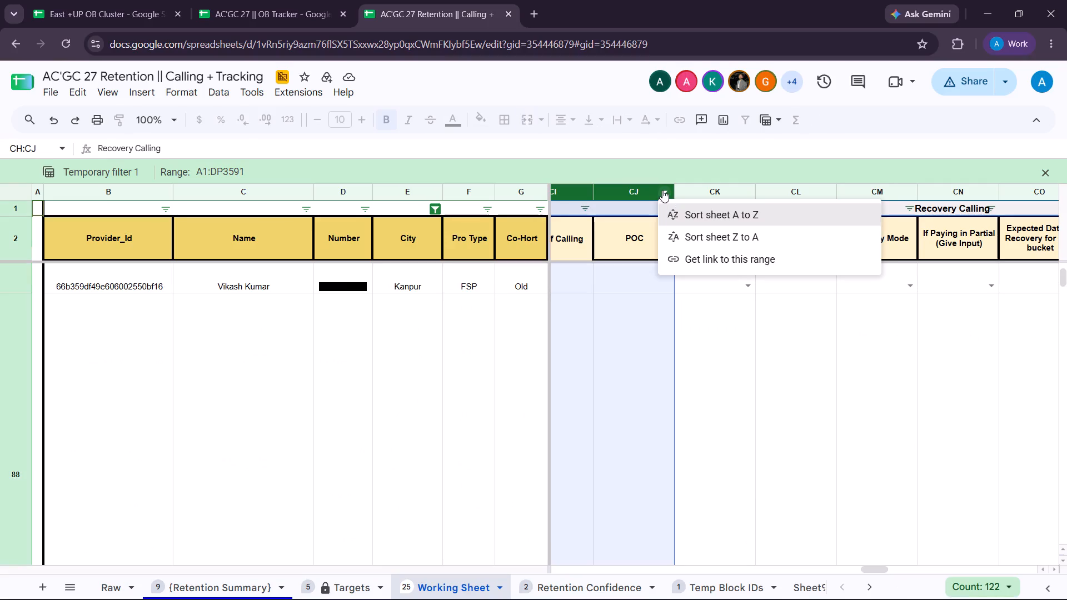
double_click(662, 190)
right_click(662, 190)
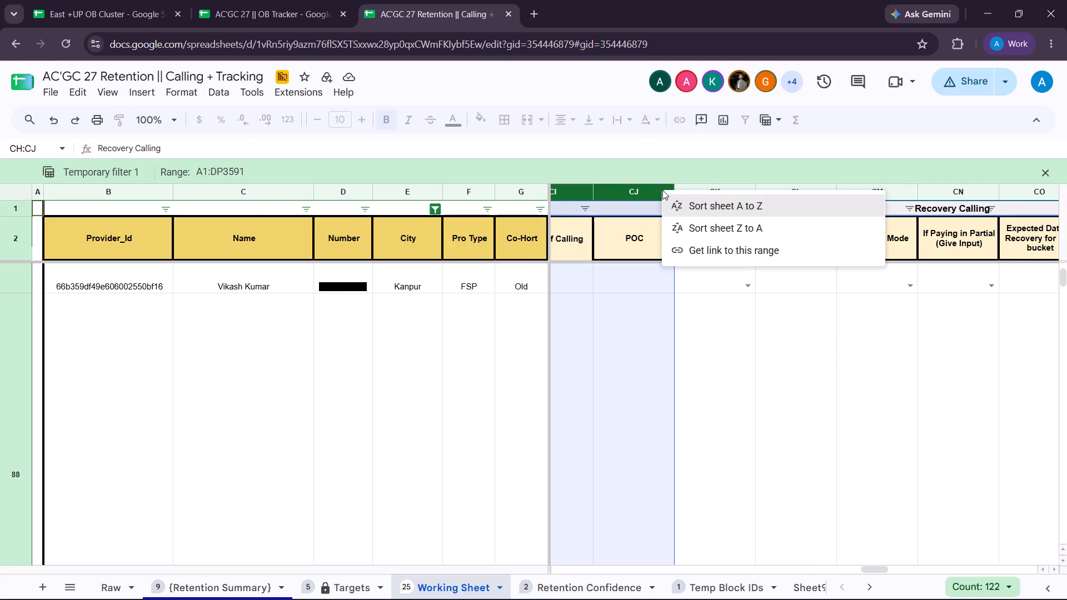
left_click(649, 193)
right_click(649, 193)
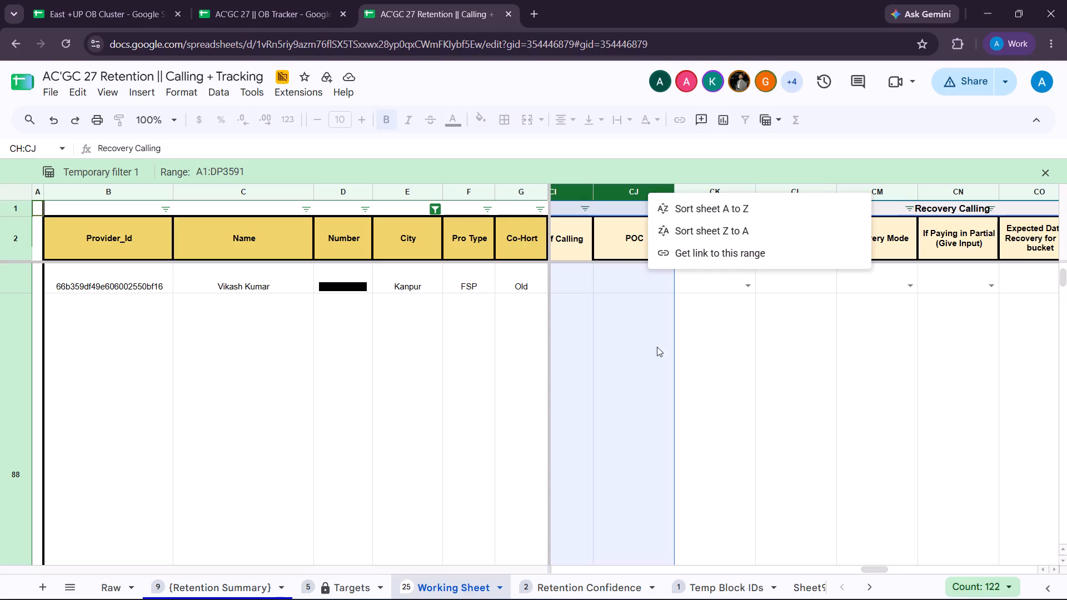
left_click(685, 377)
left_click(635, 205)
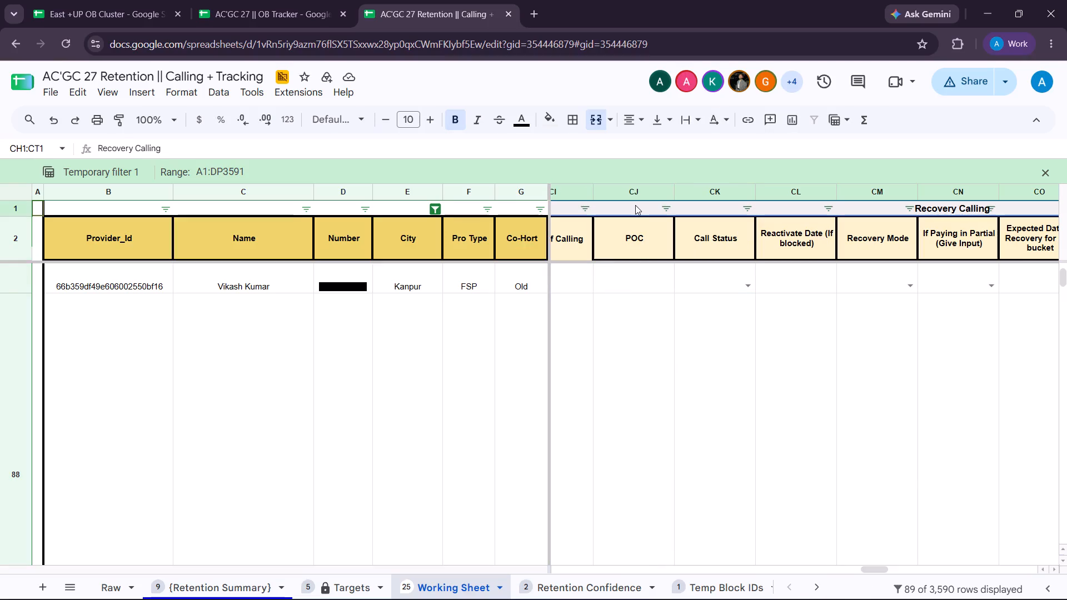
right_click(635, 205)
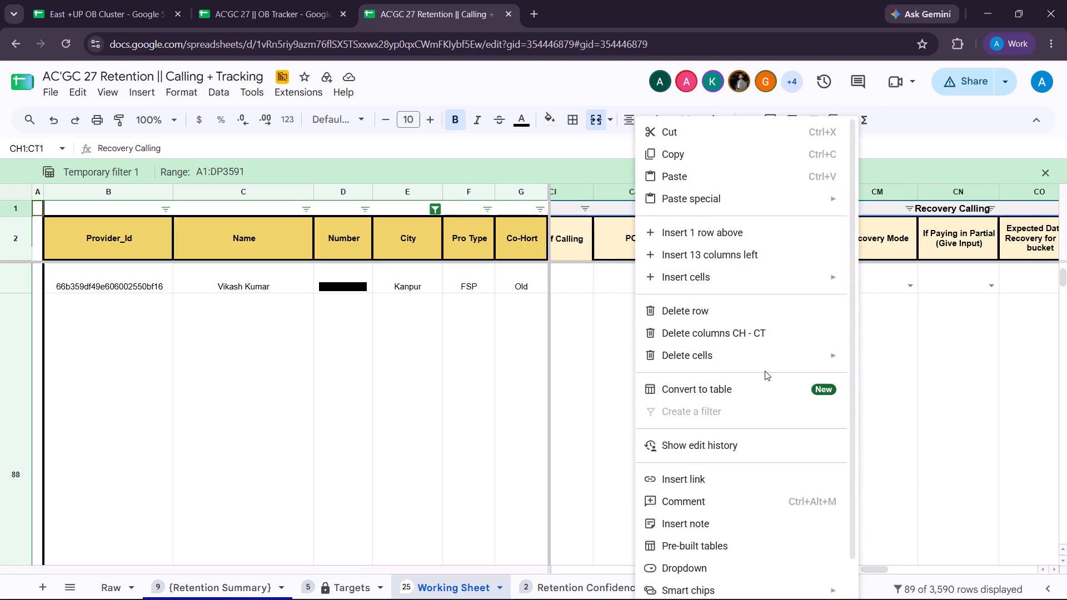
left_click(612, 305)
Examine the recovery calling, recharge confidence and 2025 Season details of the Kanpur provider in row 44.
scroll(612, 305, "up", 5)
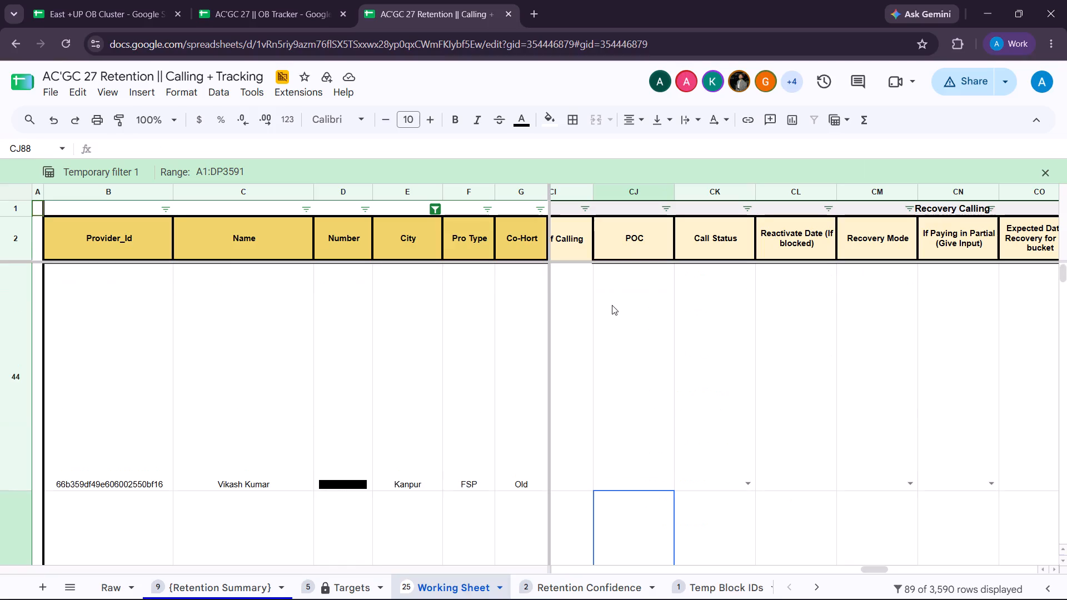
left_click(612, 305)
scroll(617, 410, "left", 2)
scroll(617, 410, "right", 1)
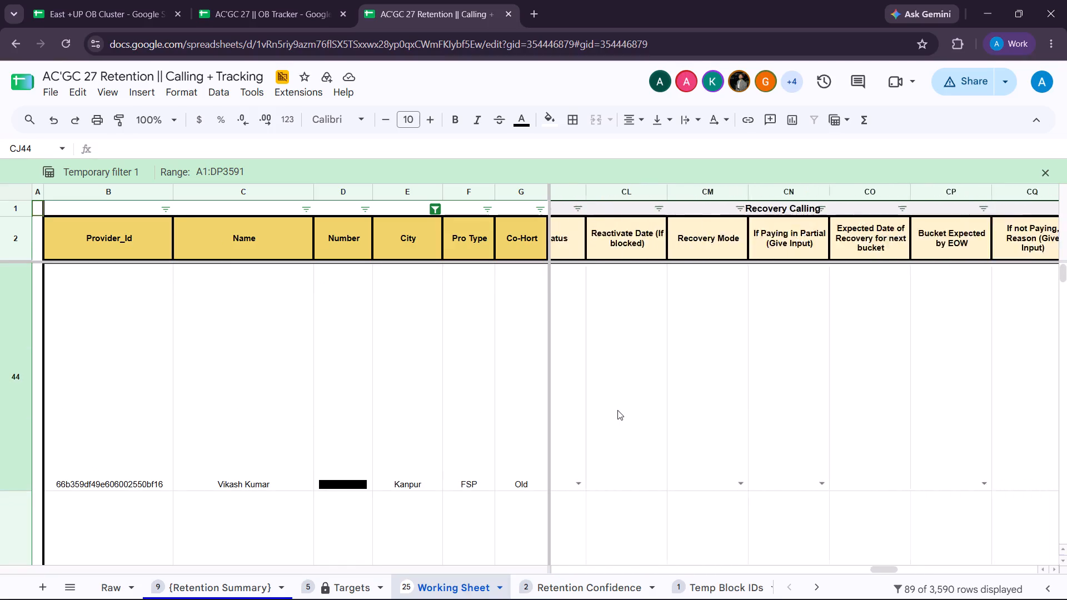
scroll(617, 410, "right", 5)
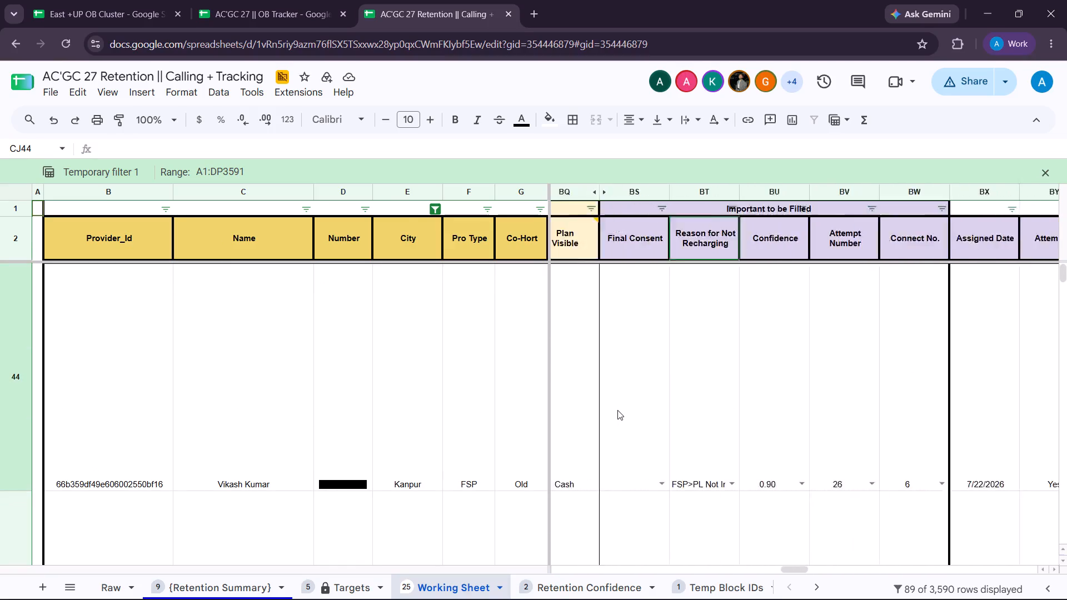
scroll(617, 410, "right", 9)
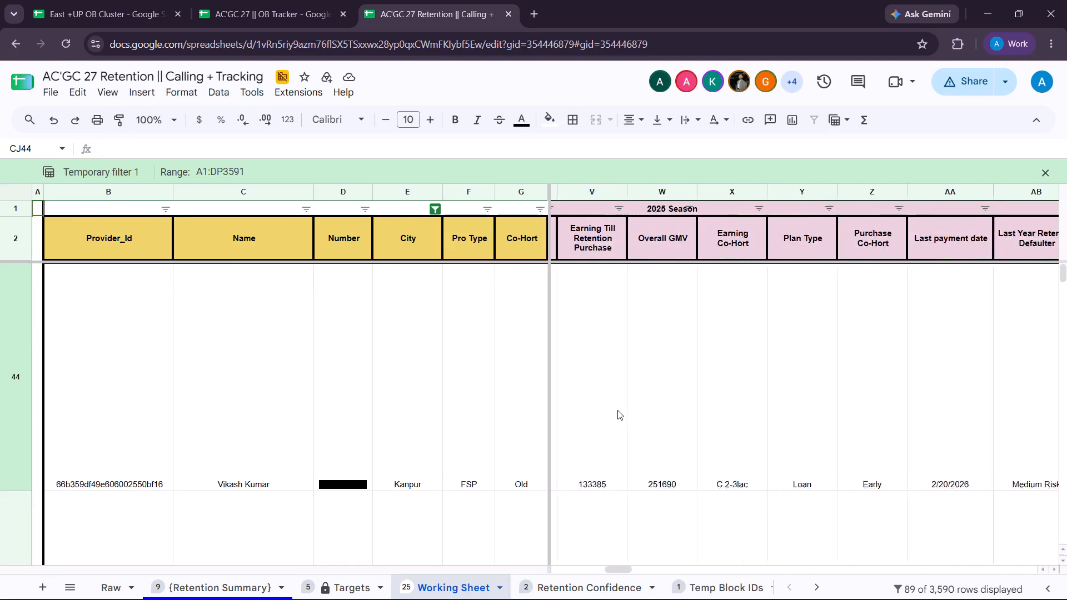
scroll(617, 410, "right", 5)
Examine the 2026 purchase date, plan type, plan price, amount recovery and pending loan of the provider in row 44.
scroll(617, 410, "left", 11)
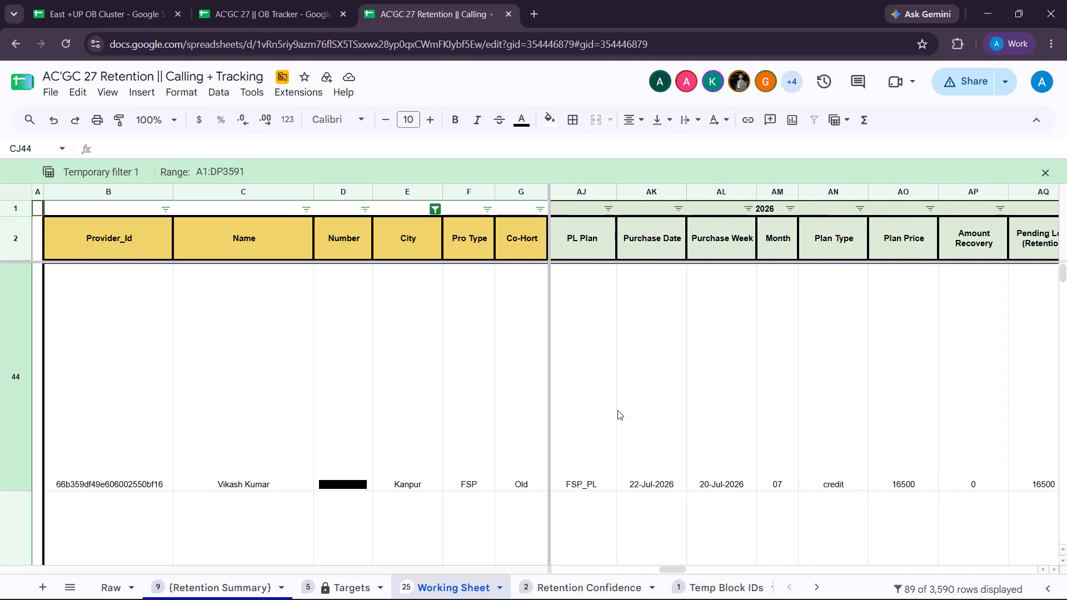
scroll(617, 410, "left", 4)
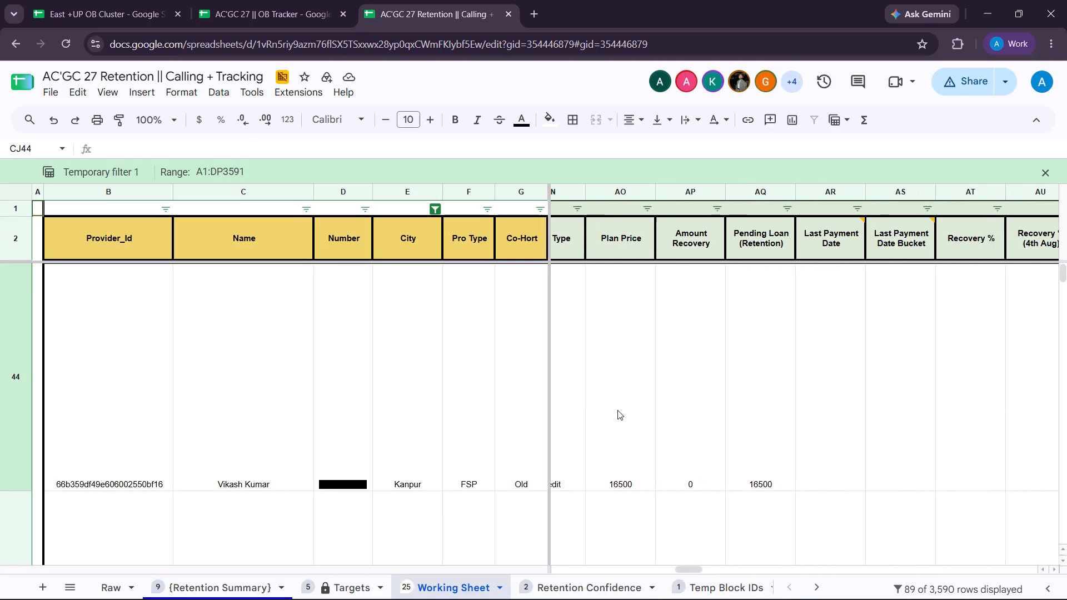
scroll(617, 410, "left", 1)
scroll(617, 410, "down", 2)
scroll(617, 410, "up", 1)
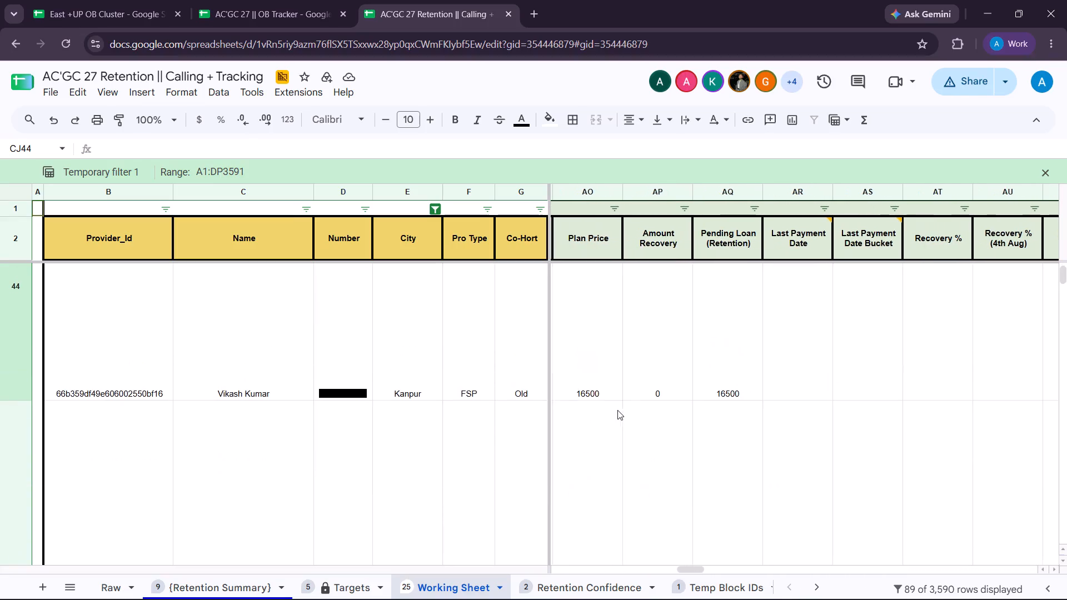
scroll(617, 410, "up", 1)
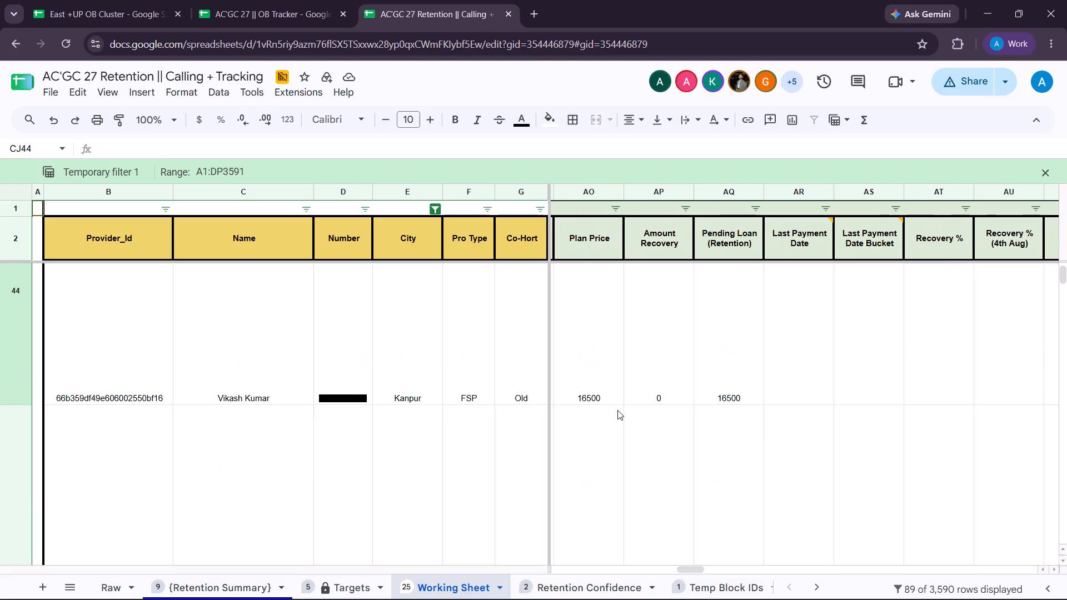
scroll(617, 410, "right", 5)
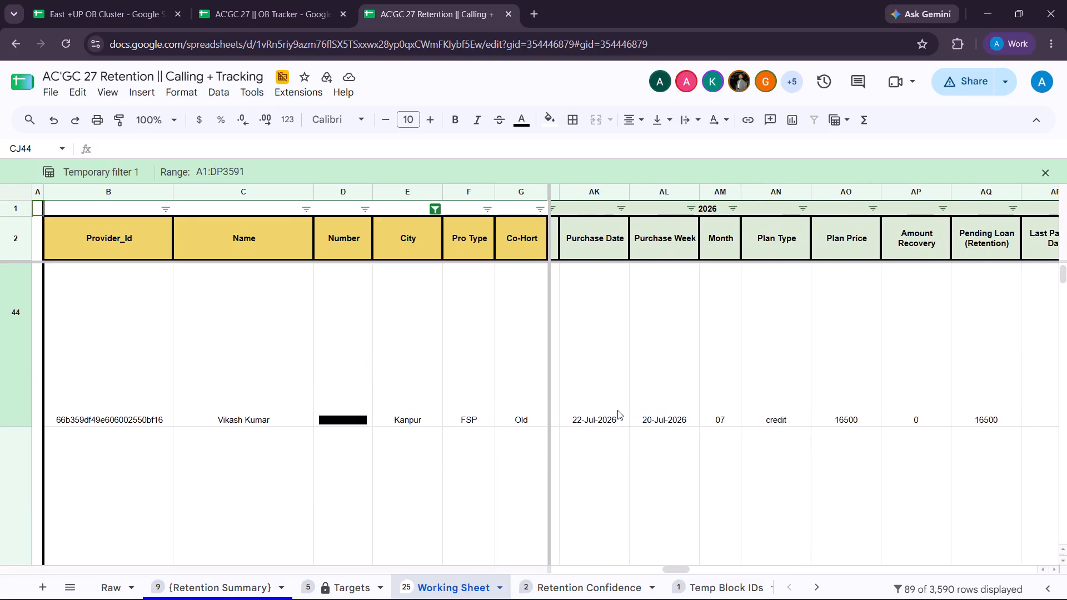
scroll(617, 410, "right", 1)
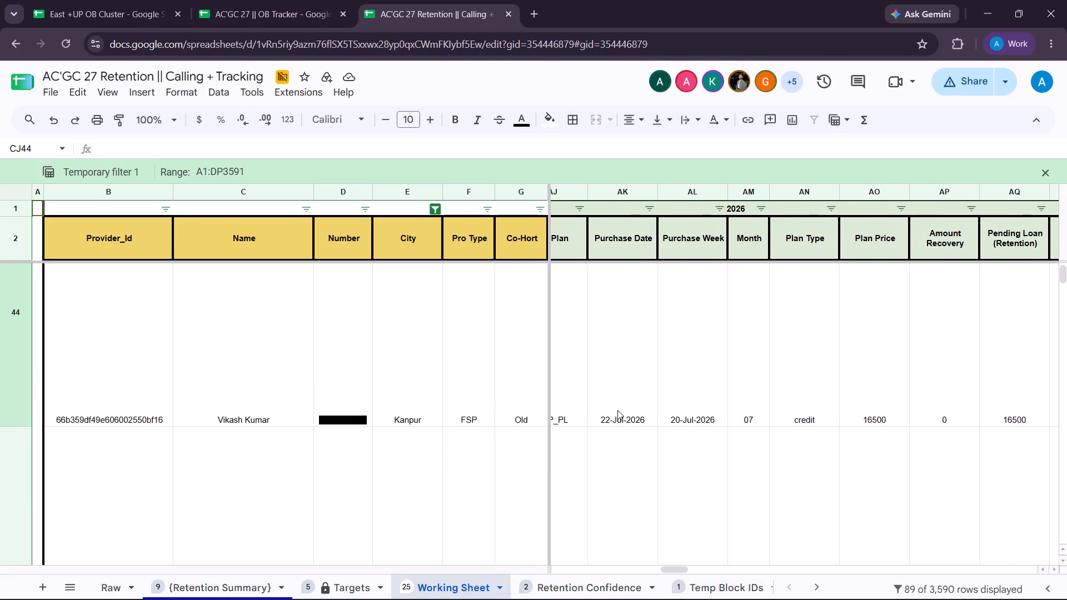
scroll(617, 410, "right", 2)
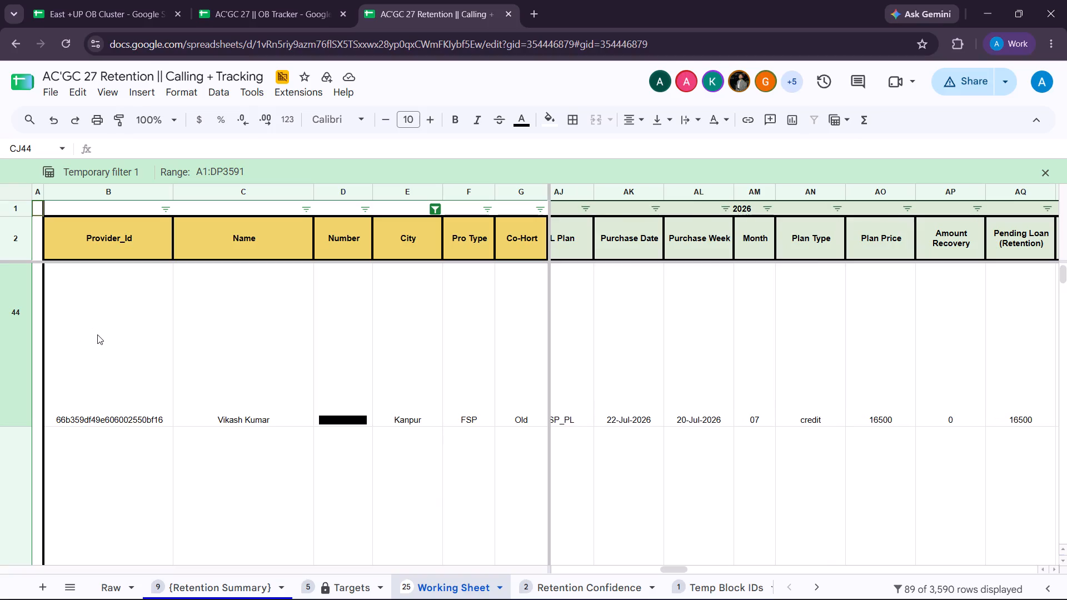
Copy the Provider_Id from row 44 and open an ops.urbanclap.com provider profile page in a new browser tab.
left_click(97, 334)
key("ctrl+c")
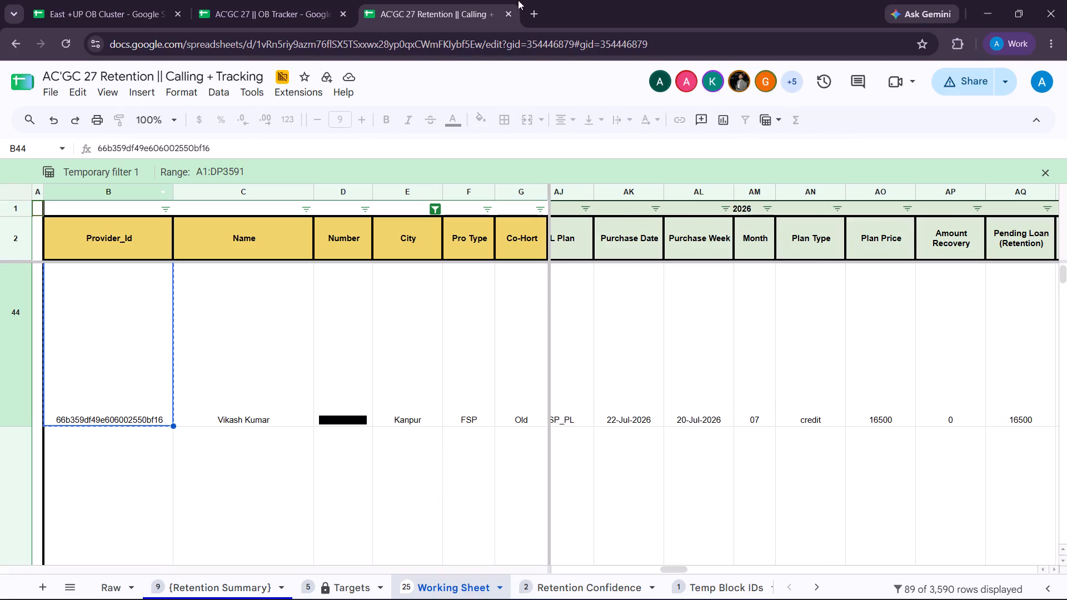
left_click(533, 2)
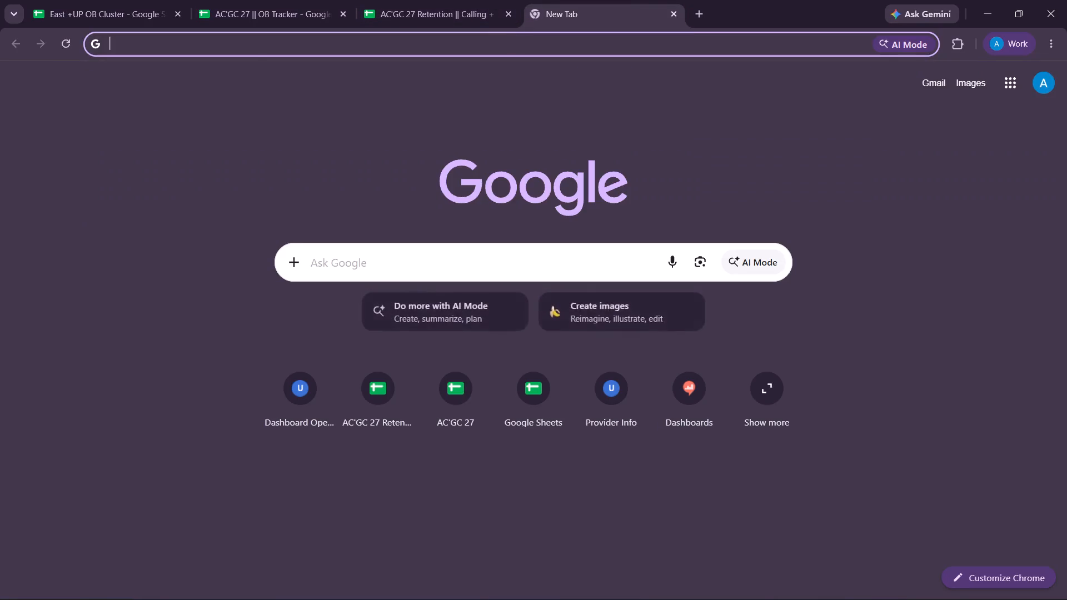
left_click(504, 49)
type("PRO")
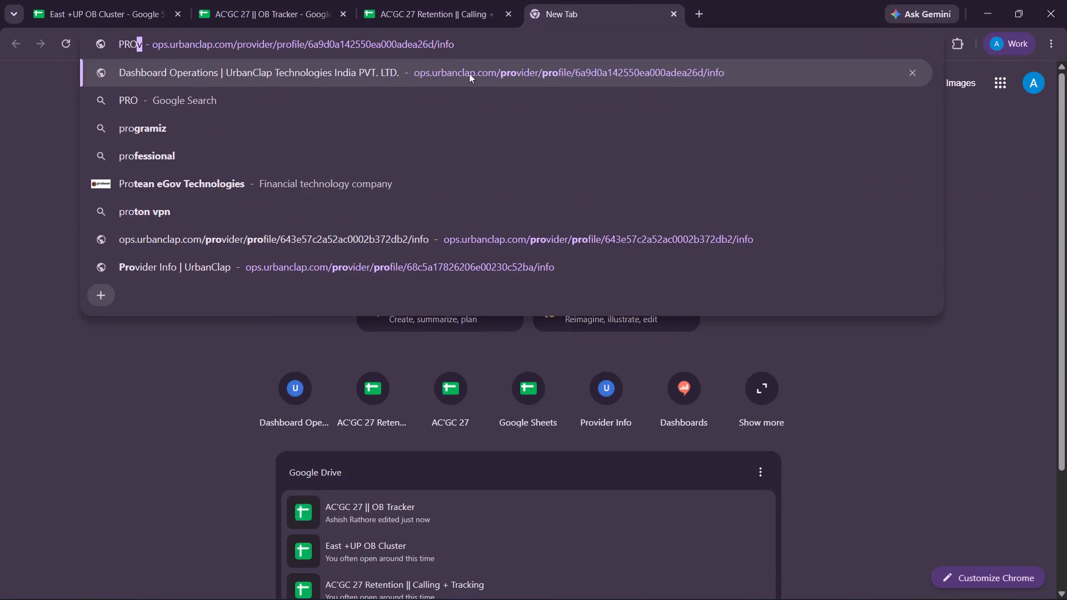
left_click(436, 43)
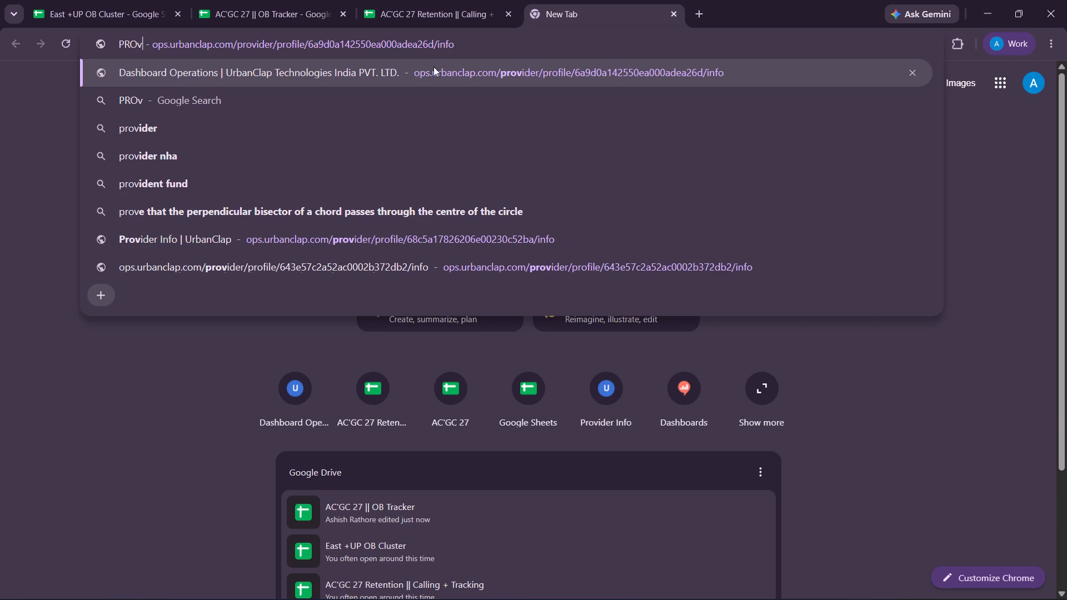
double_click(433, 67)
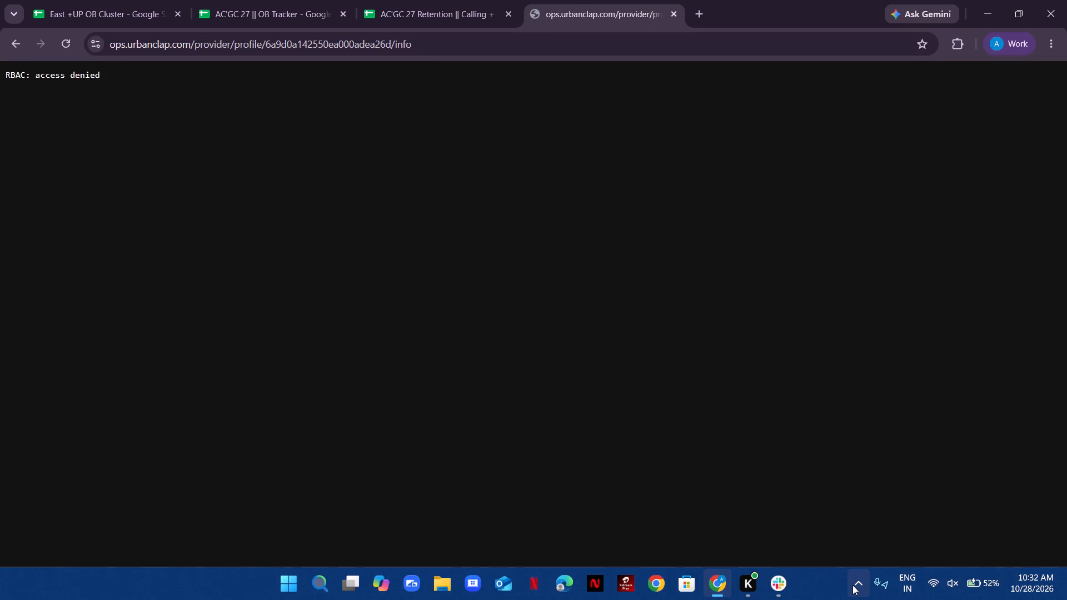
Switch to GlobalProtect and start the VPN connection.
left_click(852, 585)
left_click(884, 486)
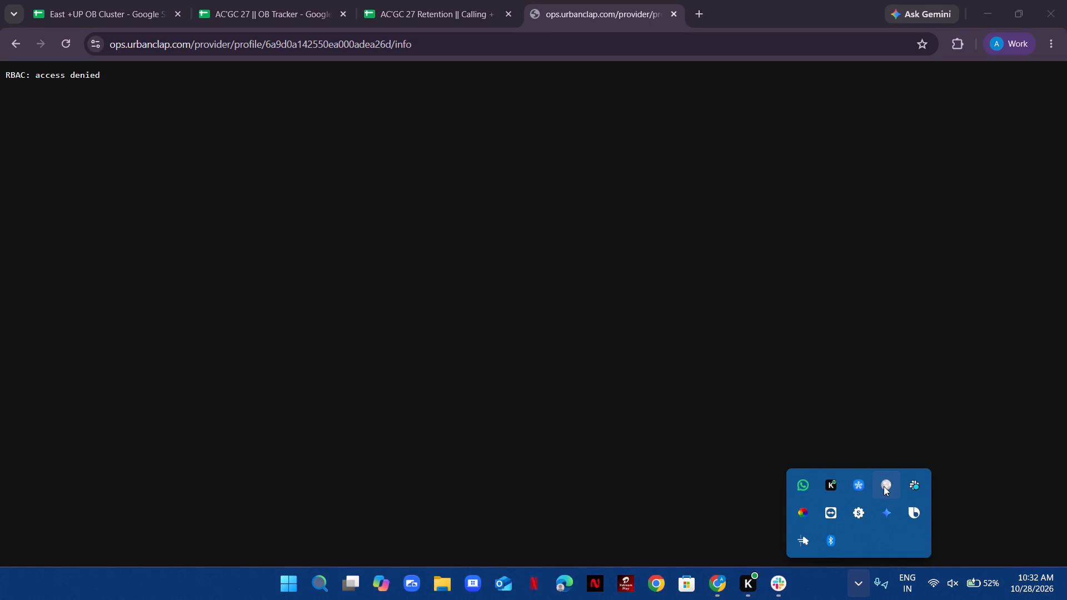
left_click(927, 586)
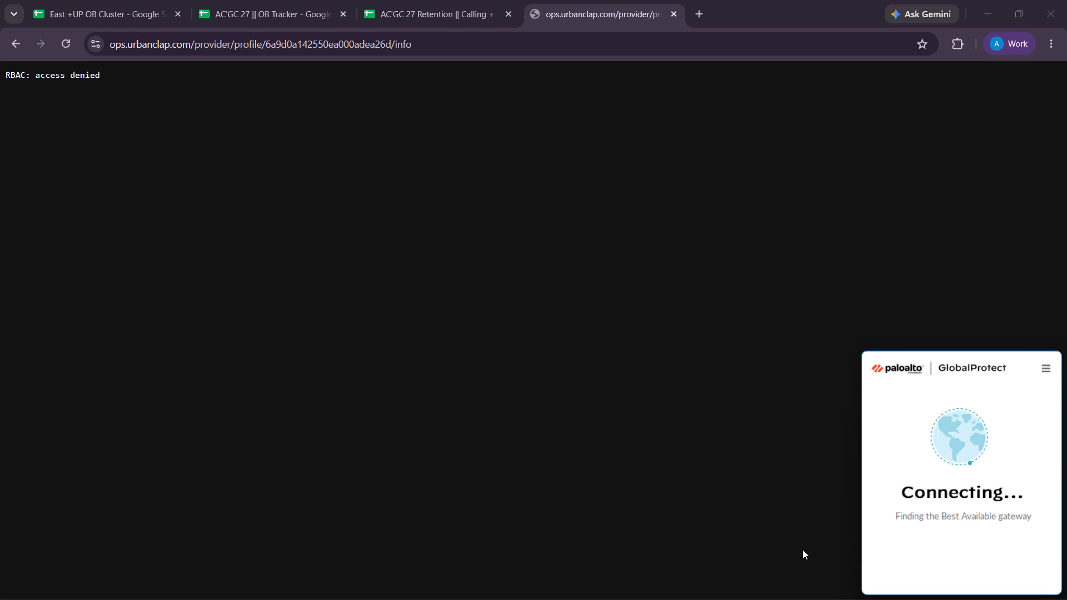
scroll(815, 544, "right", 1)
scroll(963, 446, "right", 1)
scroll(963, 446, "down", 2)
Check the GlobalProtect connection status and return to the AC'GC 27 Retention sheet.
left_click(449, 0)
scroll(503, 183, "up", 1)
scroll(602, 599, "right", 1)
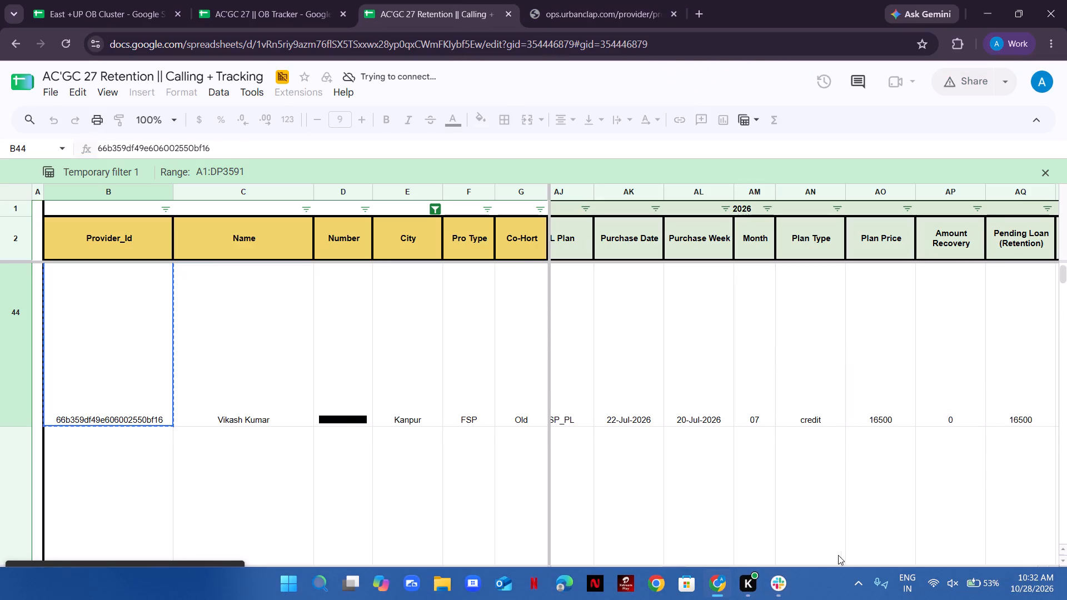
scroll(838, 555, "right", 1)
left_click(862, 584)
scroll(860, 554, "down", 1)
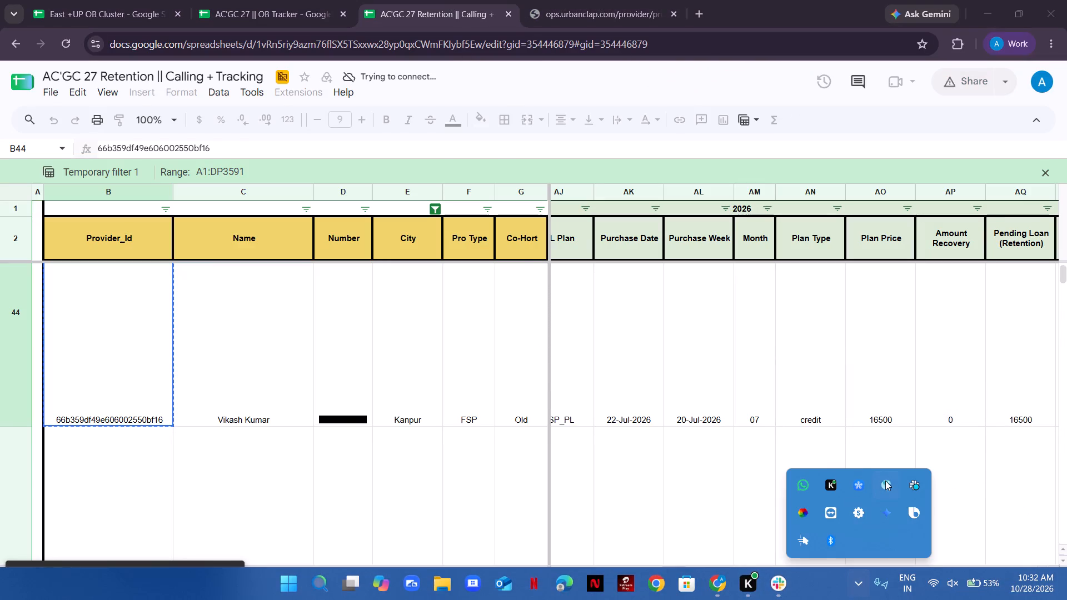
scroll(885, 481, "down", 1)
left_click(888, 481)
scroll(898, 504, "down", 1)
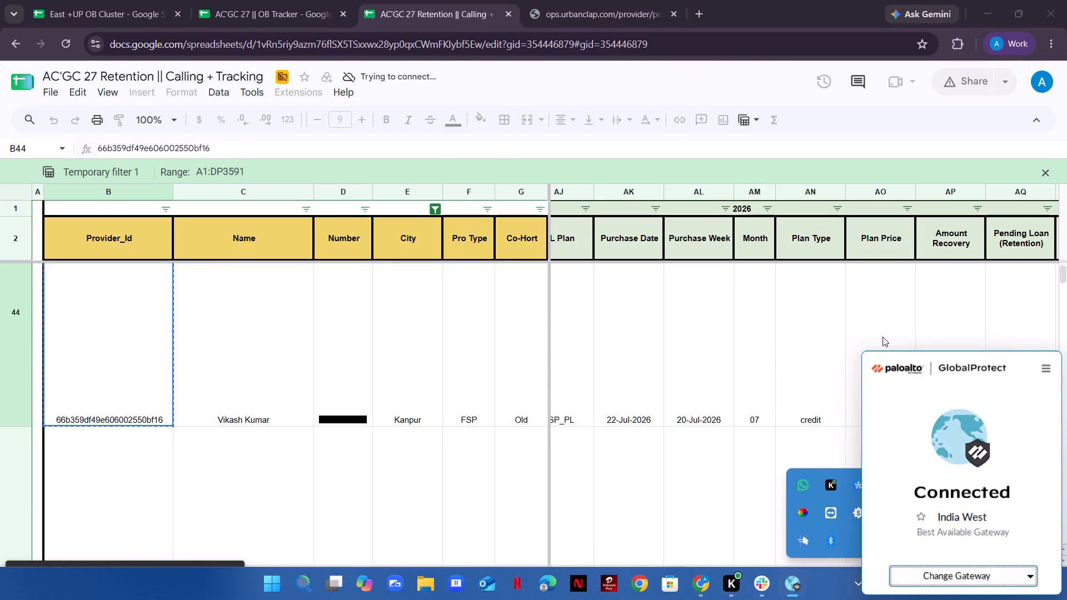
scroll(882, 337, "down", 1)
left_click(882, 337)
scroll(871, 329, "down", 1)
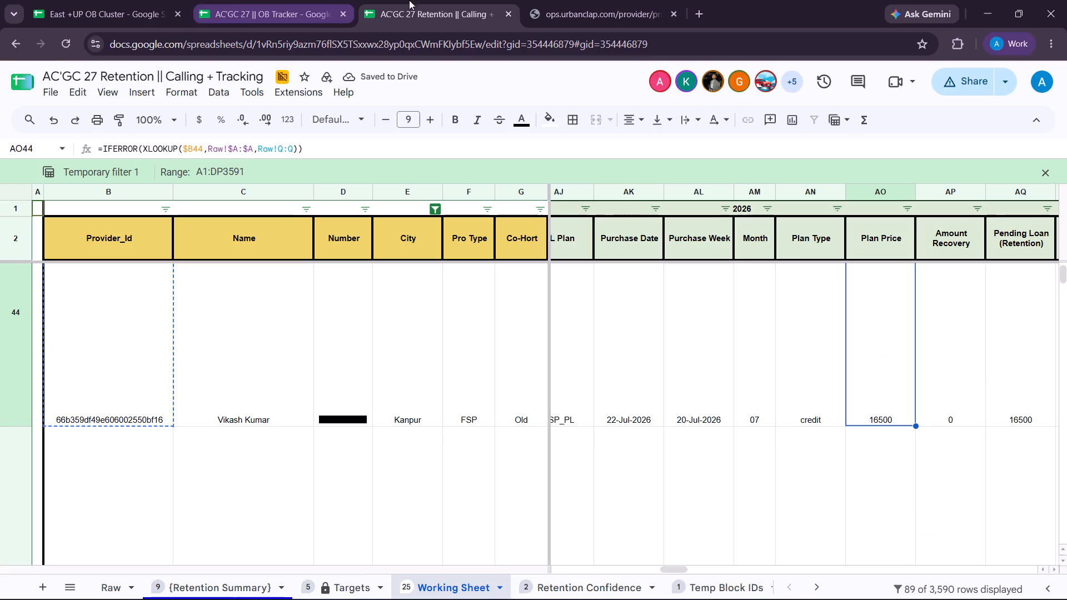
Load the ops.urbanclap.com profile info page for the provider in row 44 using the copied Provider_Id.
scroll(409, 0, "down", 1)
left_click(565, 2)
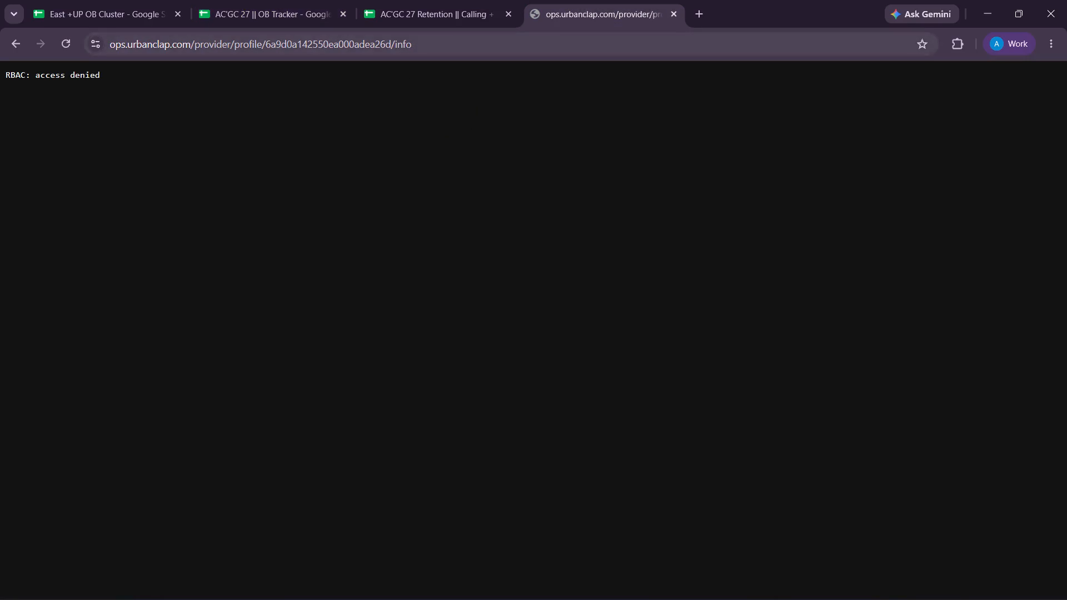
double_click(352, 42)
key("ctrl+v")
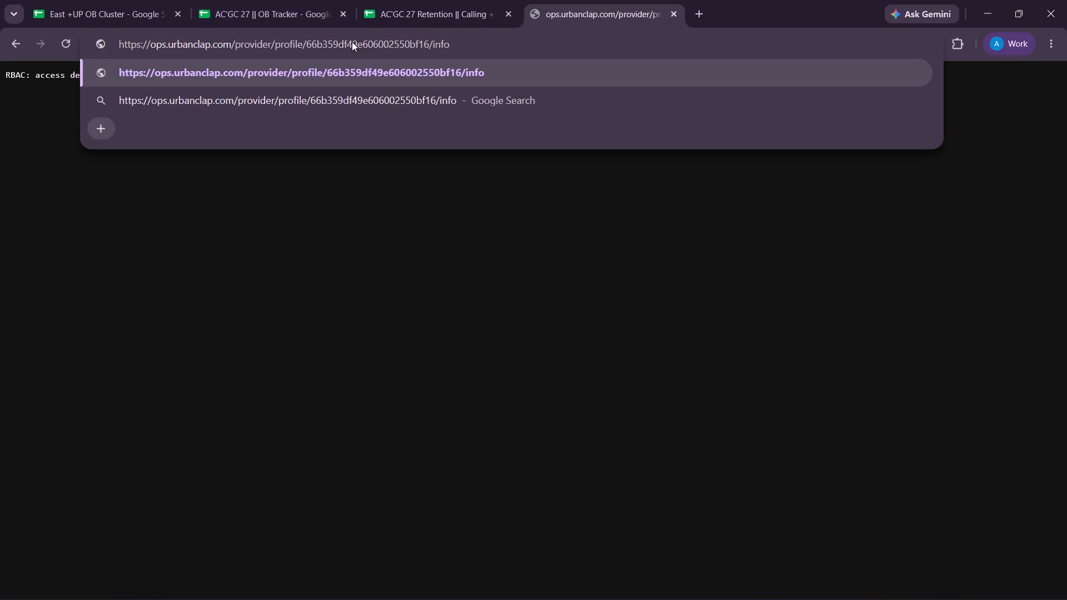
key("Return")
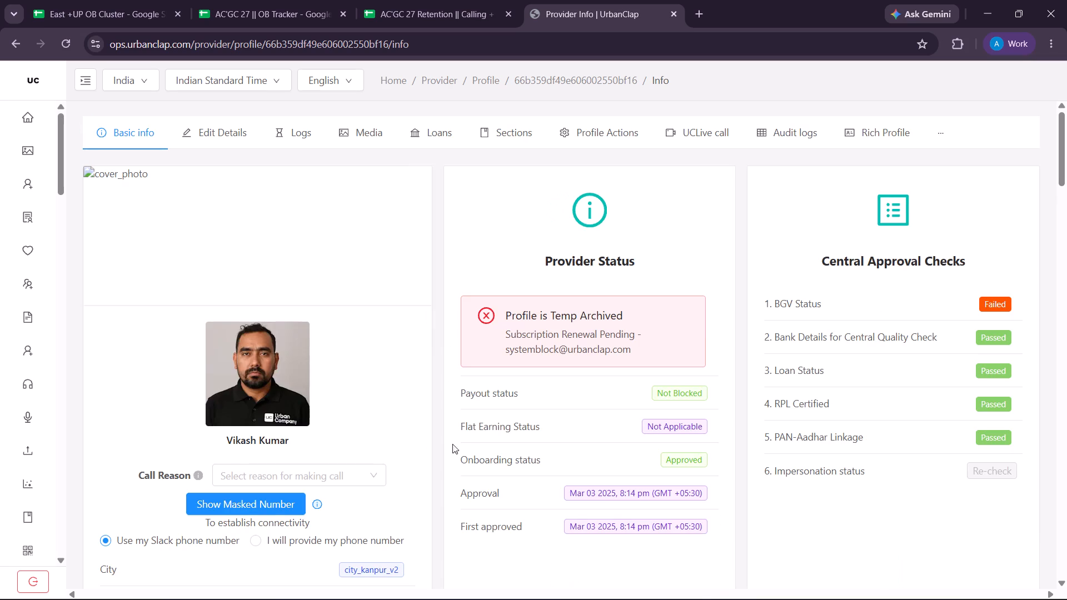
Examine the provider's basic info, approval checks and last 50 notified leads, going through lead pages 2 and 3.
scroll(443, 462, "down", 8)
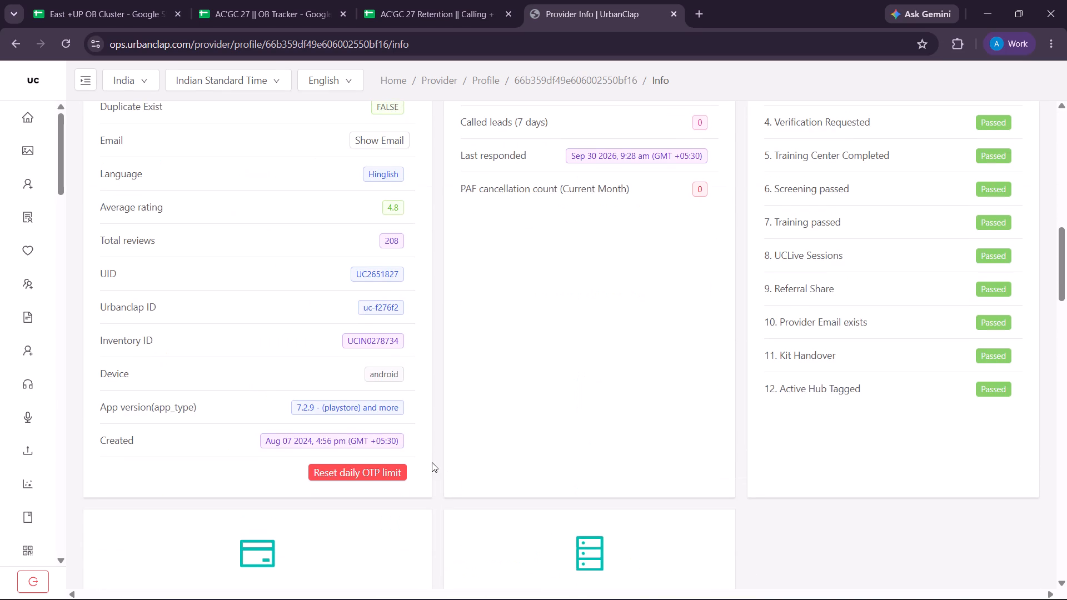
scroll(441, 461, "up", 4)
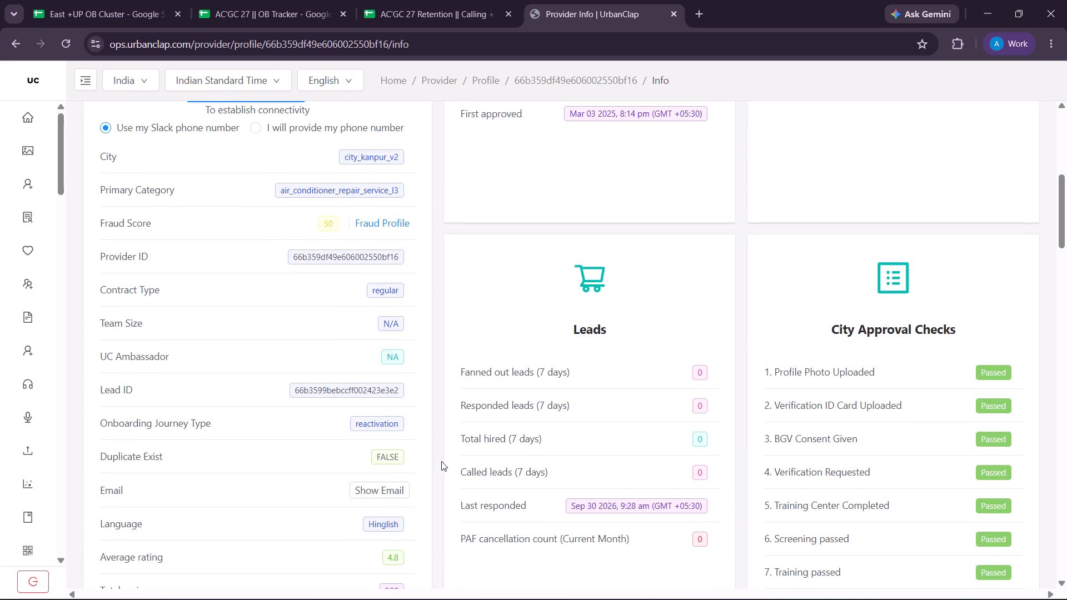
scroll(441, 461, "up", 2)
scroll(441, 461, "down", 7)
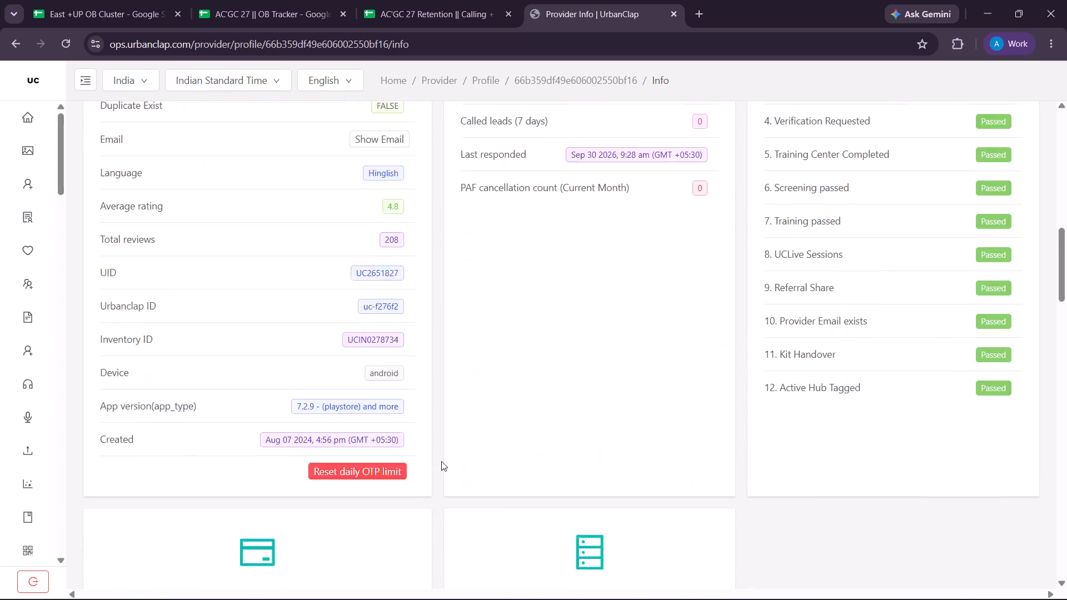
scroll(441, 461, "down", 5)
scroll(441, 461, "up", 2)
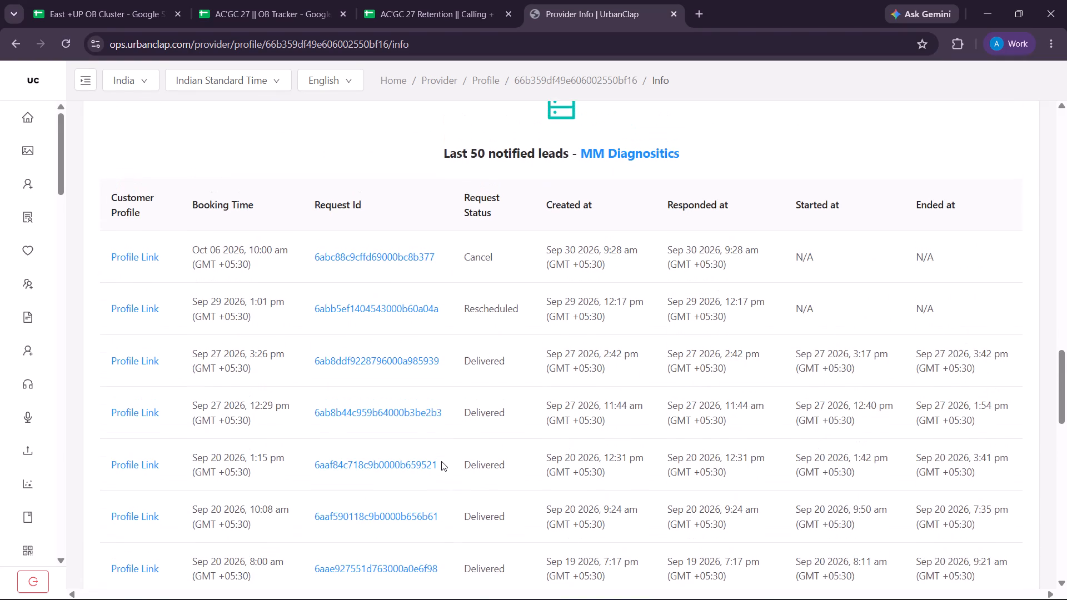
scroll(441, 461, "up", 1)
scroll(441, 461, "down", 7)
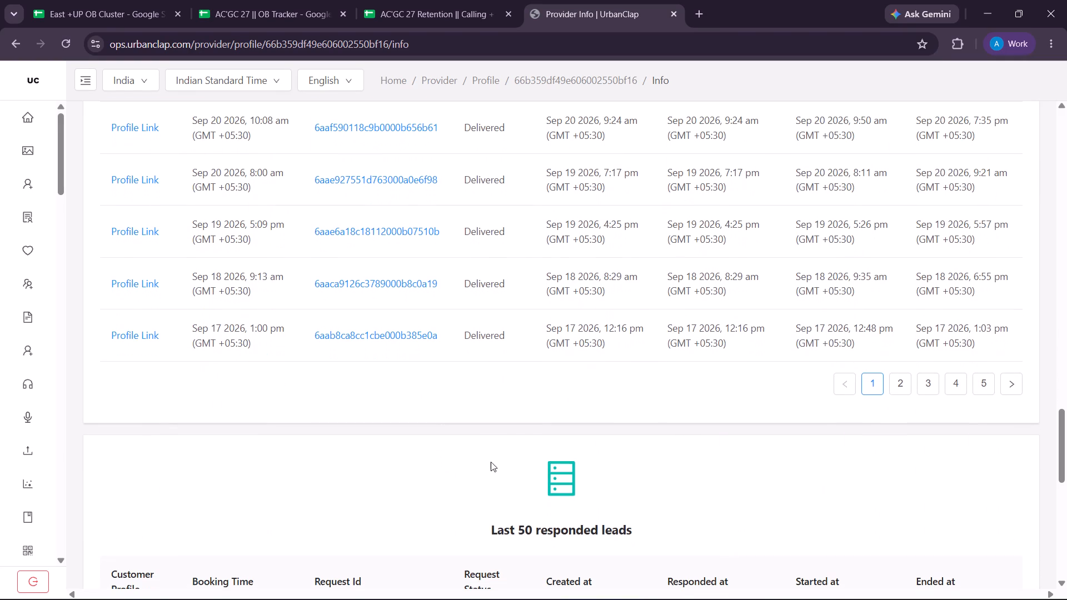
left_click(898, 391)
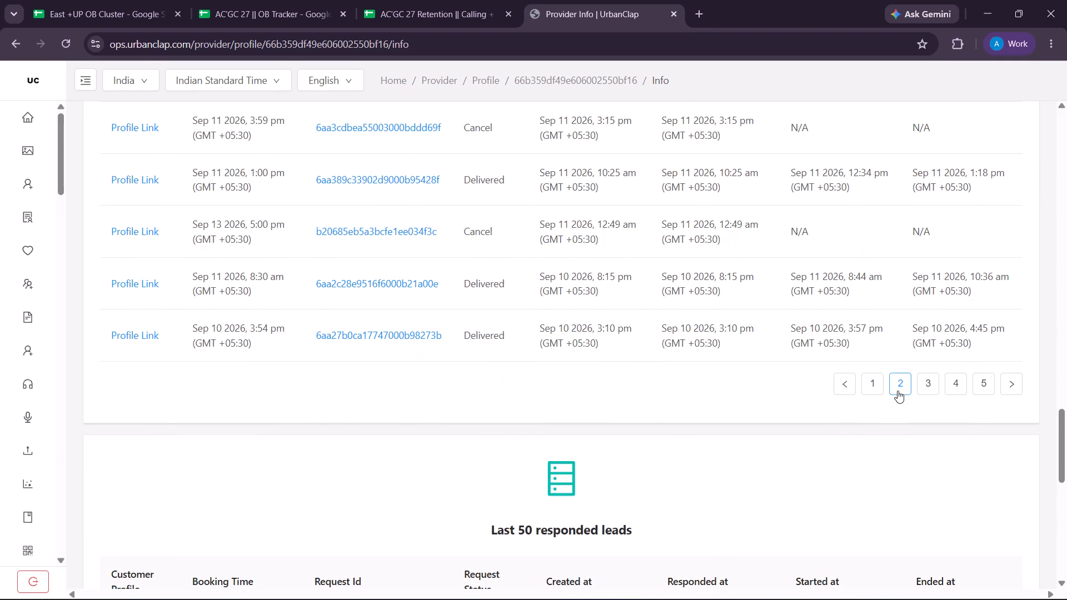
scroll(898, 391, "up", 1)
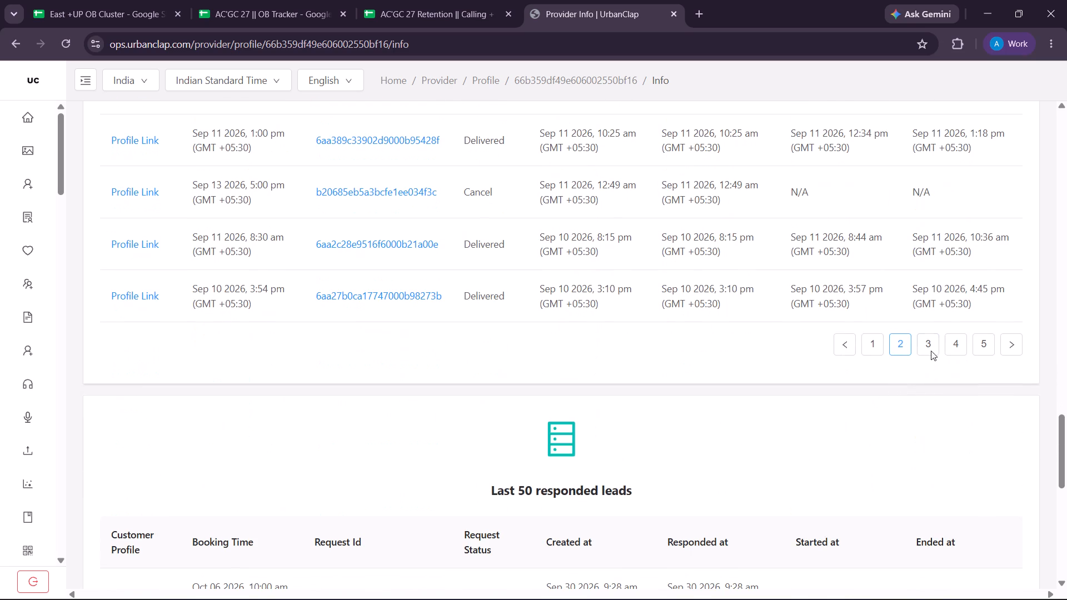
left_click(938, 343)
Return to the AC'GC 27 Retention sheet and examine row 44's last-year retention, SD, GMV and earning cohort columns.
left_click(422, 0)
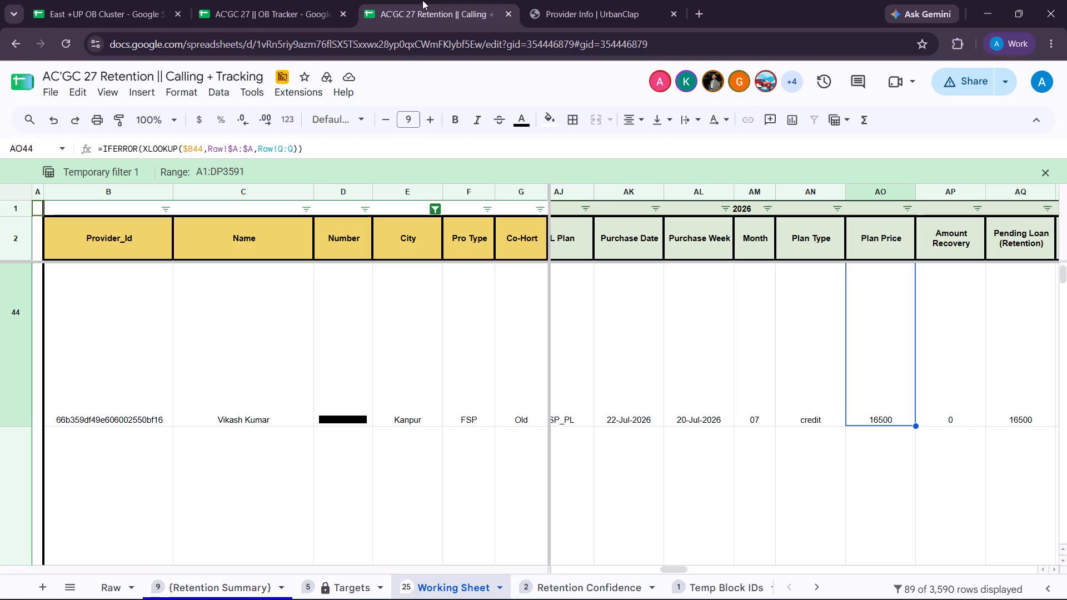
scroll(556, 439, "right", 5)
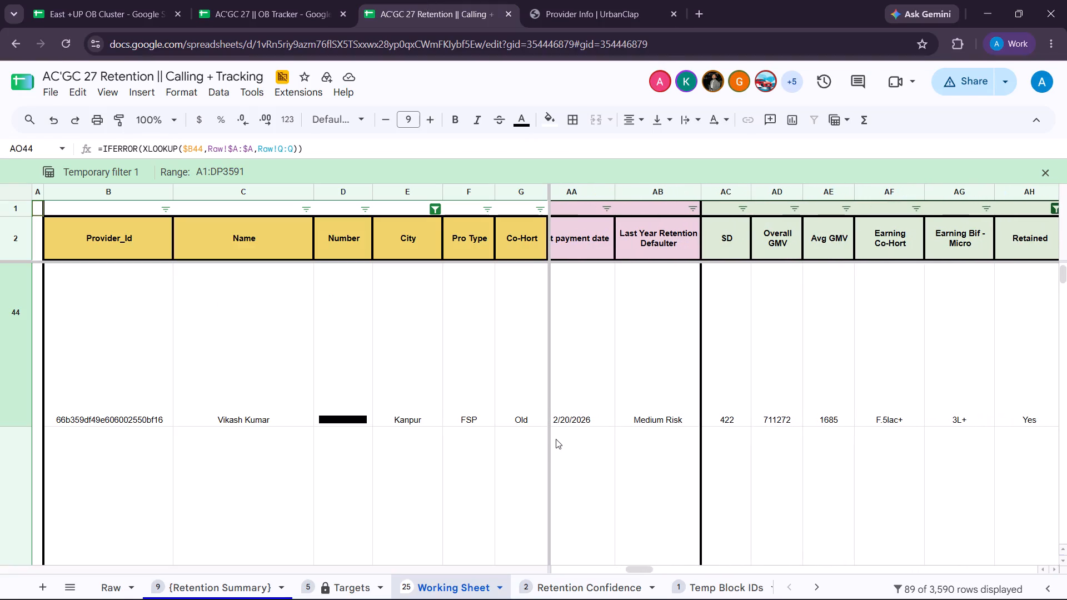
scroll(556, 439, "left", 1)
scroll(714, 439, "left", 2)
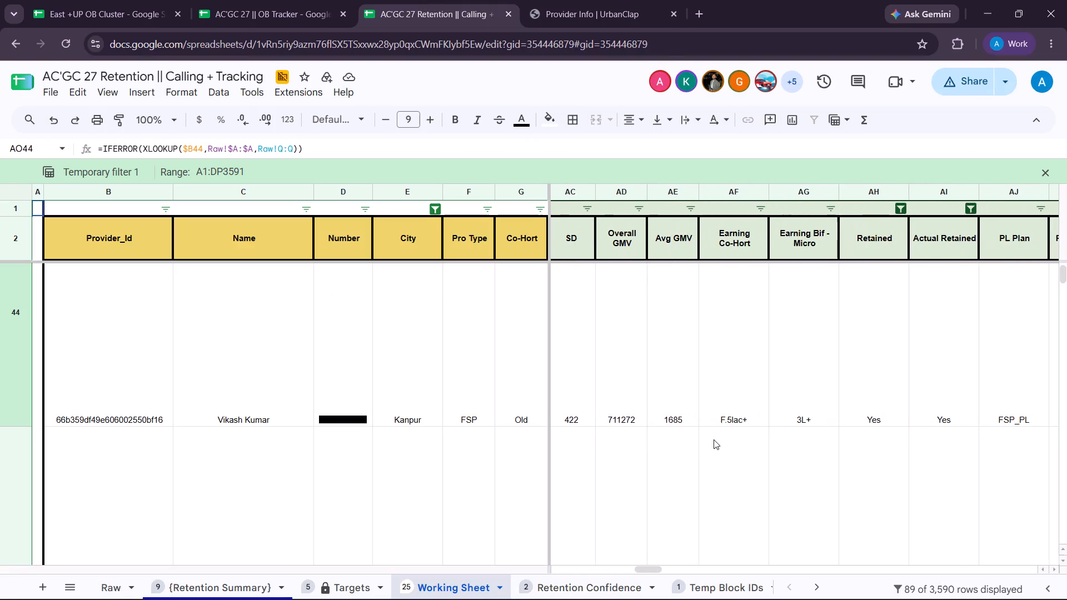
scroll(714, 439, "left", 4)
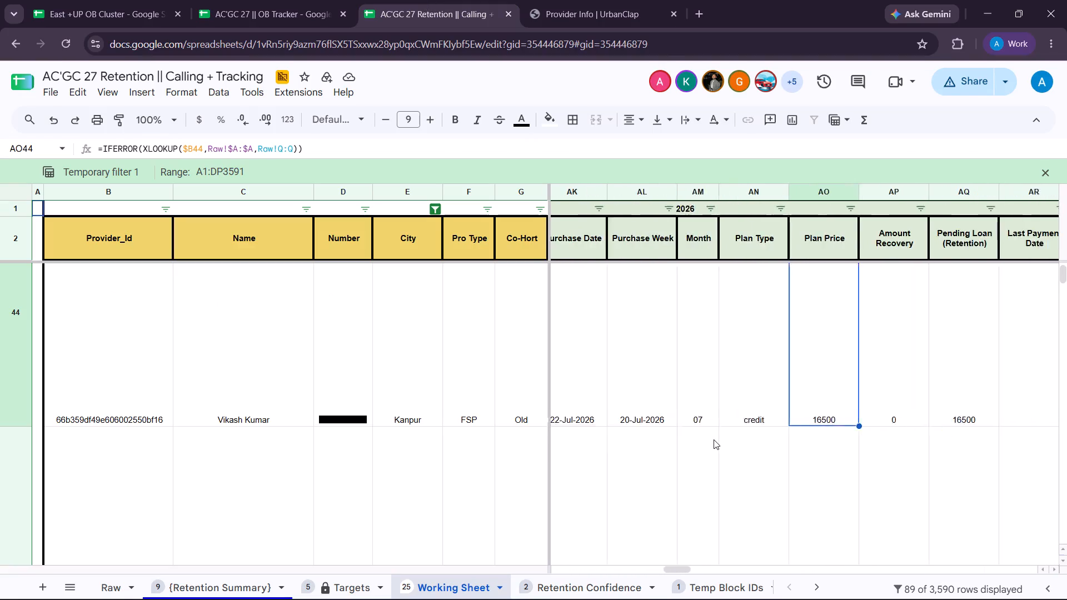
scroll(714, 439, "right", 9)
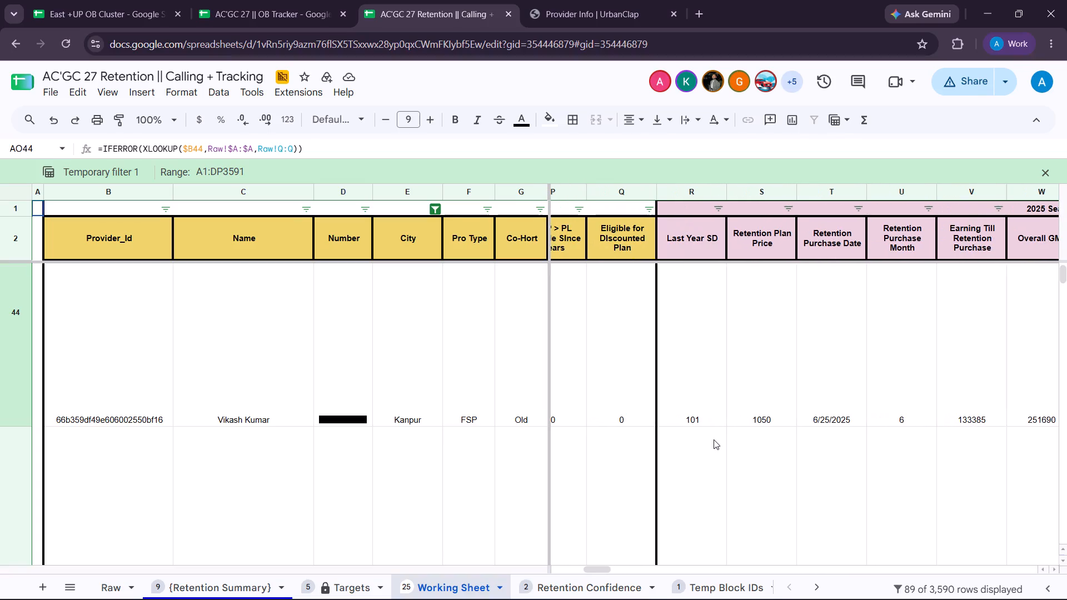
scroll(714, 439, "right", 1)
scroll(714, 439, "left", 7)
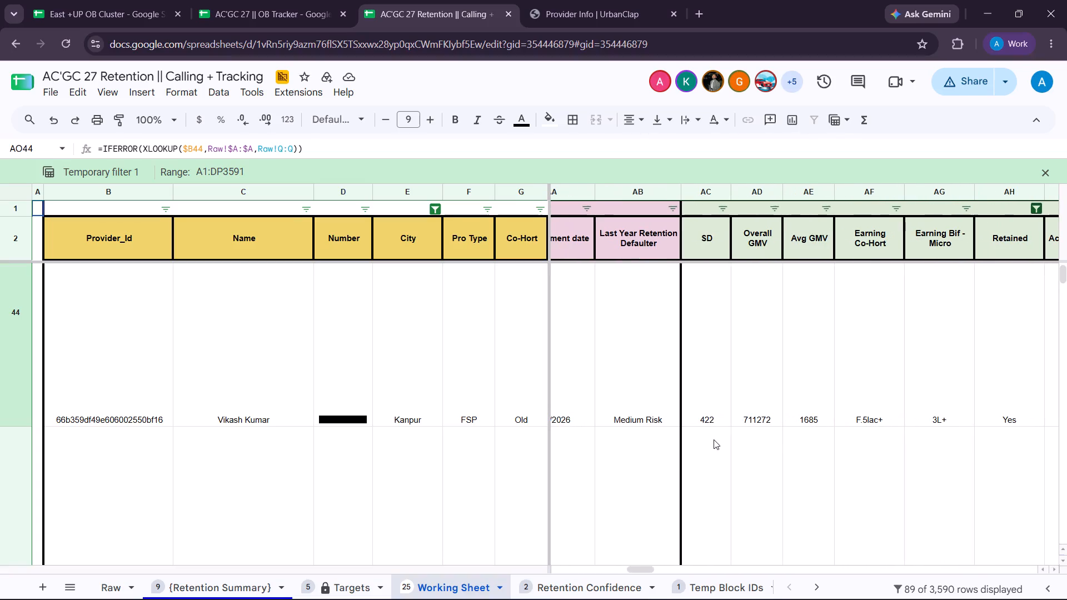
scroll(714, 439, "up", 5)
scroll(714, 439, "down", 1)
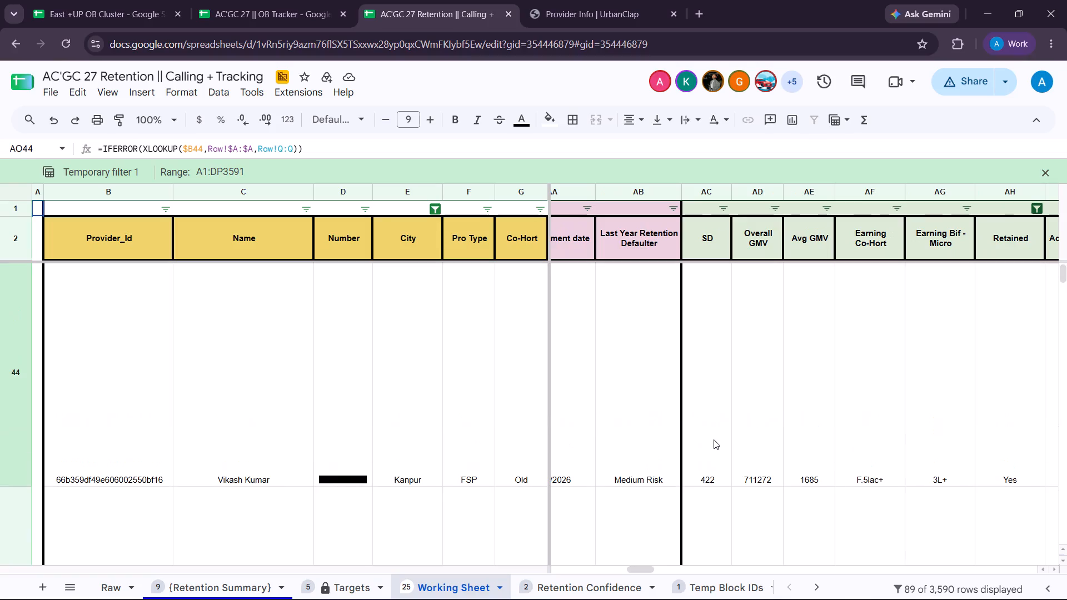
scroll(714, 439, "down", 1)
scroll(714, 439, "up", 3)
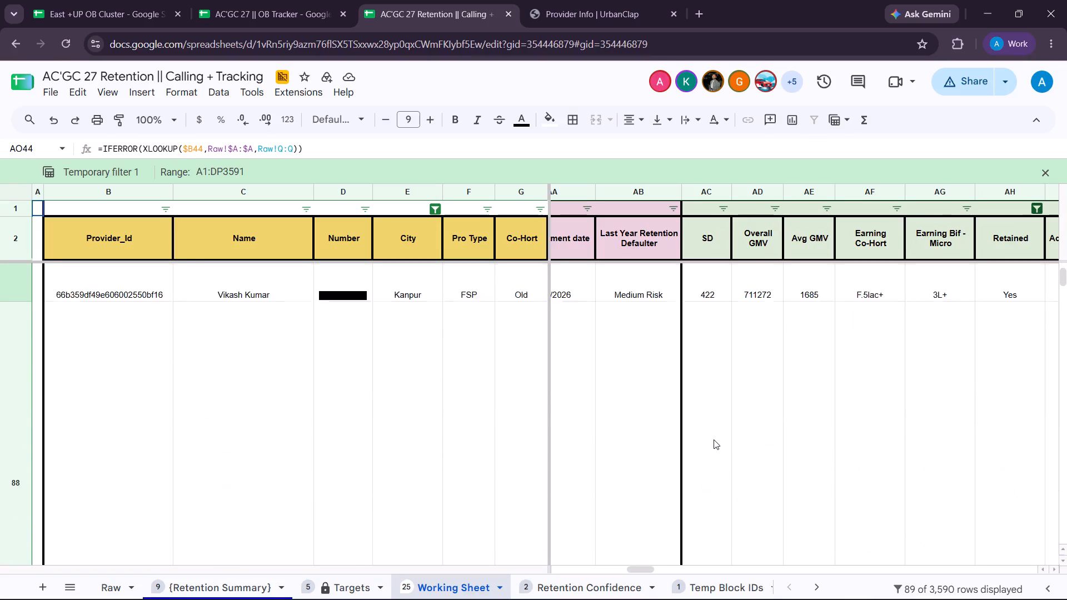
scroll(714, 439, "up", 1)
Examine row 44's retained status, 2026 purchase date, plan type, plan price, amount recovery, pending loan and last payment columns.
scroll(714, 439, "left", 3)
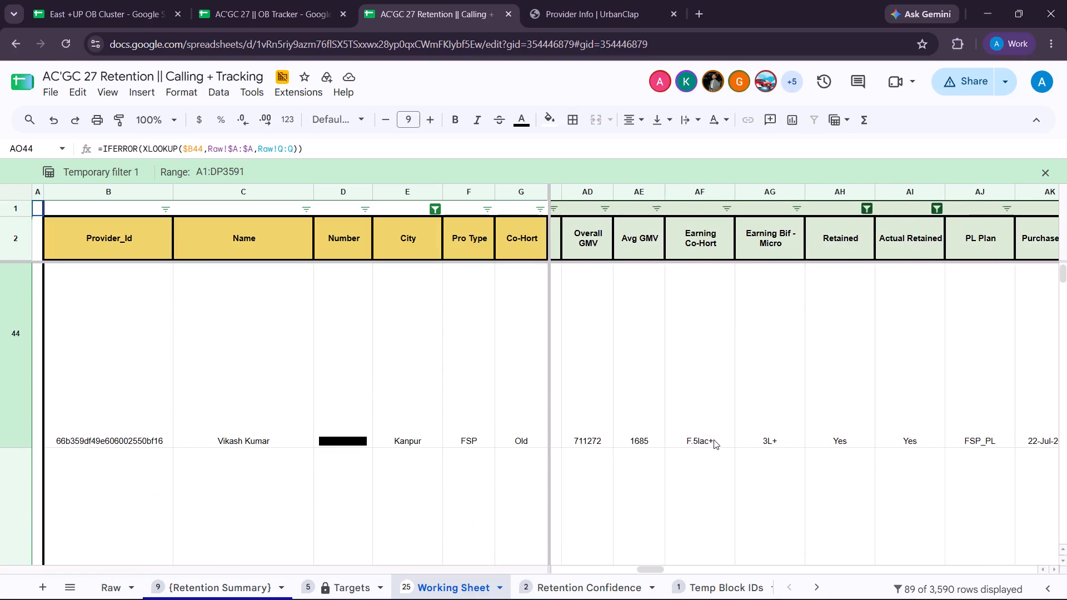
scroll(714, 439, "left", 3)
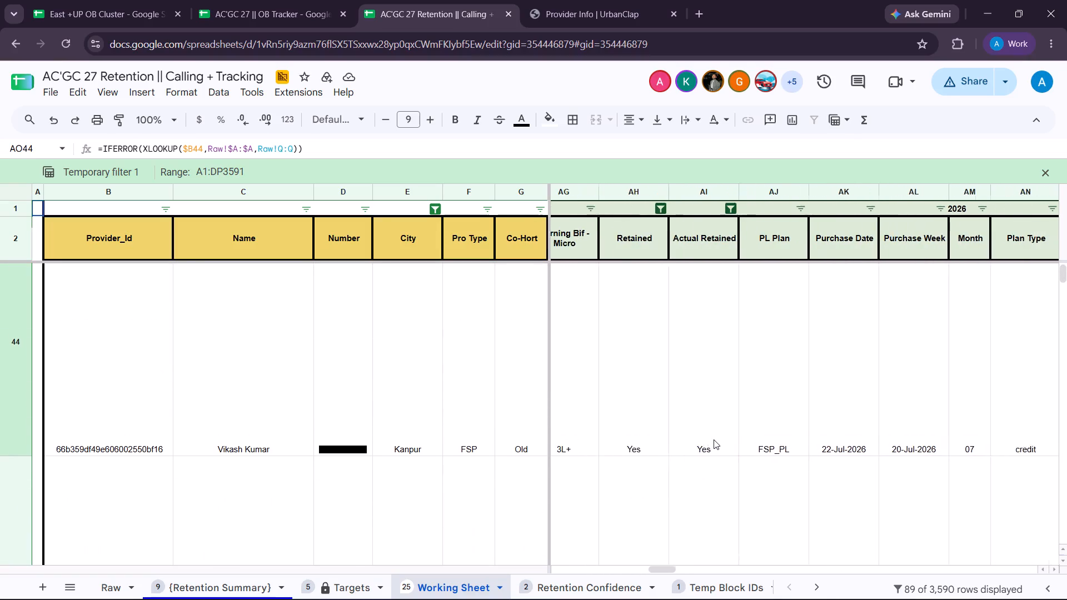
scroll(714, 439, "left", 4)
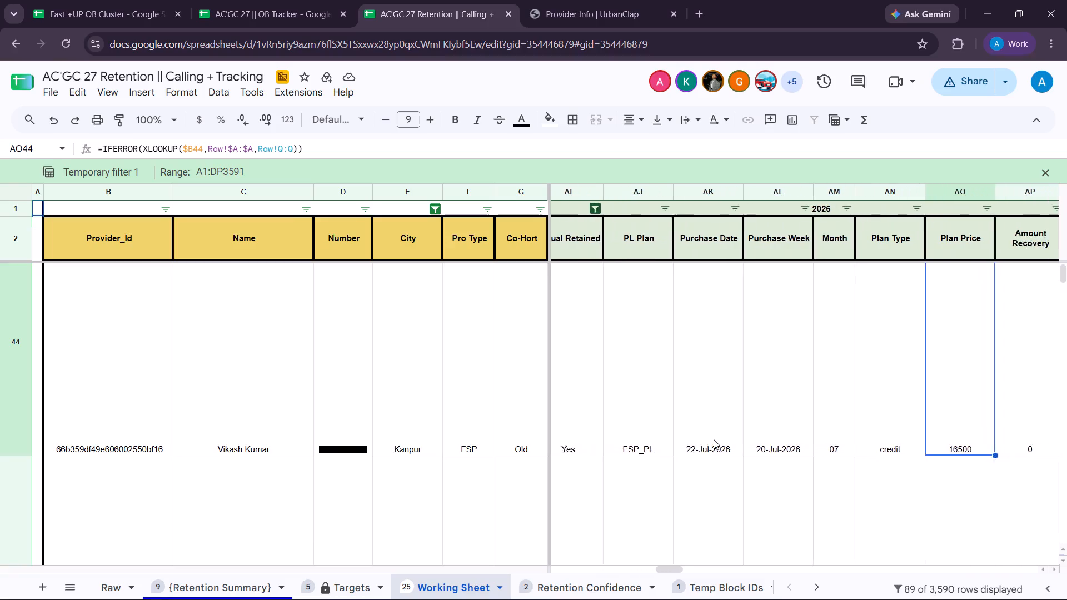
scroll(714, 439, "left", 4)
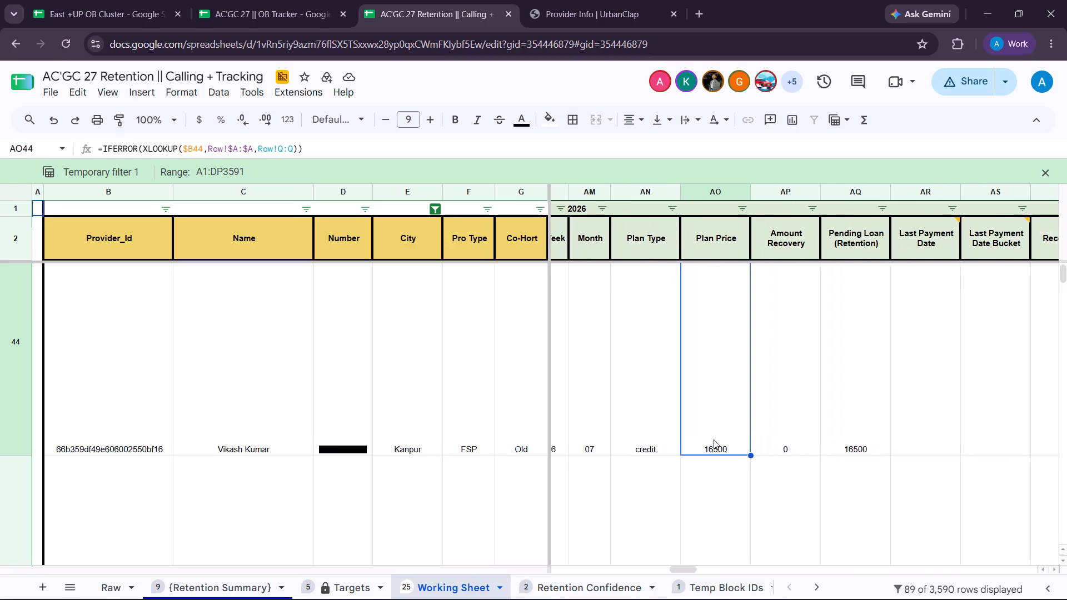
scroll(714, 439, "left", 2)
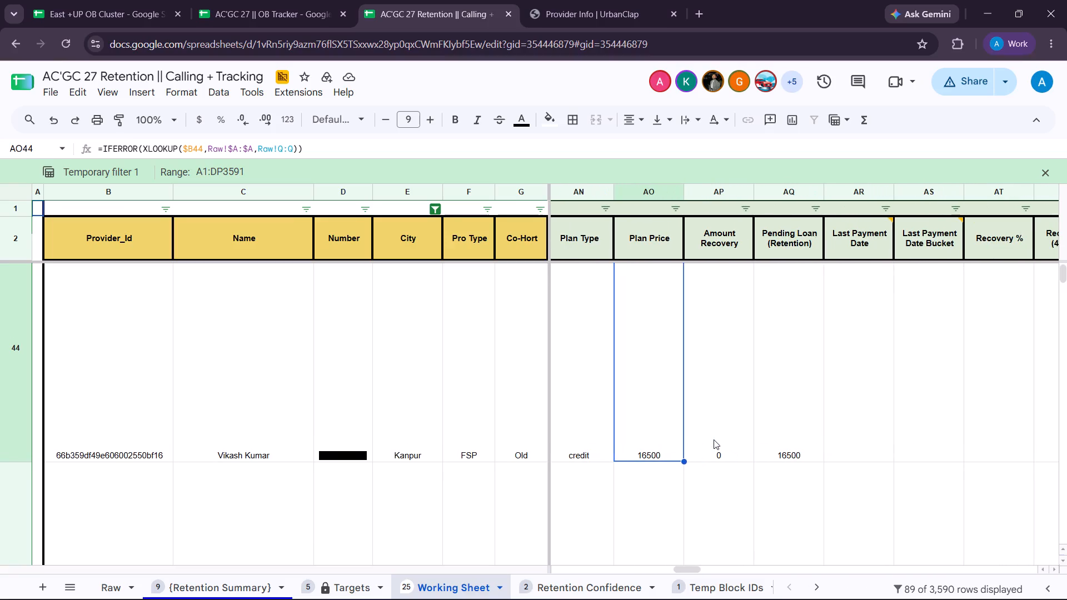
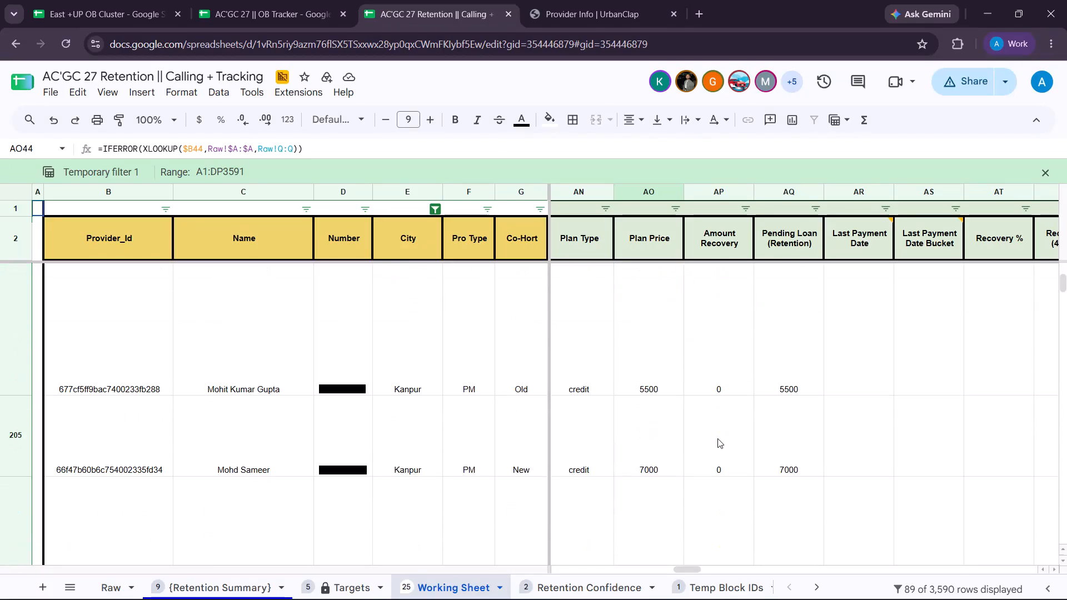
Compare the plan price and amount recovery entries of the Kanpur providers in rows 88 and 44.
scroll(717, 438, "up", 1)
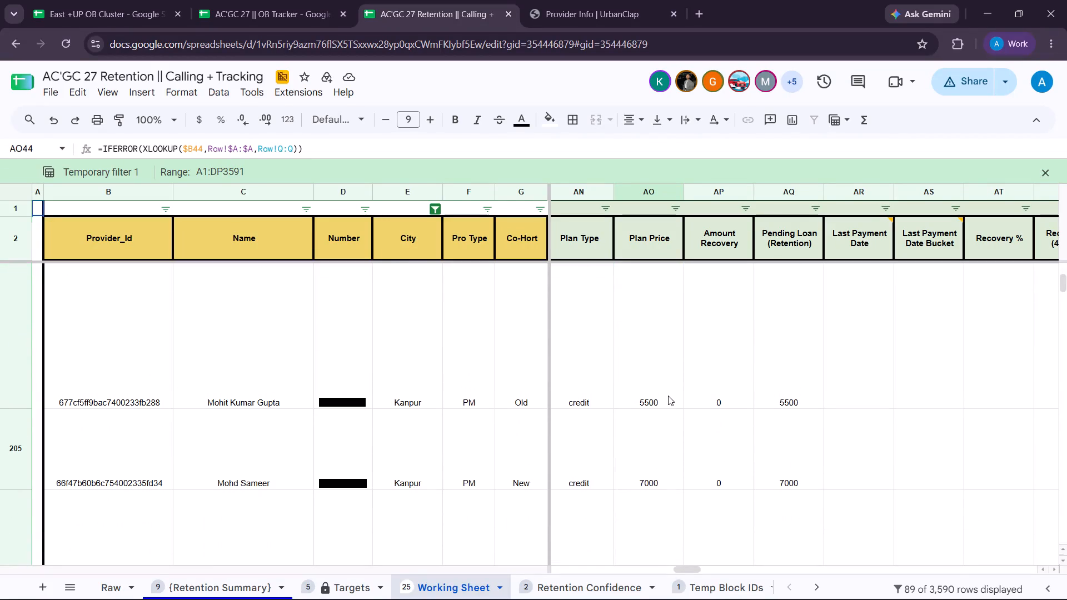
left_click(668, 396)
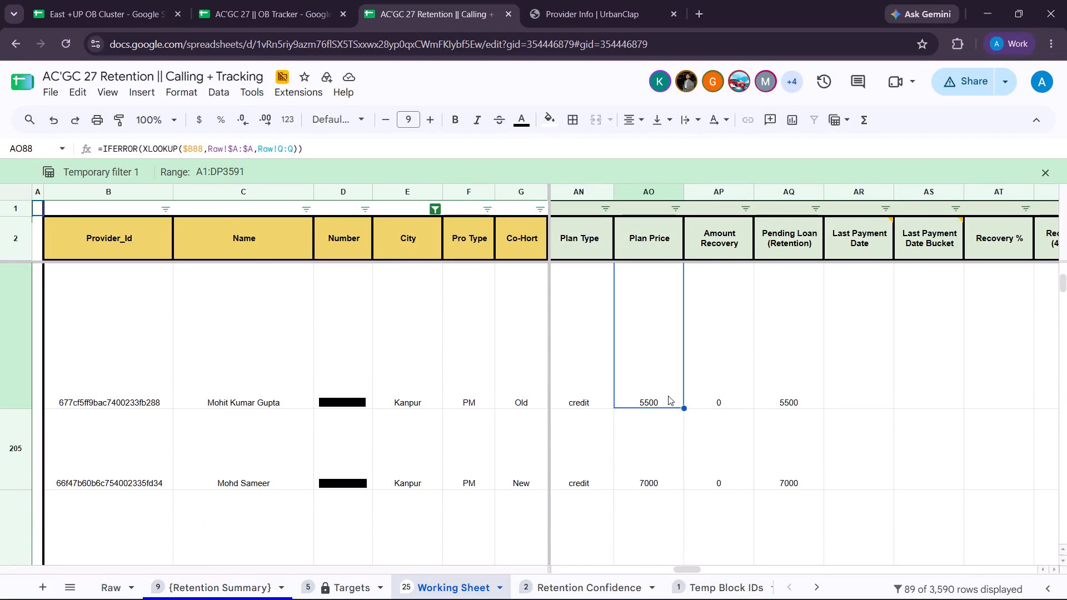
key("Right")
scroll(668, 382, "down", 4)
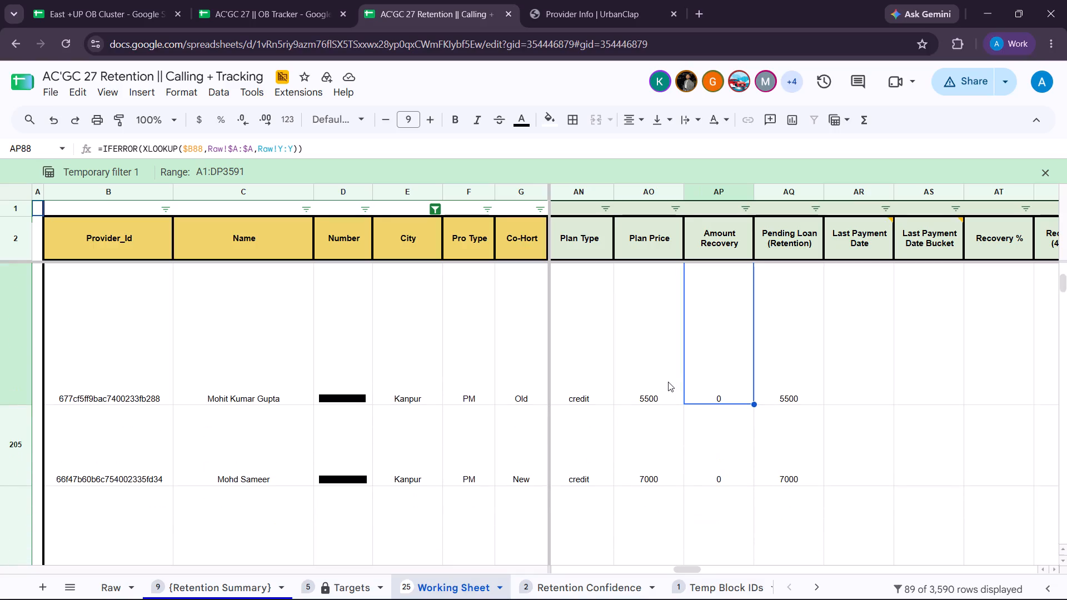
left_click(649, 379)
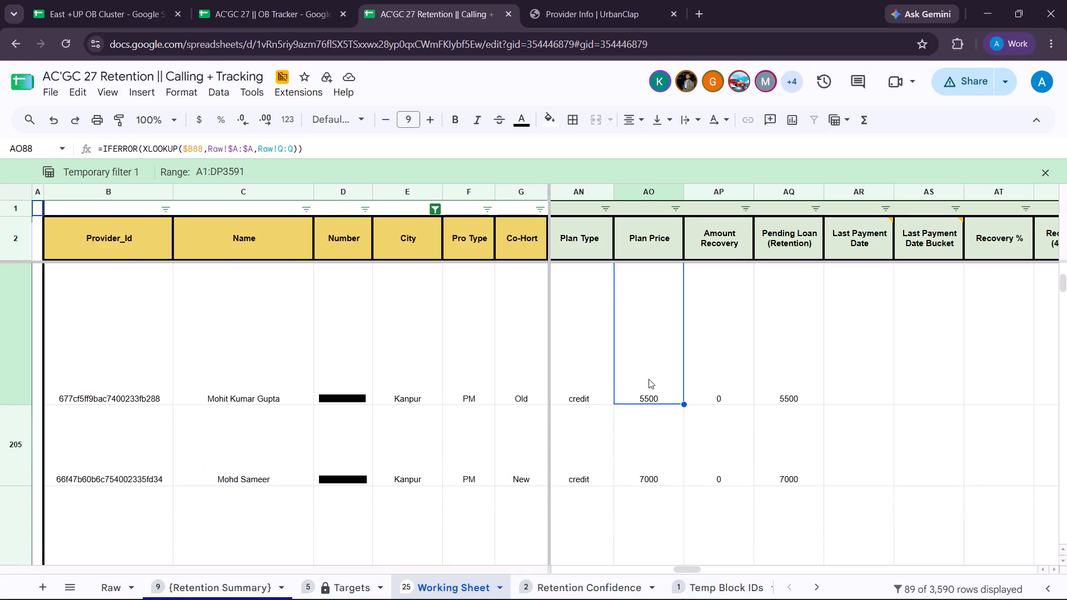
scroll(649, 379, "up", 2)
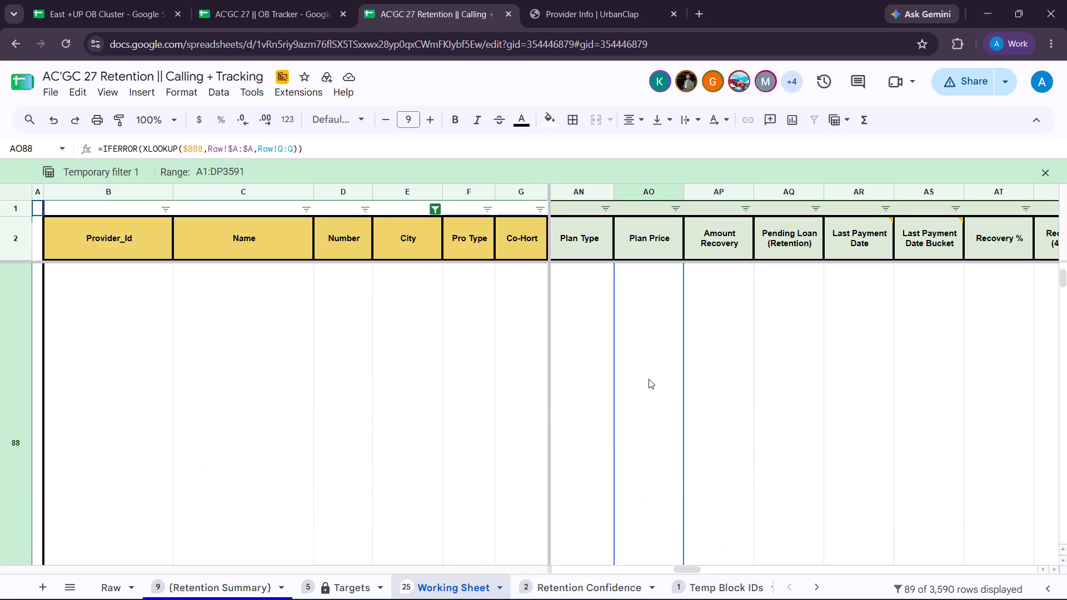
scroll(649, 379, "up", 5)
left_click(711, 367)
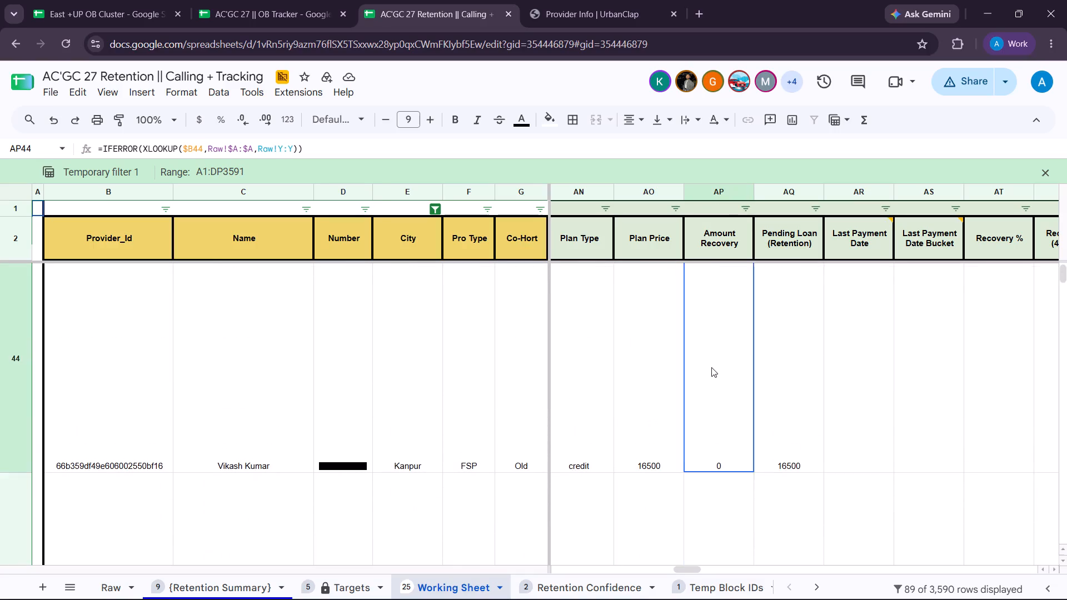
scroll(711, 367, "up", 3)
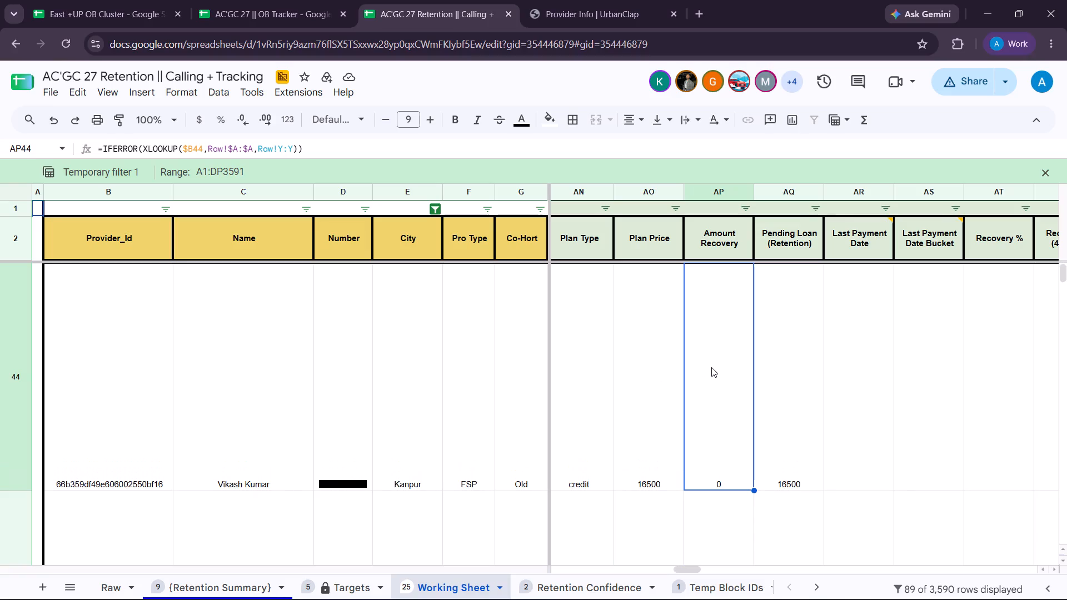
Check the filter values available for the Recovery % column, leaving the filter unapplied.
scroll(855, 371, "left", 2)
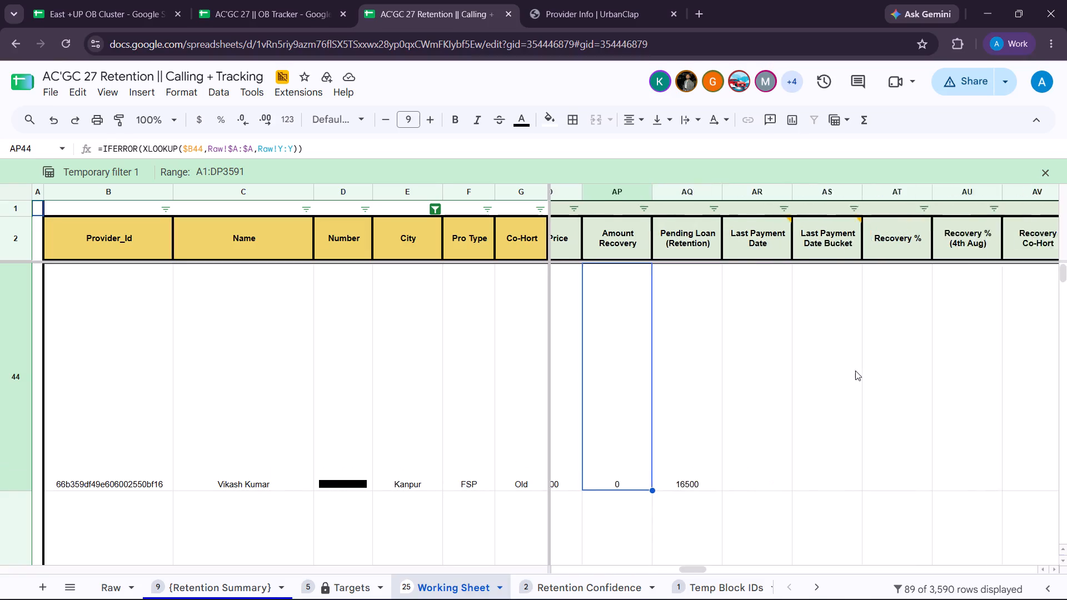
scroll(855, 371, "left", 1)
left_click(852, 206)
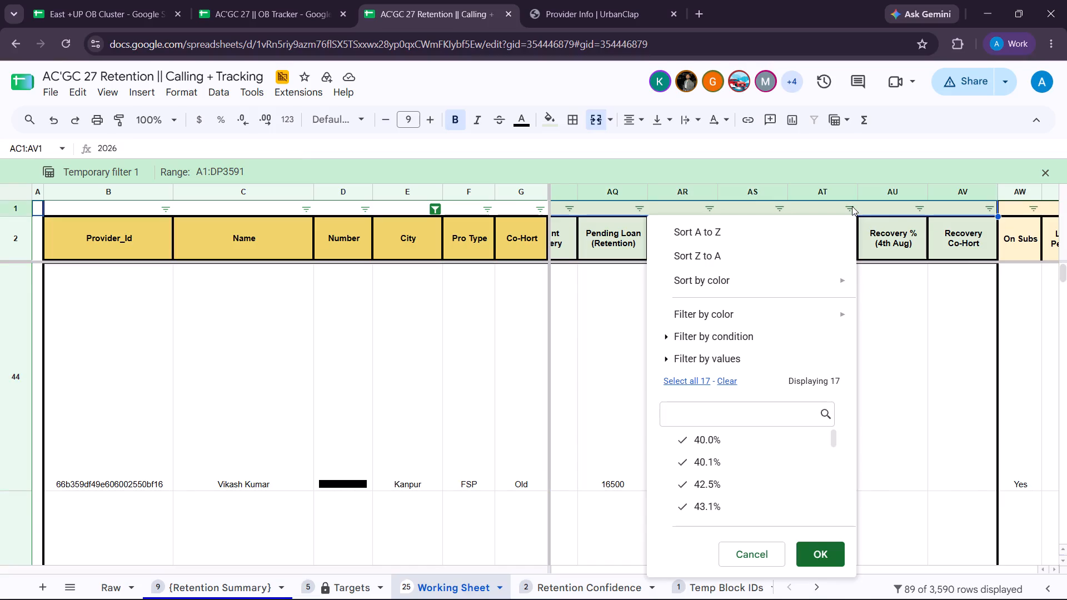
left_click(930, 347)
Examine row 44's subscription and lead activity, recharge consent, purchase mode and recovery calling columns through to Source ID.
scroll(930, 347, "left", 3)
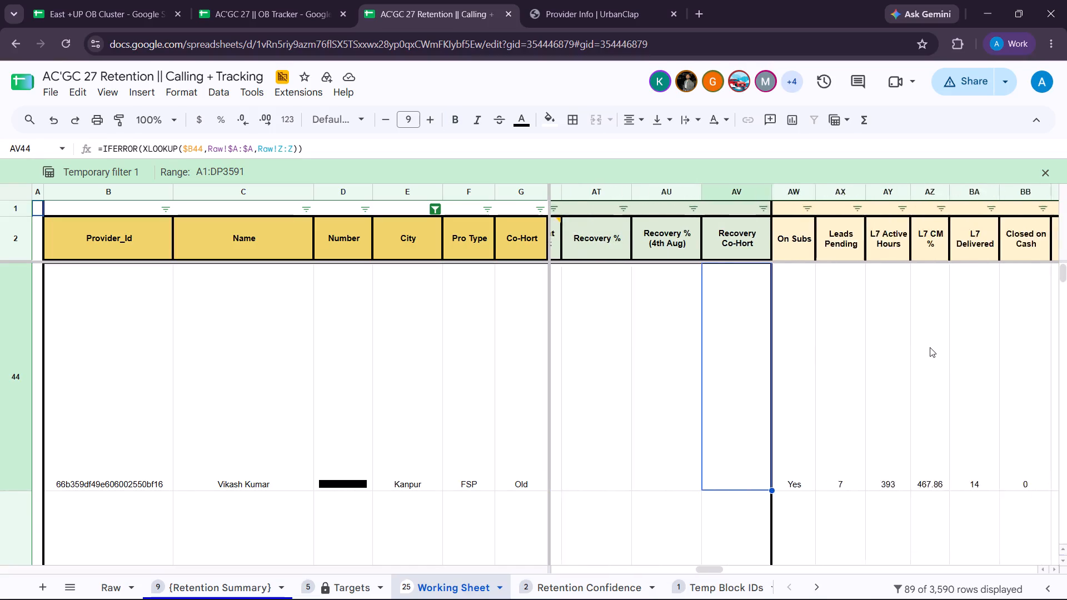
scroll(930, 347, "left", 10)
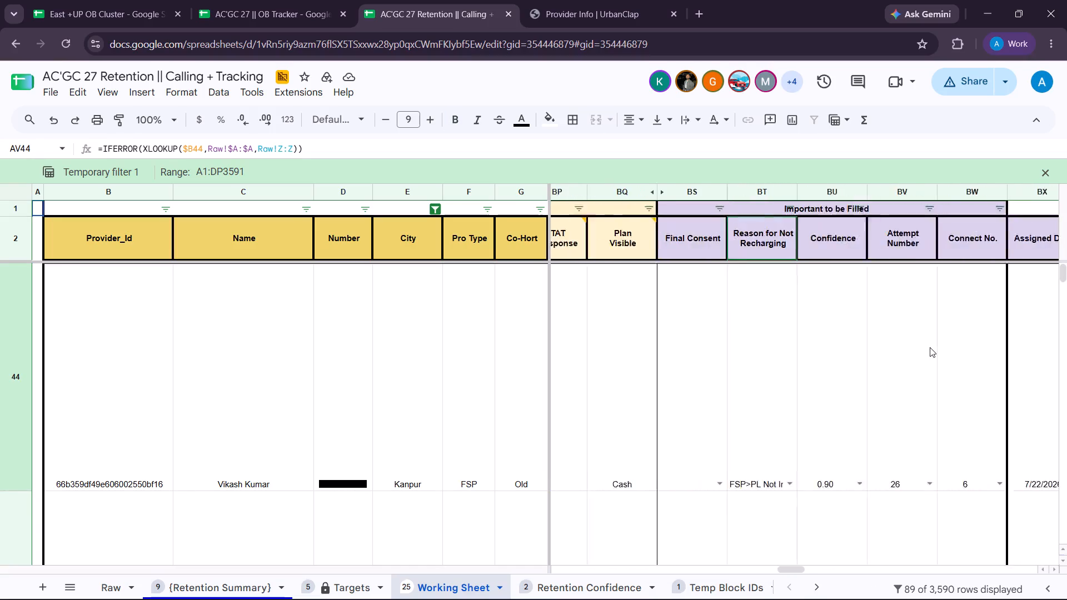
scroll(930, 347, "left", 8)
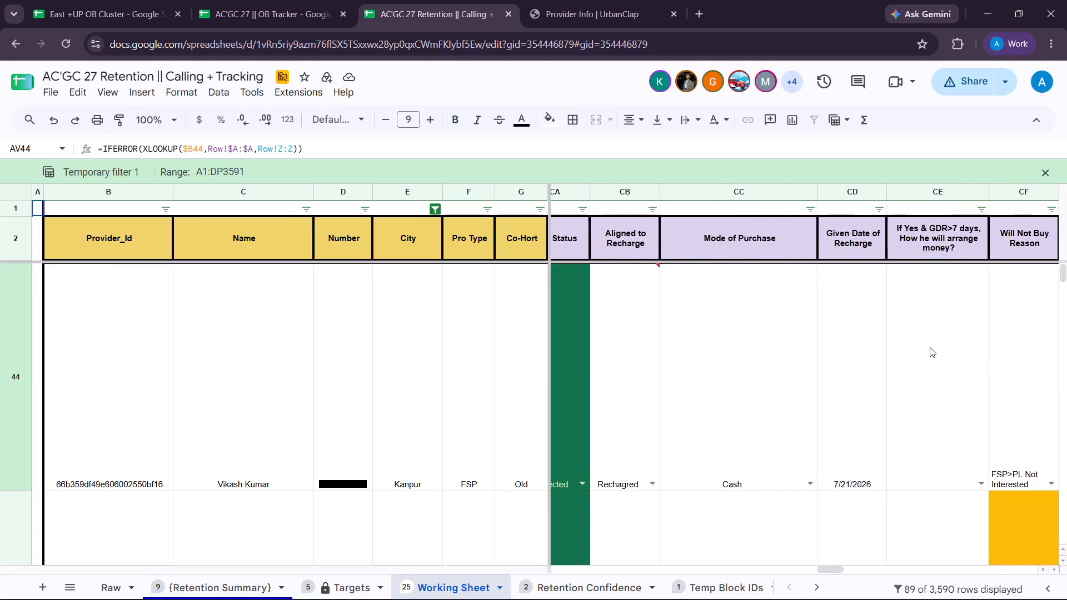
scroll(930, 347, "left", 4)
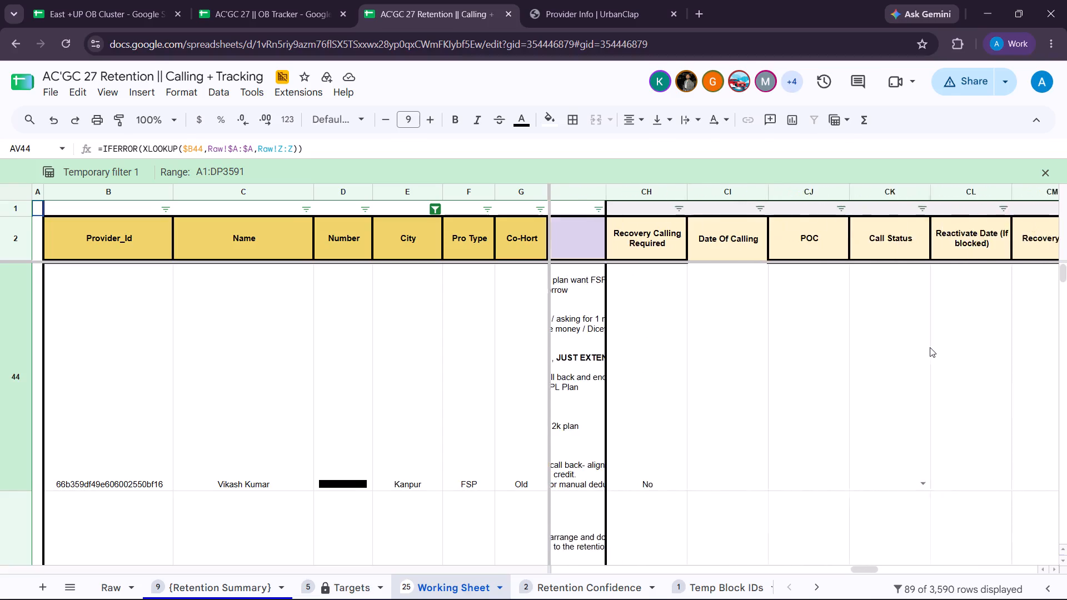
scroll(930, 347, "left", 1)
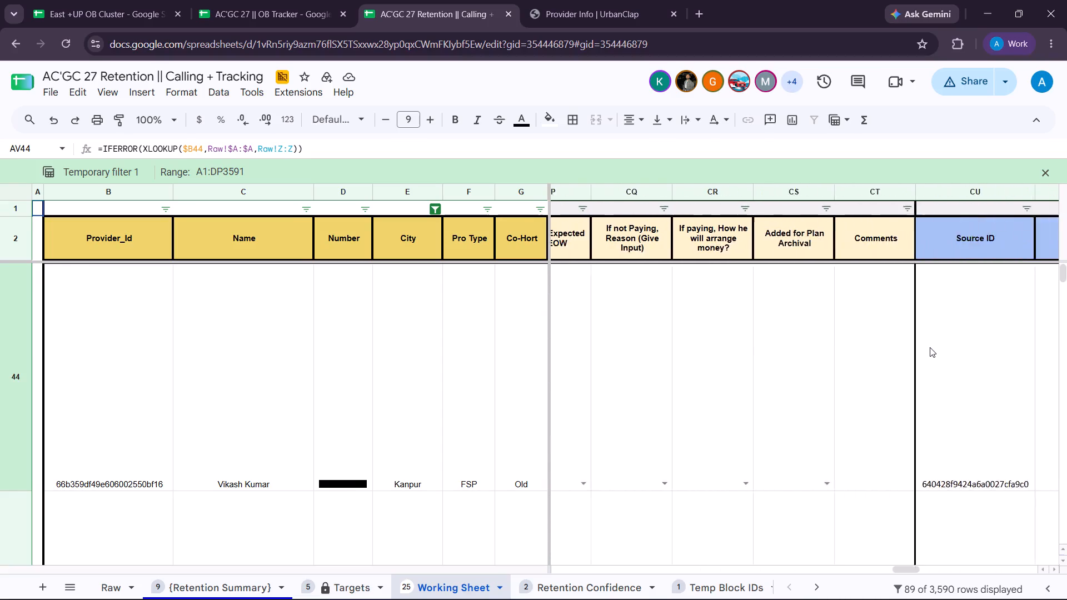
scroll(930, 347, "left", 2)
Check the filter options of the Recovery Mode and Call Status columns in the Recovery Calling section without applying any.
scroll(930, 347, "right", 3)
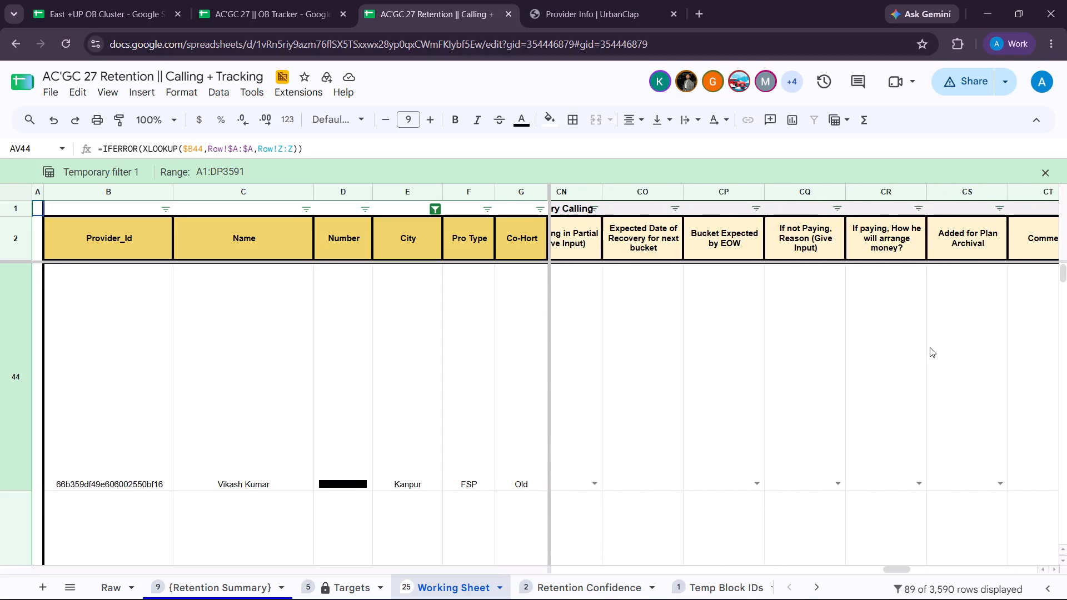
scroll(930, 347, "right", 4)
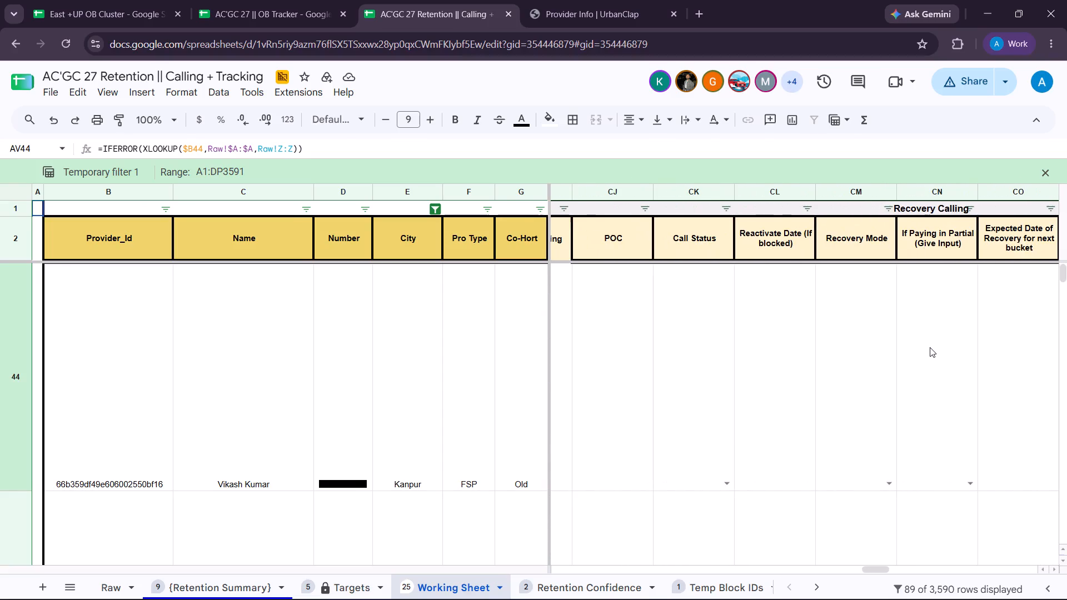
left_click(888, 208)
left_click(888, 208)
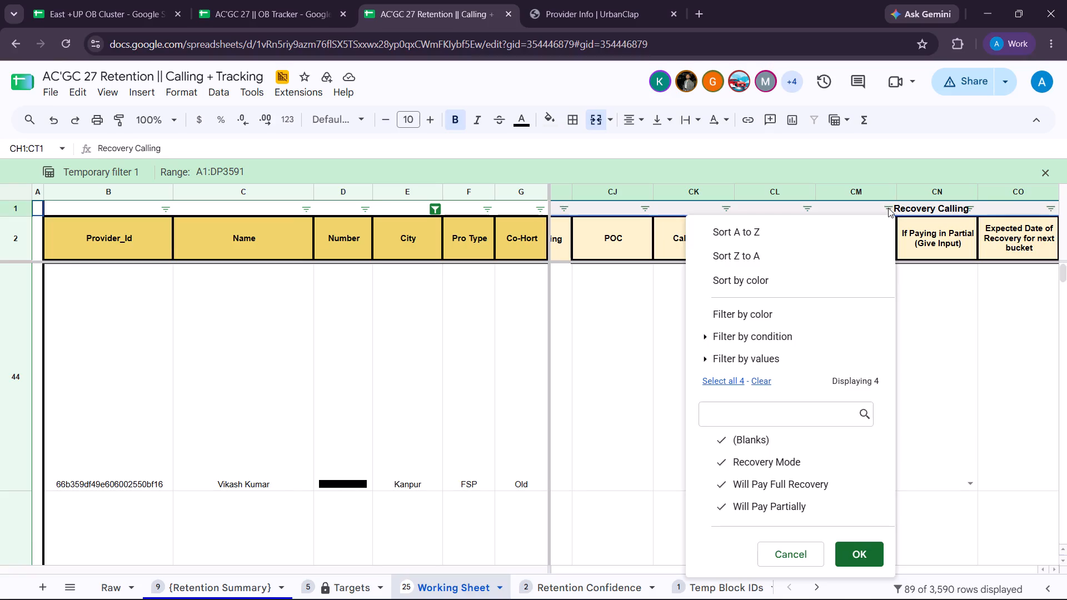
left_click(916, 347)
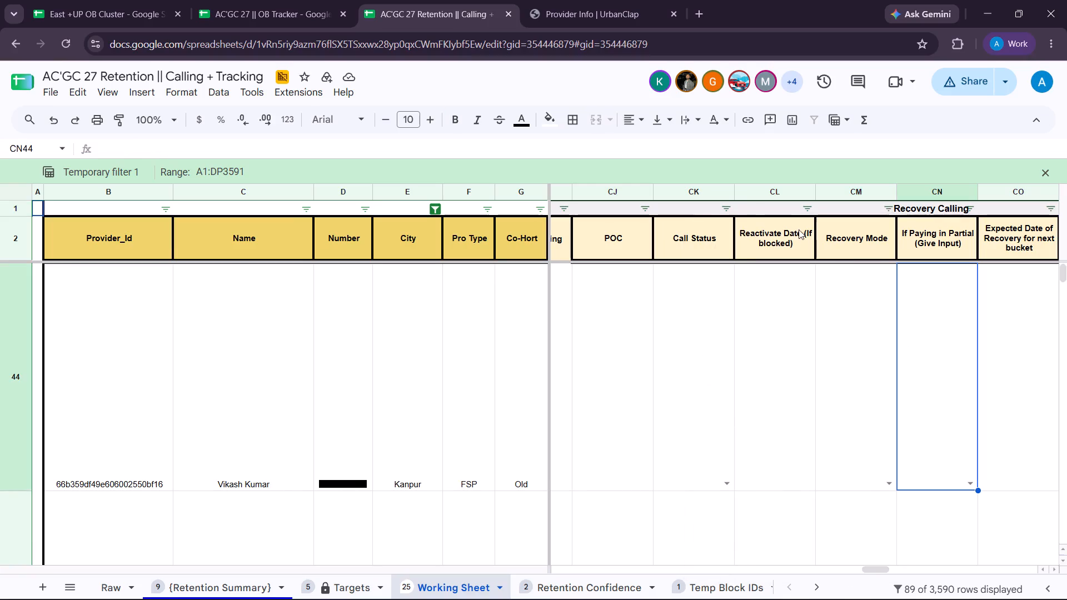
left_click(722, 203)
left_click(764, 366)
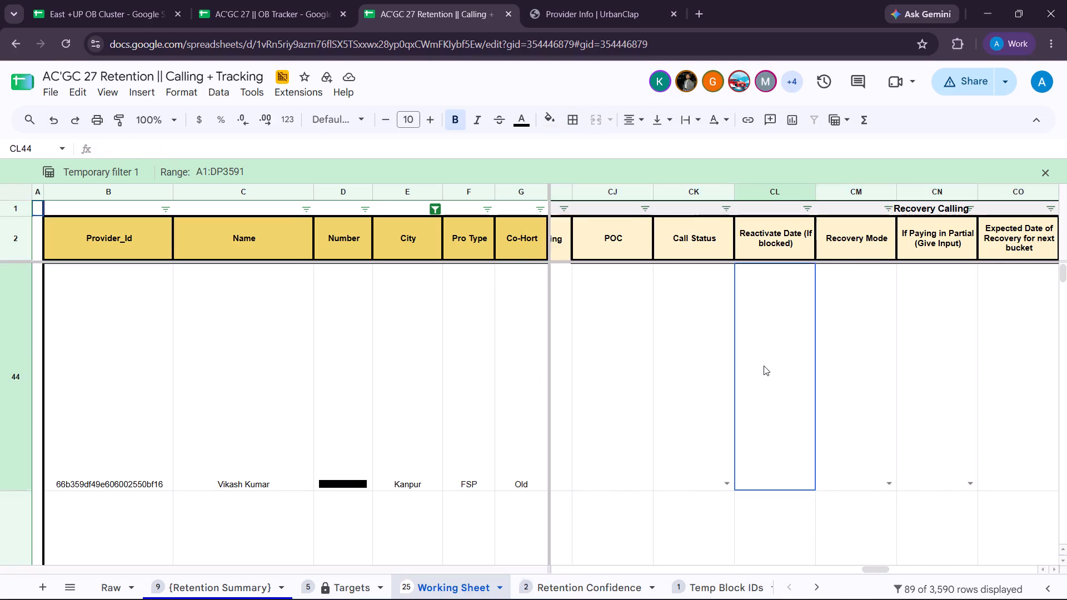
Go back to row 44's plan type, plan price, amount recovery and pending loan columns and review them.
scroll(764, 366, "right", 2)
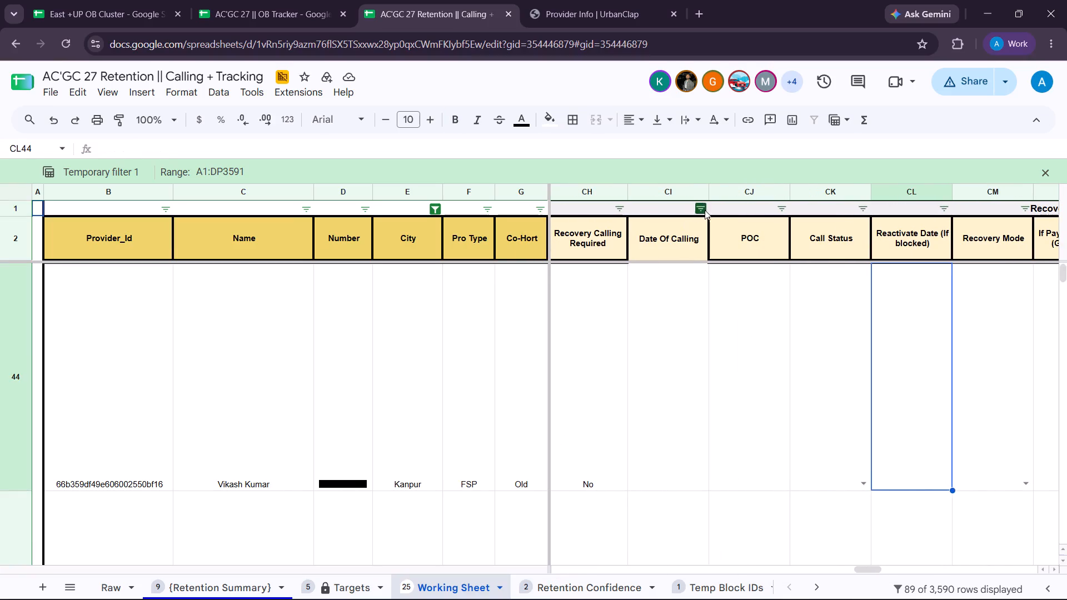
scroll(669, 383, "right", 14)
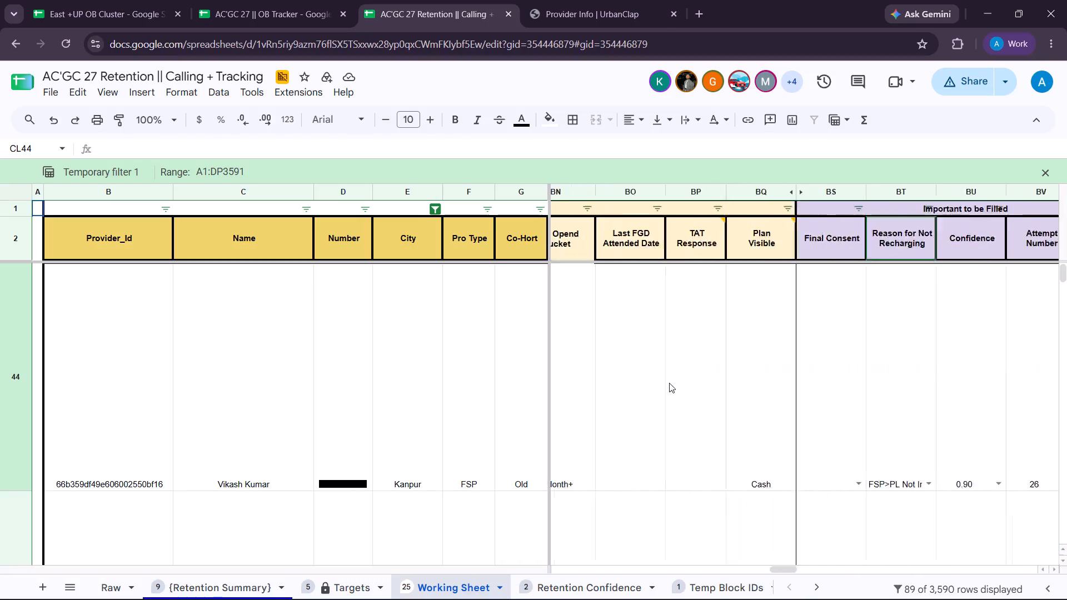
scroll(669, 383, "right", 5)
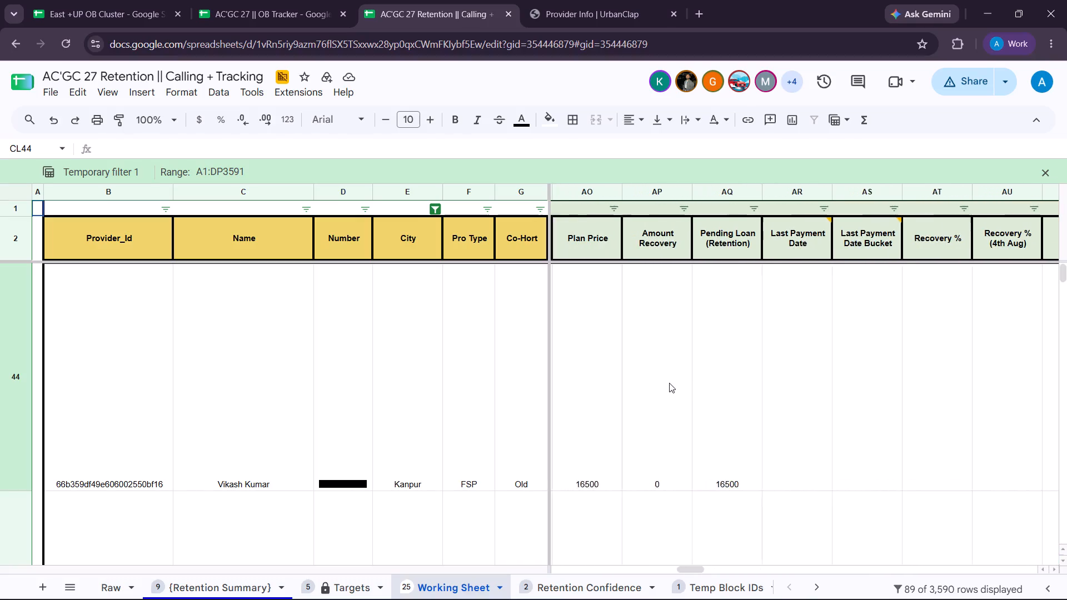
scroll(669, 383, "right", 2)
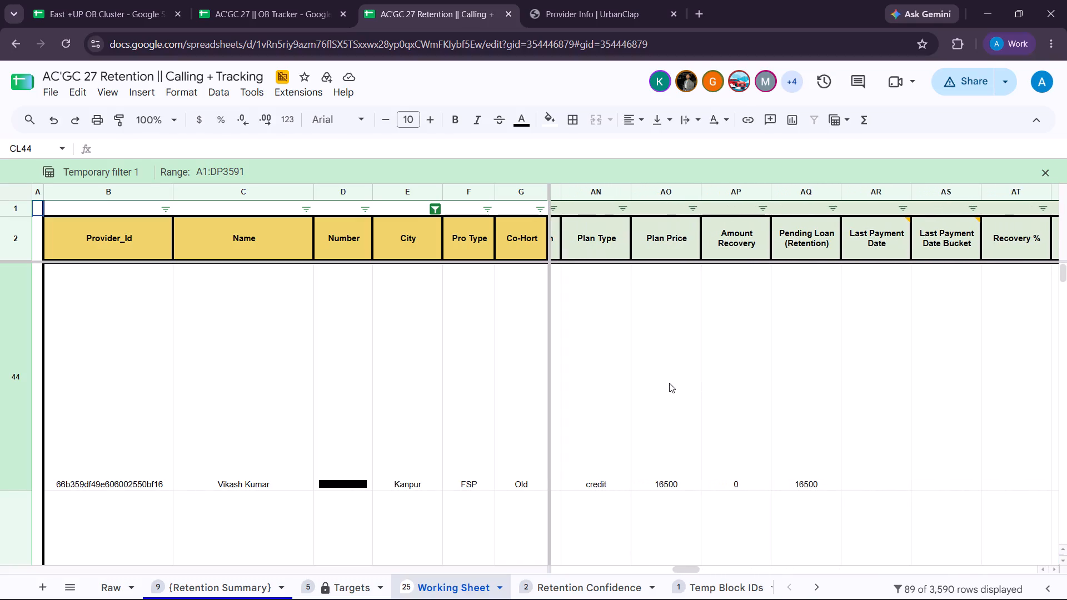
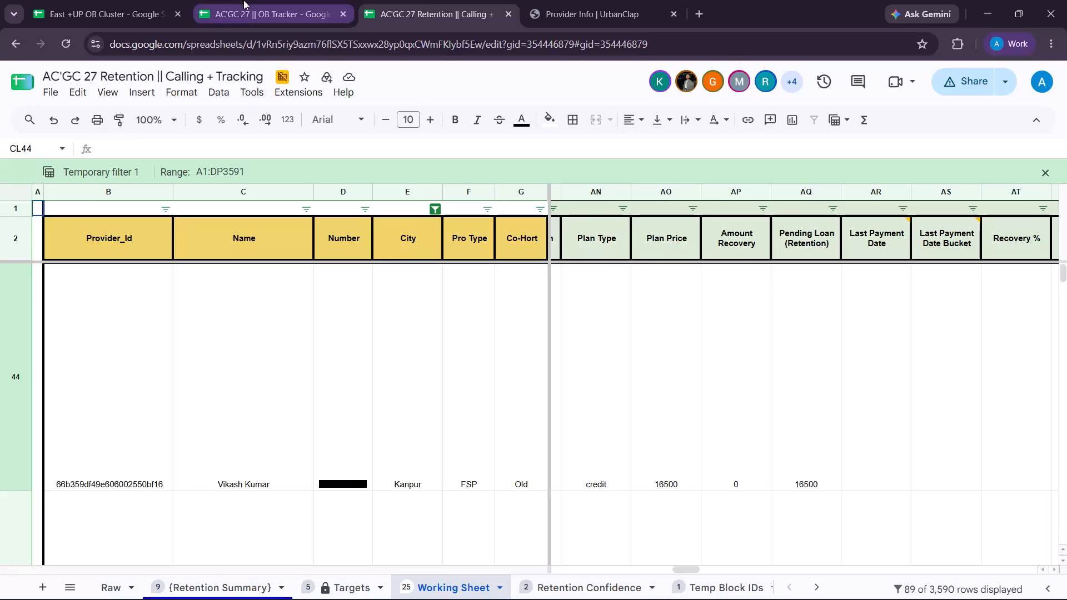
In the AC'GC 27 OB Tracker's Walkin Tracker sheet, set row 1771's CALL STATUS to Connected.
left_click(243, 0)
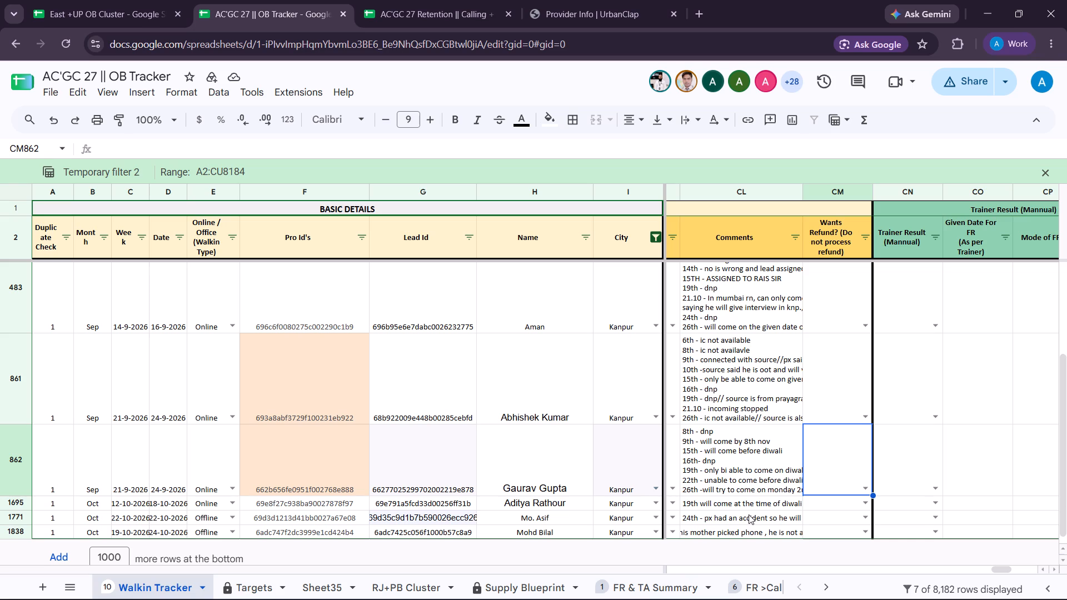
scroll(749, 514, "right", 3)
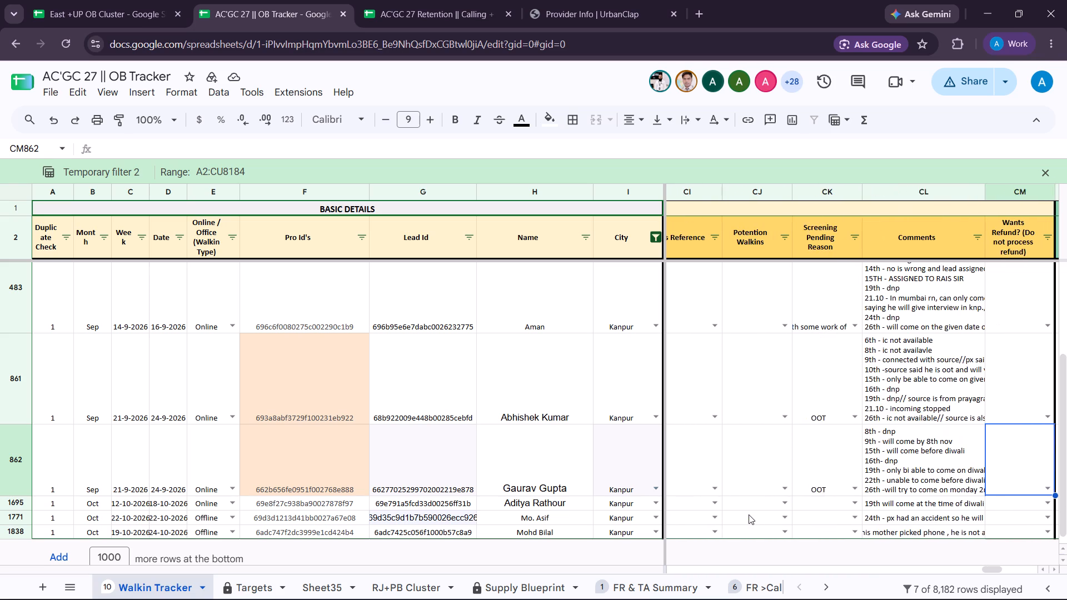
scroll(749, 514, "right", 5)
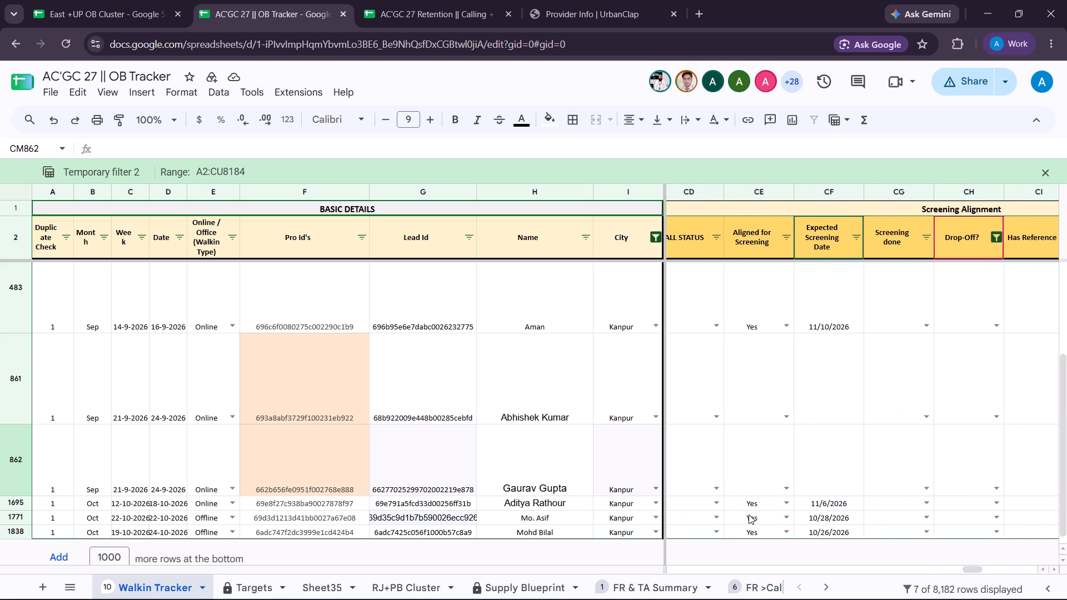
scroll(749, 514, "right", 2)
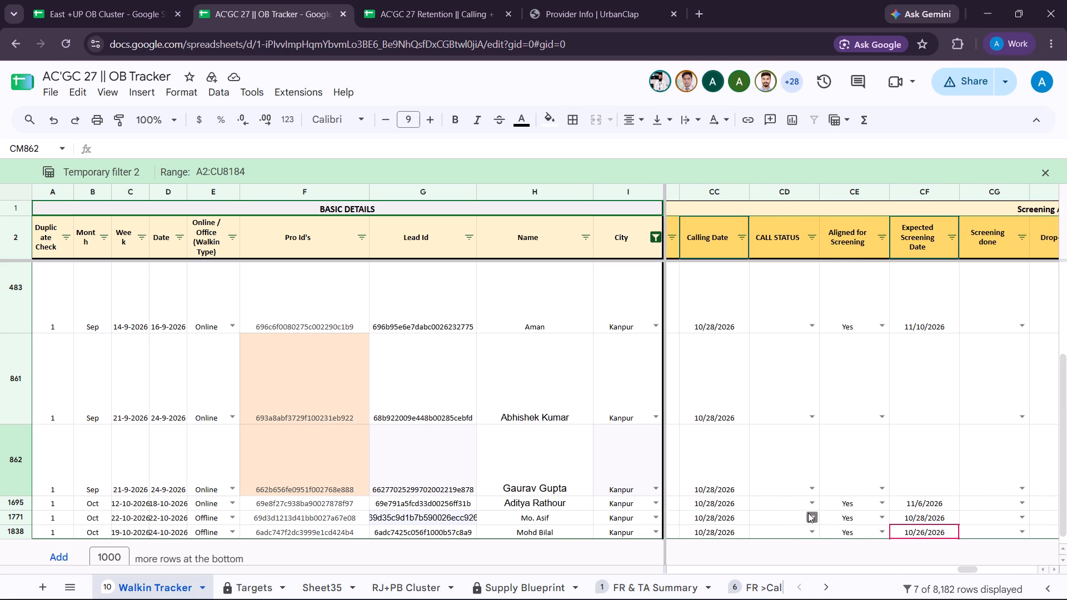
left_click(809, 517)
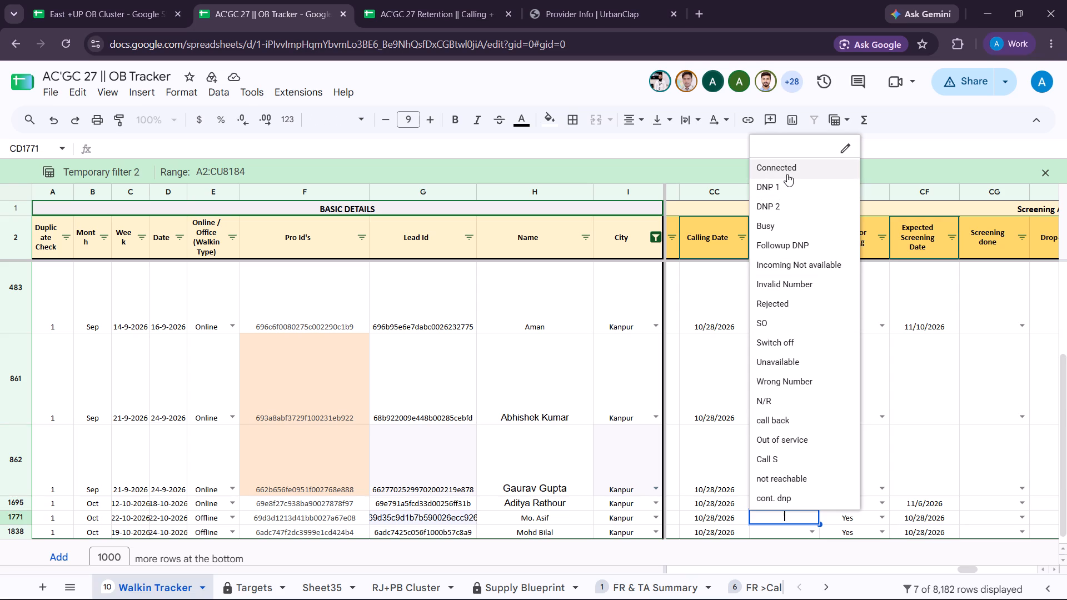
left_click(827, 558)
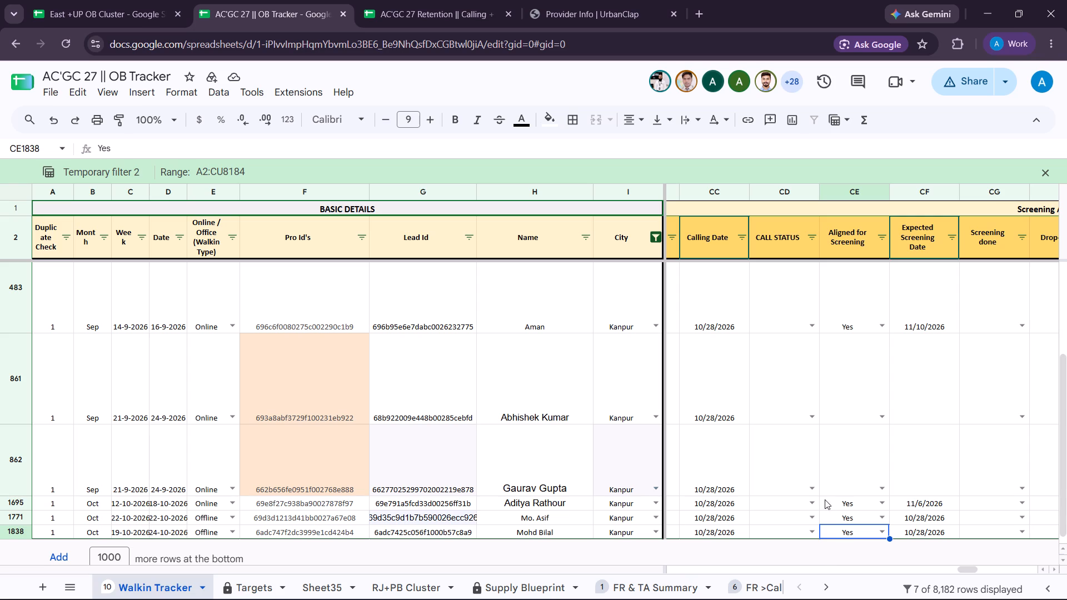
left_click(795, 456)
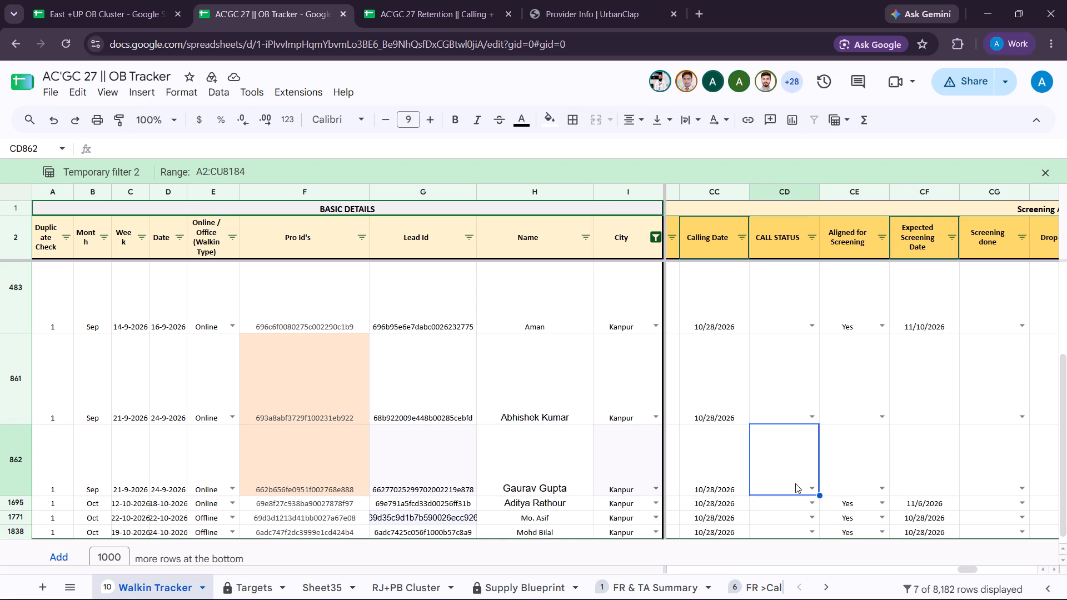
left_click(810, 515)
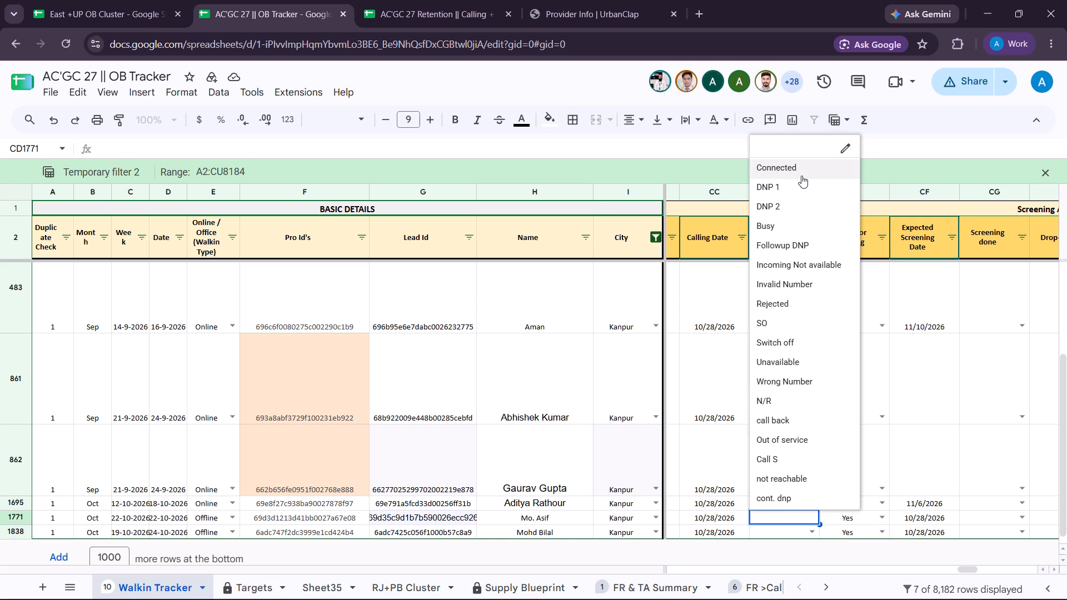
left_click(801, 173)
Read row 1771's full comment and go through the Comments column of the other filtered Kanpur walk-in rows.
scroll(881, 452, "left", 3)
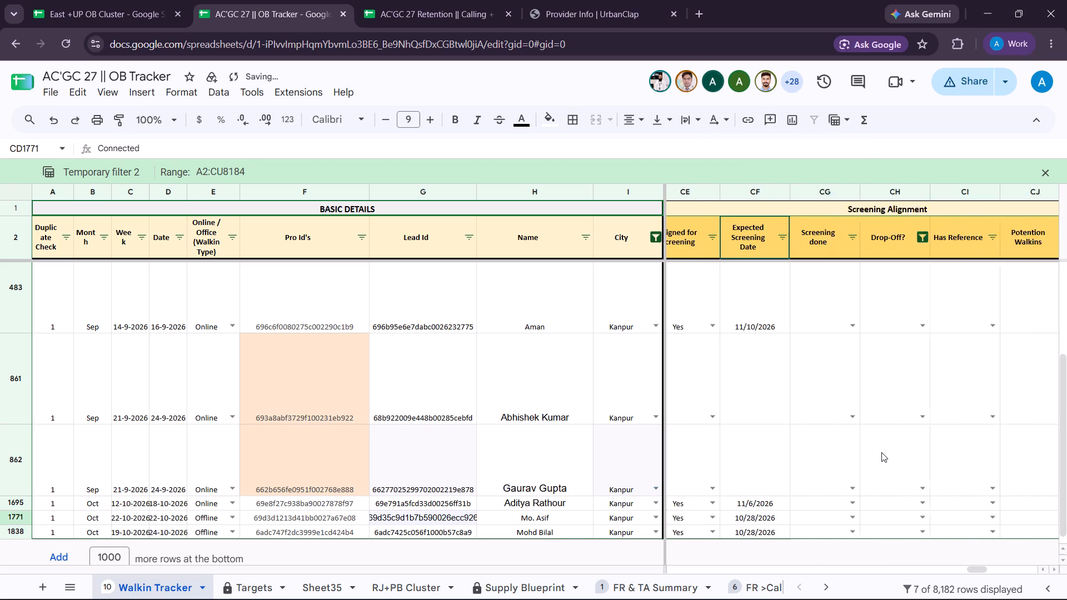
scroll(881, 452, "left", 4)
scroll(881, 452, "down", 2)
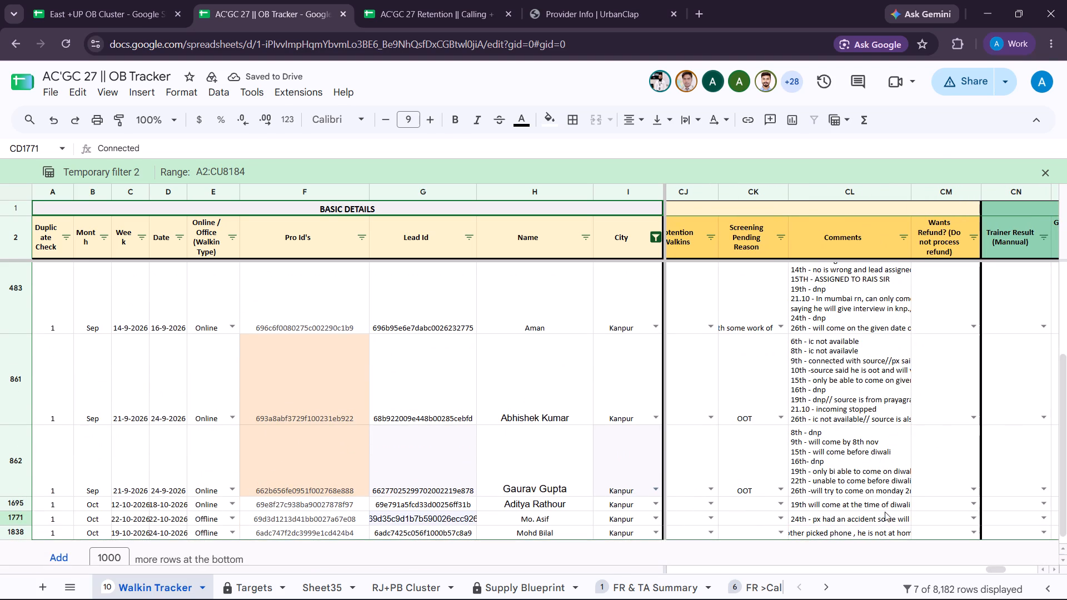
left_click(881, 517)
double_click(881, 517)
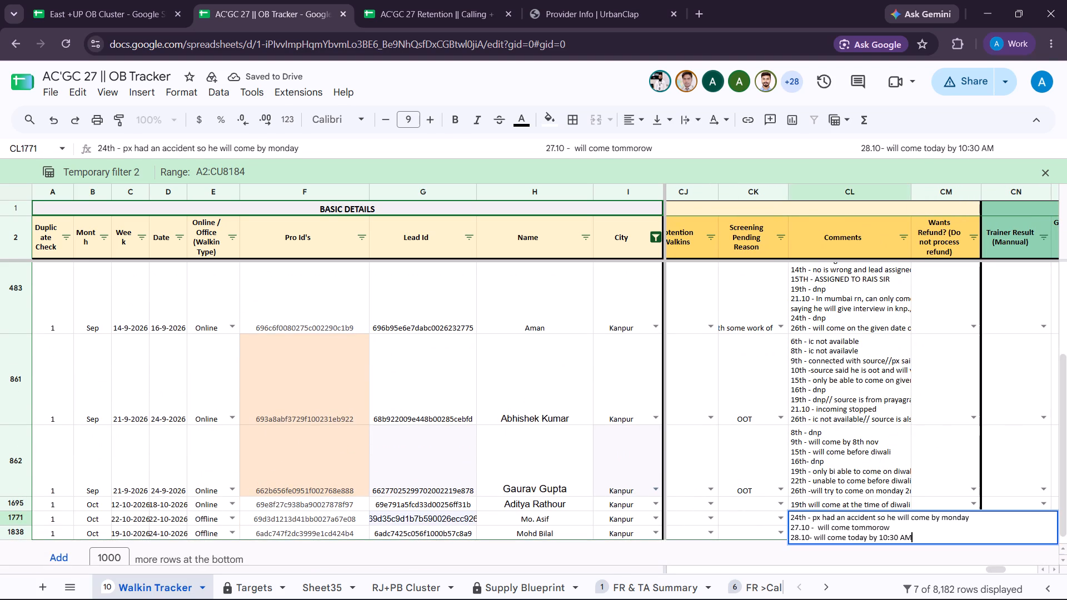
left_click(909, 553)
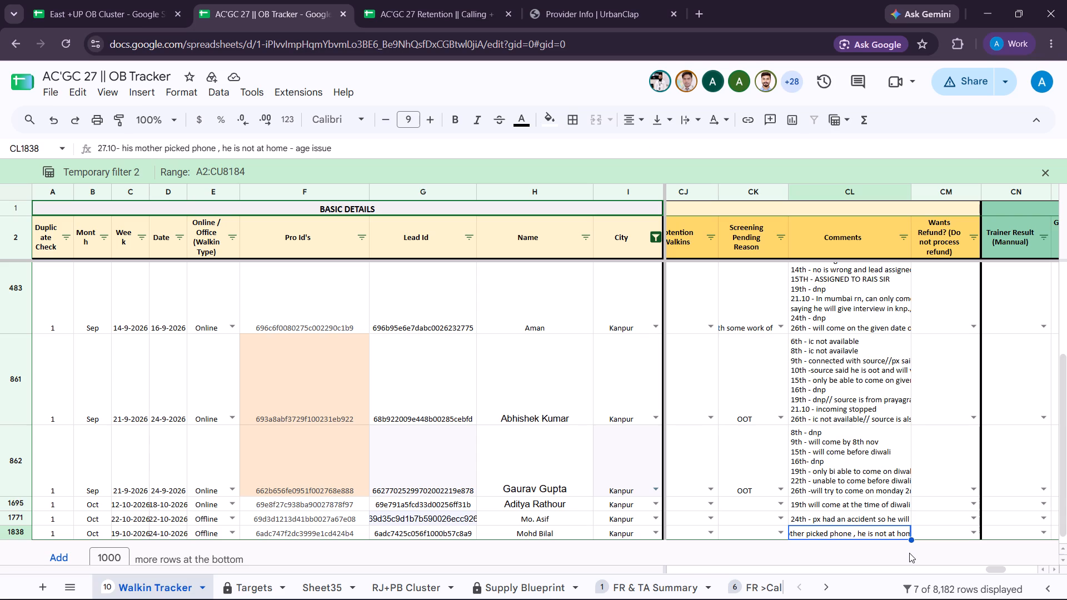
scroll(881, 441, "up", 2)
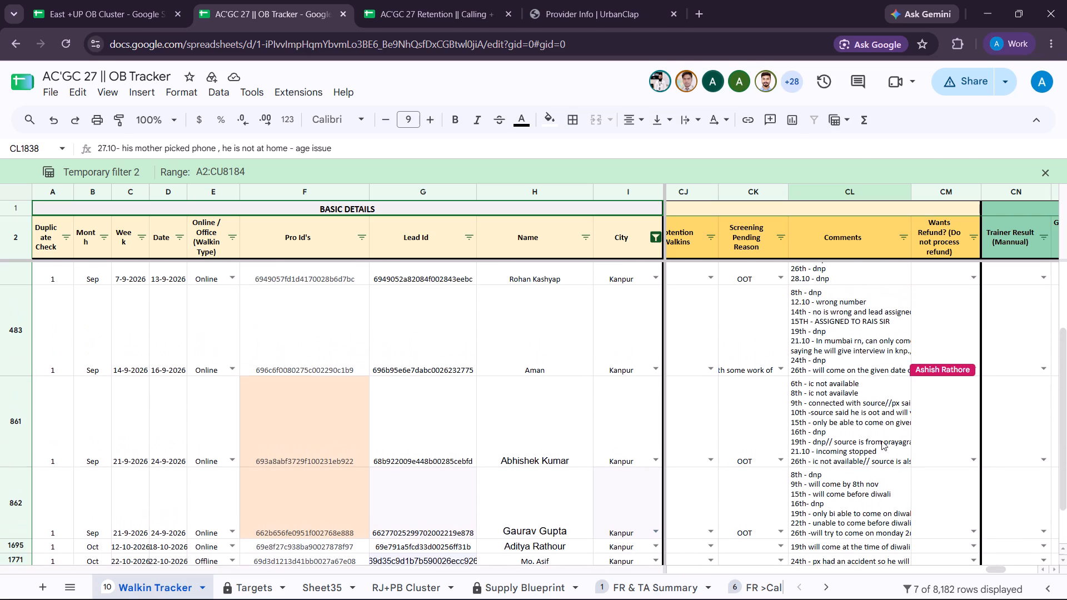
scroll(881, 441, "up", 2)
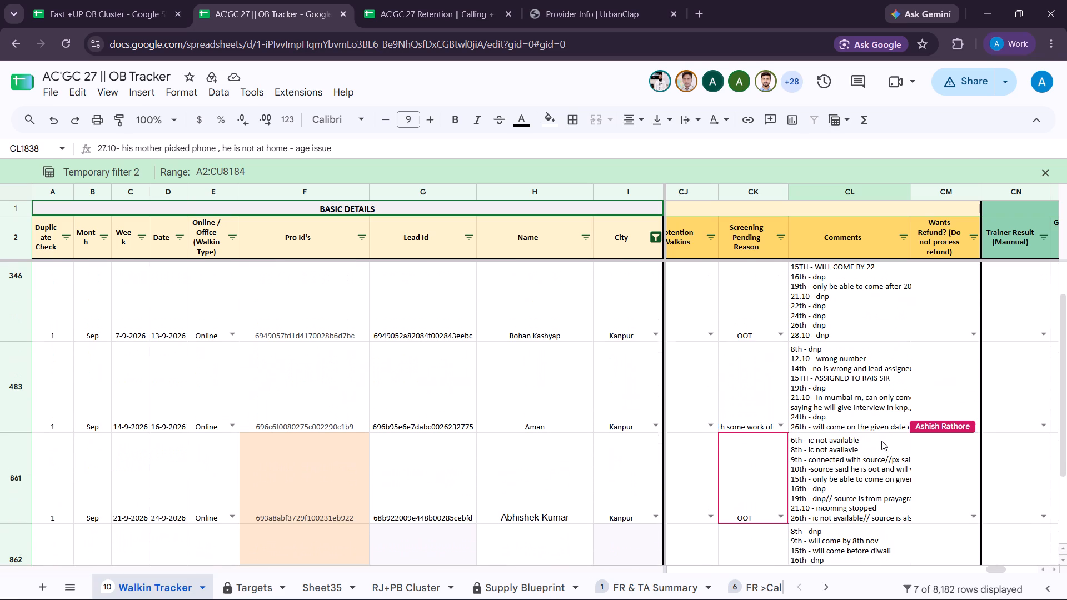
scroll(881, 441, "up", 3)
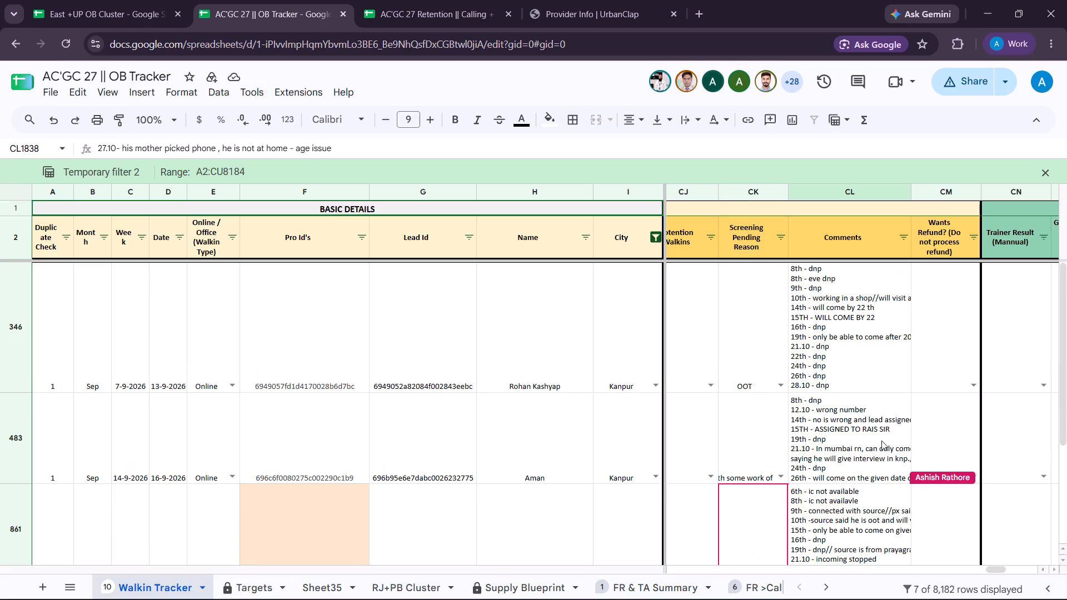
scroll(881, 441, "down", 7)
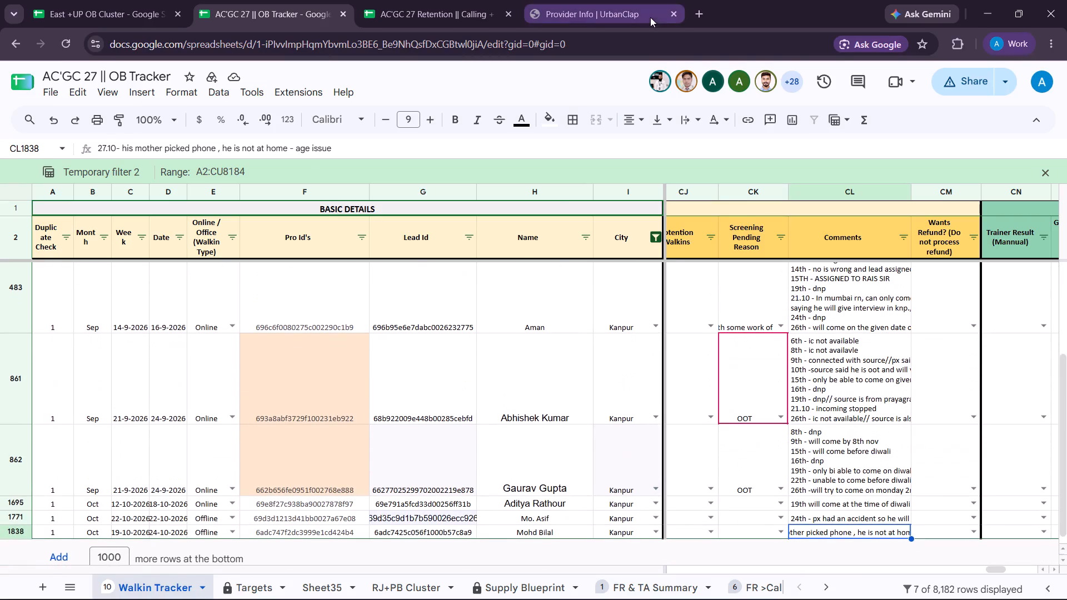
Return to the AC'GC 27 Retention working sheet and look over row 44's plan, recovery and pending loan columns.
left_click(423, 0)
scroll(575, 399, "down", 1)
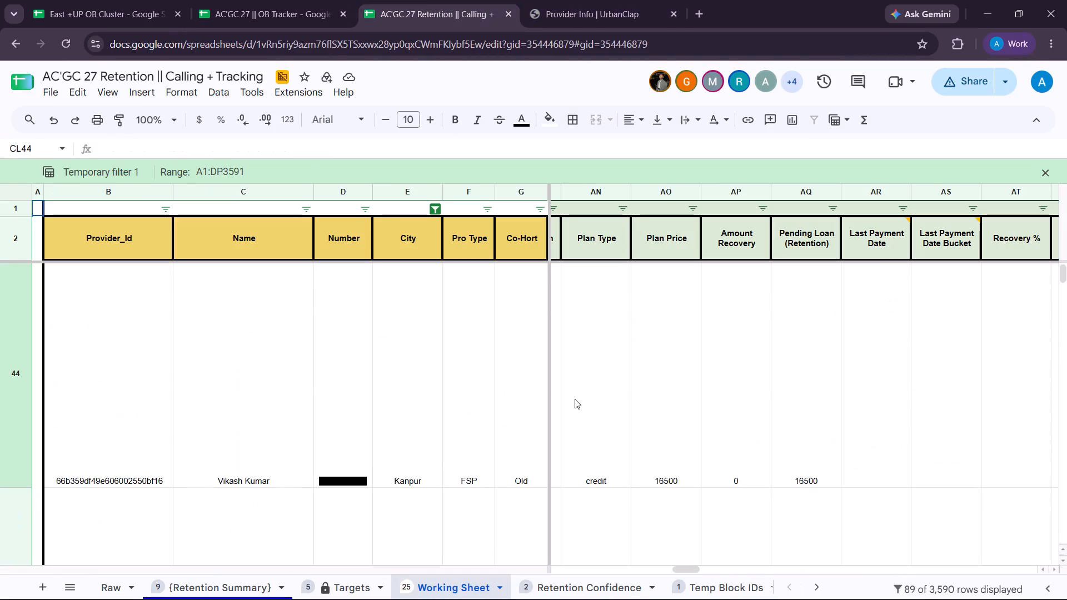
scroll(575, 399, "down", 3)
scroll(575, 399, "up", 3)
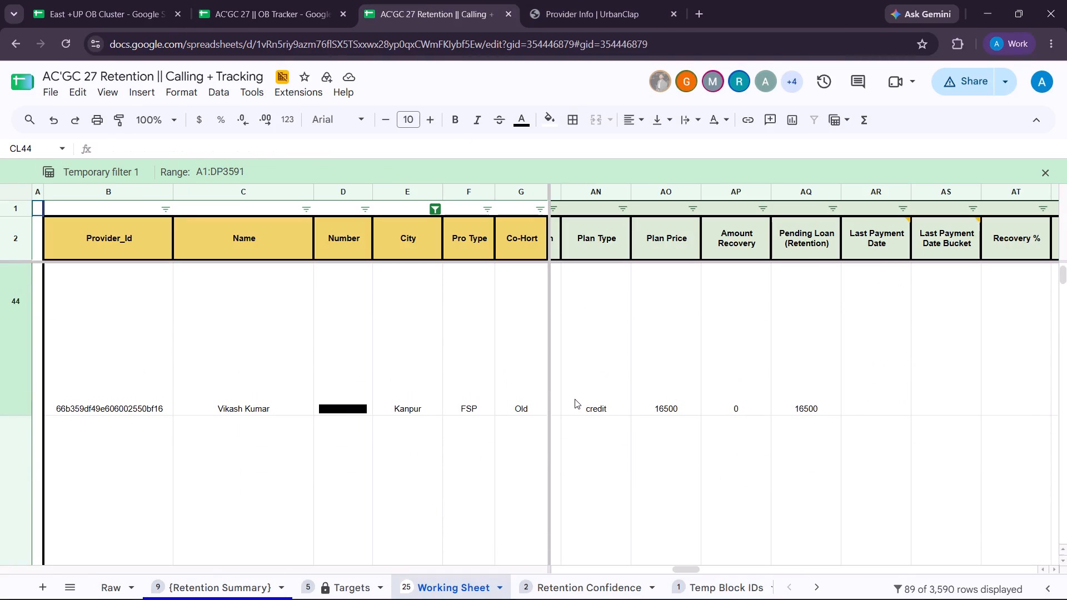
scroll(575, 399, "down", 1)
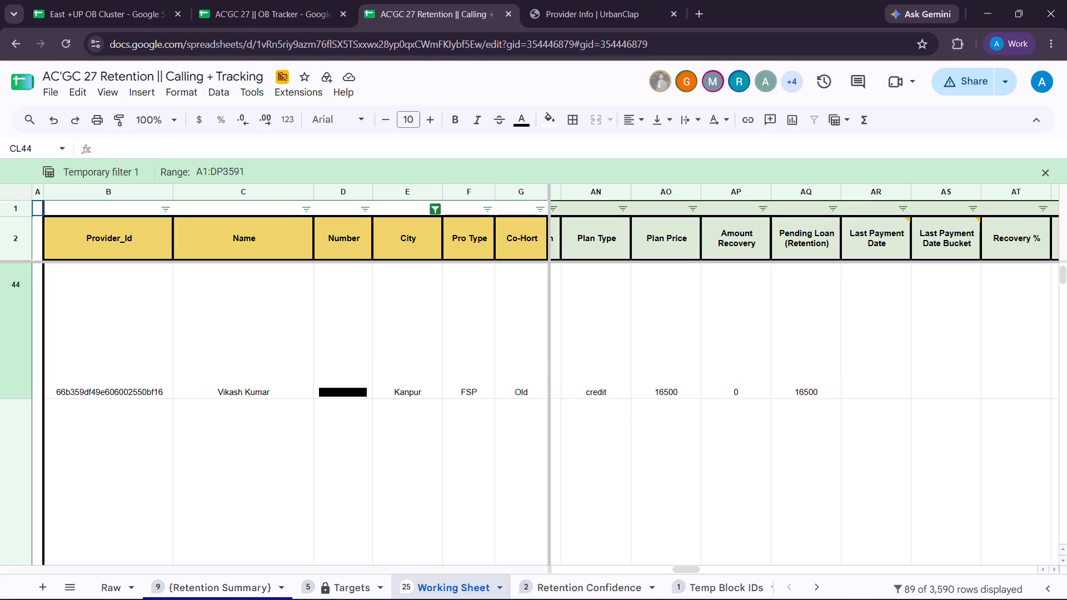
Switch to Slack.
left_click(794, 588)
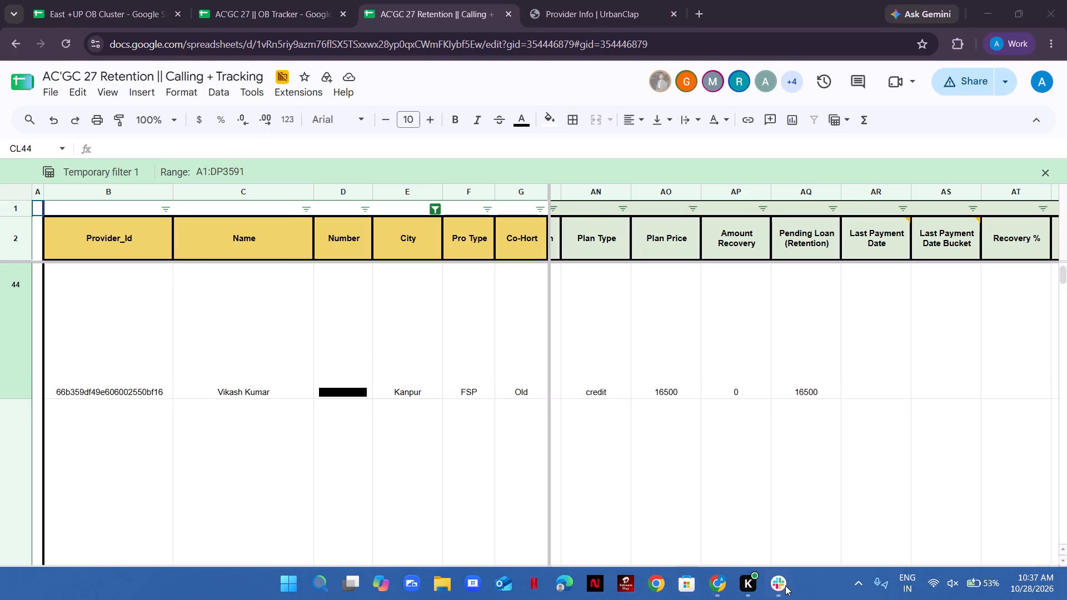
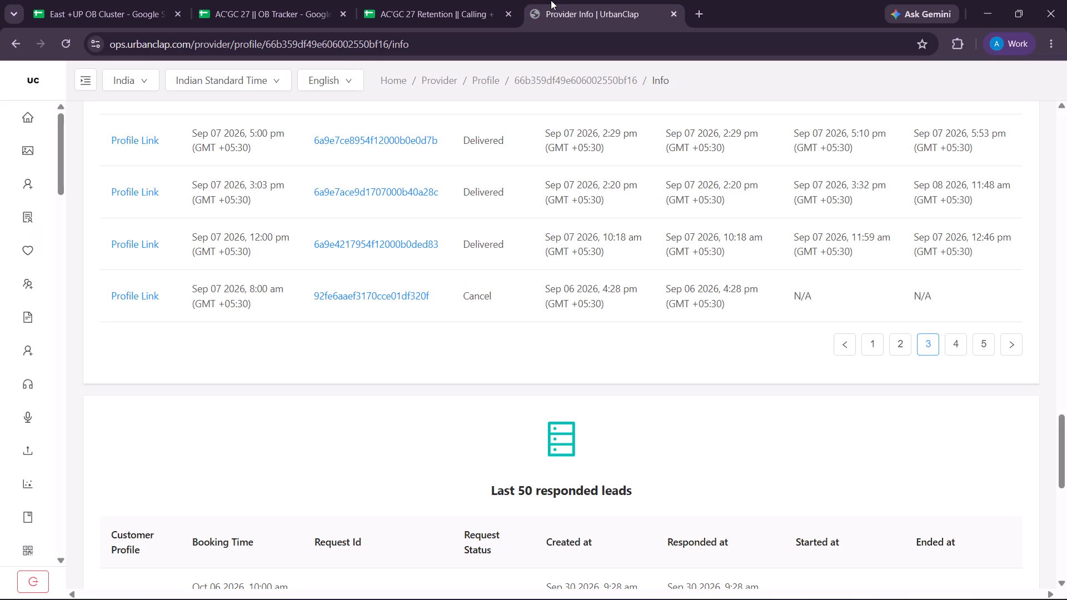
Check the provider status, approval checks and basic info on the open Kanpur provider's profile page.
scroll(493, 273, "up", 16)
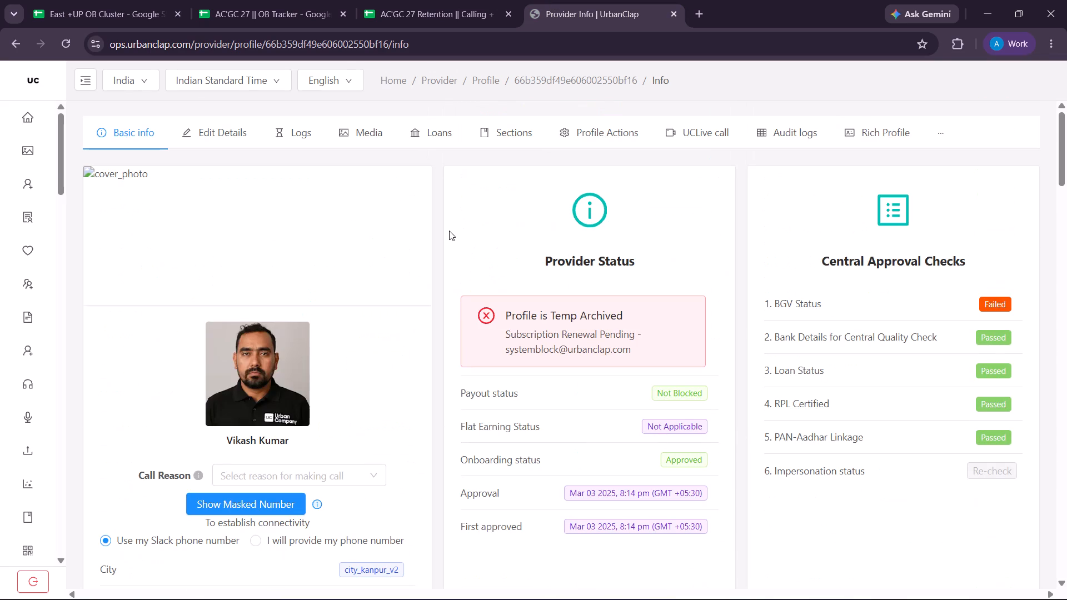
scroll(449, 231, "down", 2)
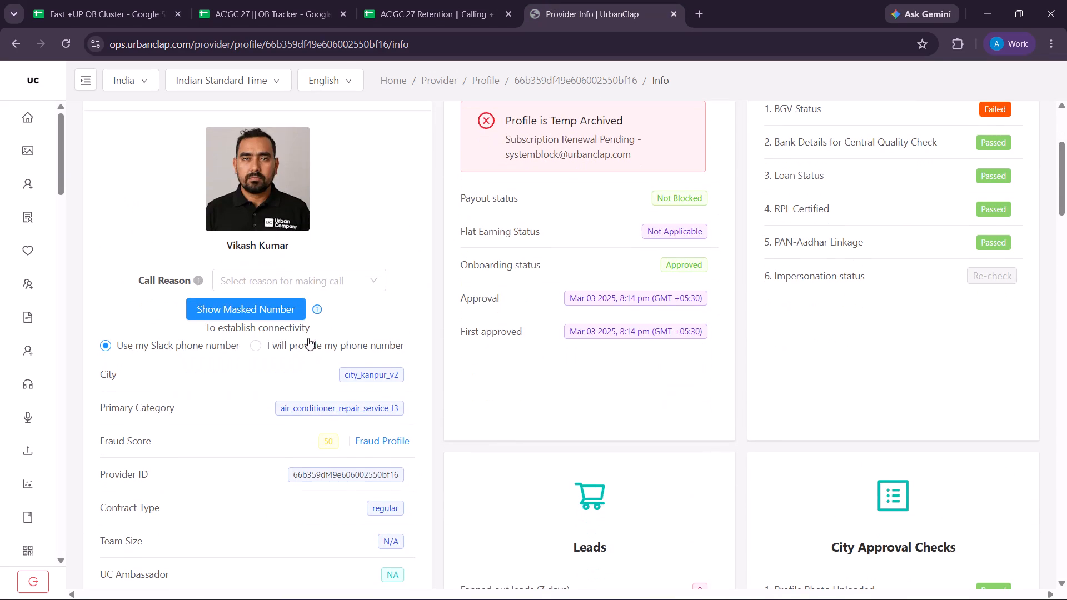
scroll(421, 209, "up", 2)
Return to the AC'GC 27 Retention working sheet and examine row 44's purchase week, month, plan, recovery and pending loan columns.
left_click(401, 0)
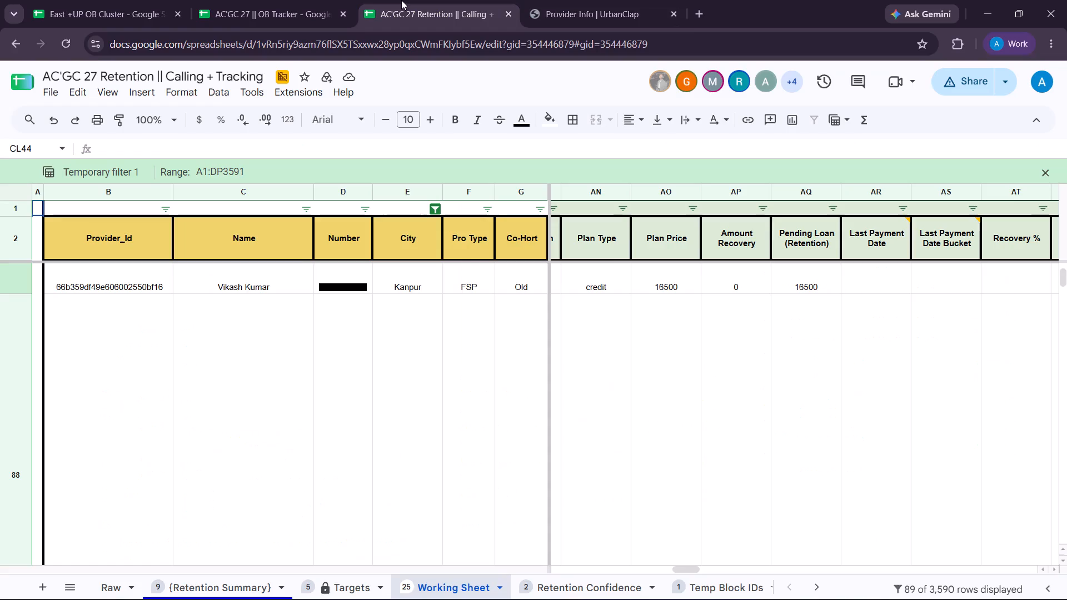
scroll(630, 362, "up", 4)
scroll(630, 362, "right", 1)
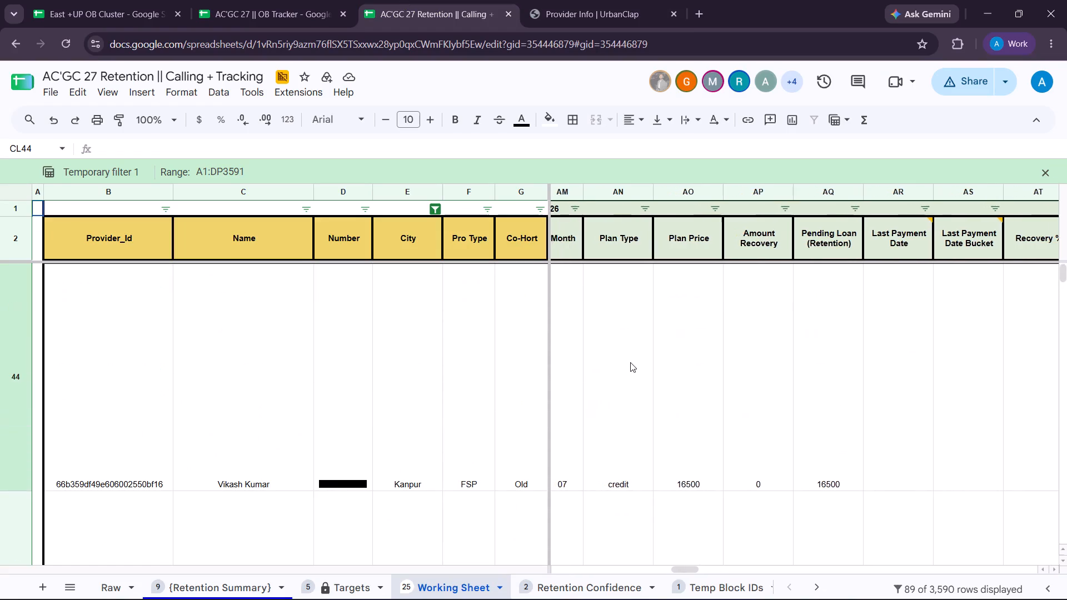
scroll(630, 362, "right", 1)
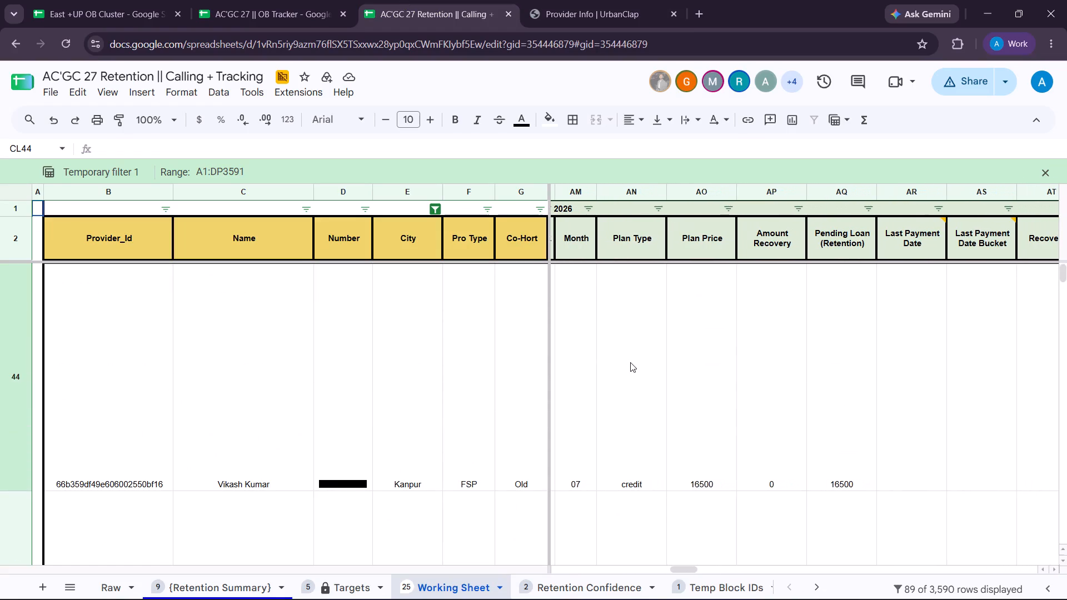
scroll(630, 362, "right", 2)
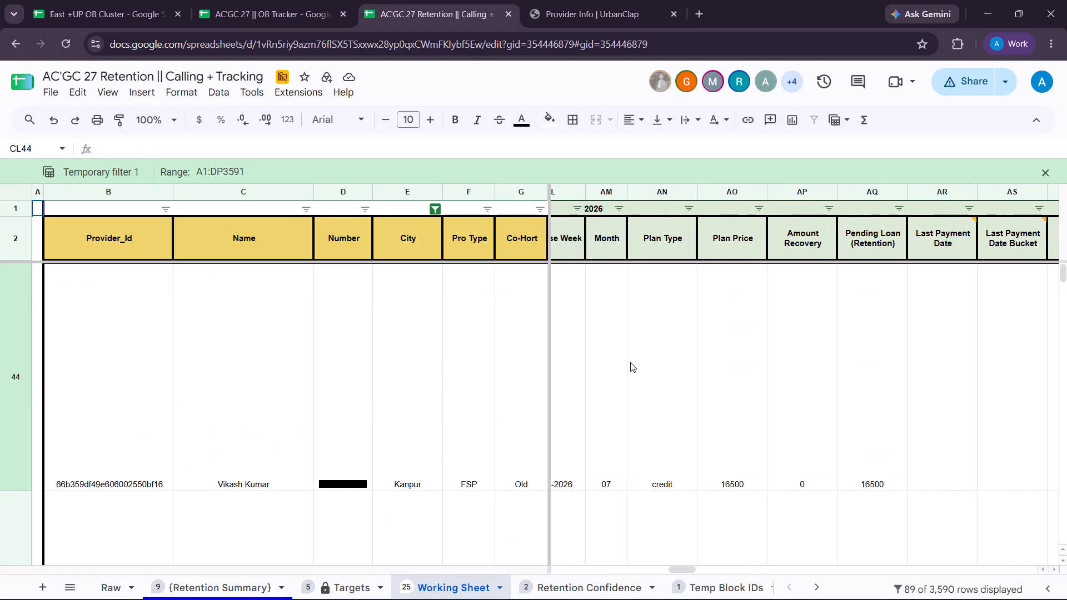
scroll(630, 362, "right", 1)
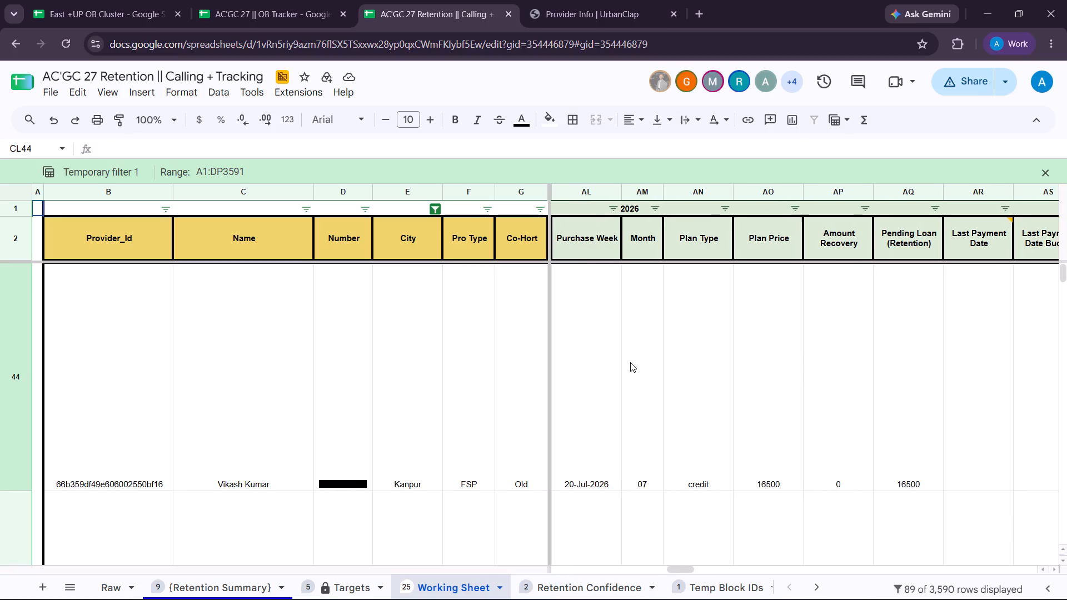
scroll(630, 362, "right", 2)
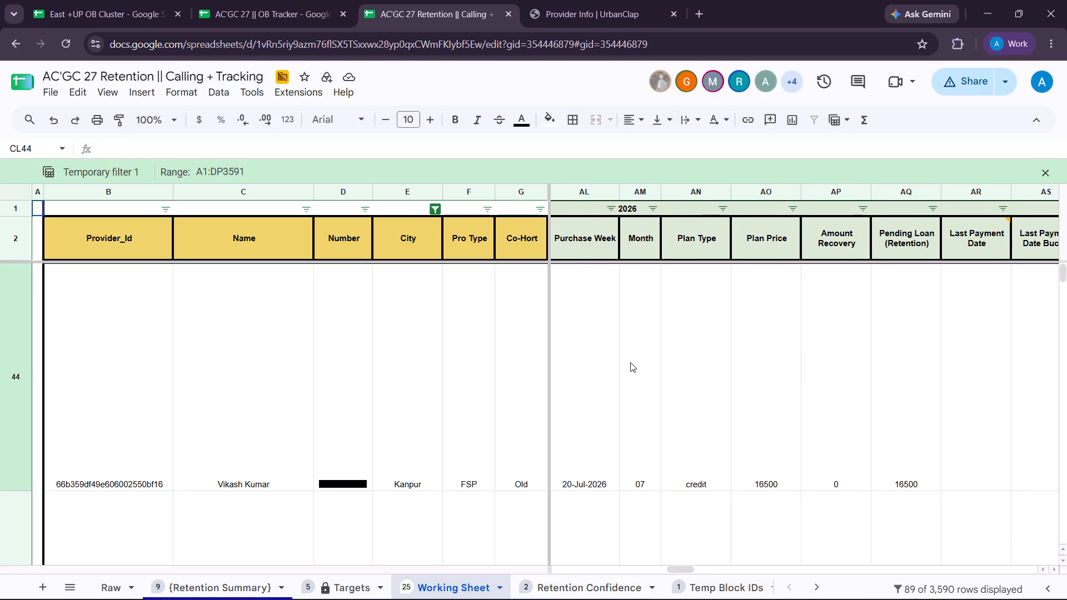
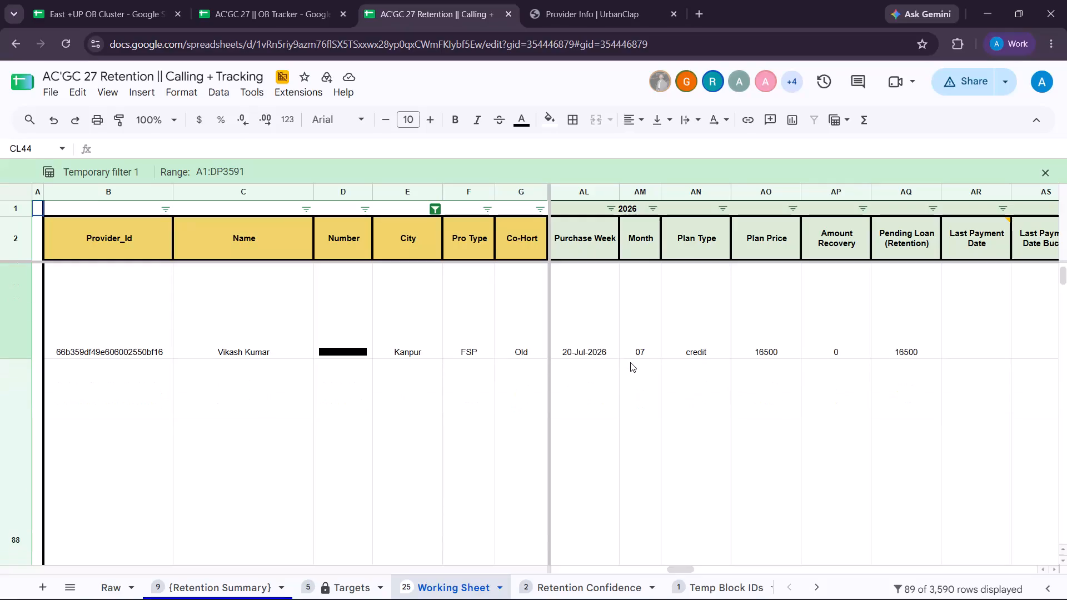
Look through the next Kanpur providers' plan price, recovery and pending loan columns in the retention working sheet.
scroll(630, 362, "down", 6)
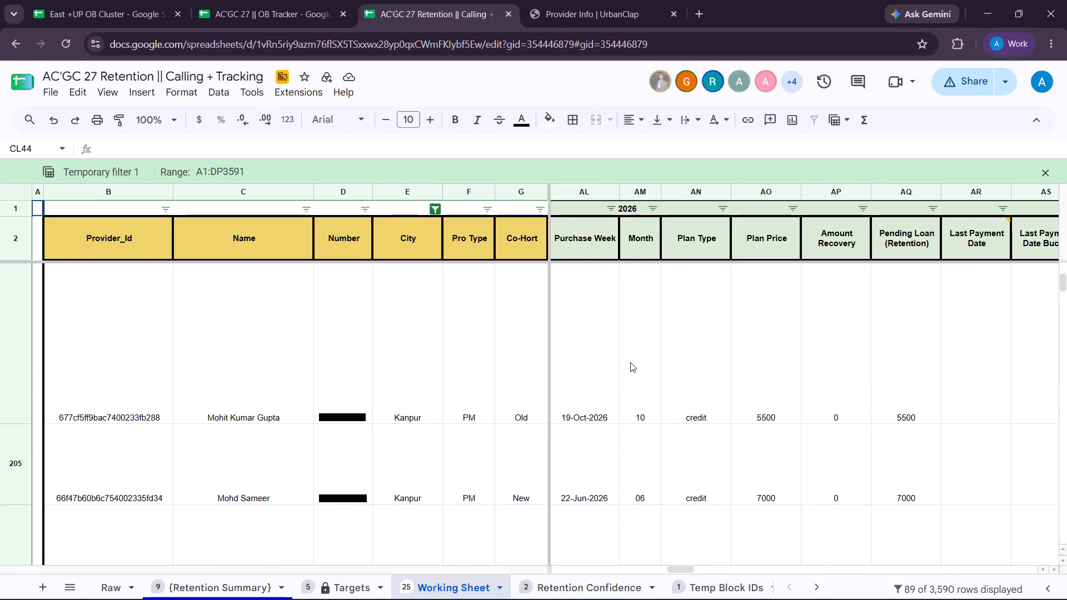
scroll(630, 362, "down", 3)
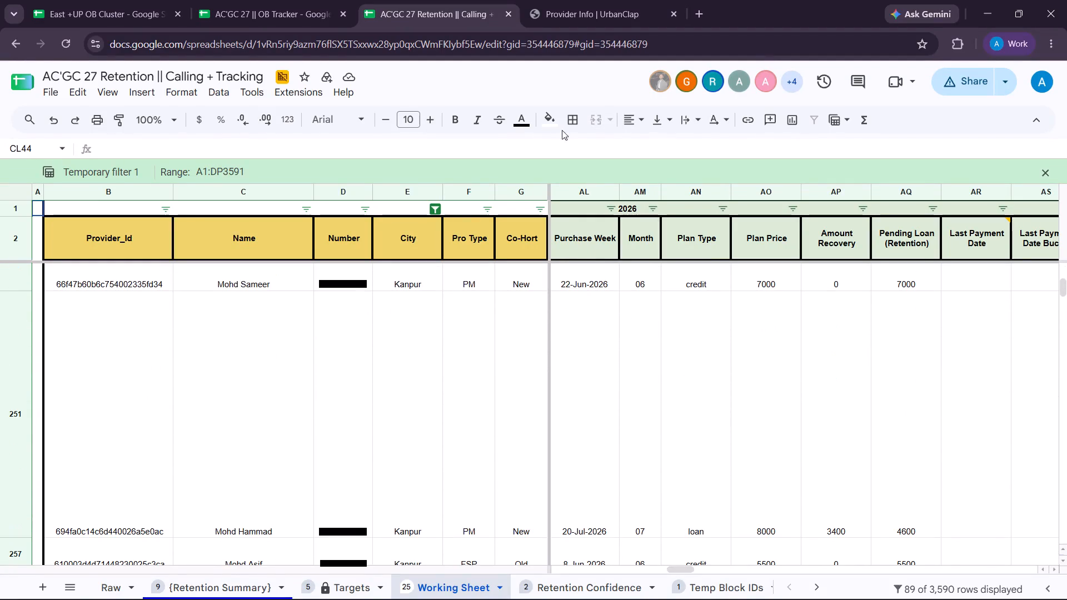
Switch to the East +UP OB Cluster spreadsheet's Amrendra Temp sheet and look across the Kanpur providers' referral, approval and call columns.
left_click(291, 0)
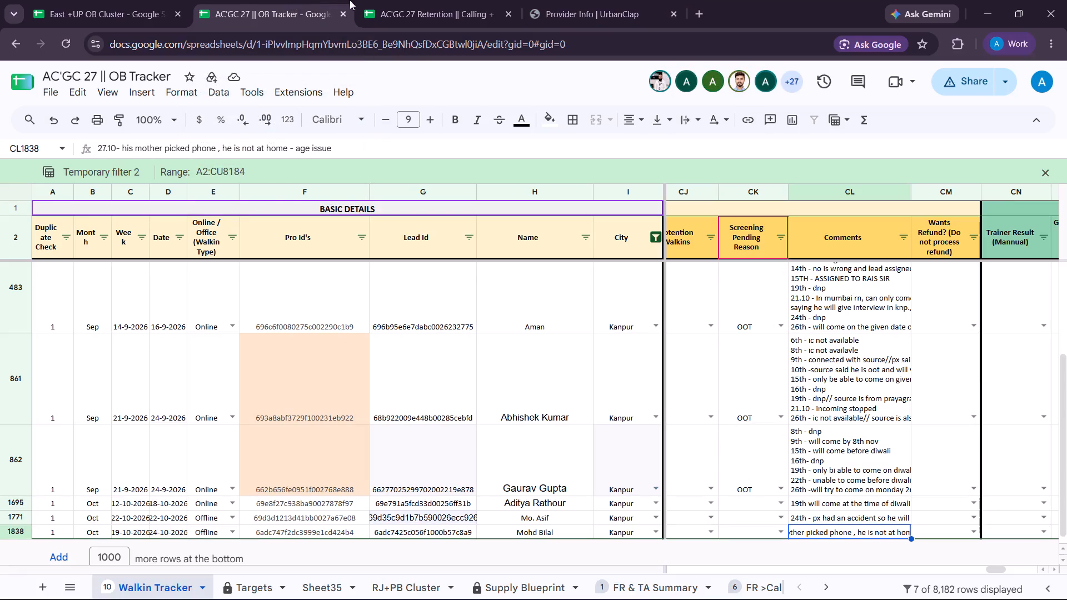
left_click(123, 0)
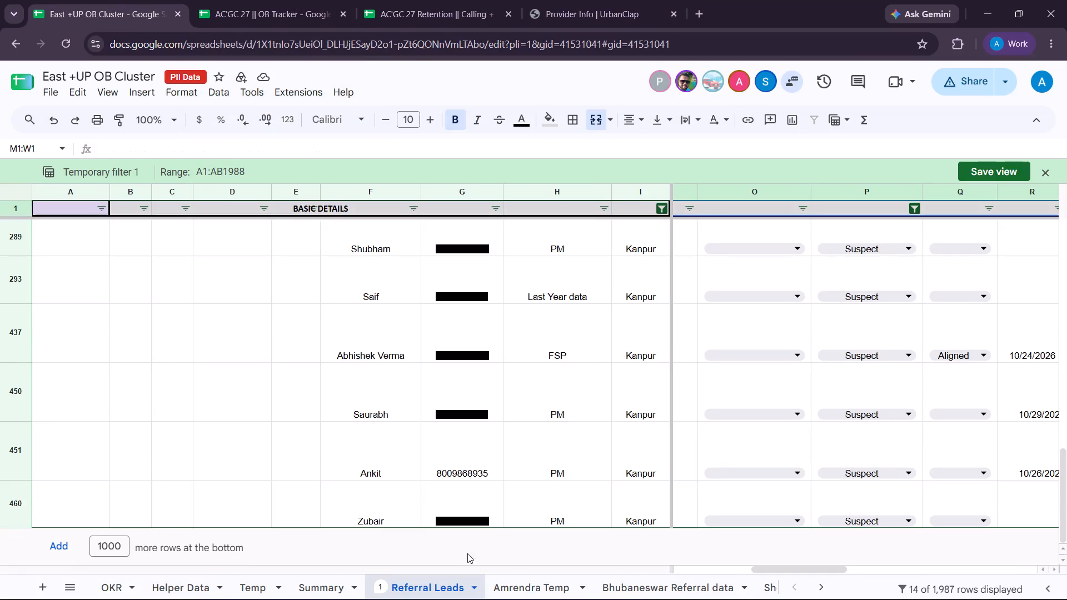
left_click(540, 587)
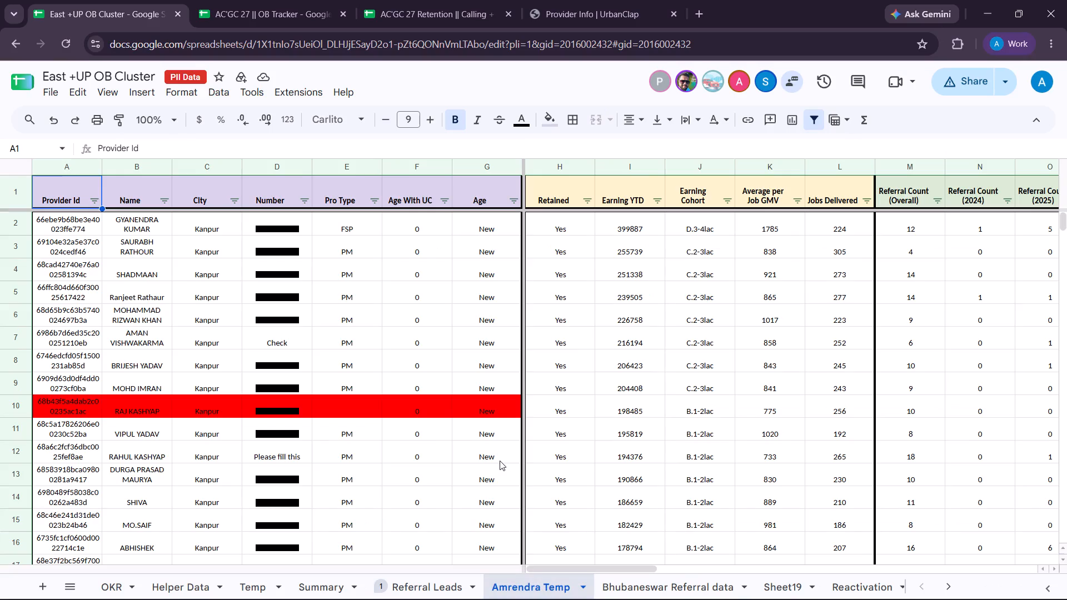
scroll(500, 461, "down", 2)
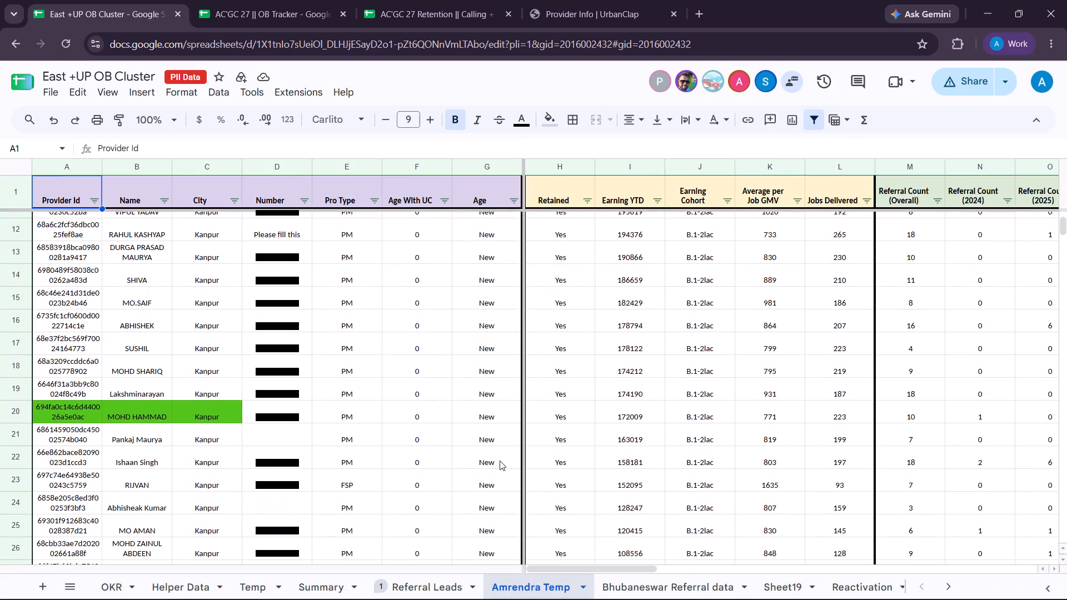
scroll(500, 461, "down", 1)
scroll(500, 461, "left", 5)
scroll(500, 461, "right", 4)
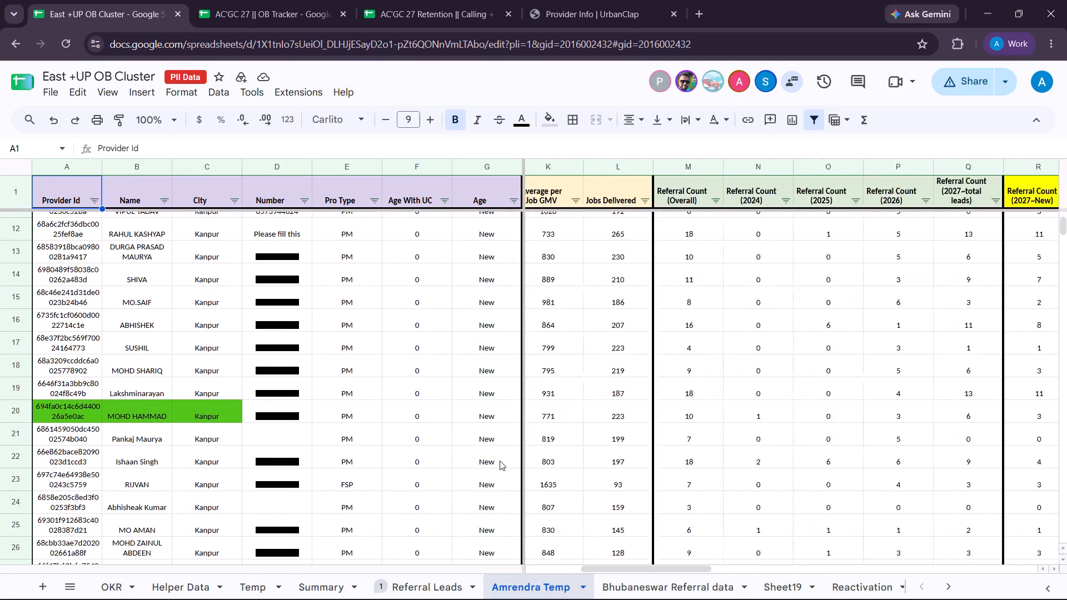
scroll(500, 461, "right", 1)
scroll(500, 461, "up", 6)
scroll(500, 461, "left", 2)
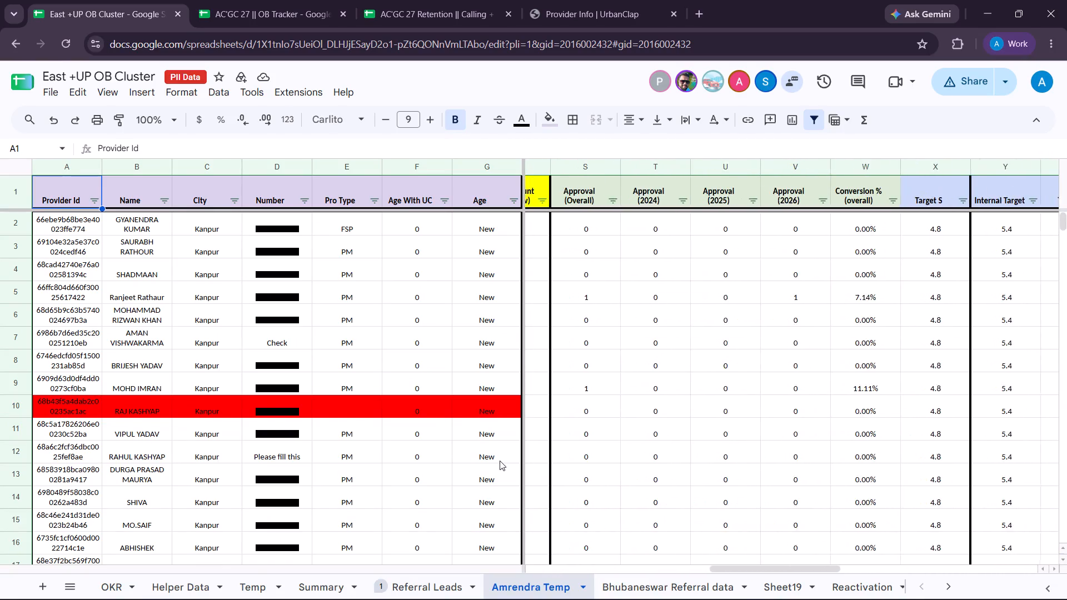
scroll(500, 461, "left", 2)
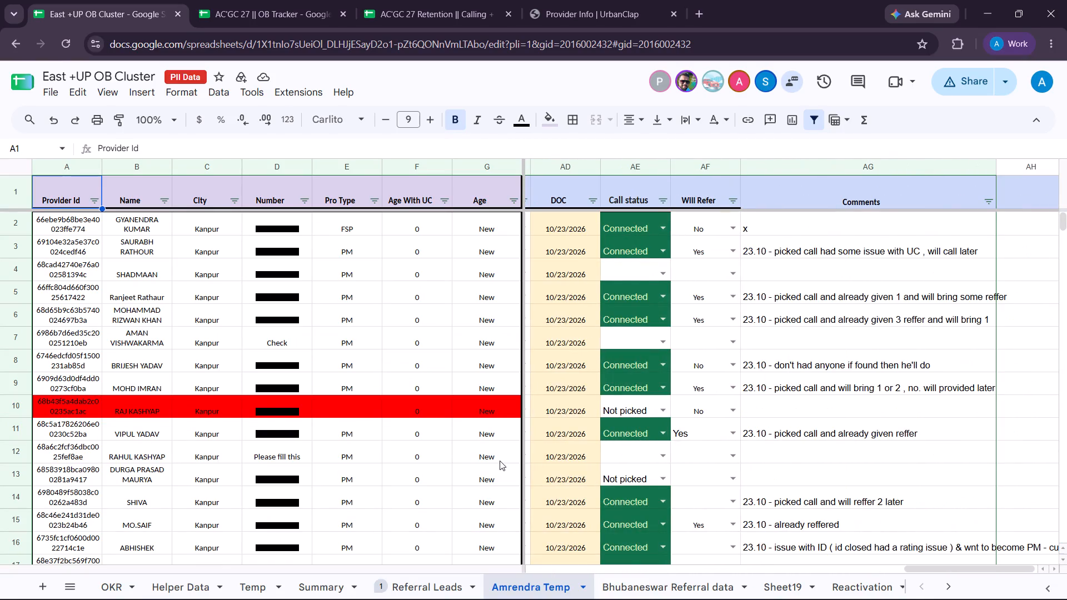
Re-examine the yearly referral counts, jobs delivered and earning cohort of the Kanpur providers in the Amrendra Temp sheet.
scroll(500, 461, "right", 11)
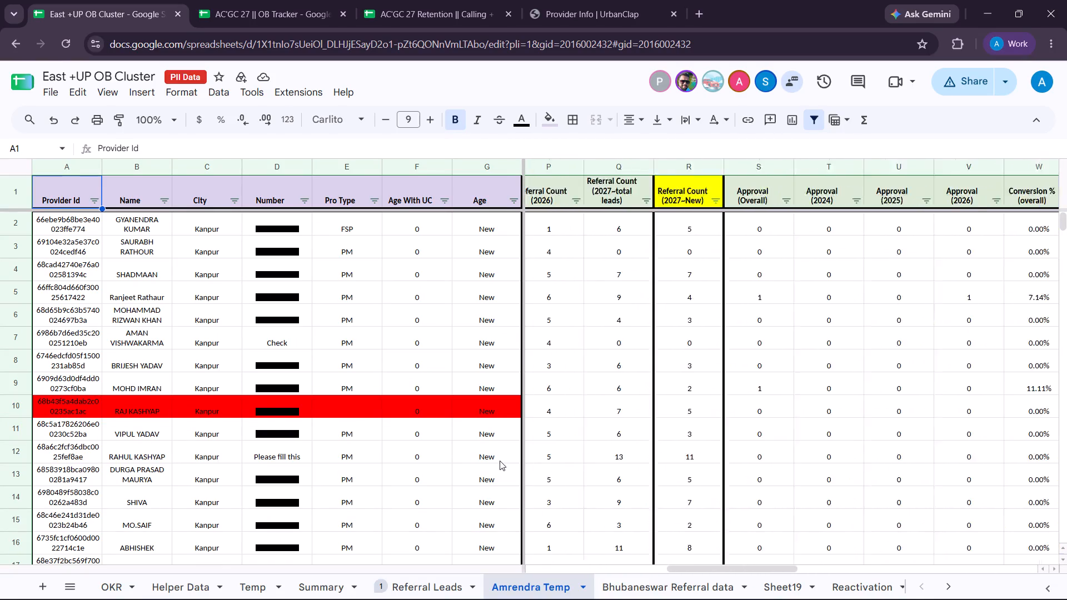
scroll(500, 461, "right", 1)
scroll(500, 461, "up", 1)
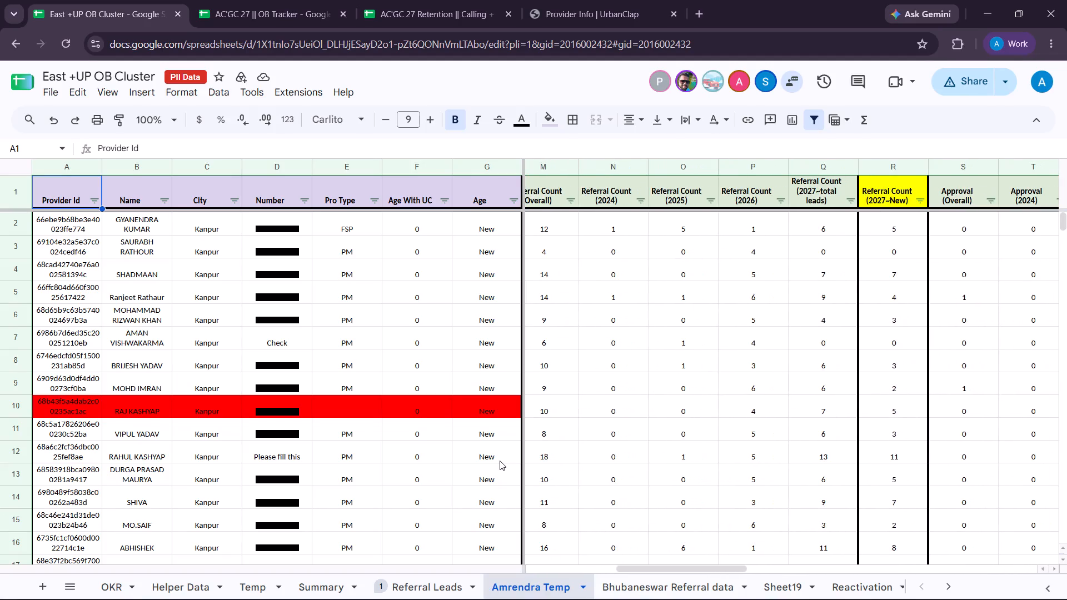
scroll(500, 461, "right", 6)
scroll(500, 461, "left", 3)
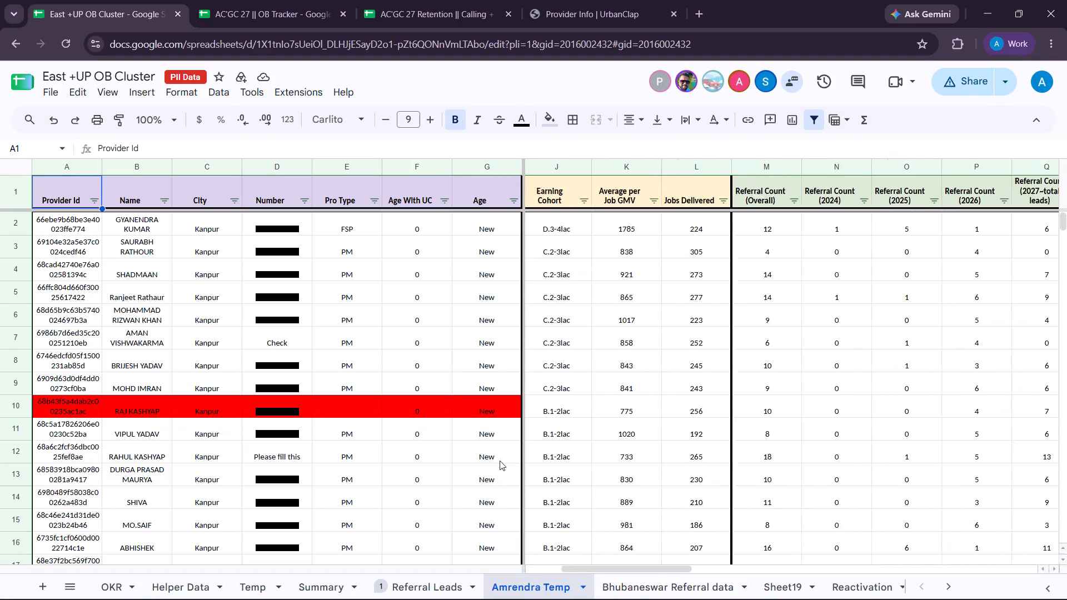
Read the Call status, Will Refer and Comments columns for the Kanpur providers through row 30.
scroll(500, 461, "left", 3)
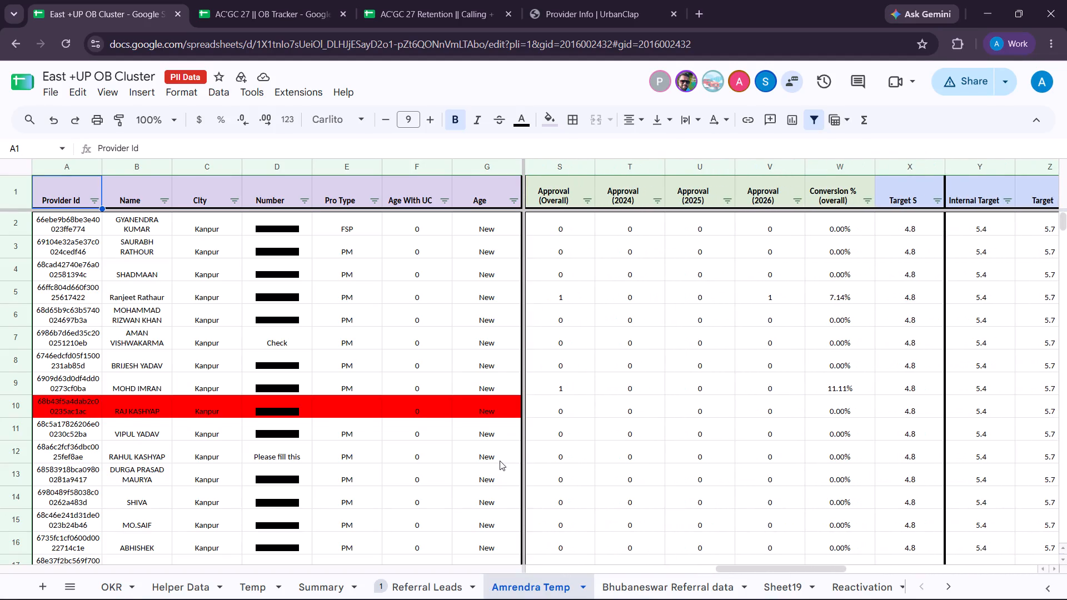
scroll(500, 461, "left", 6)
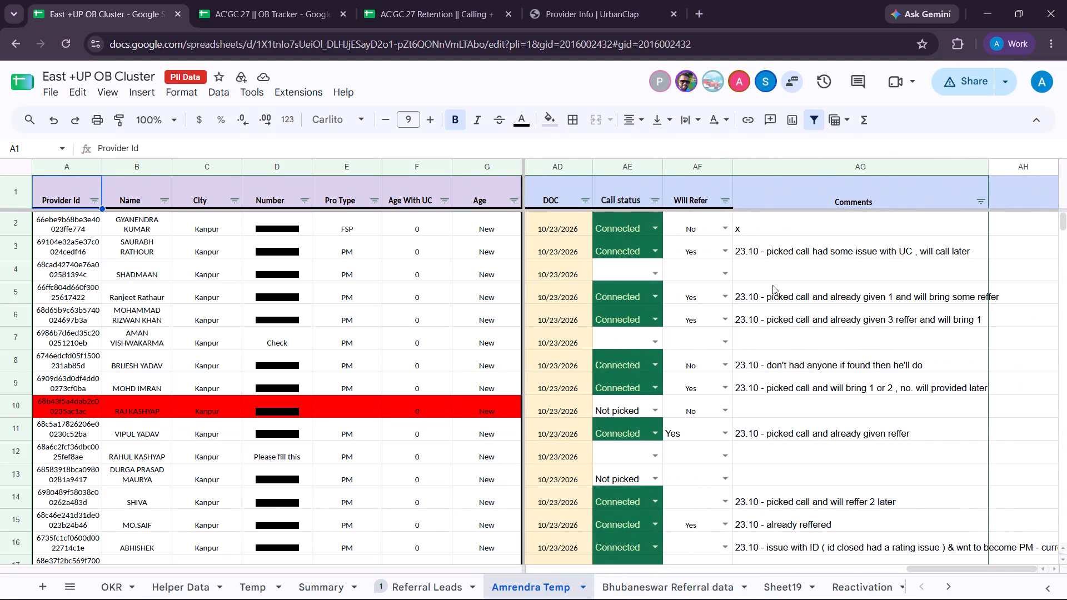
scroll(783, 300, "down", 5)
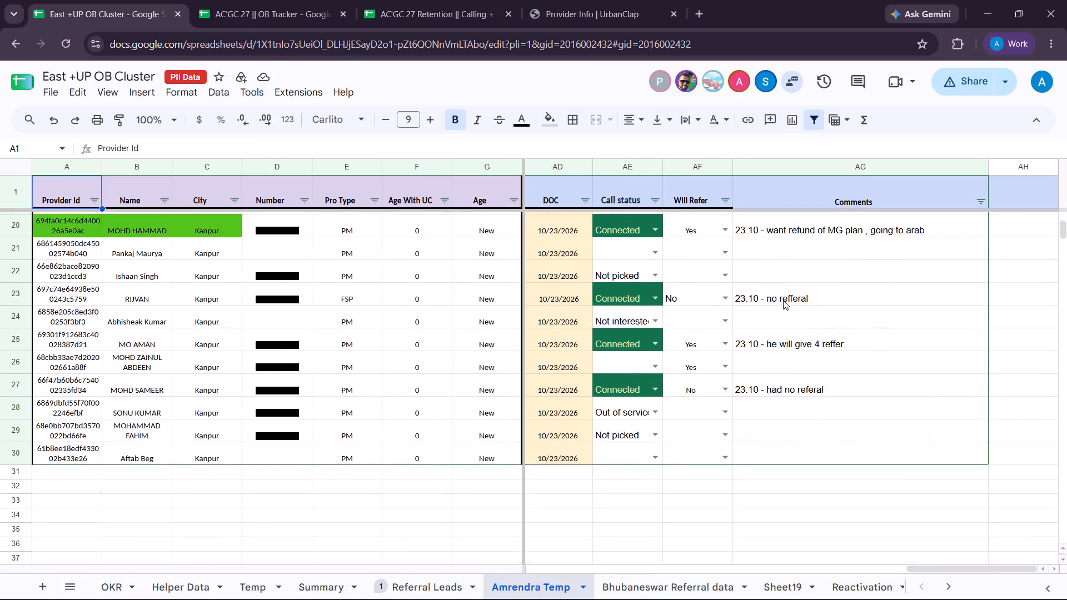
scroll(783, 300, "down", 1)
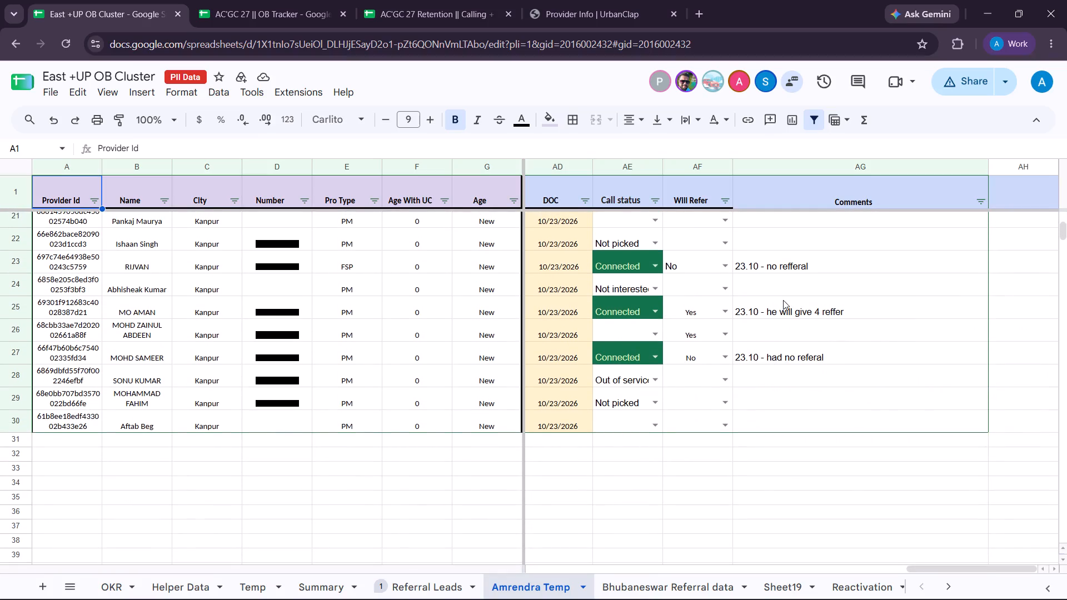
scroll(783, 300, "up", 1)
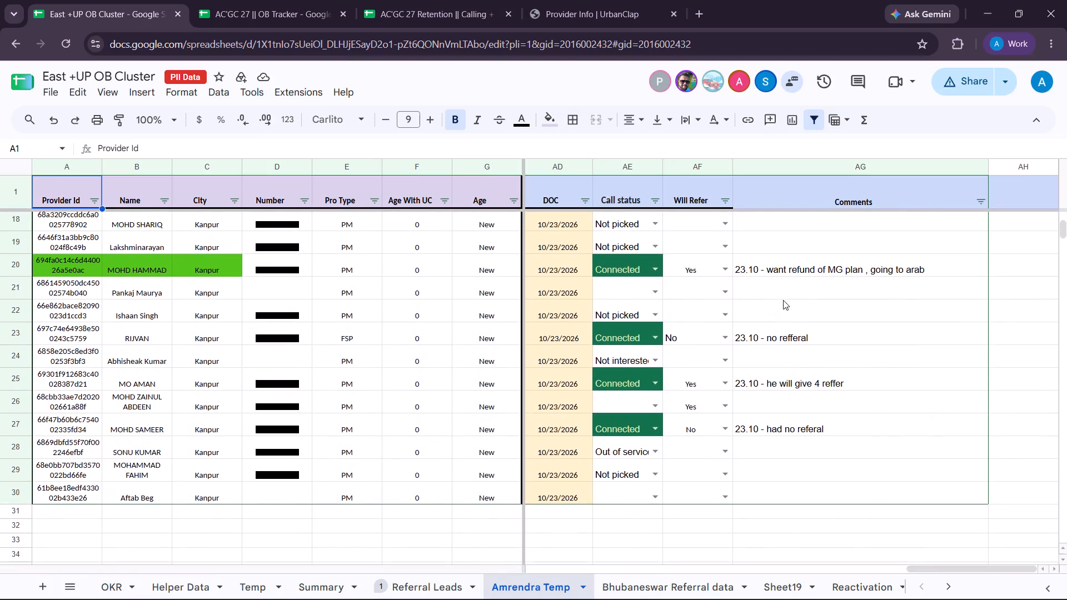
scroll(783, 300, "up", 1)
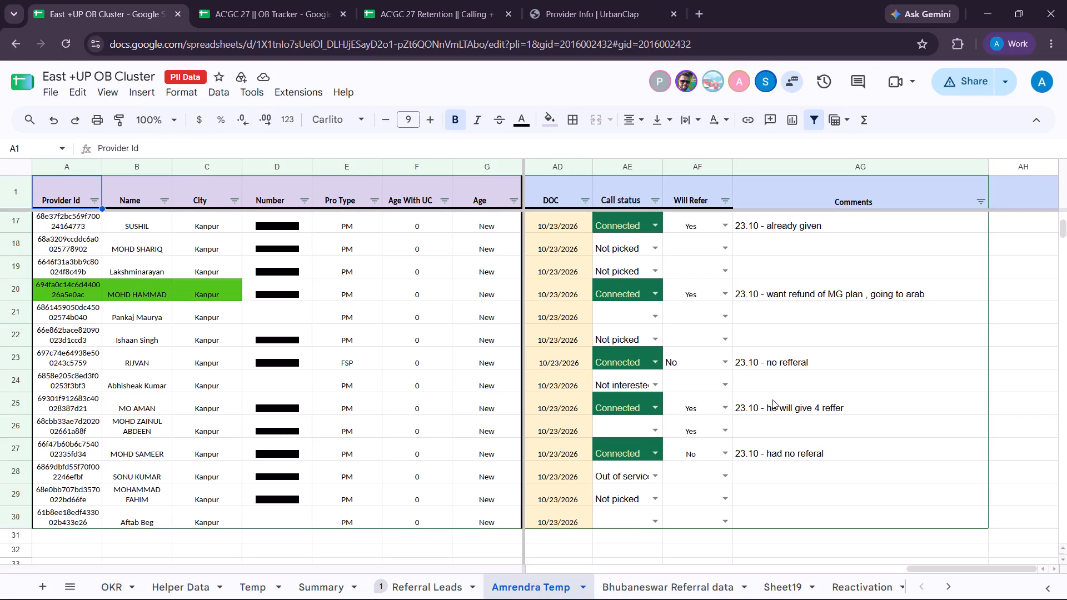
Go through the Comments entries one by one from row 27 up to row 15, including row 16's full comment.
left_click(775, 445)
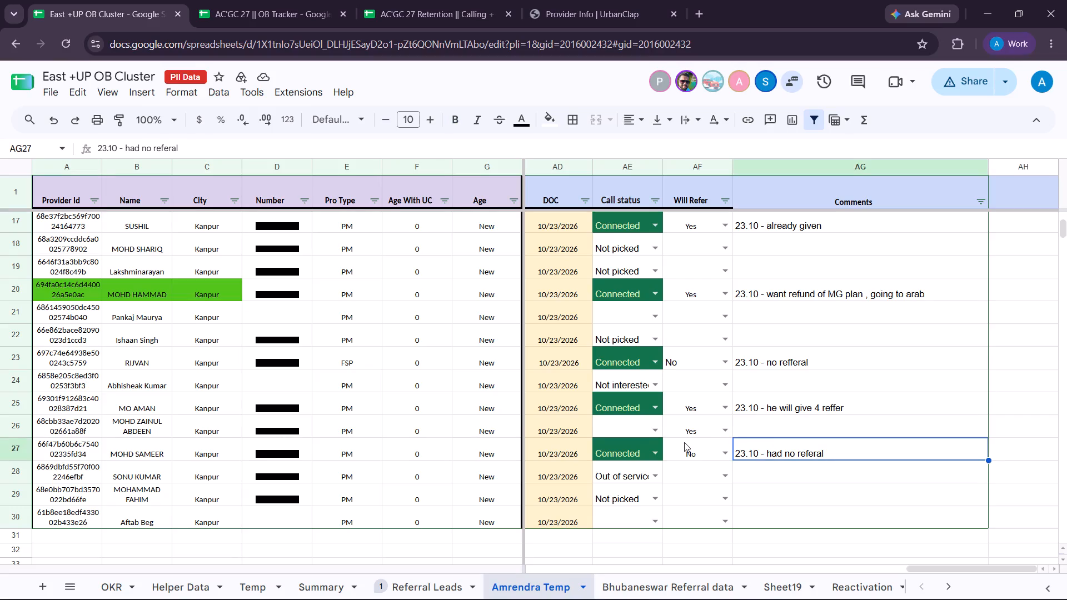
key("Left")
key("Right")
key("Up")
key("Up")
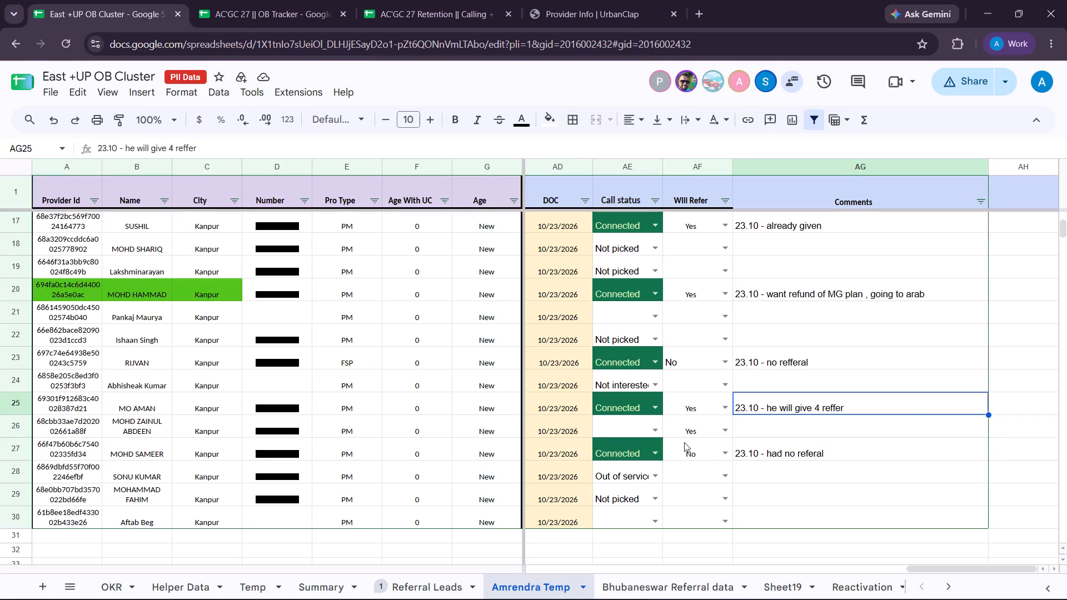
key("Up")
key("Up")
key("Up")
key("Up")
key("Up")
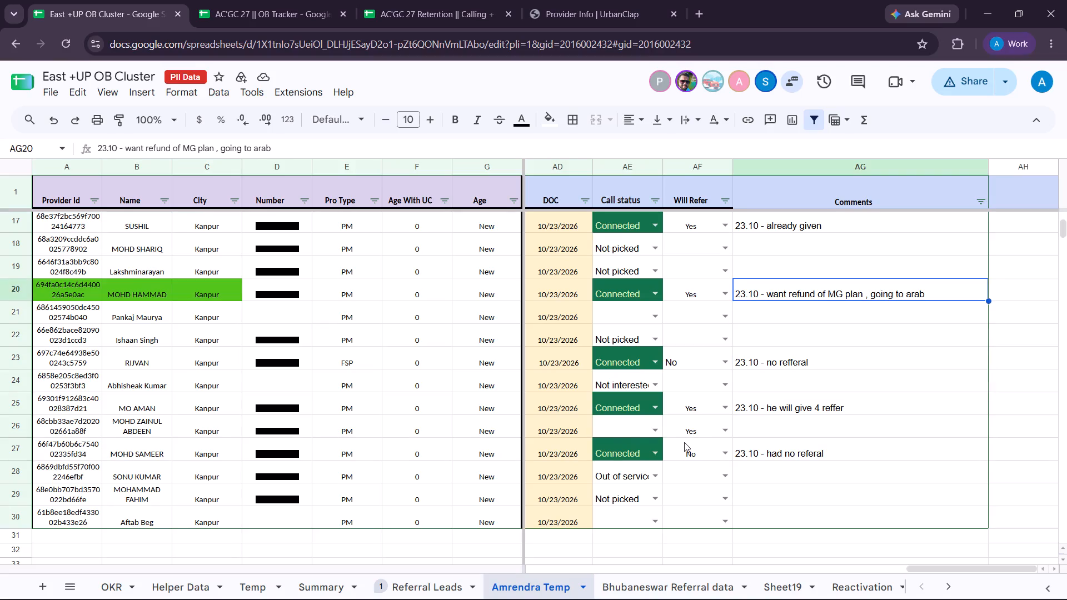
key("Up")
key("Up")
key("Up")
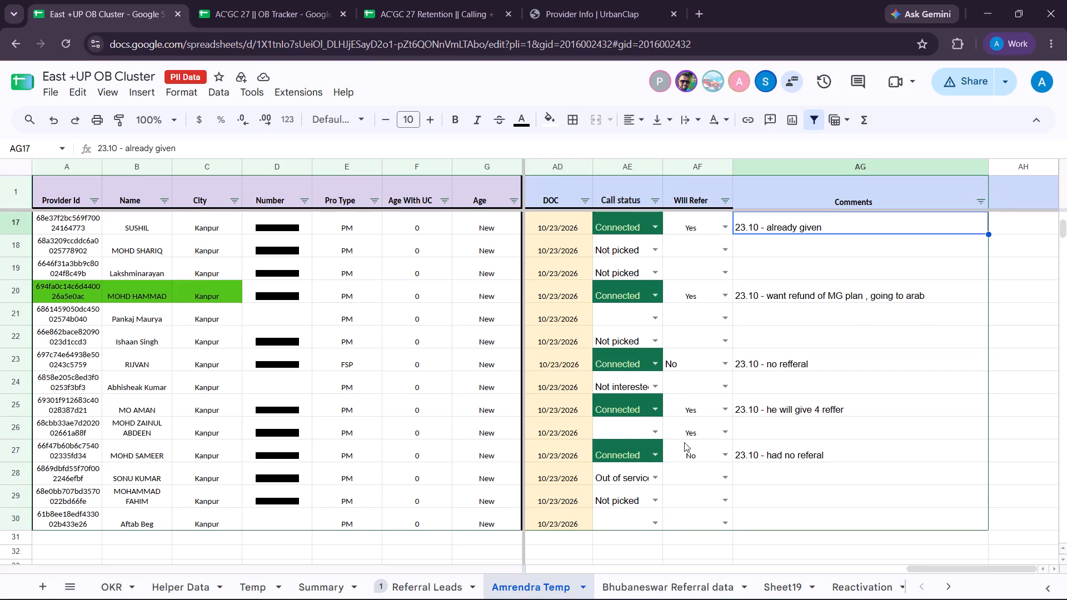
key("Up")
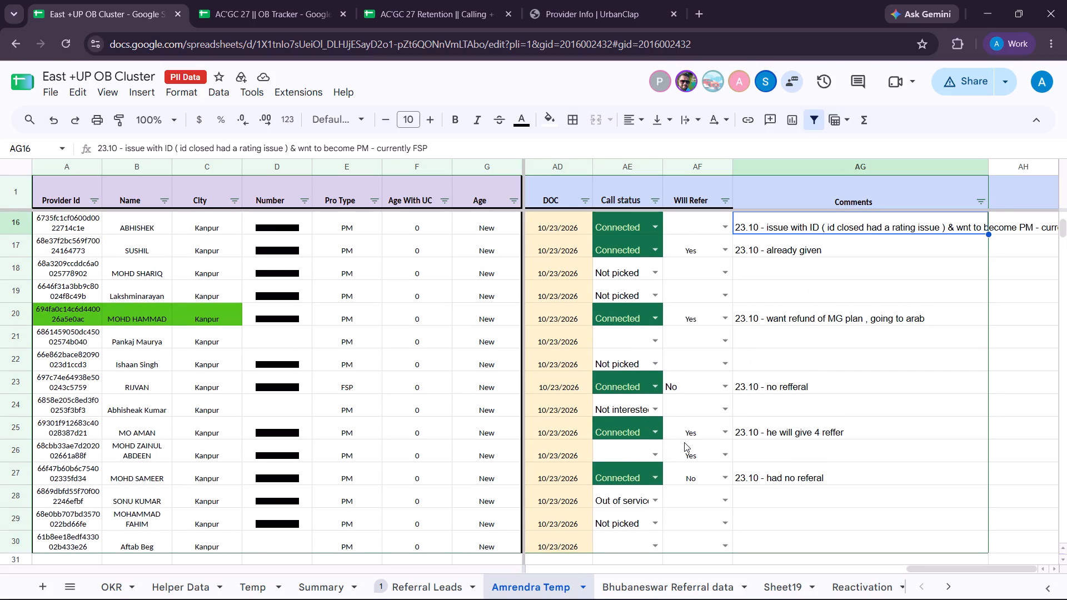
key("Up")
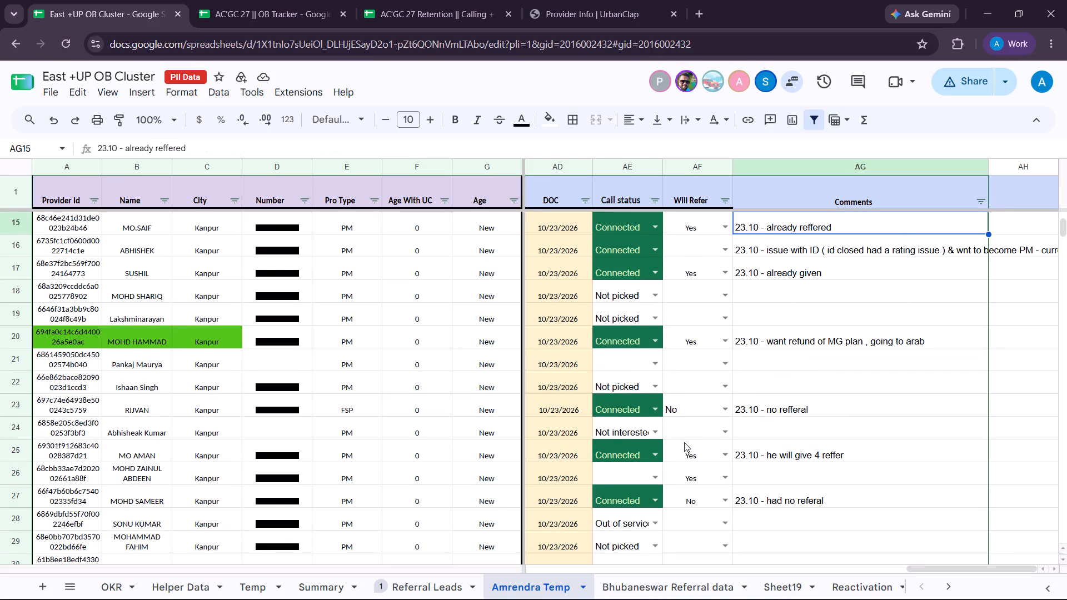
key("Down")
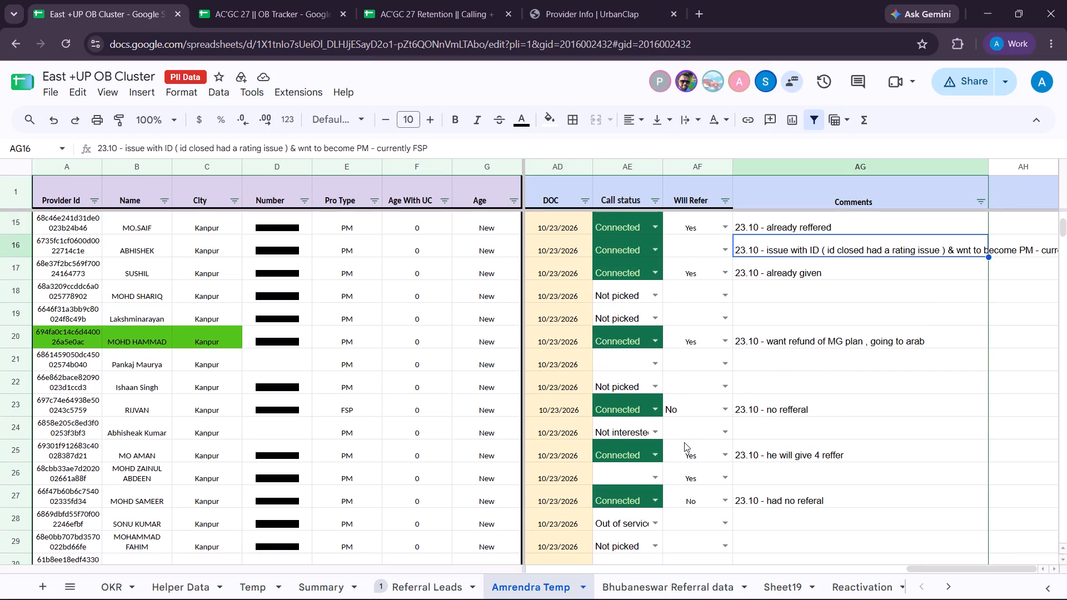
Check the Will Refer entries against the comments for the providers in rows 12 to 21.
key("Left")
key("Up")
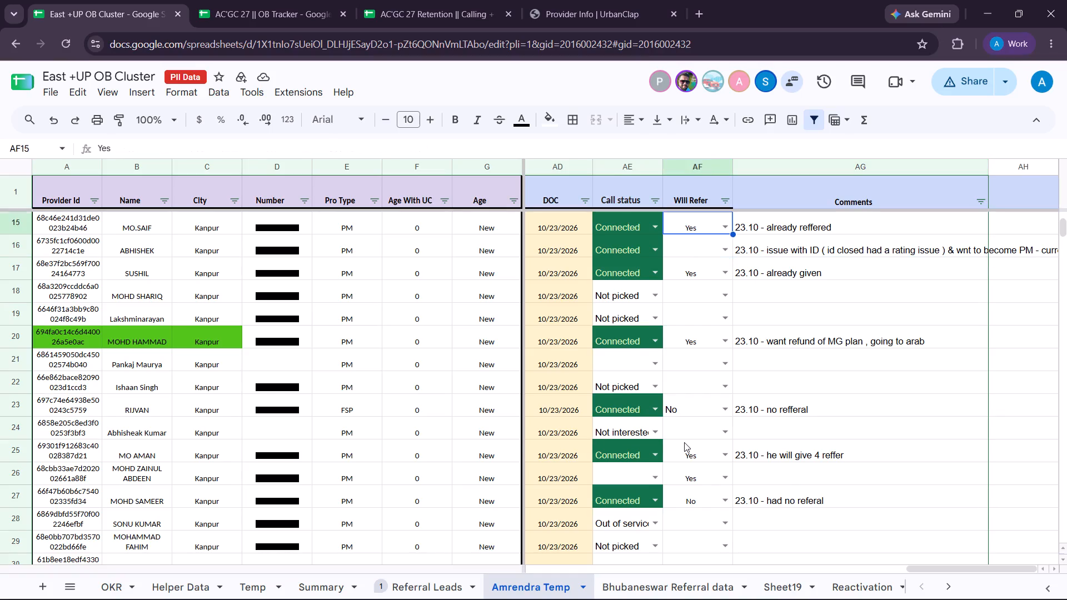
key("Up")
key("Right")
key("Up")
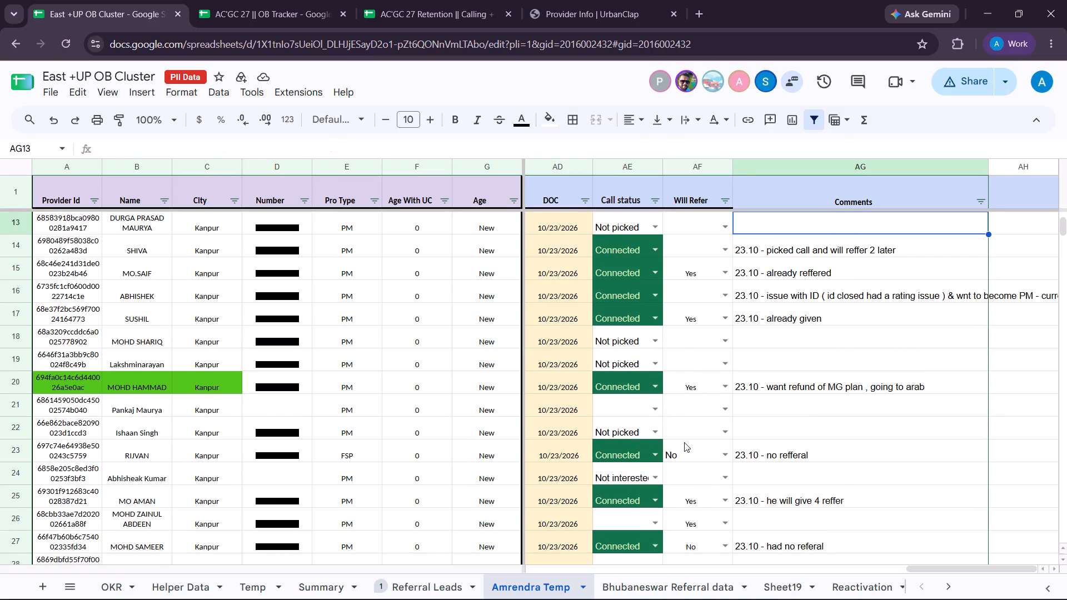
key("Left")
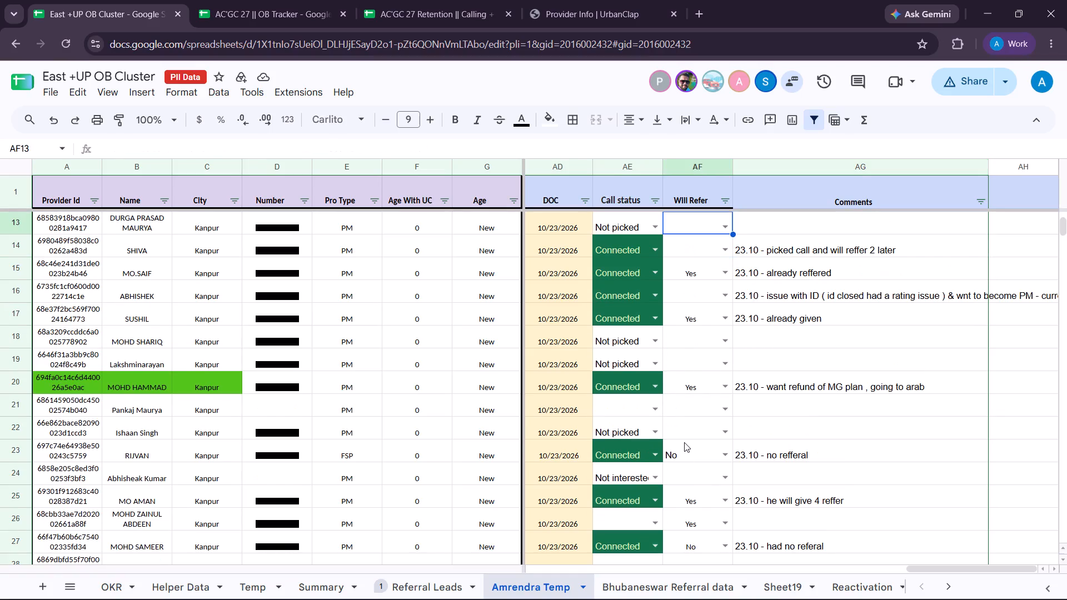
key("Down")
key("Up")
key("Up")
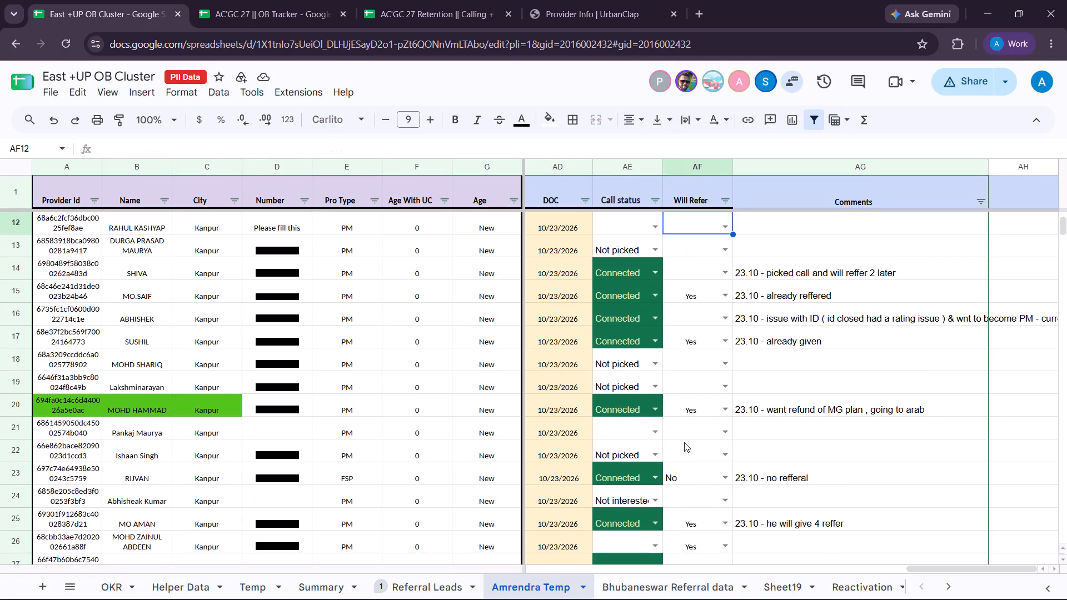
key("Down")
key("Down")
left_click(683, 443)
key("Up")
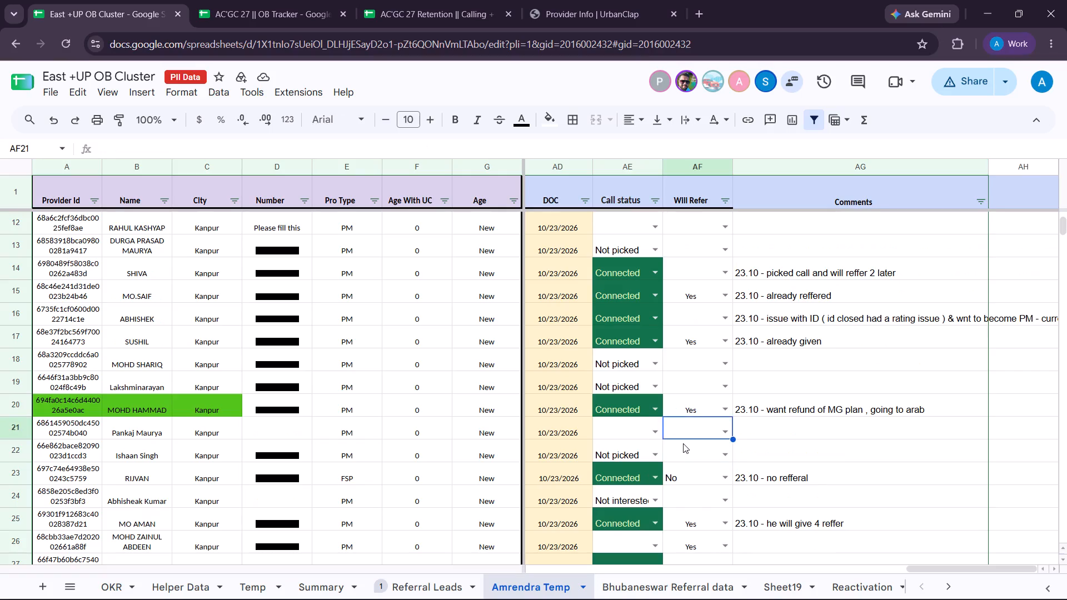
key("Up")
key("Up")
key("Up")
key("Up")
key("Up")
key("Up")
key("Up")
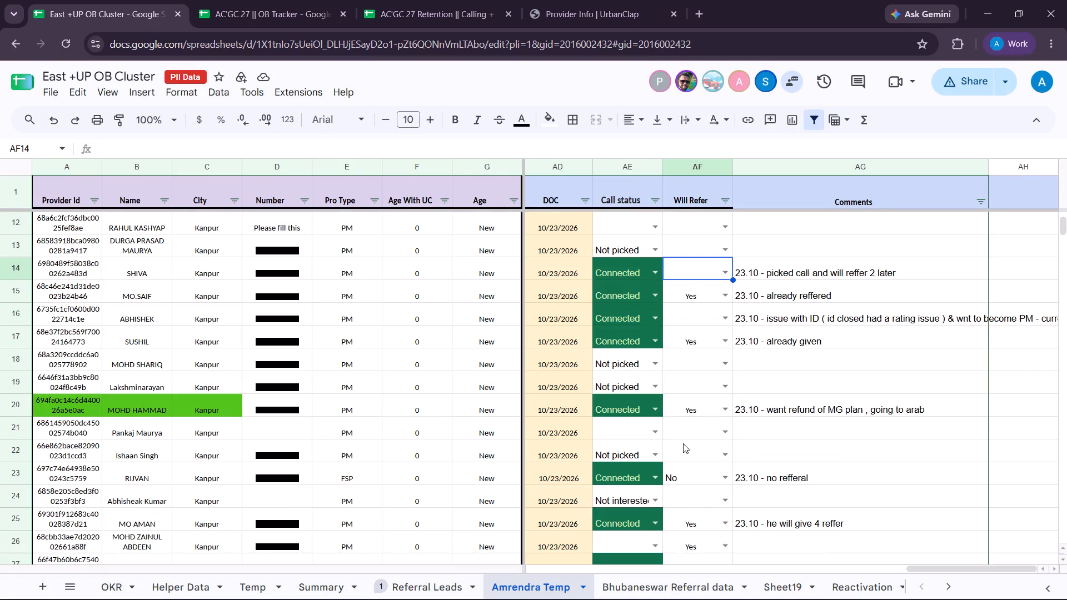
Check row 14's Connect No., POC, DOC and Call status, plus the comments up to row 11 and row 21's Call status.
key("Left")
key("Left")
key("Left")
key("Left")
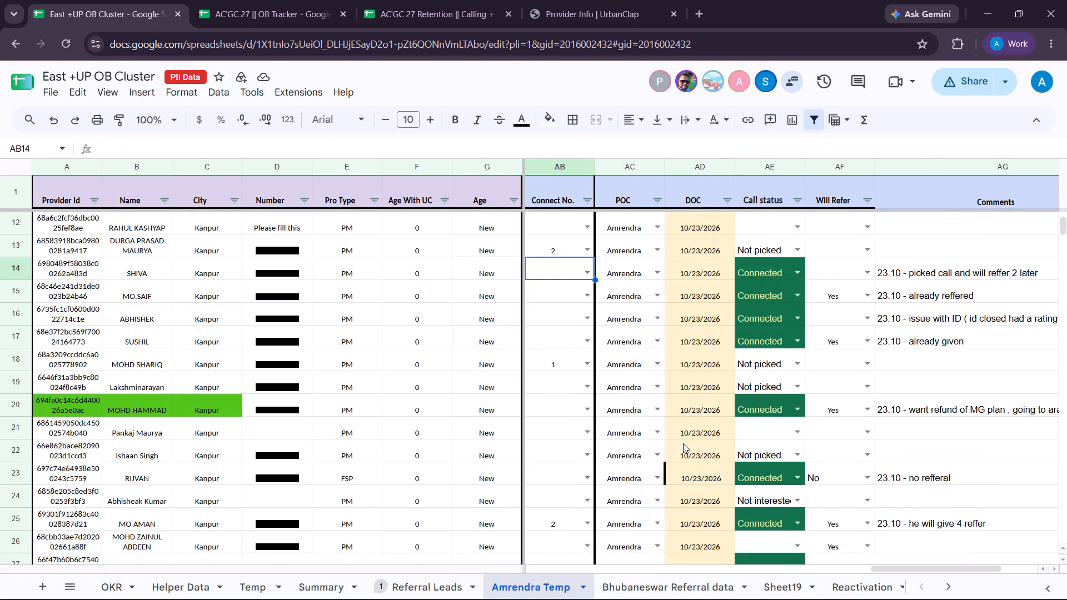
key("Right")
key("Right")
key("Right")
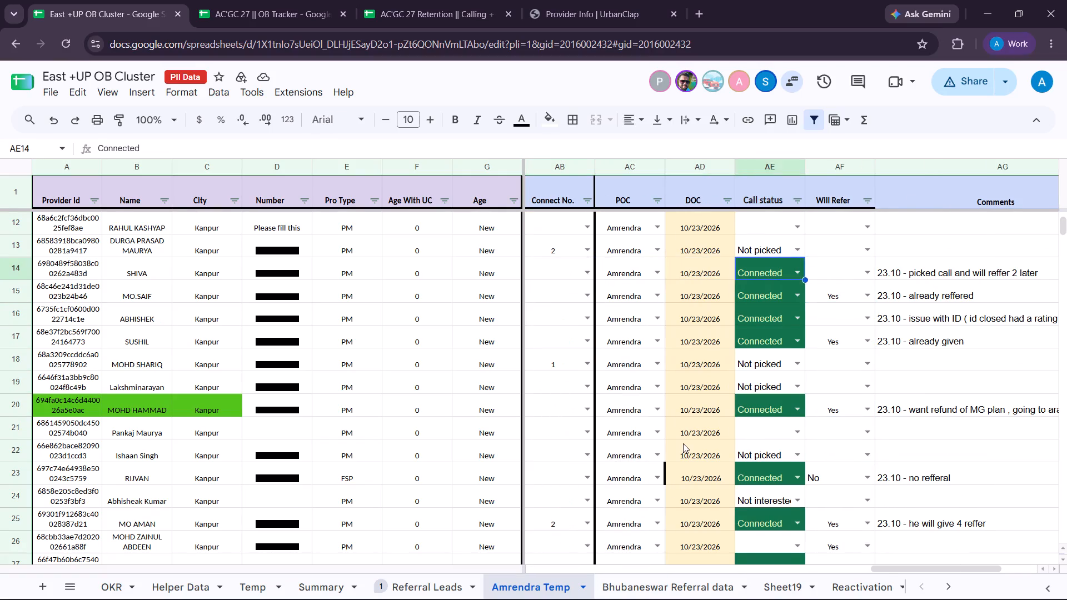
key("Right")
key("Right")
key("Up")
key("Up")
key("Up")
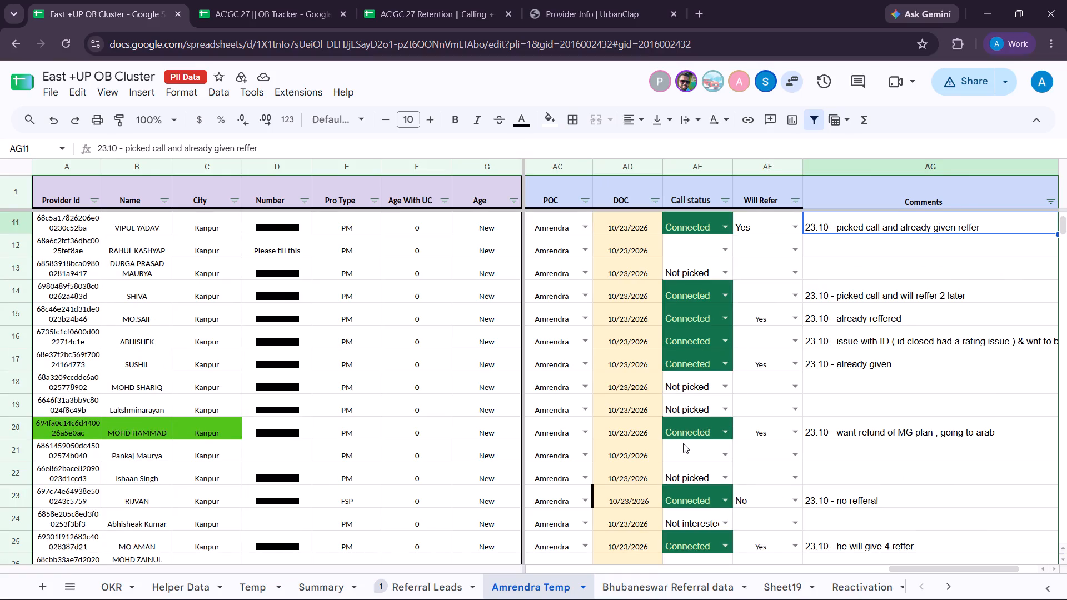
left_click(683, 443)
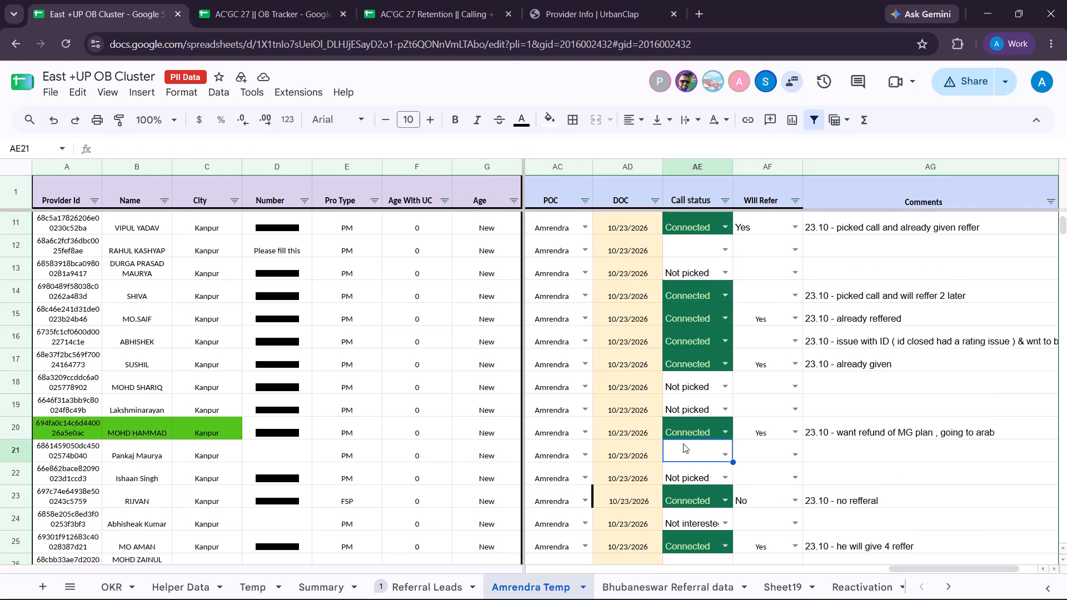
Check the Call status entries of the Kanpur providers from row 21 up to row 8.
key("Up")
key("Up")
key("Up")
key("Up")
key("Up")
key("Up")
key("Up")
key("Up")
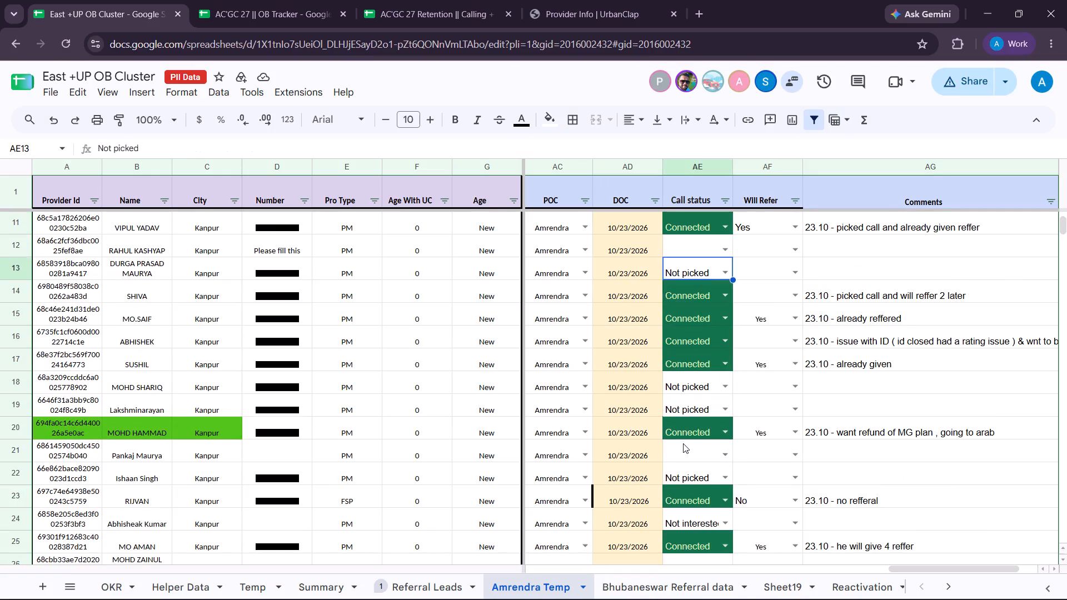
key("Up")
key("Up")
key("Up")
key("Up")
key("Up")
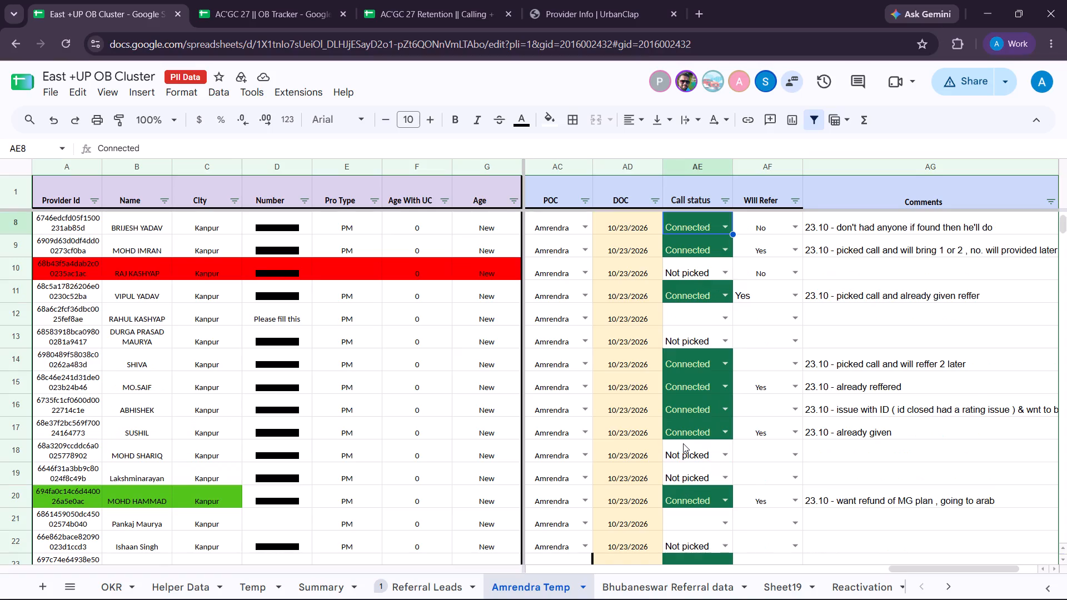
Go through the Call status entries again from row 18 up to the header, alongside Will Refer and Comments.
left_click(683, 443)
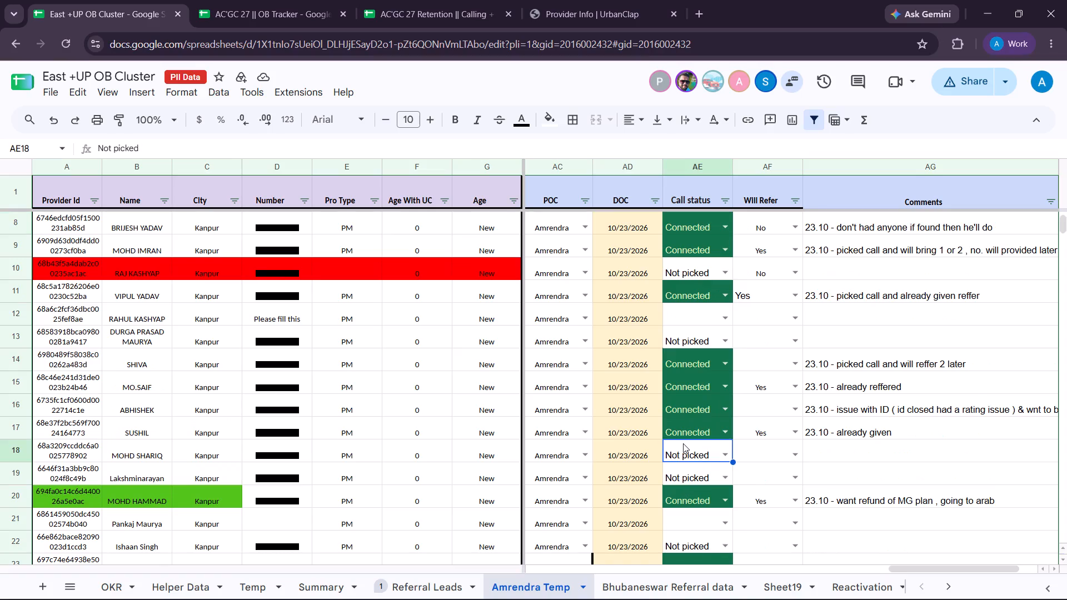
key("Up")
key("Up")
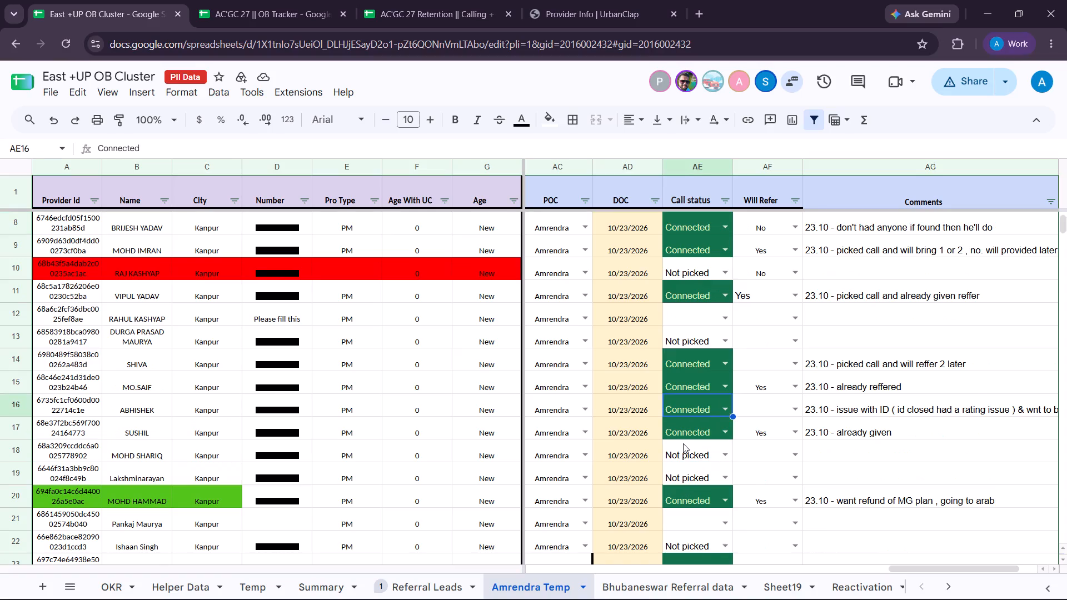
key("Up")
key("Up")
key("Up")
key("Up")
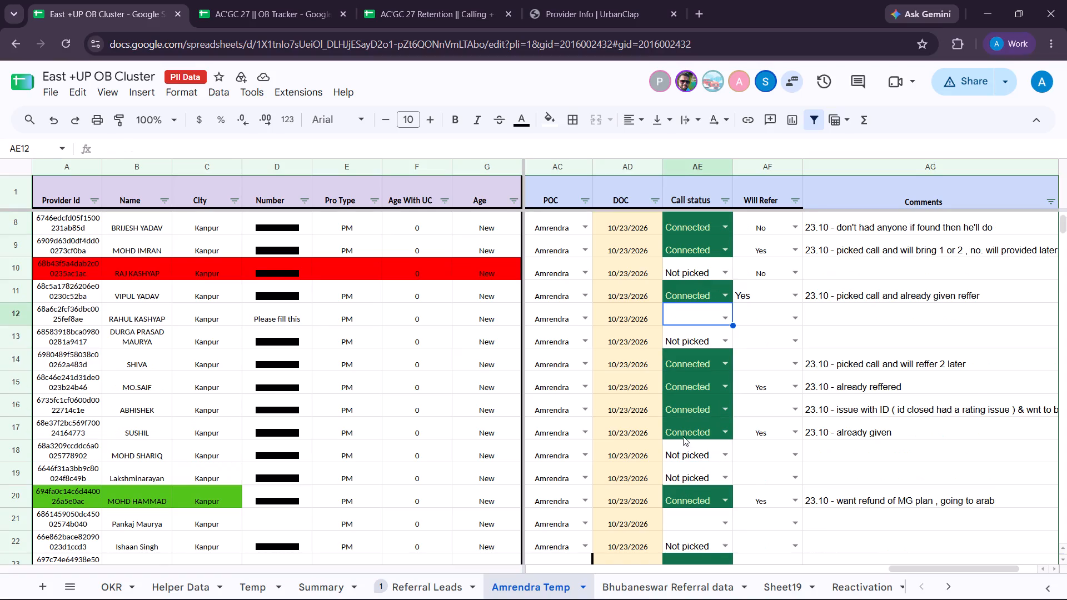
key("Up")
key("Up")
key("Up")
key("Up")
key("Up")
key("Up")
key("Up")
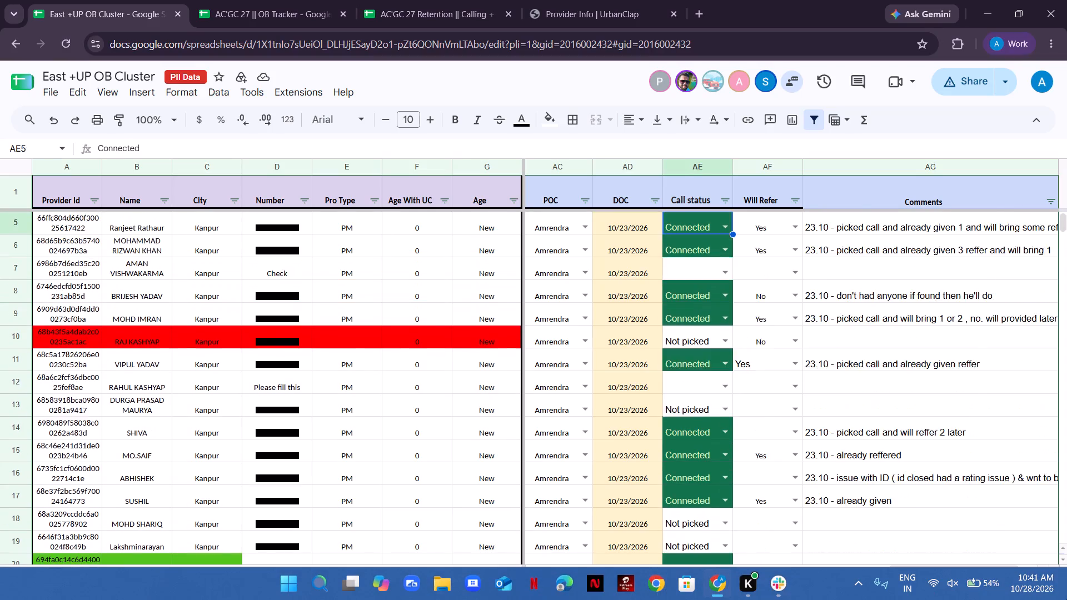
key("Up")
key("Up")
key("Up")
key("Up")
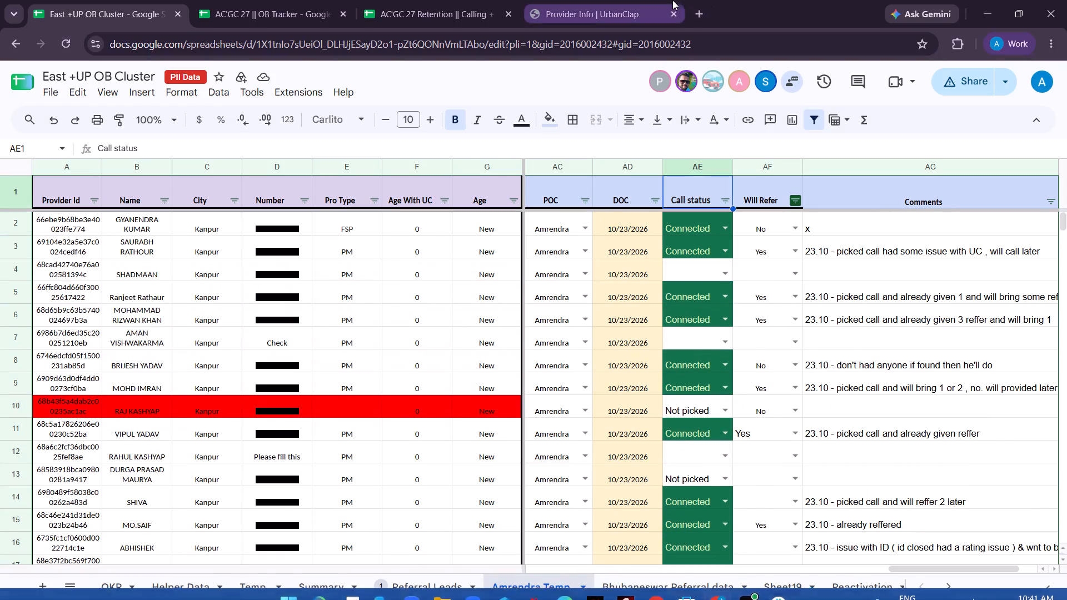
Switch to the OB Tracker's Walkin Tracker and check the comments of the filtered Kanpur leads down to row 1838.
left_click(372, 0)
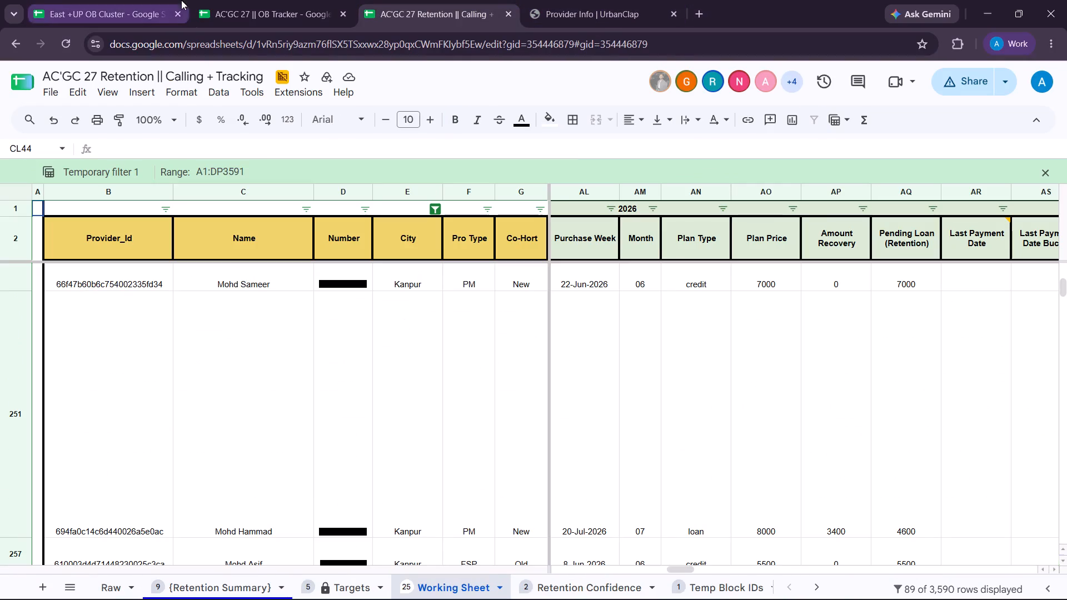
left_click(249, 0)
scroll(408, 375, "up", 4)
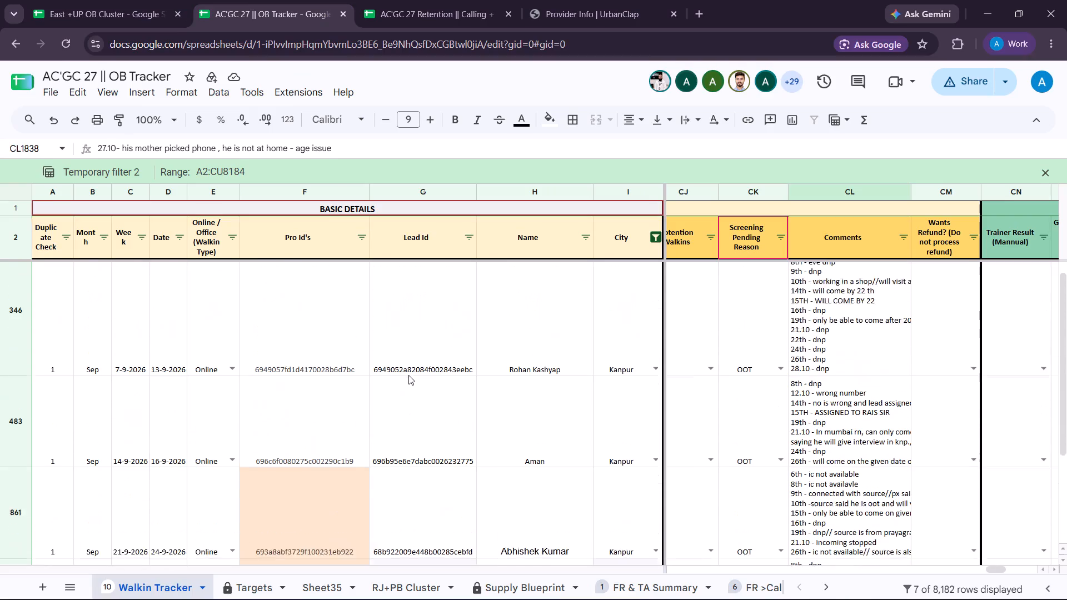
scroll(408, 375, "down", 2)
scroll(670, 445, "left", 1)
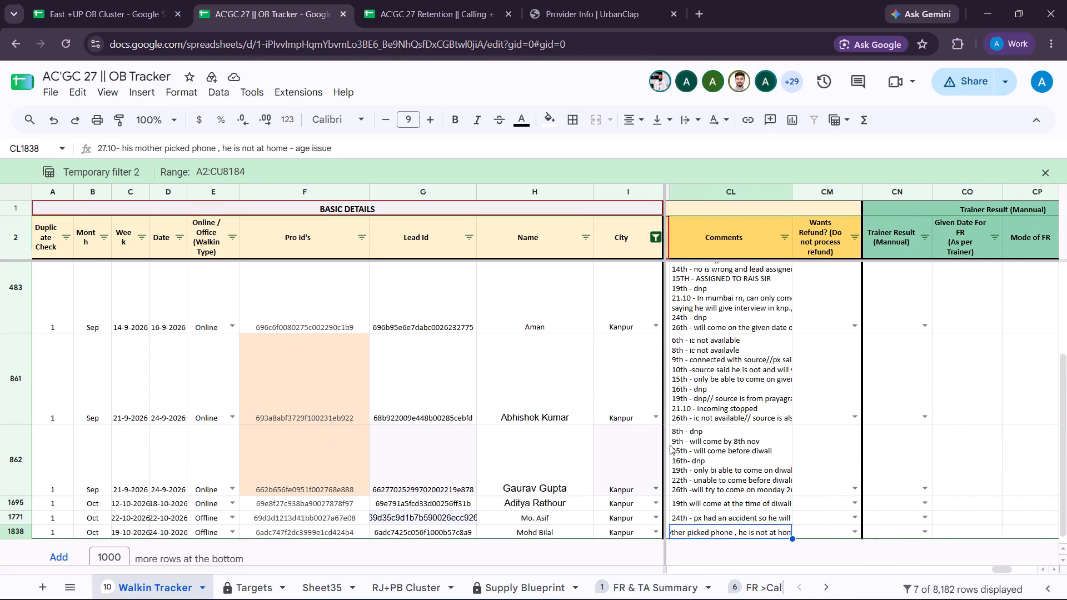
scroll(670, 445, "left", 1)
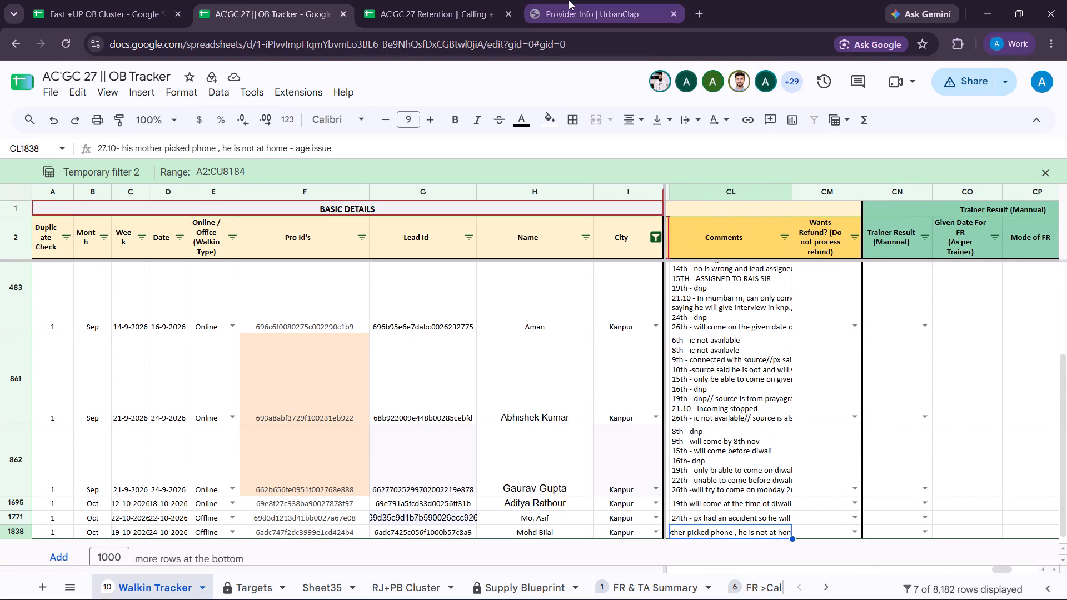
In the retention Working Sheet, review the Kanpur providers' plan price, amount recovery, pending loan, recovery % and retained details.
left_click(448, 0)
scroll(517, 458, "down", 2)
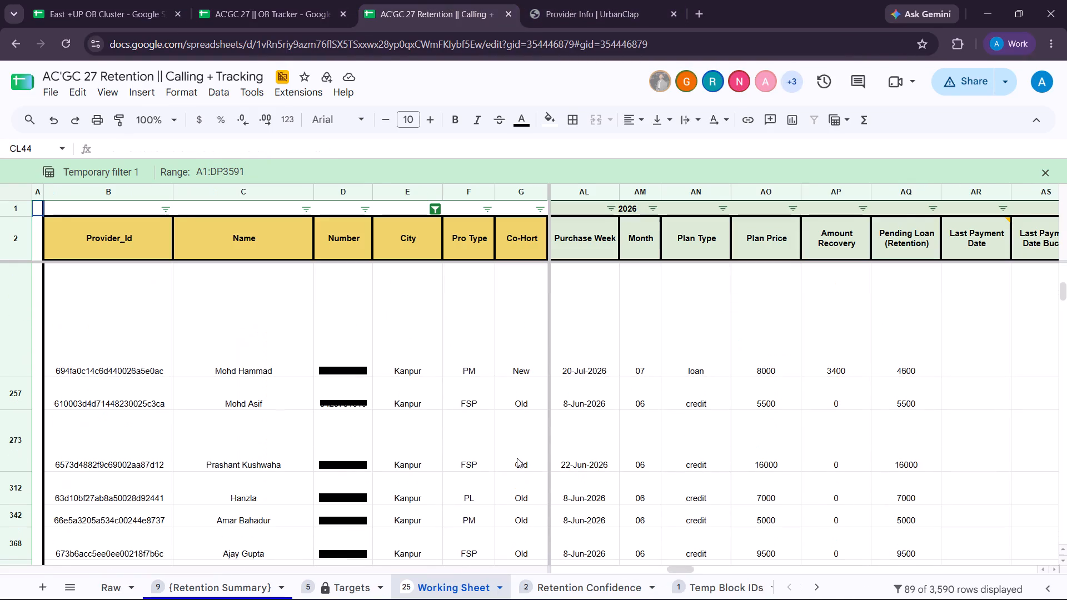
scroll(517, 458, "down", 1)
scroll(517, 458, "left", 1)
scroll(777, 371, "left", 1)
scroll(777, 371, "up", 8)
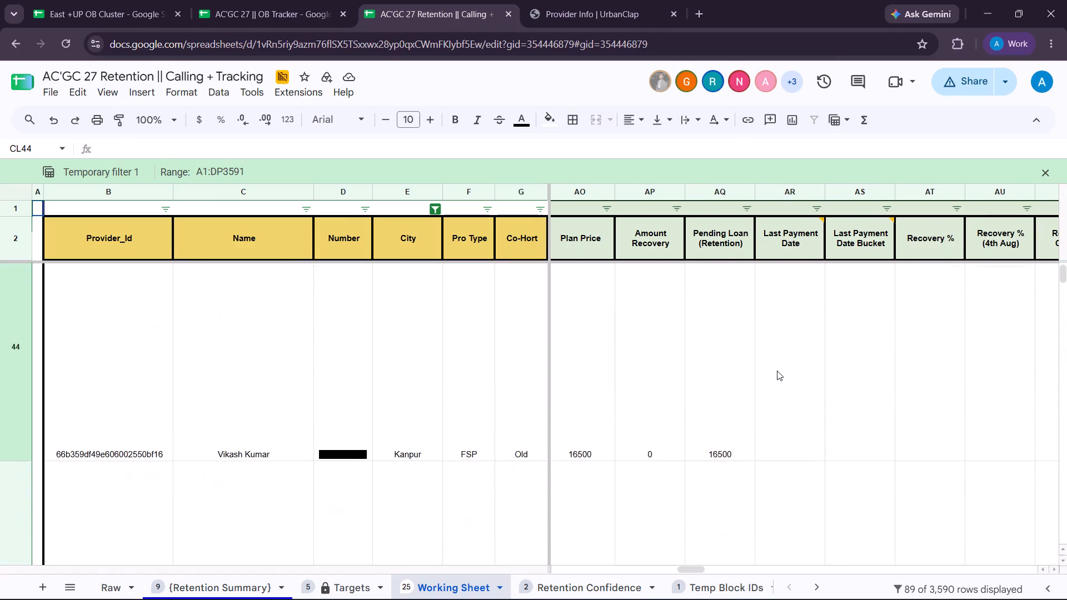
scroll(777, 371, "up", 4)
scroll(777, 371, "down", 11)
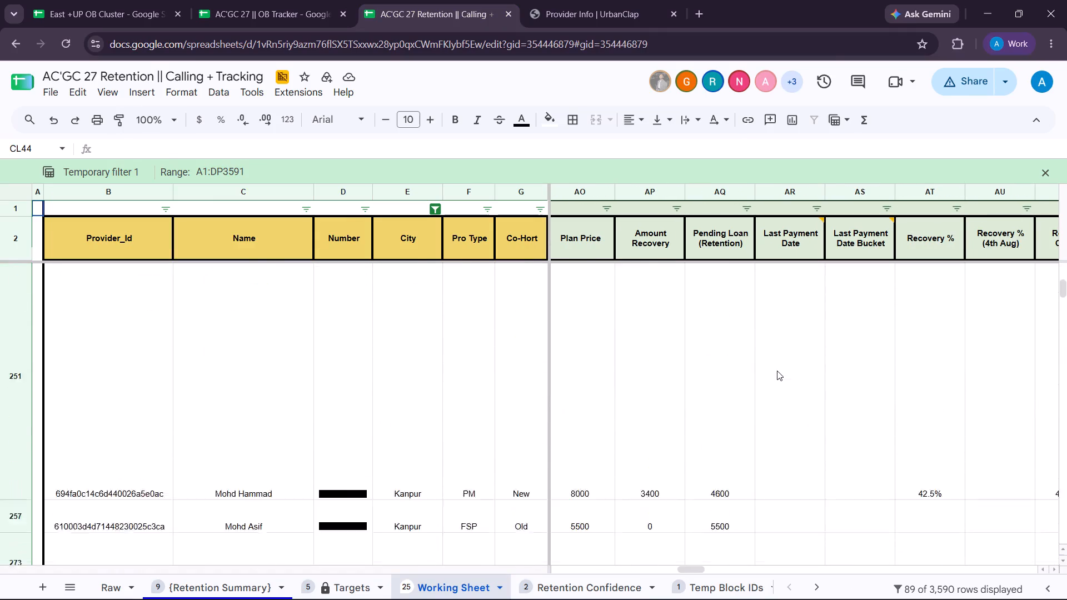
scroll(777, 371, "down", 14)
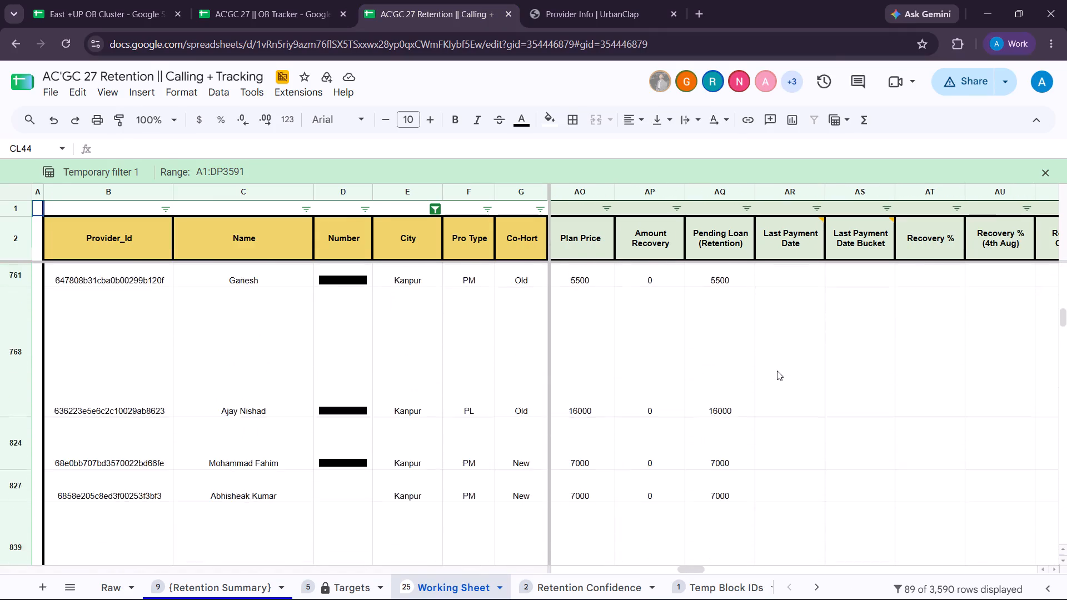
scroll(777, 371, "down", 1)
scroll(777, 371, "up", 5)
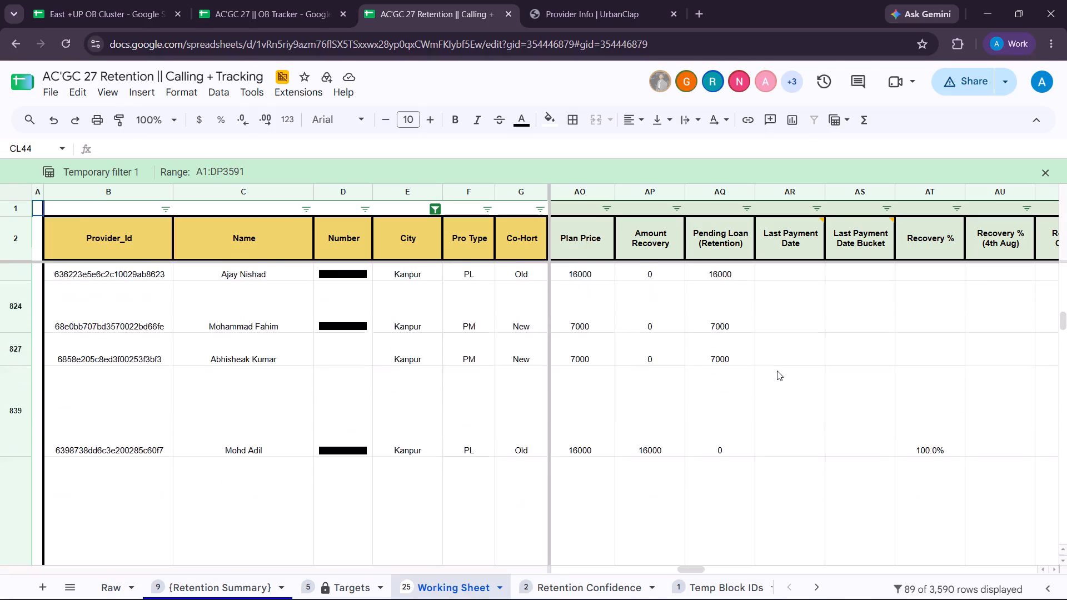
scroll(777, 371, "up", 7)
scroll(777, 371, "right", 4)
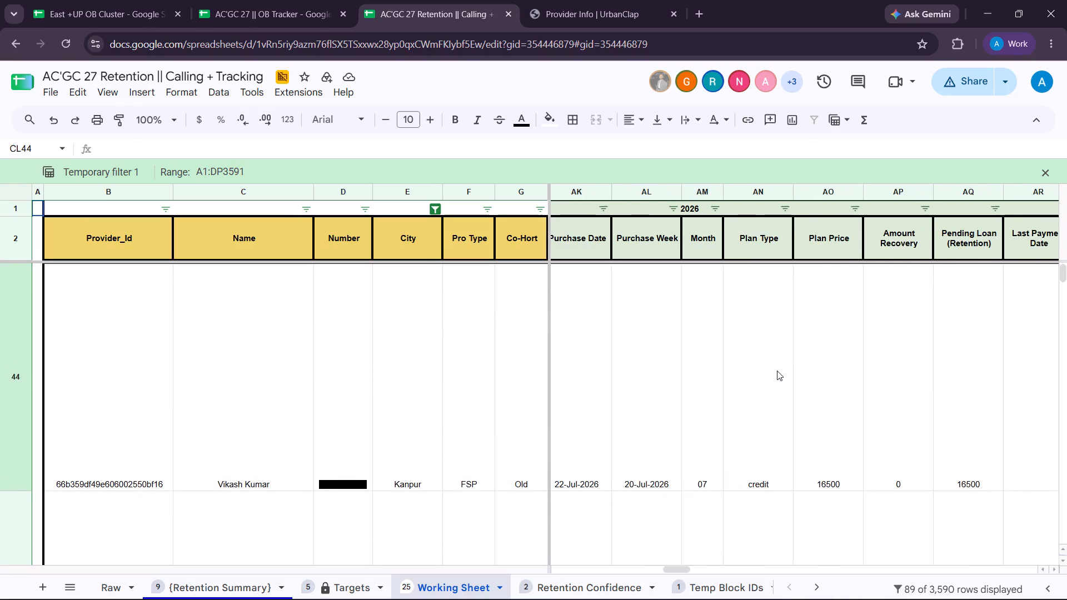
scroll(777, 371, "right", 3)
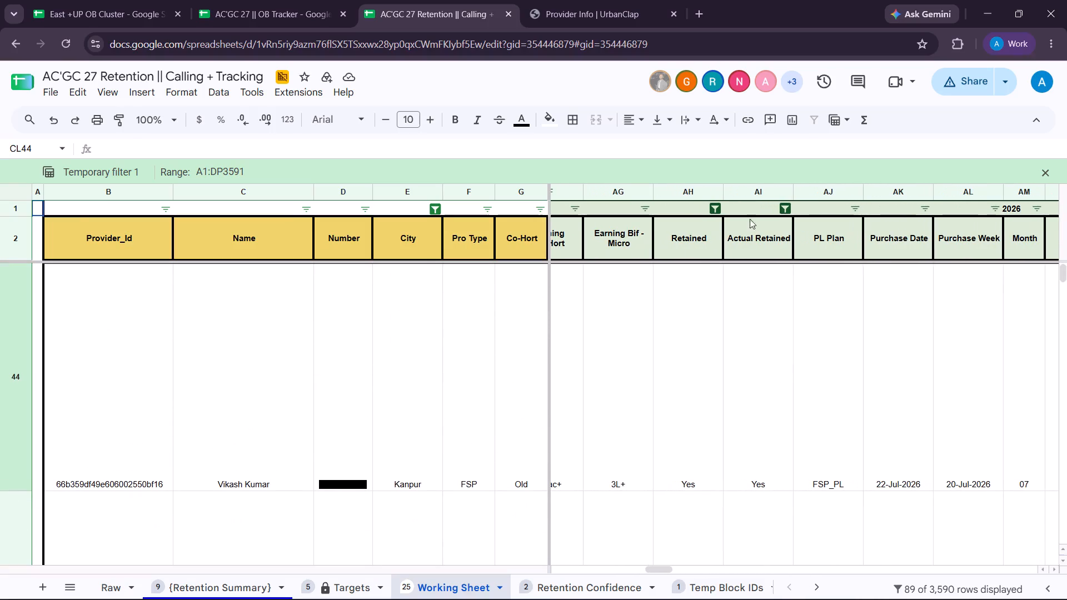
Change the Retained column filter to exclude Yes and include (Blanks), Retained and No.
left_click(713, 208)
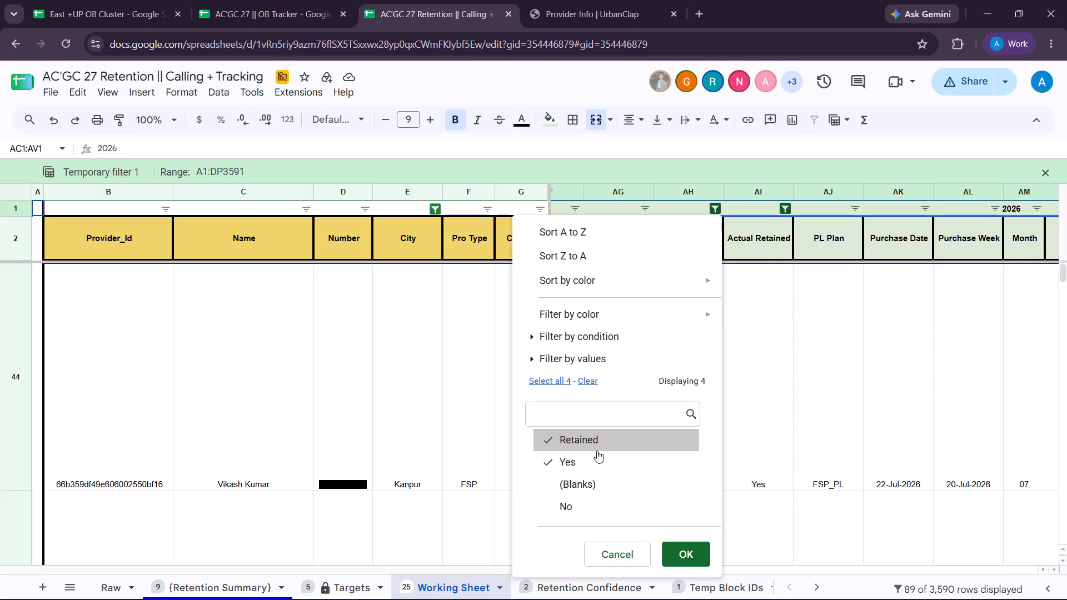
left_click(589, 463)
left_click(599, 443)
left_click(597, 477)
left_click(684, 548)
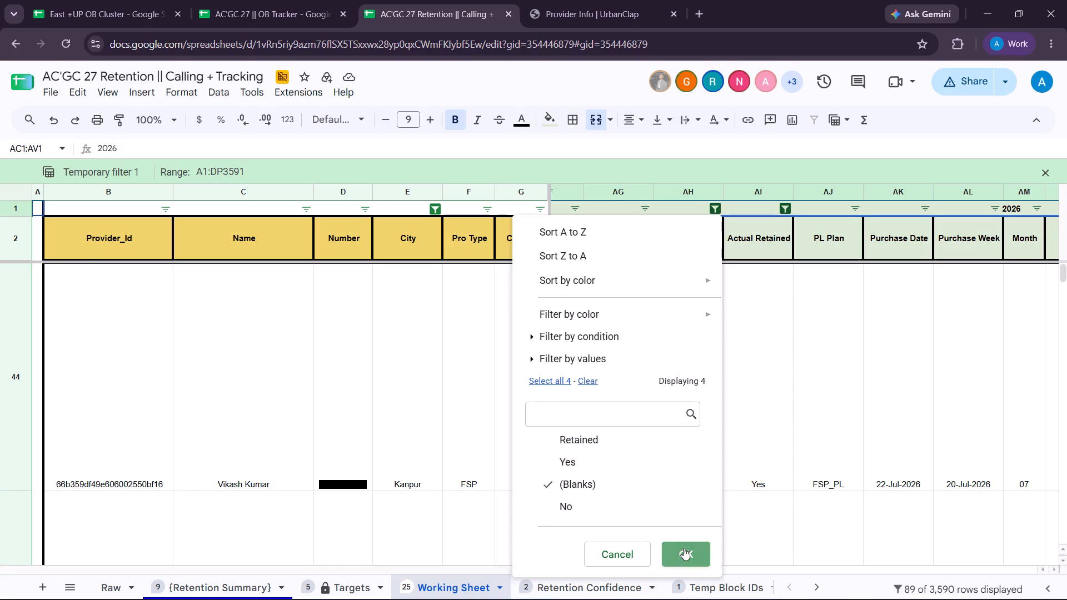
left_click(711, 212)
left_click(605, 467)
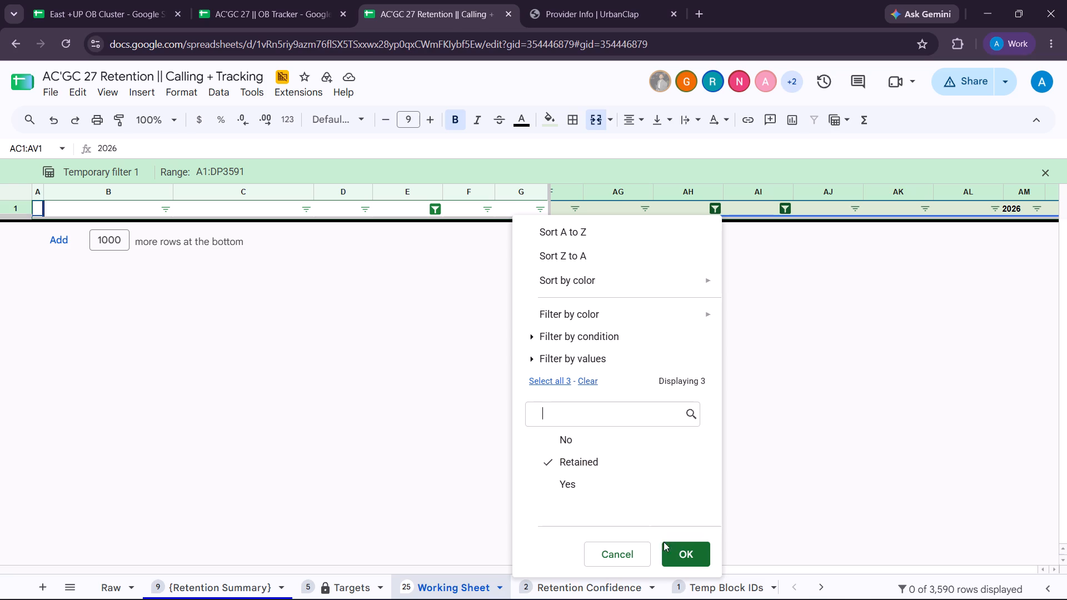
left_click(668, 549)
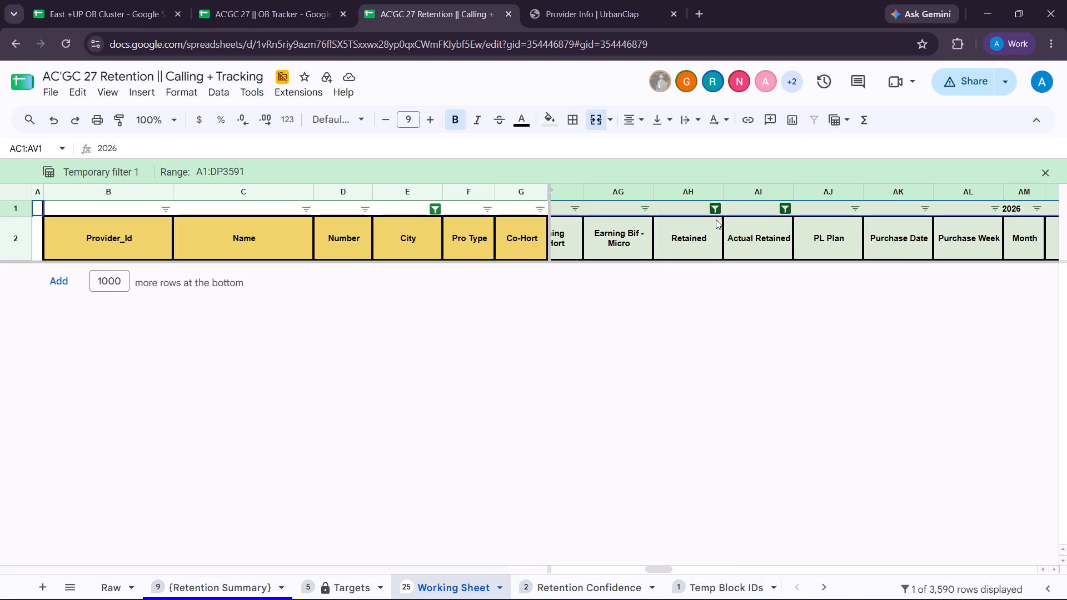
left_click(716, 205)
left_click(609, 454)
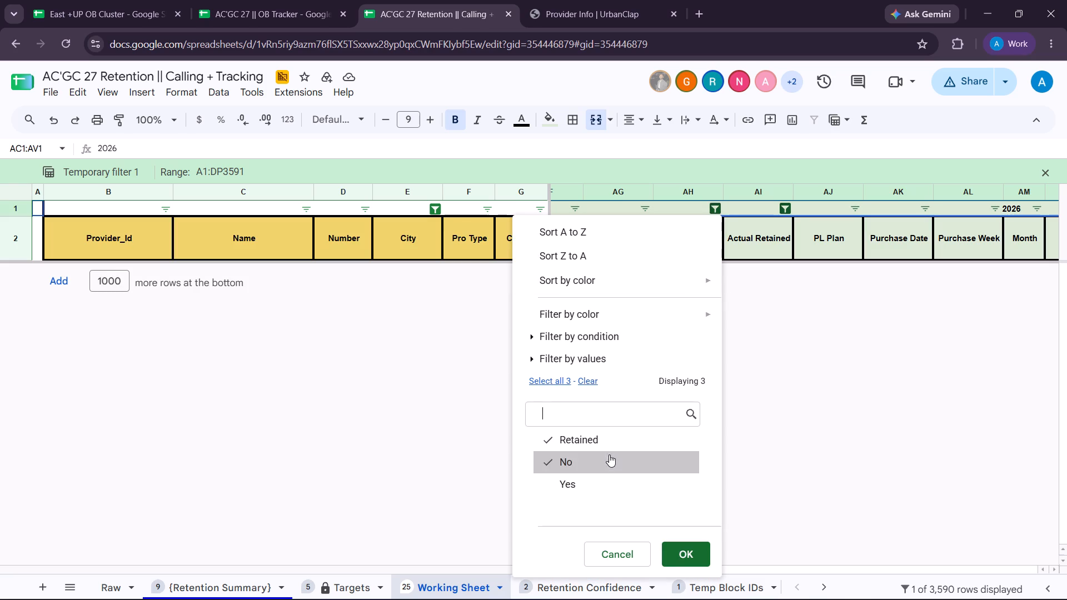
left_click(671, 559)
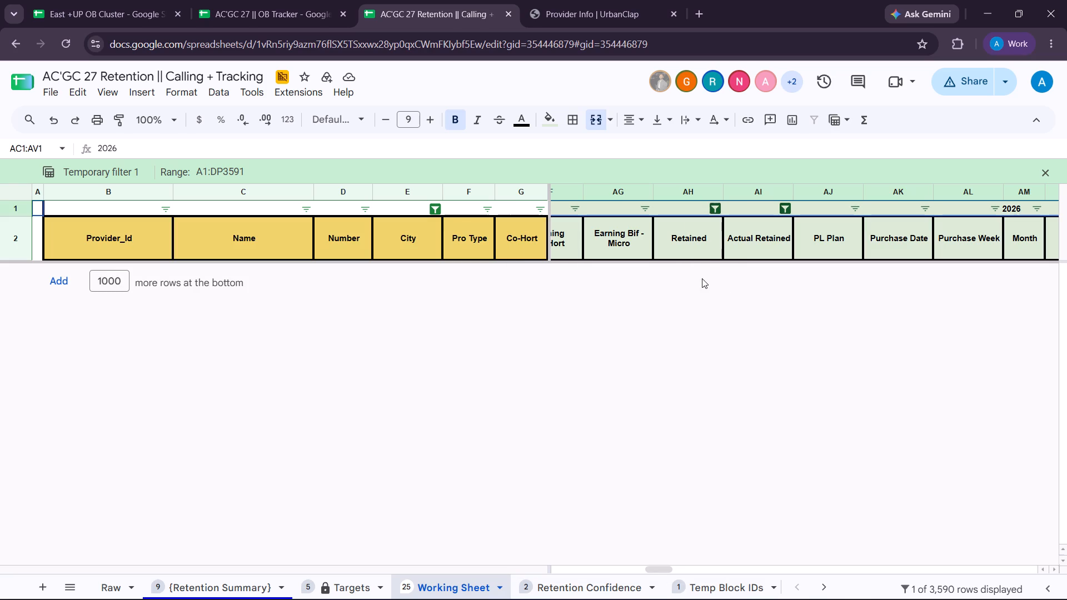
Include Yes again in the Retained column filter.
scroll(693, 346, "up", 3)
scroll(693, 346, "down", 1)
left_click(716, 206)
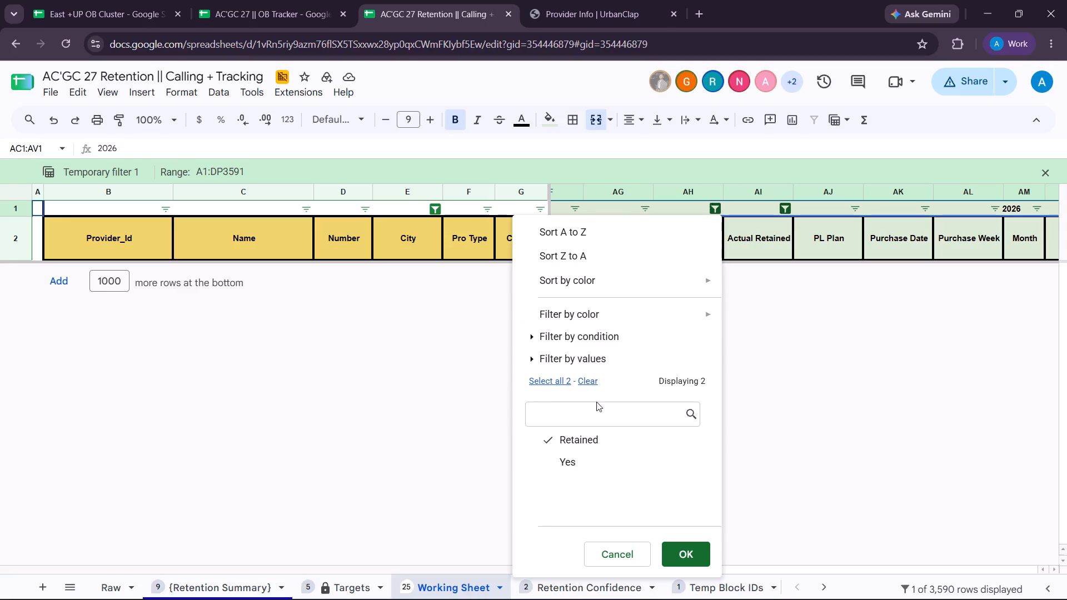
left_click(585, 467)
left_click(687, 562)
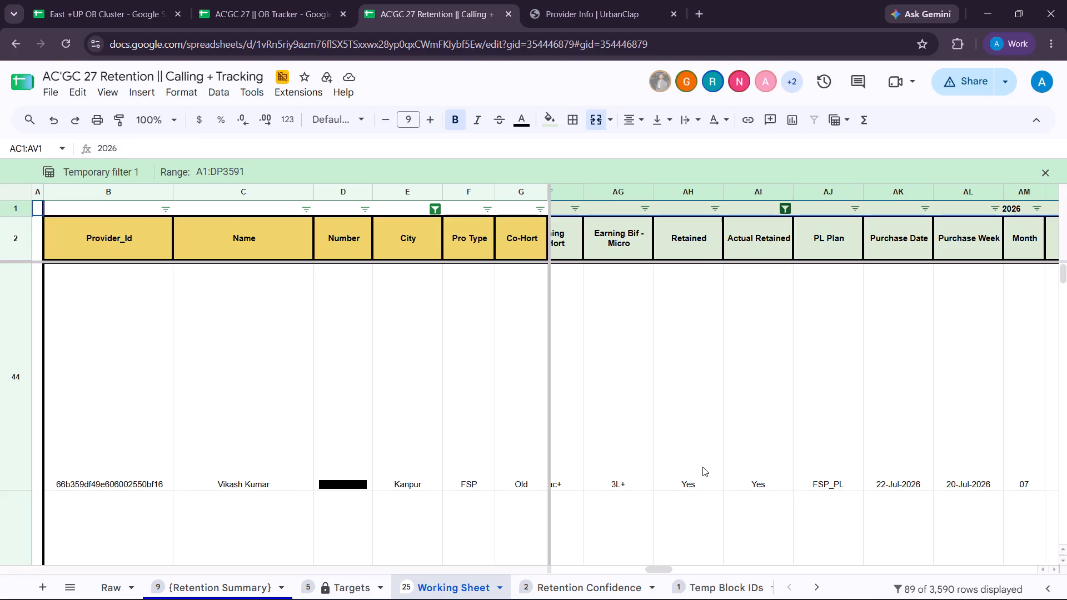
Filter the Actual Retained column to No instead of Yes, keeping the Actual Retained header value selected.
left_click(787, 212)
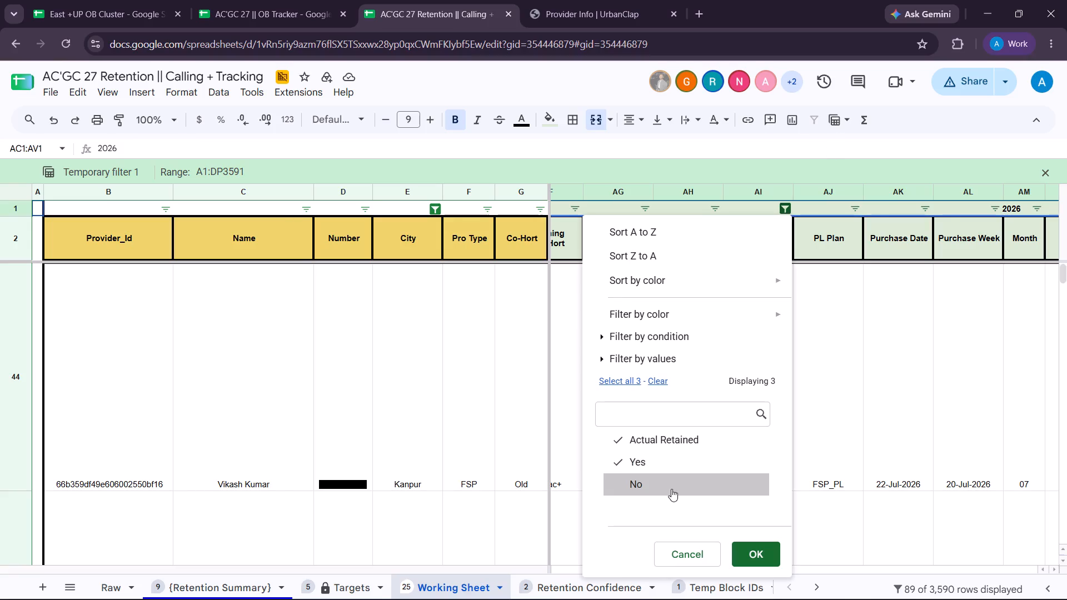
left_click(667, 463)
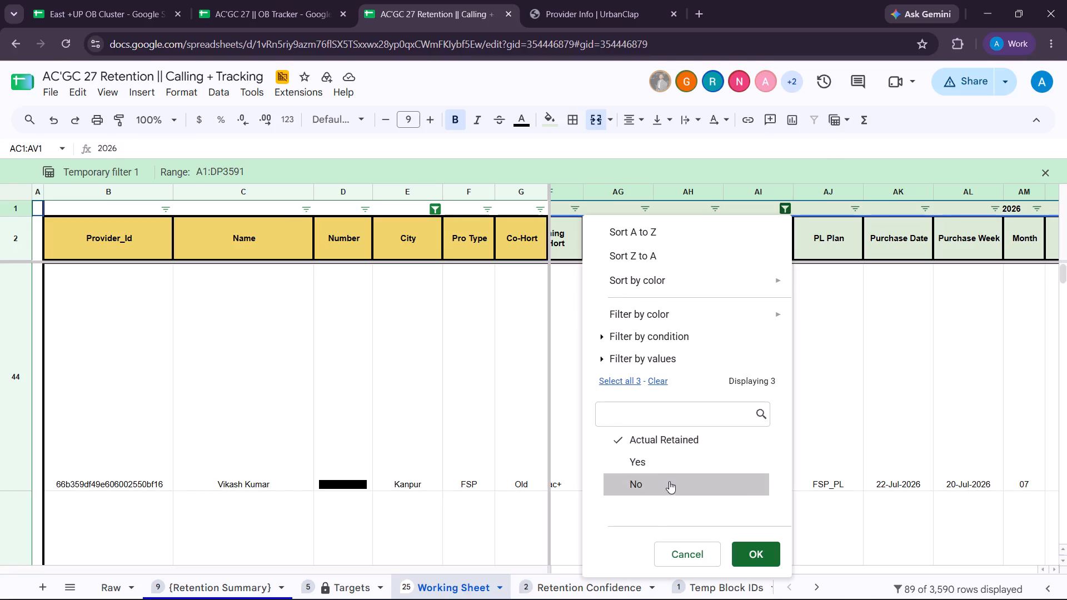
left_click(672, 485)
left_click(756, 548)
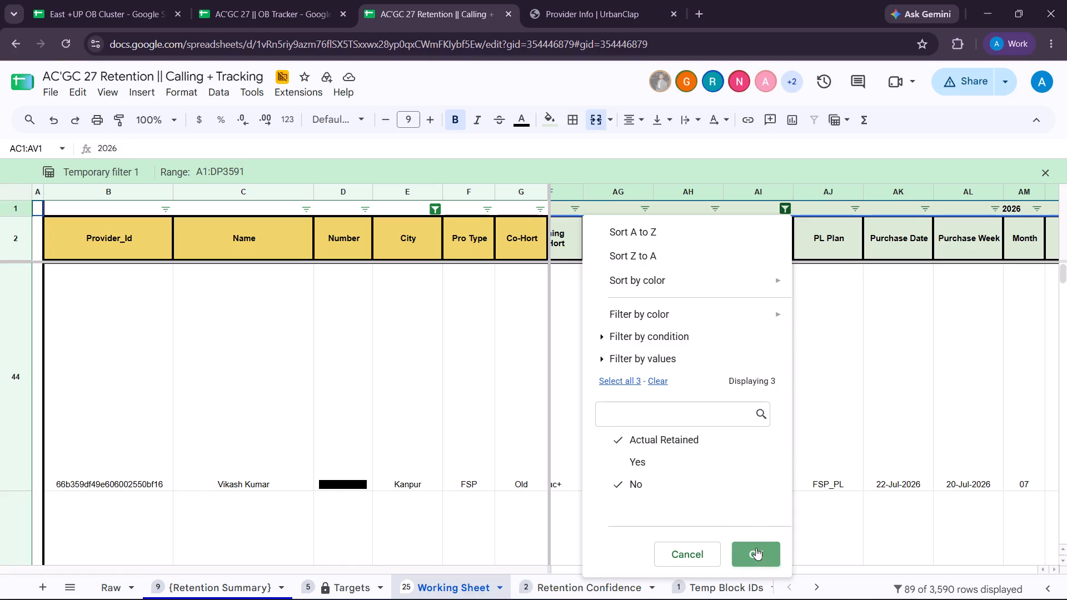
Review the non-retained Kanpur providers' plan, activity, consent, reason for not recharging and call-tracking details in the Working Sheet.
scroll(754, 388, "down", 4)
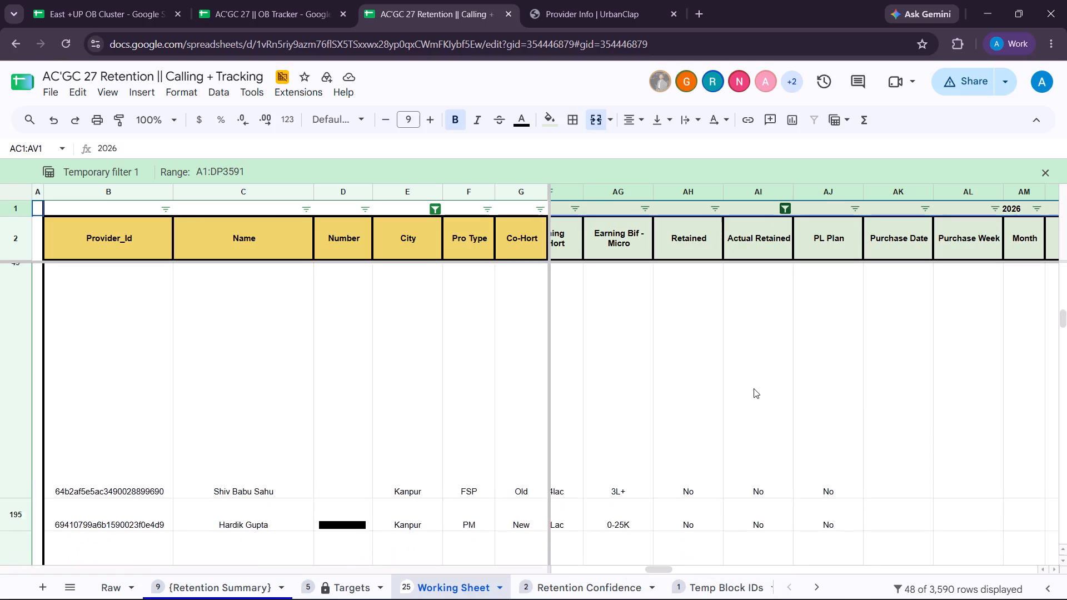
scroll(754, 388, "down", 1)
scroll(754, 388, "left", 3)
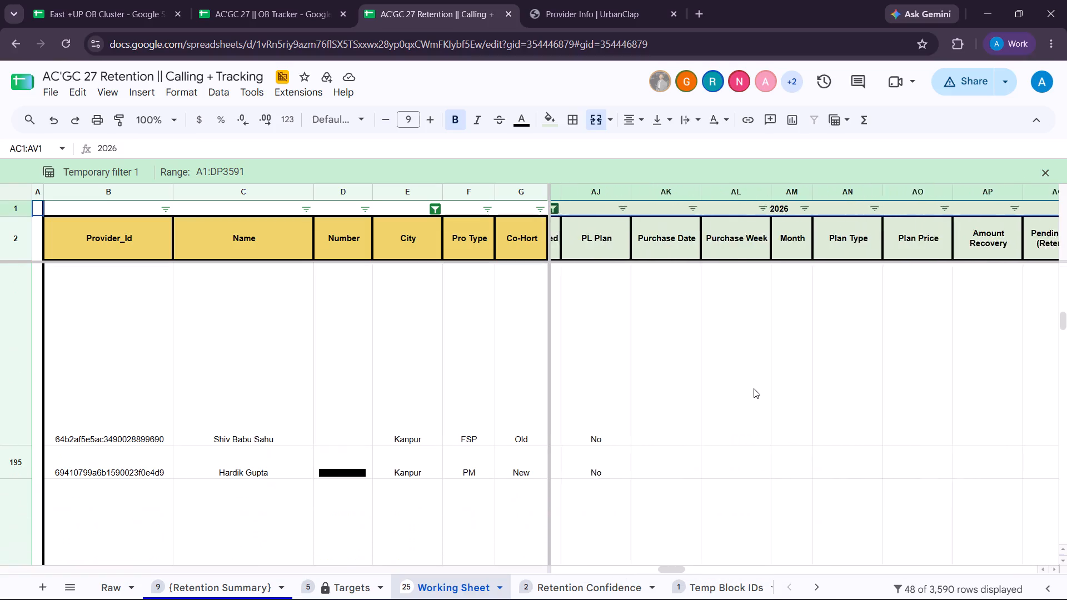
scroll(754, 388, "left", 6)
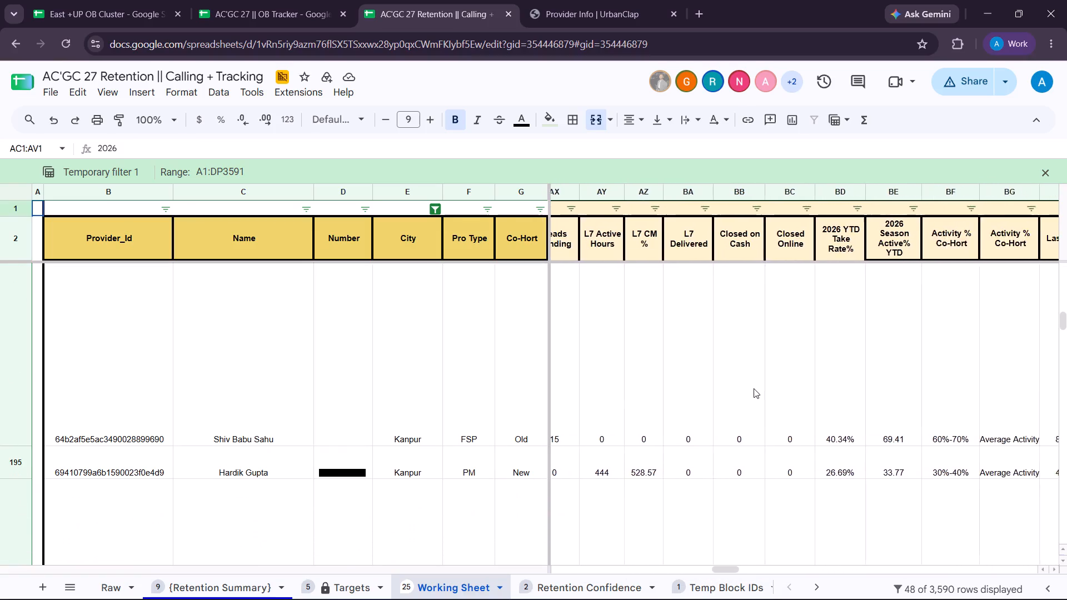
scroll(754, 388, "left", 7)
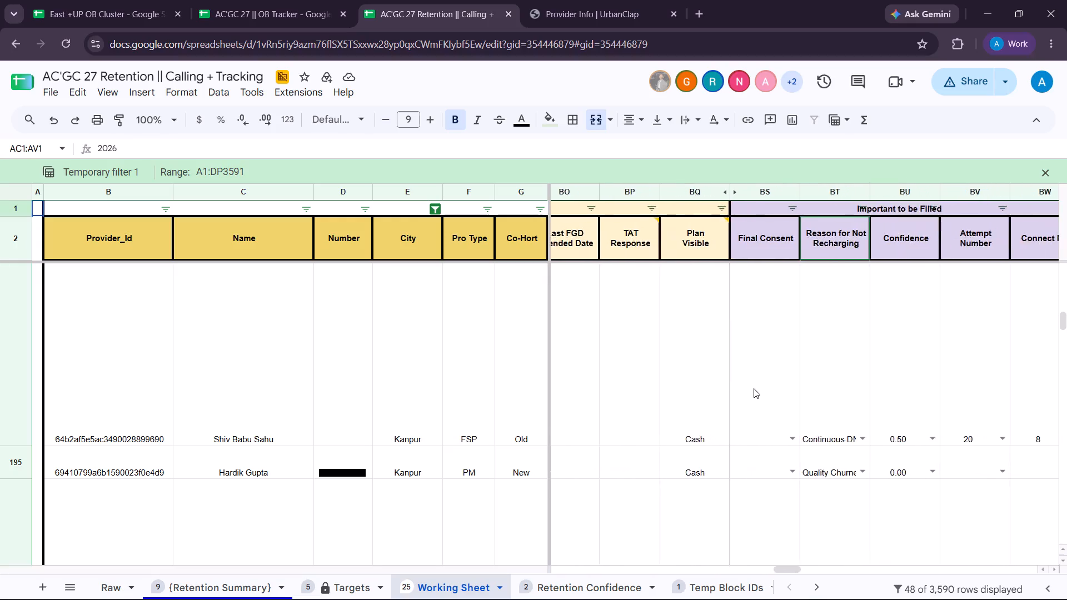
scroll(754, 388, "left", 1)
scroll(754, 388, "down", 1)
scroll(754, 388, "up", 1)
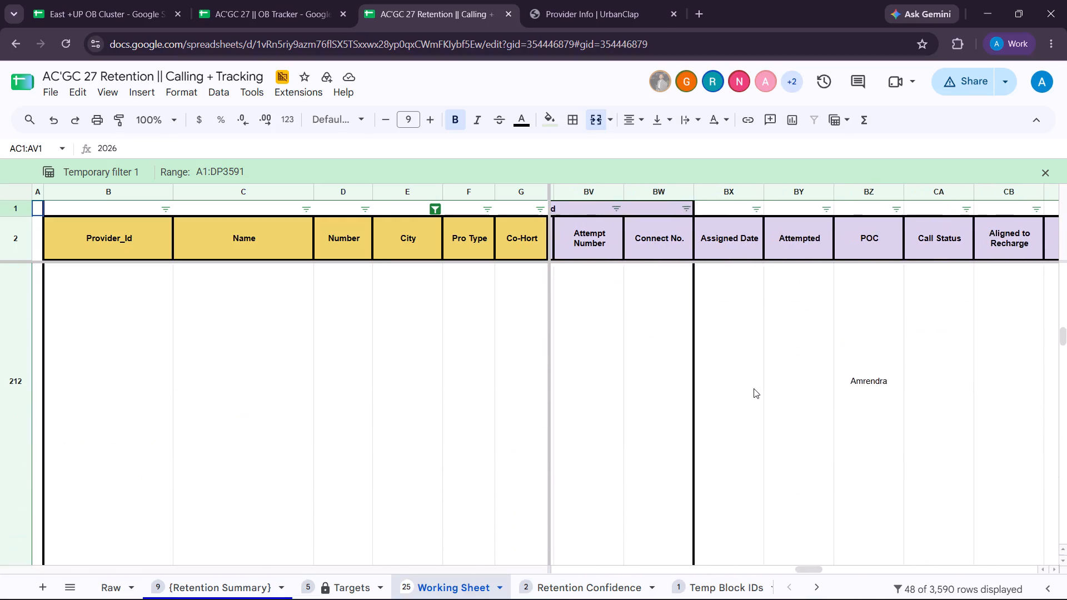
Filter the POC column to show only Amrendra.
scroll(754, 388, "up", 4)
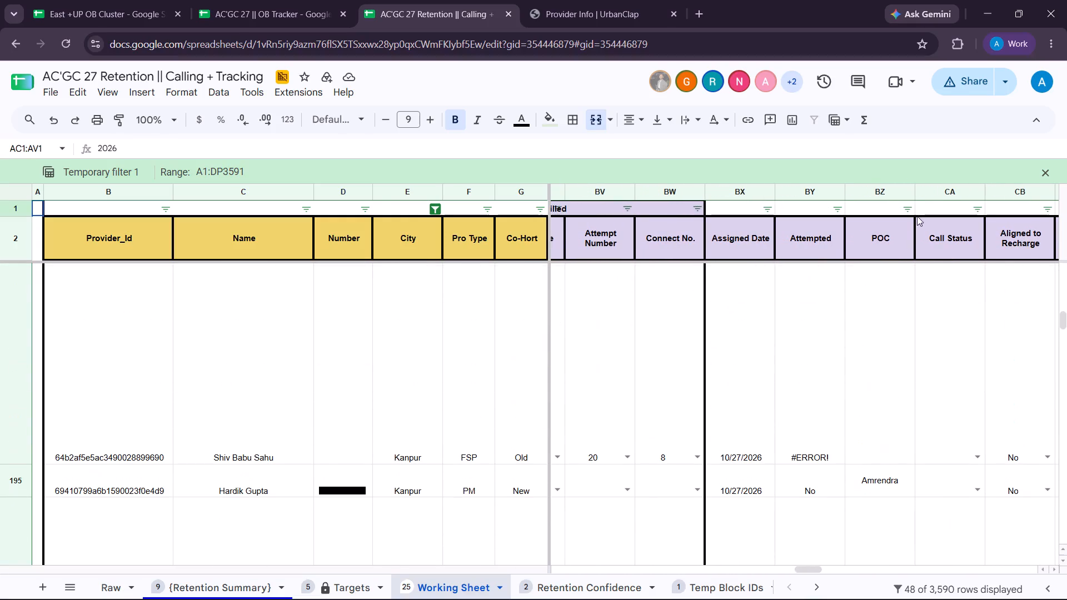
left_click(903, 214)
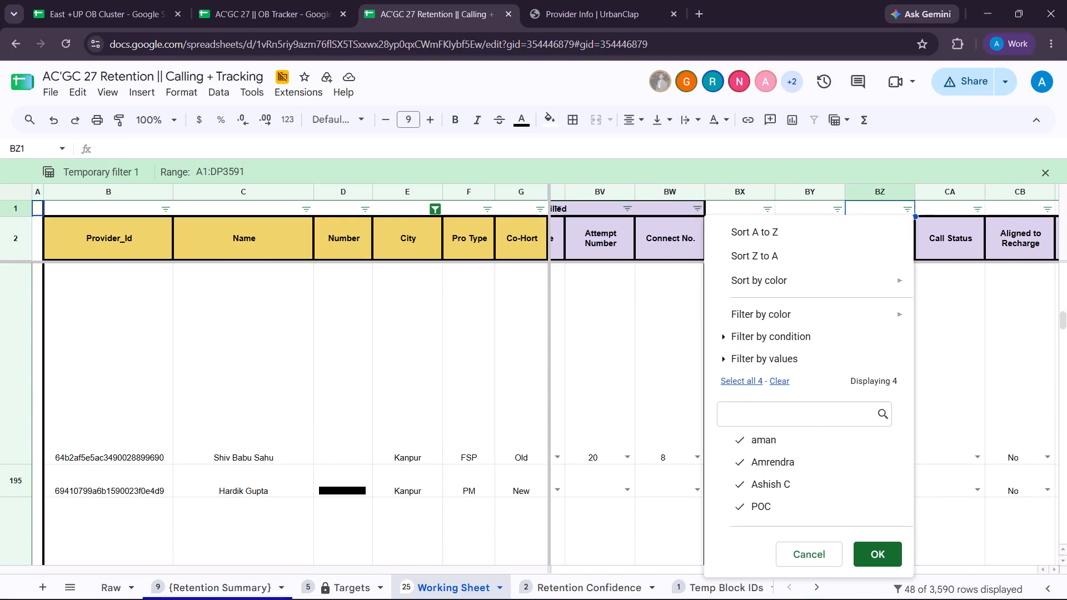
left_click(785, 381)
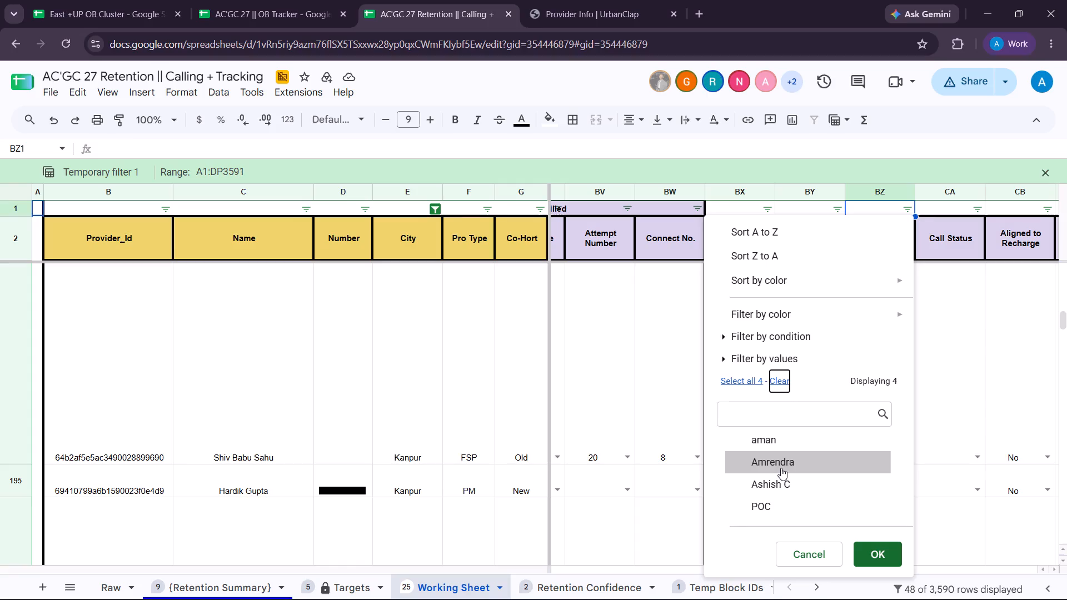
left_click(781, 468)
left_click(876, 543)
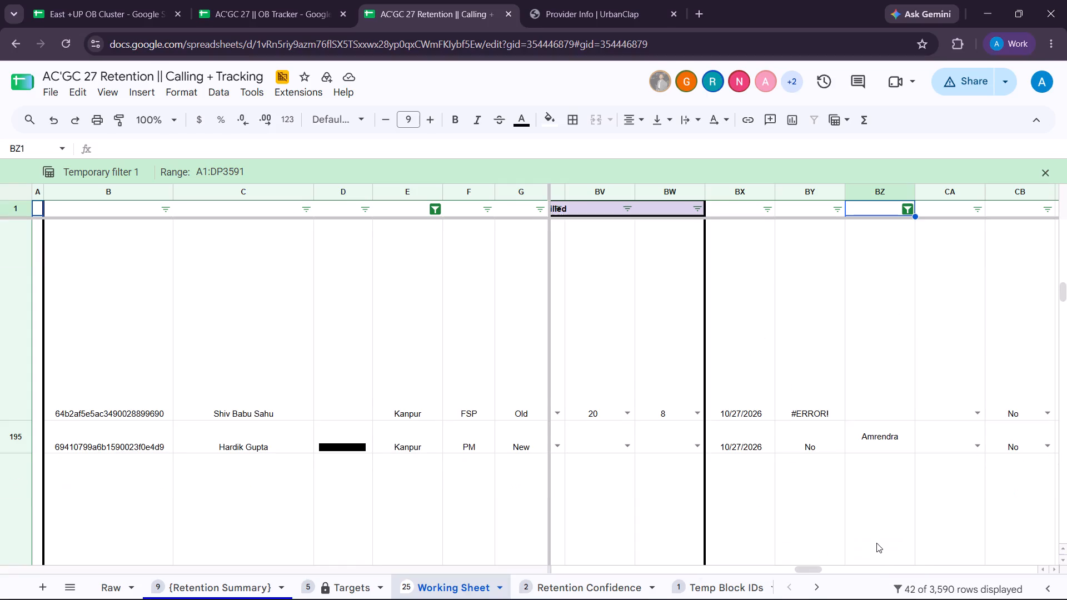
Examine the call remarks and non-recharge reasons of Amrendra's non-retained Kanpur providers.
scroll(876, 543, "down", 2)
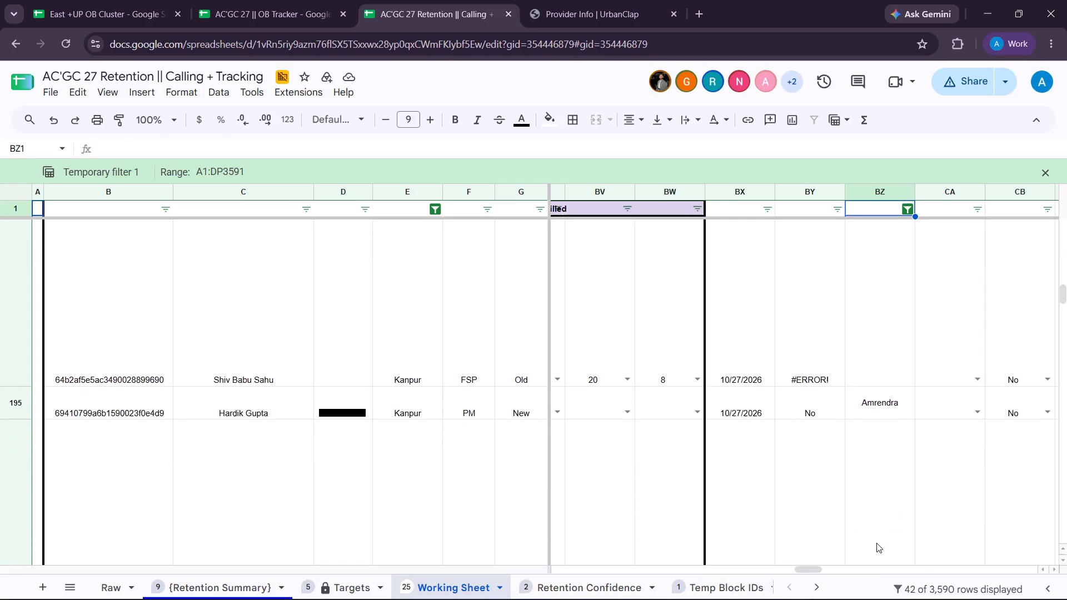
scroll(876, 543, "down", 1)
scroll(876, 543, "left", 5)
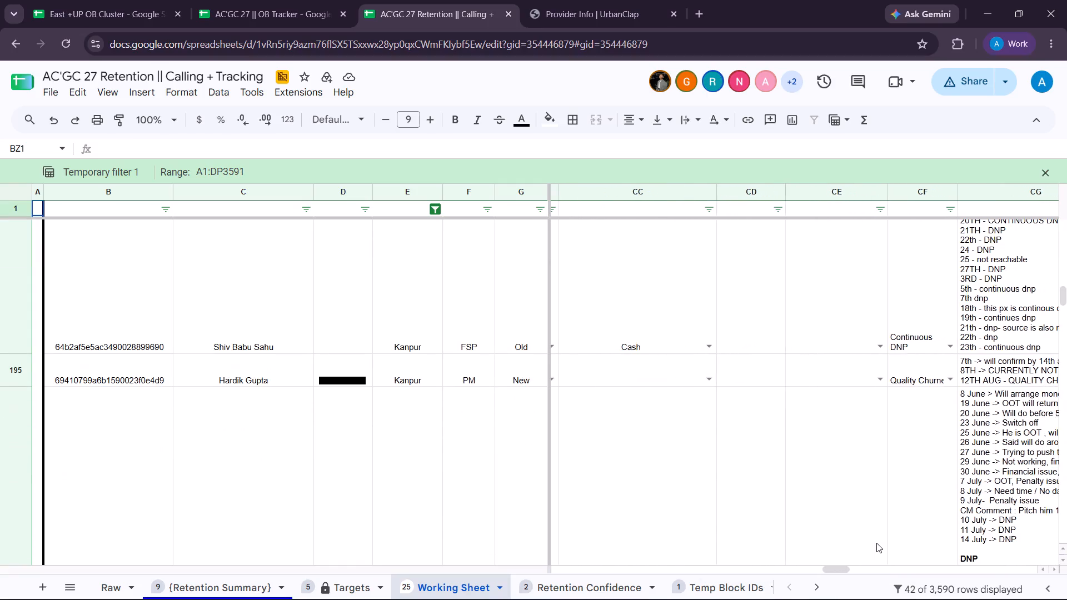
scroll(876, 543, "left", 2)
double_click(968, 362)
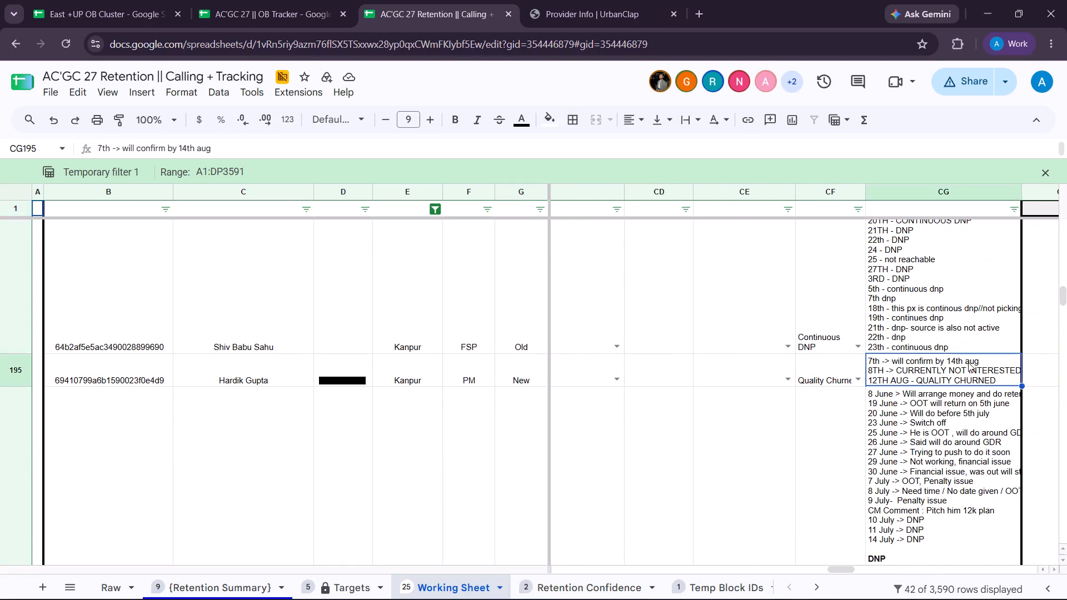
left_click(782, 423)
scroll(782, 423, "down", 1)
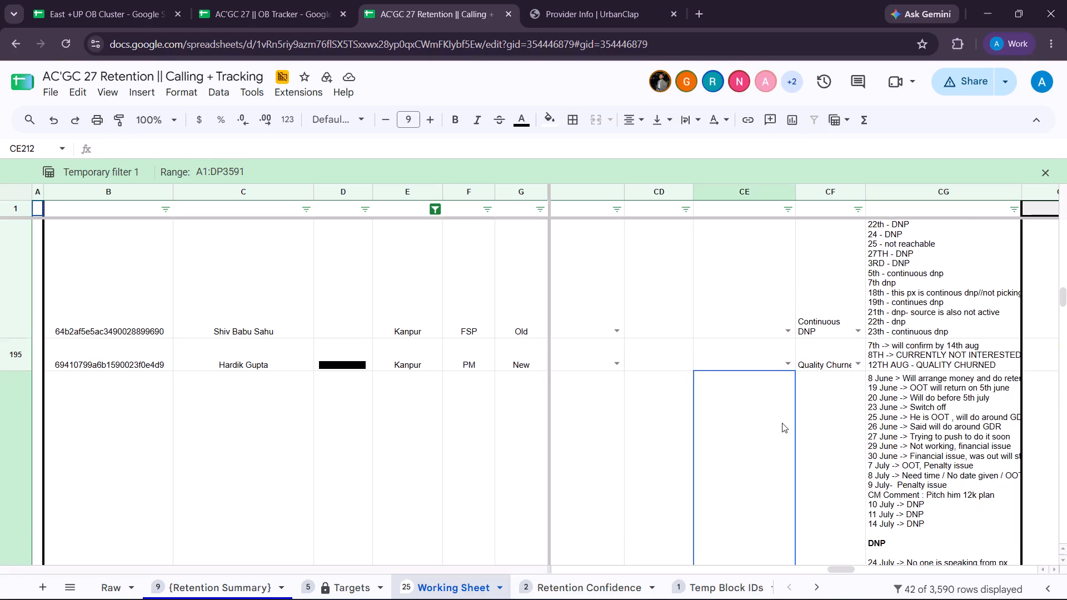
scroll(782, 423, "down", 1)
Examine the same providers' Refree Callings details and remaining columns through to the end of the sheet.
scroll(782, 423, "left", 6)
scroll(782, 423, "up", 1)
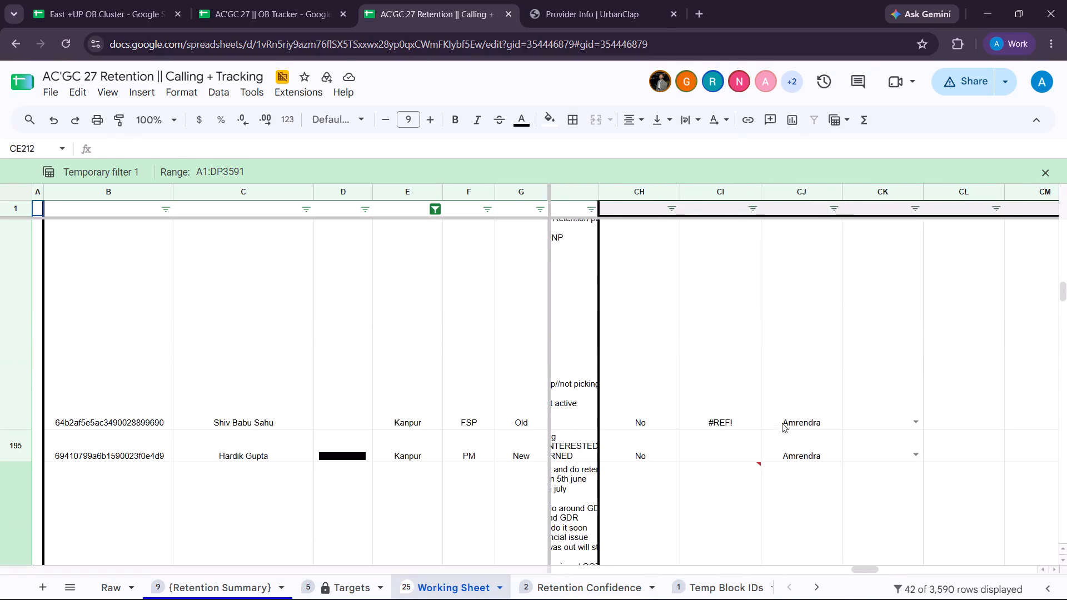
scroll(782, 423, "up", 1)
scroll(782, 423, "left", 6)
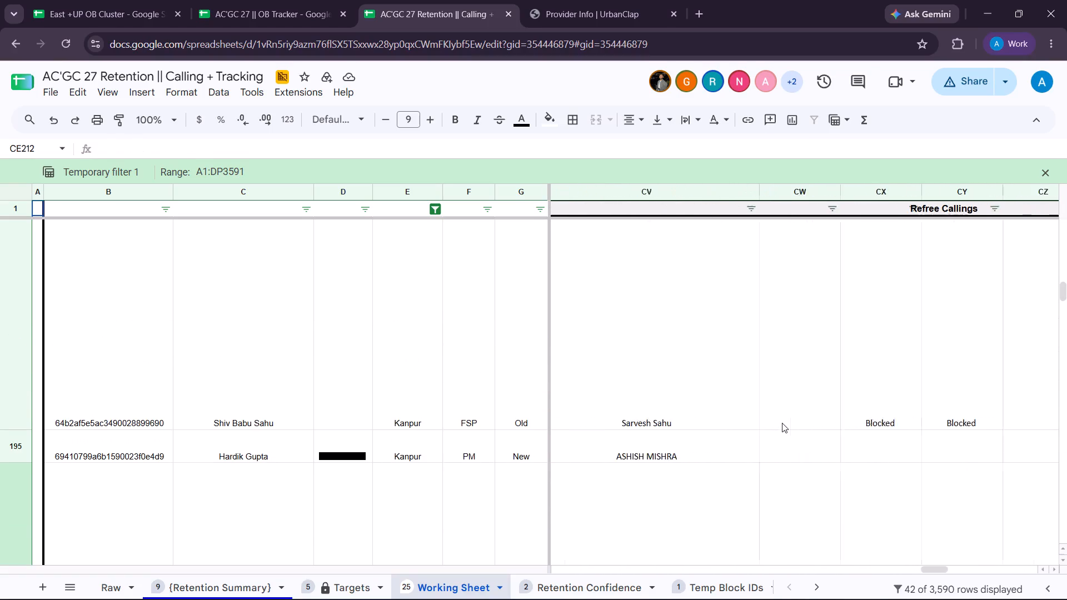
scroll(782, 423, "left", 7)
scroll(782, 423, "down", 1)
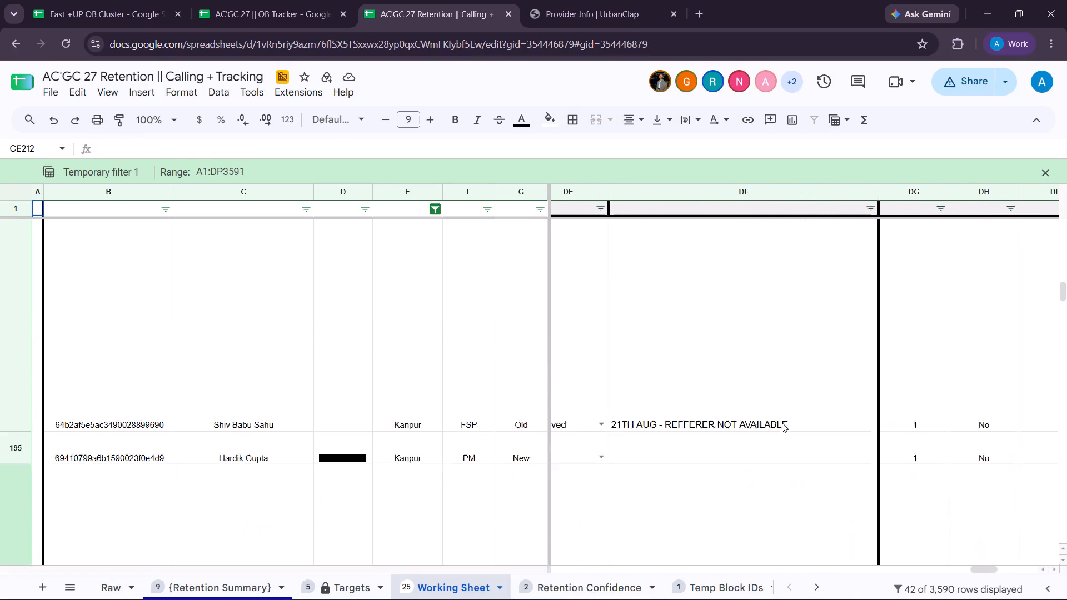
scroll(782, 423, "down", 1)
scroll(782, 423, "left", 7)
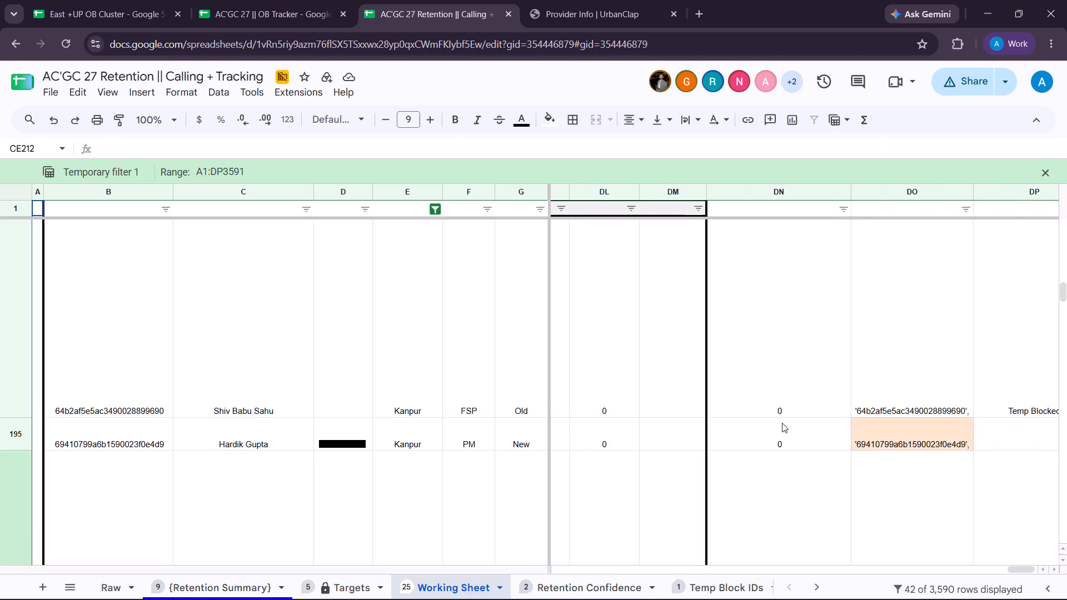
Review the filtered providers' subscription, eligibility, earnings, Actual Retained and PL Plan details.
scroll(782, 423, "right", 10)
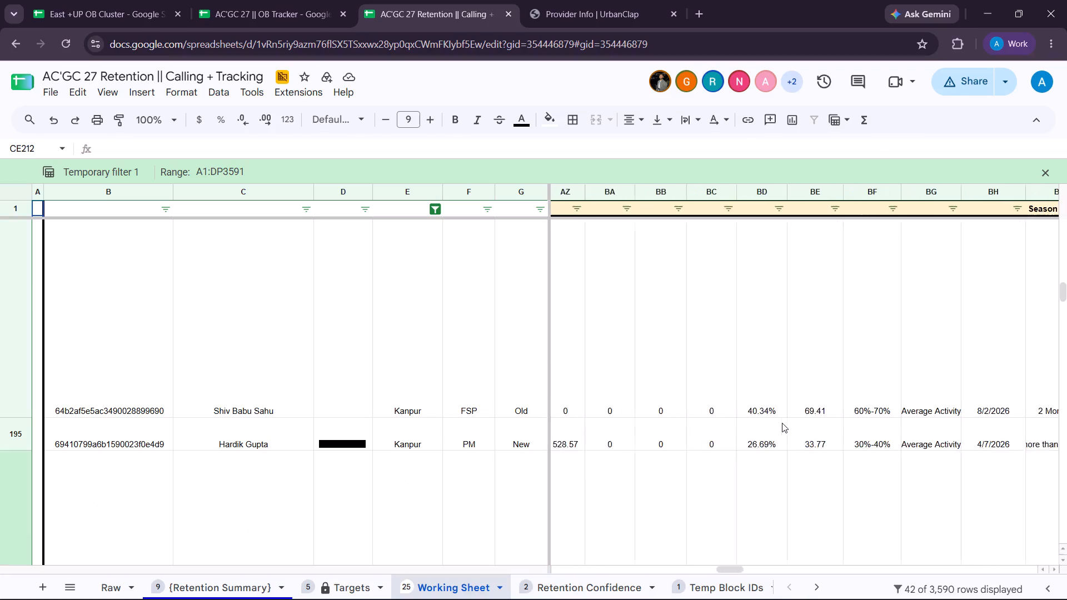
scroll(782, 423, "right", 5)
scroll(782, 423, "down", 2)
scroll(782, 423, "up", 1)
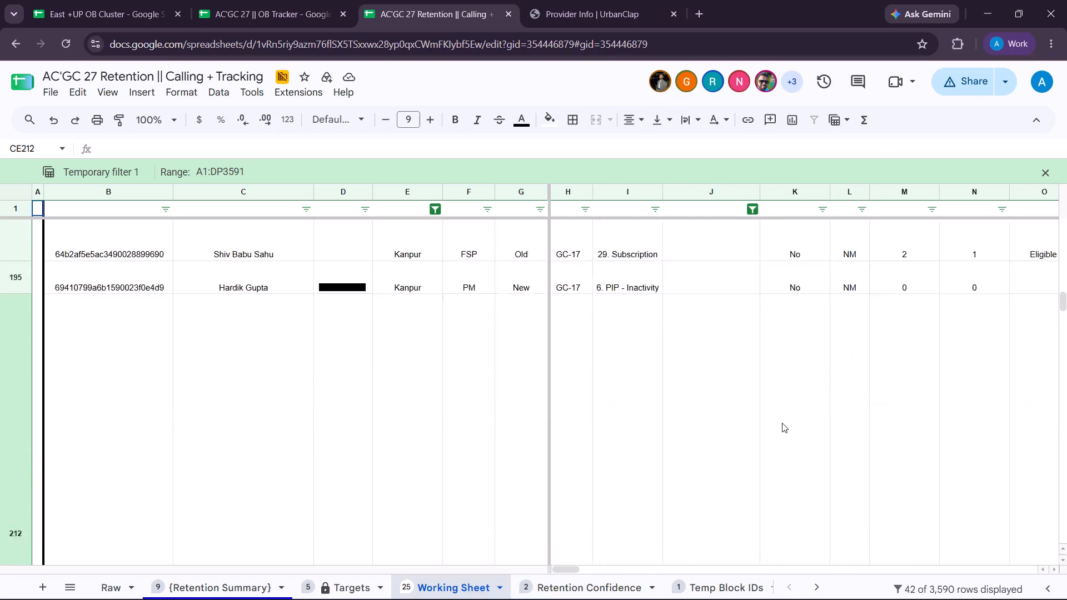
scroll(782, 423, "up", 2)
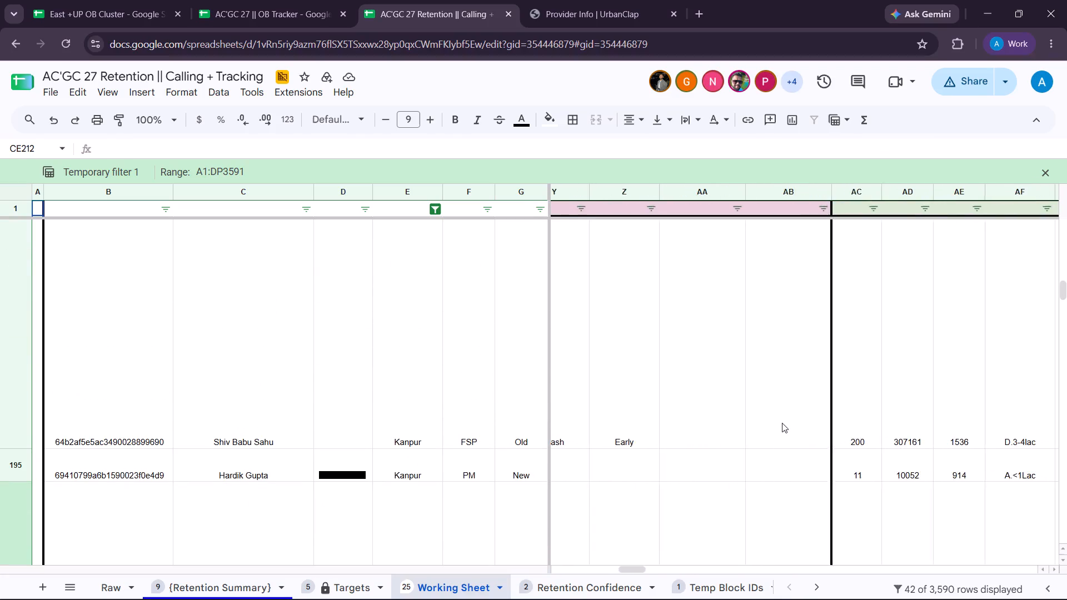
scroll(782, 423, "up", 2)
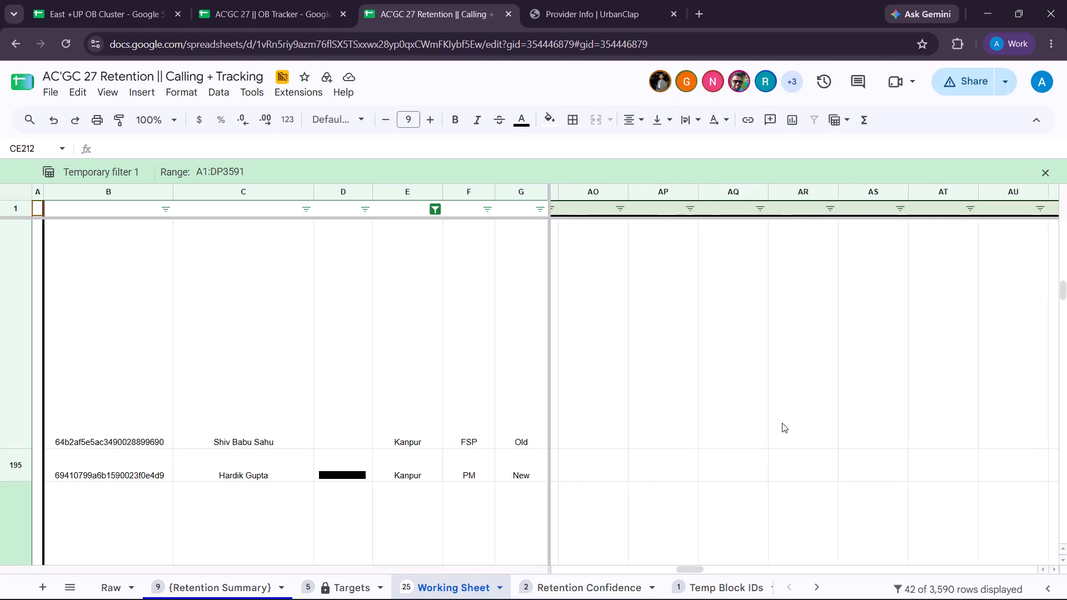
scroll(782, 423, "up", 1)
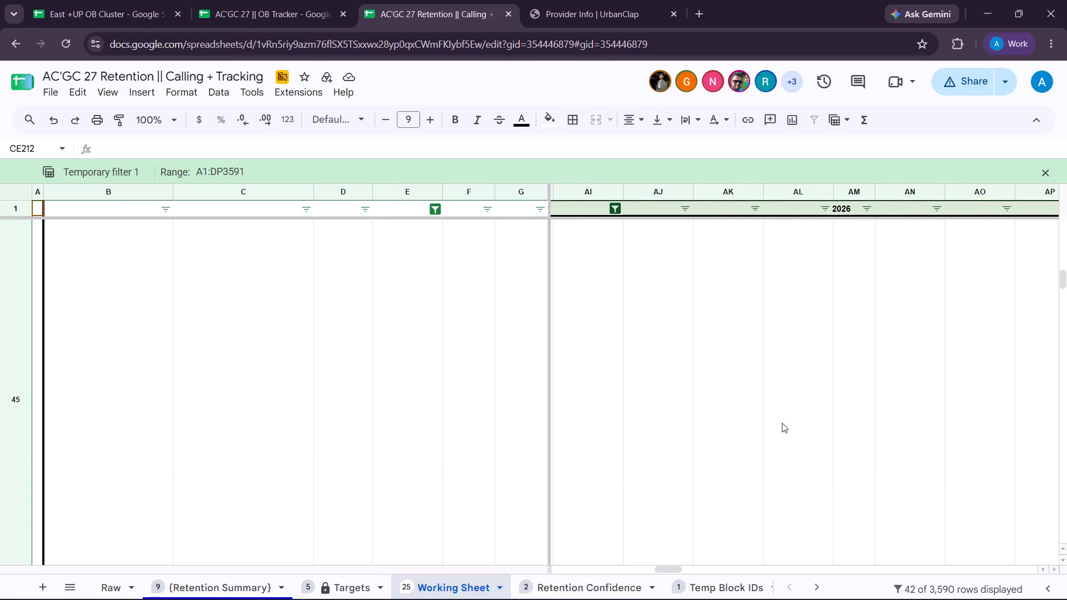
scroll(782, 423, "down", 4)
scroll(782, 423, "up", 1)
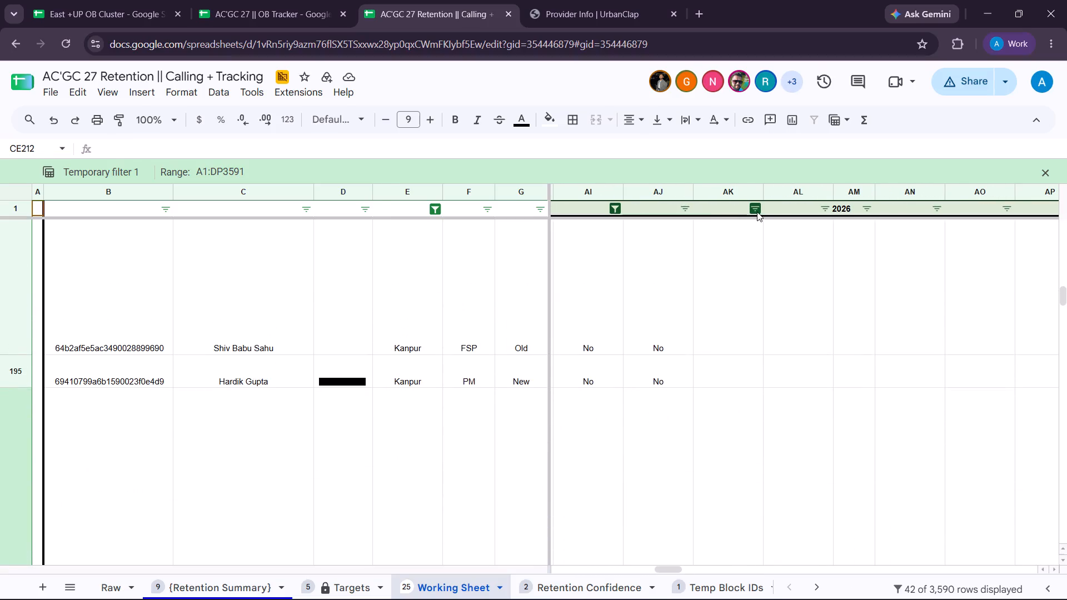
Check the available filter values of the Actual Retained, PL Plan, Purchase Date and Purchase Week columns.
left_click(757, 212)
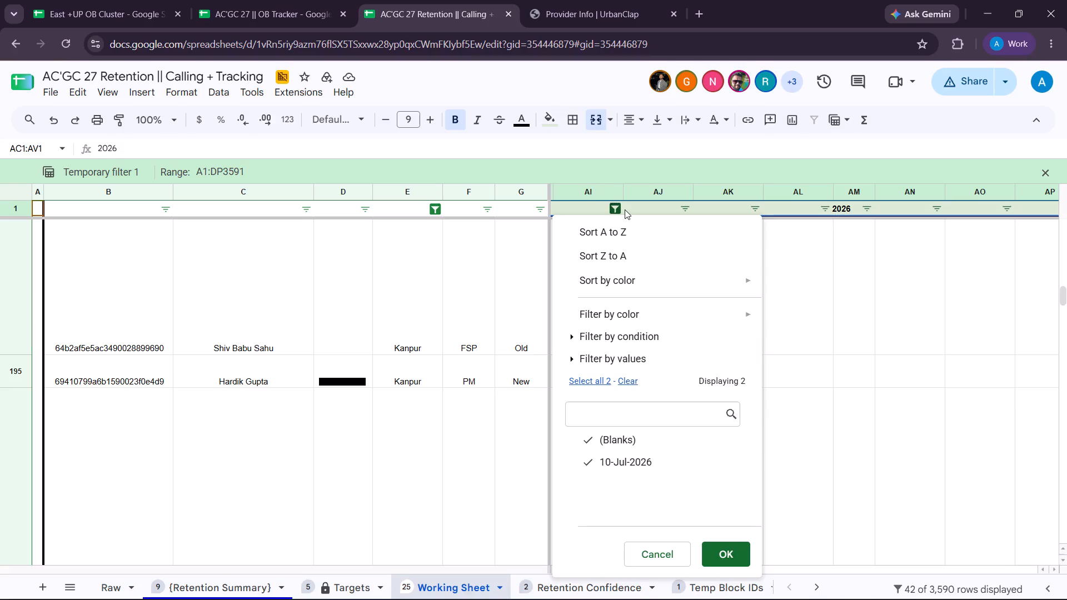
left_click(614, 207)
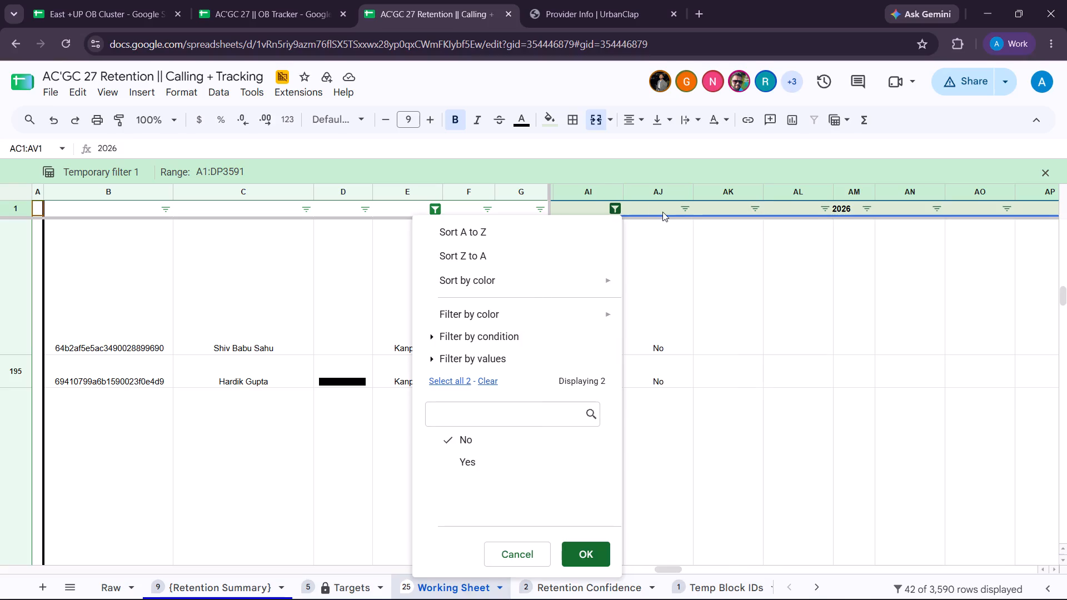
left_click(683, 211)
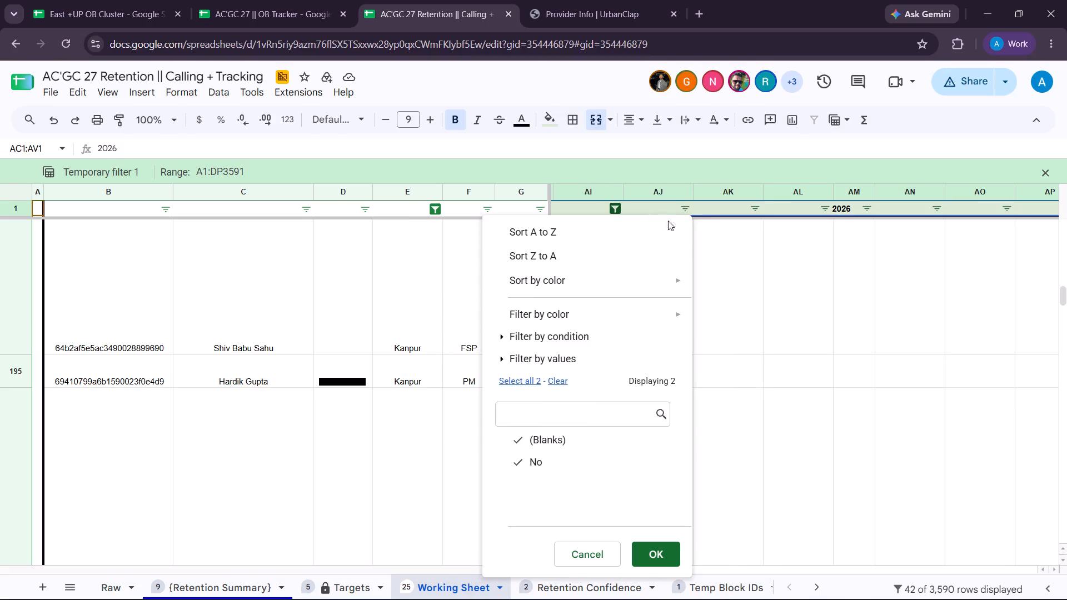
scroll(716, 285, "up", 20)
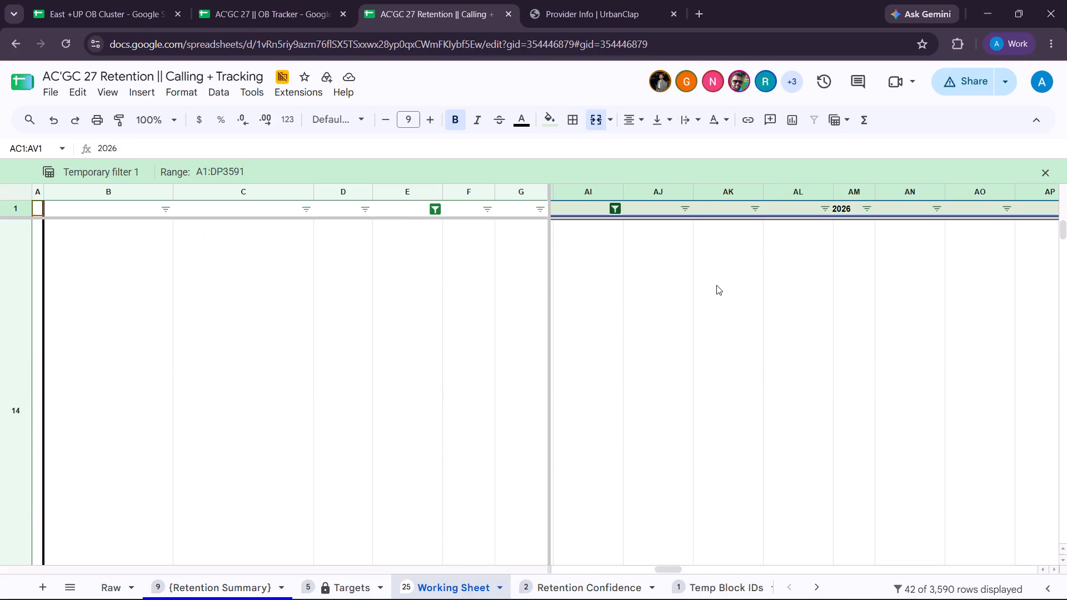
left_click(687, 204)
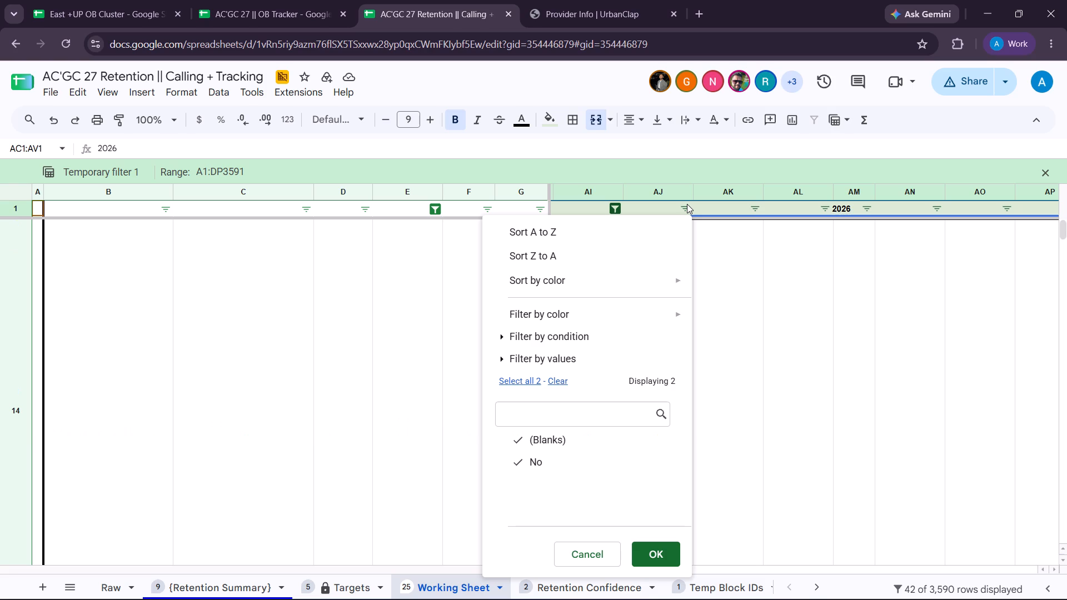
left_click(687, 204)
left_click(724, 264)
scroll(724, 264, "up", 5)
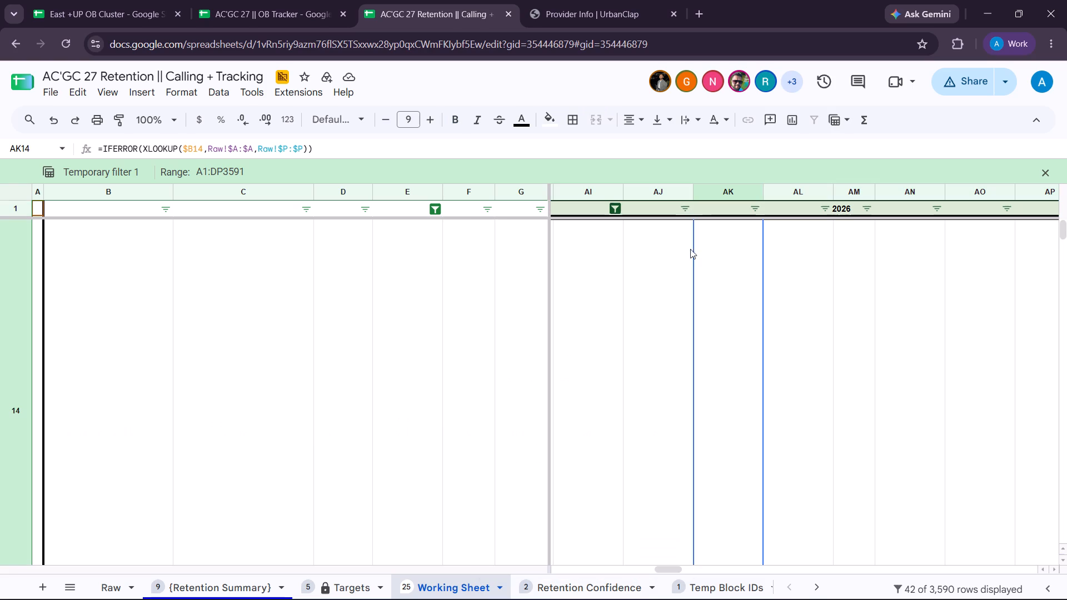
left_click(755, 209)
left_click(755, 209)
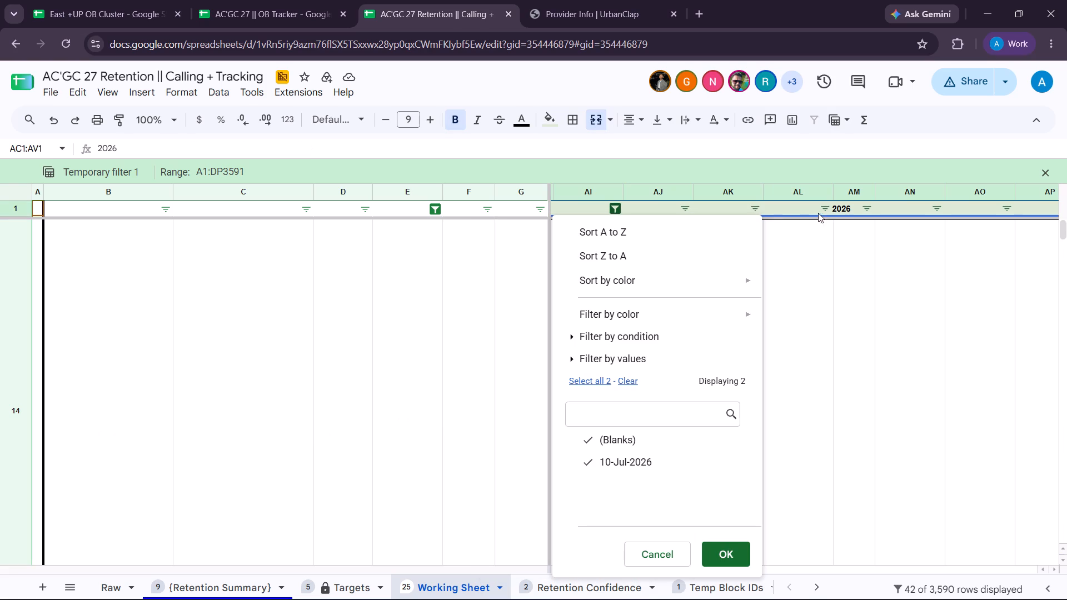
left_click(827, 214)
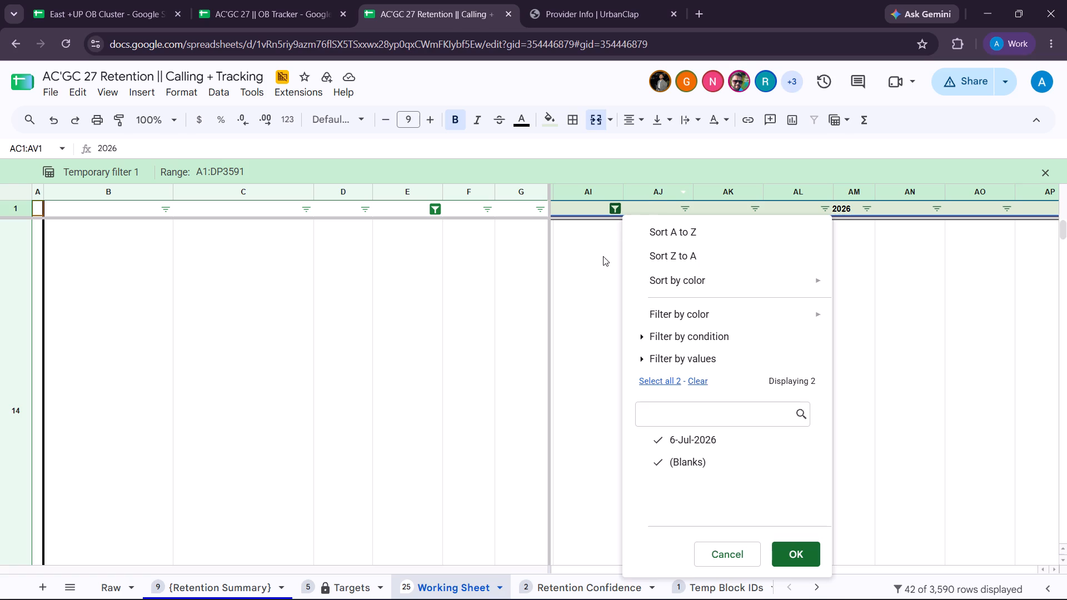
left_click(601, 266)
scroll(601, 266, "up", 3)
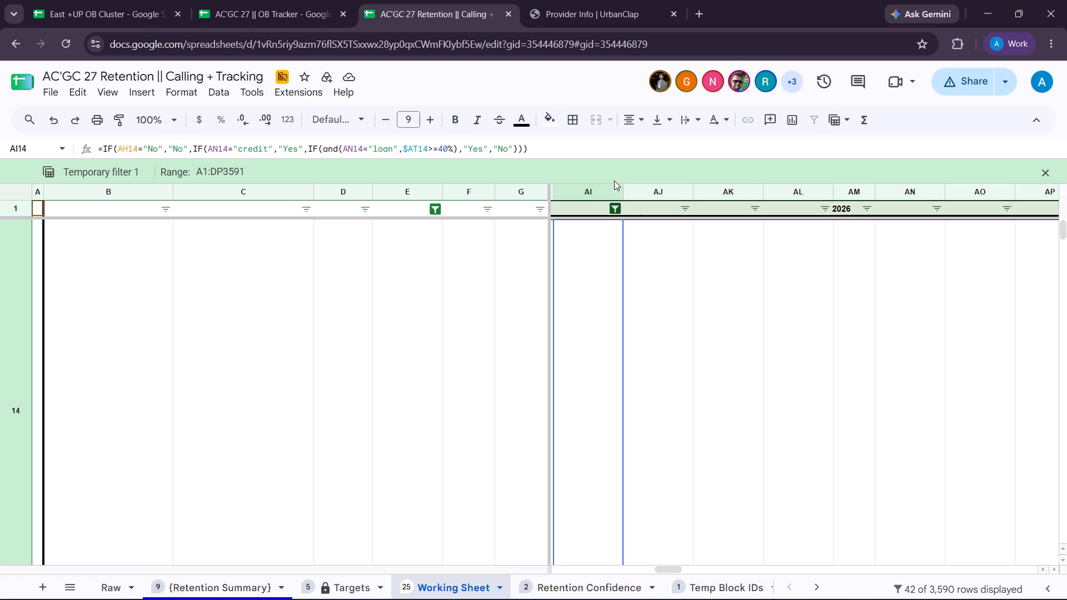
Include Yes again alongside No in the Actual Retained column filter.
left_click(614, 188)
left_click(659, 298)
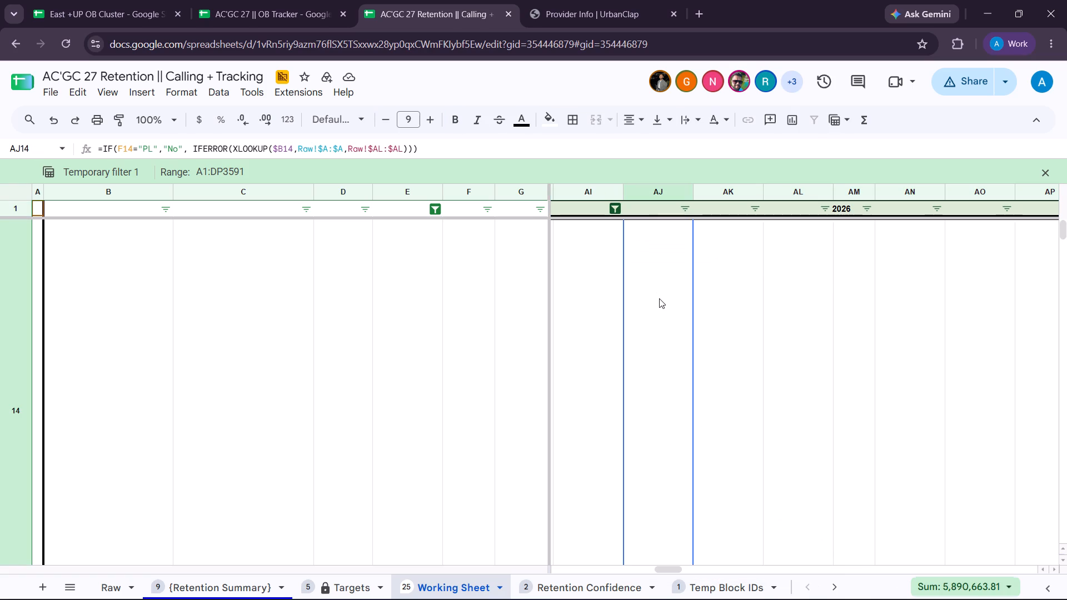
left_click(615, 207)
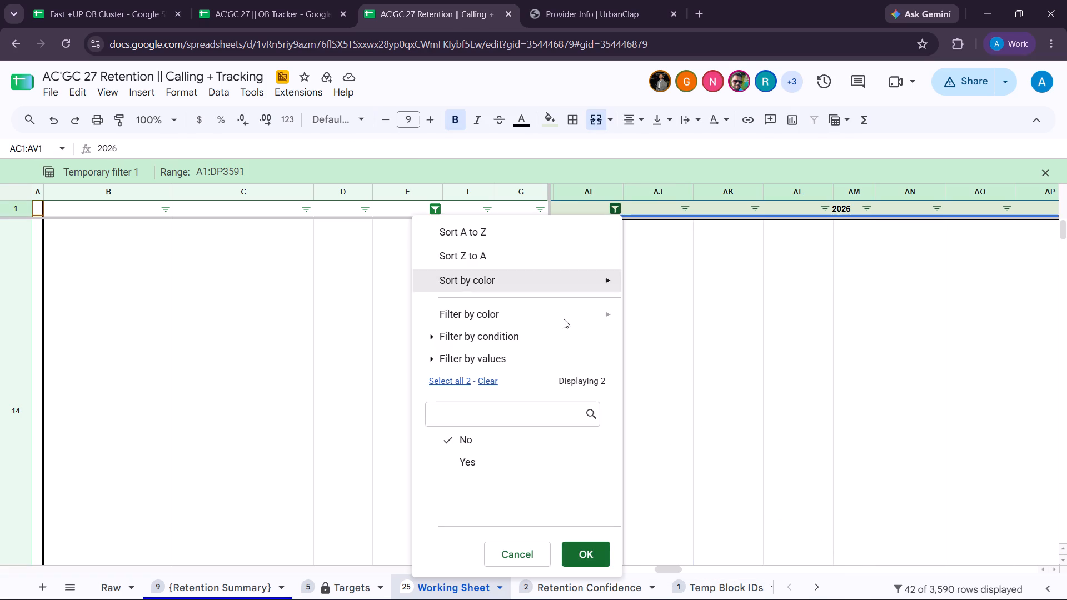
left_click(516, 455)
left_click(585, 561)
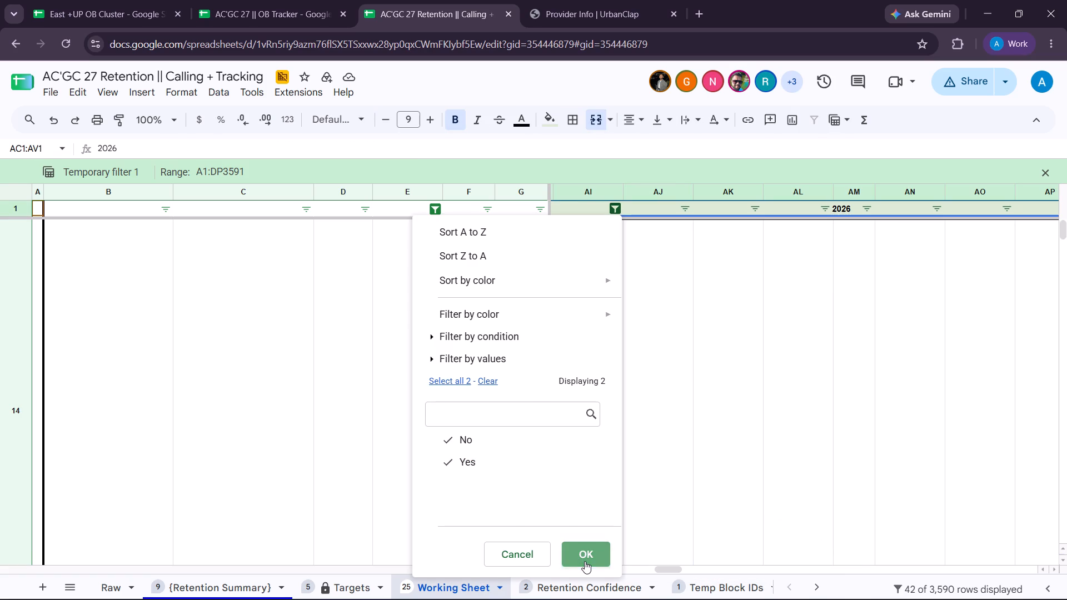
Reload the retention spreadsheet to discard the current temporary filter.
scroll(613, 395, "right", 10)
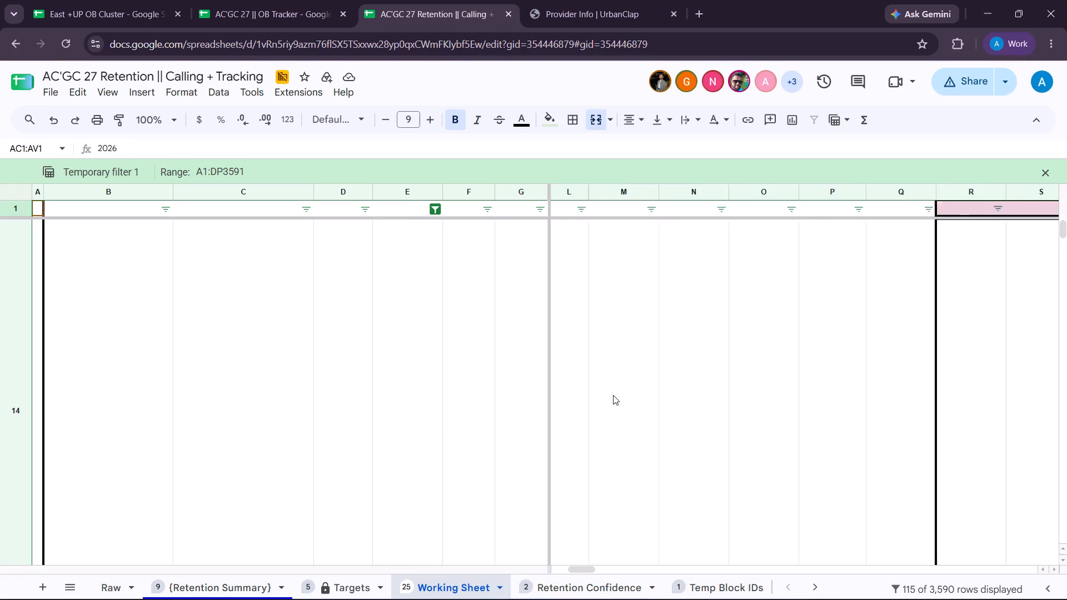
scroll(613, 395, "up", 1)
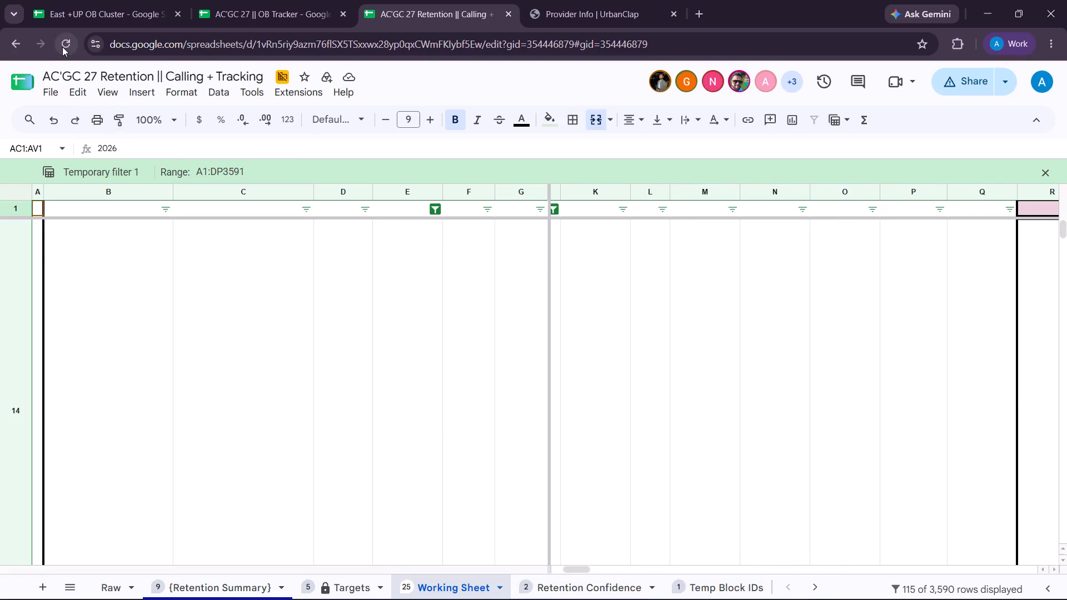
left_click(62, 47)
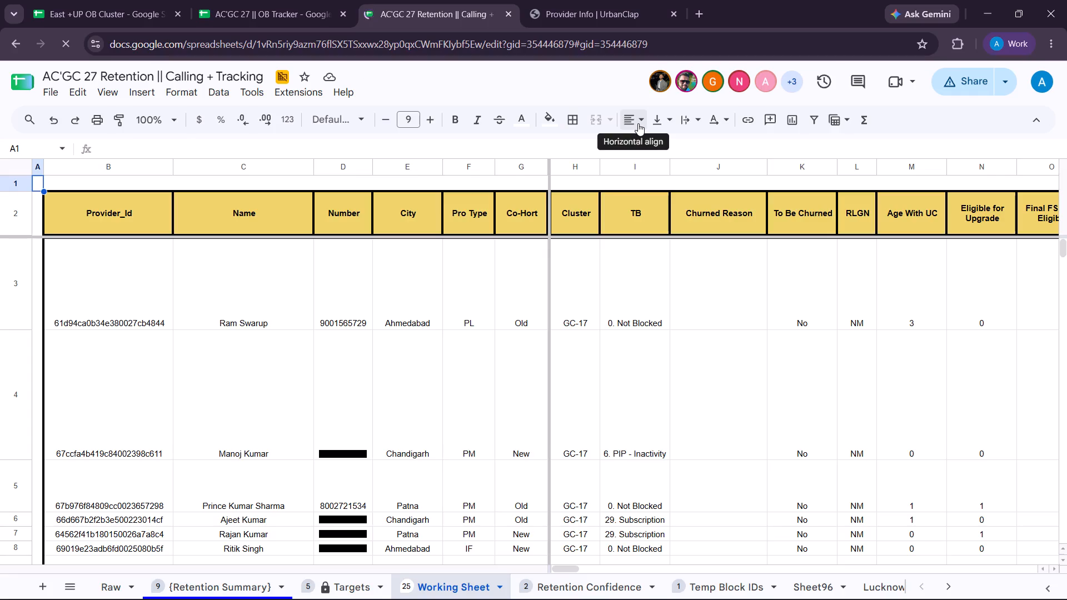
Create a new filter view covering the entire Working Sheet.
left_click(638, 123)
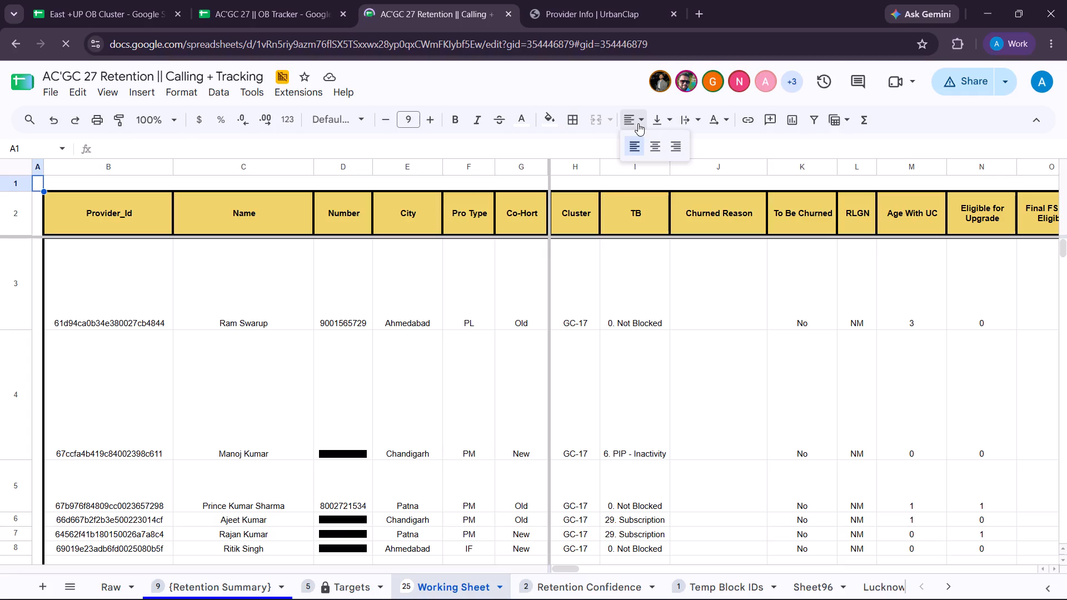
left_click(720, 151)
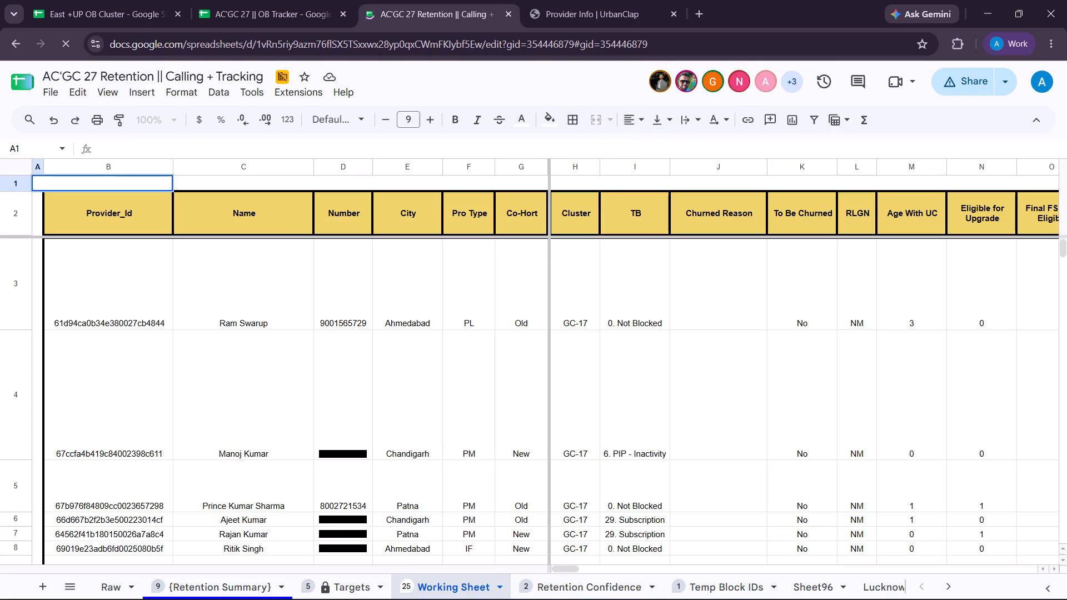
left_click(18, 169)
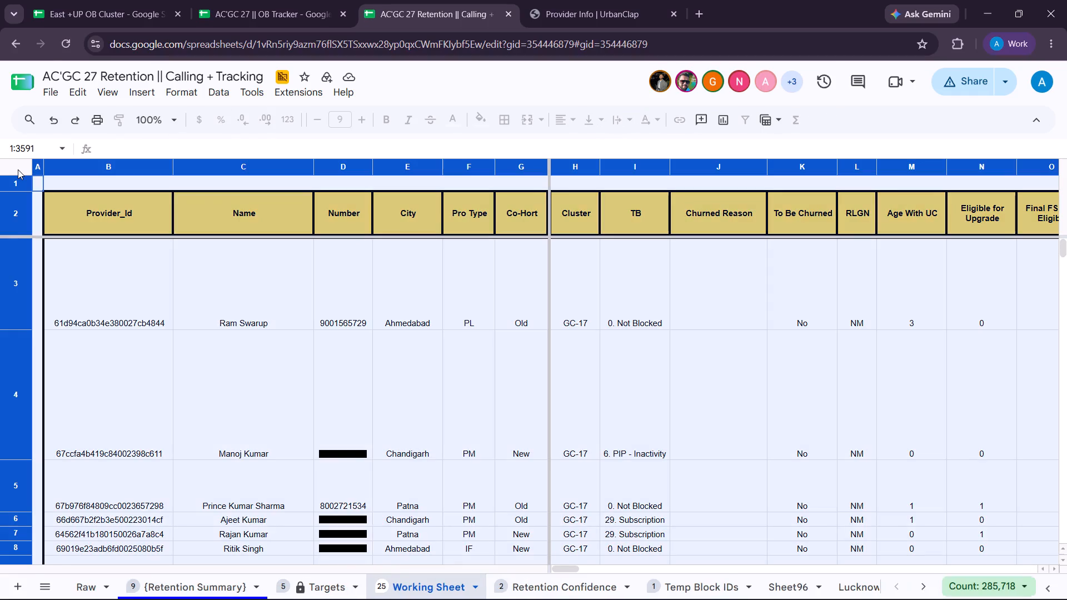
left_click(762, 117)
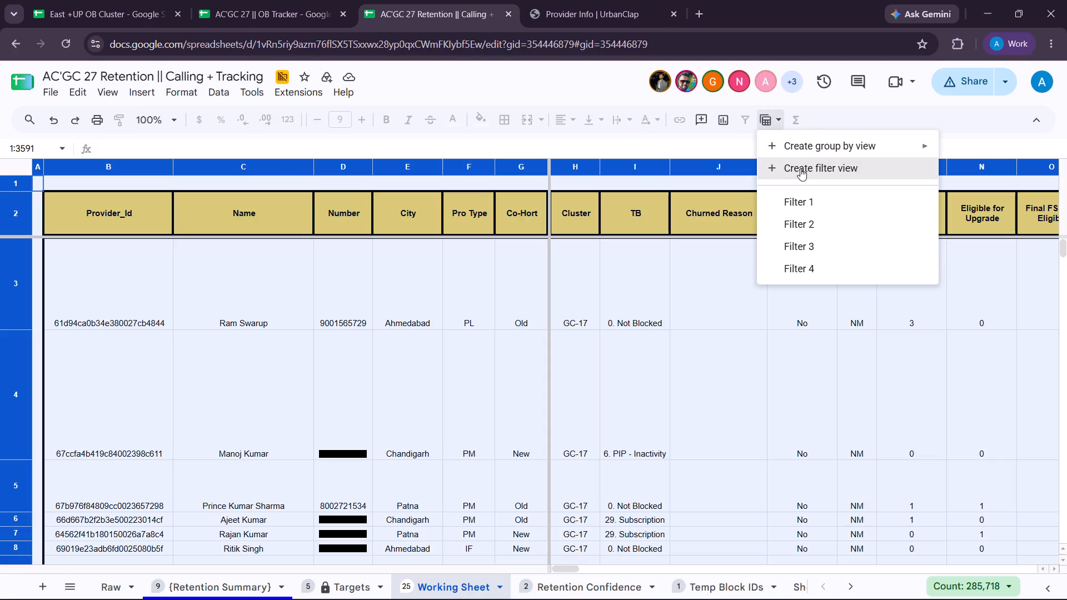
left_click(800, 168)
left_click(775, 286)
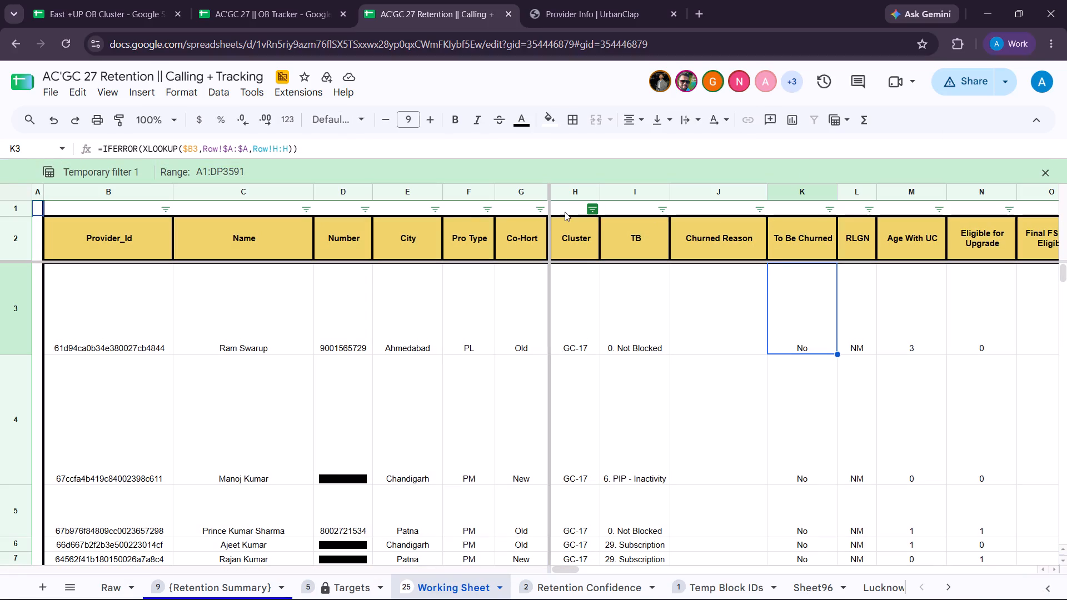
Filter the City column to show only Kanpur.
left_click(432, 212)
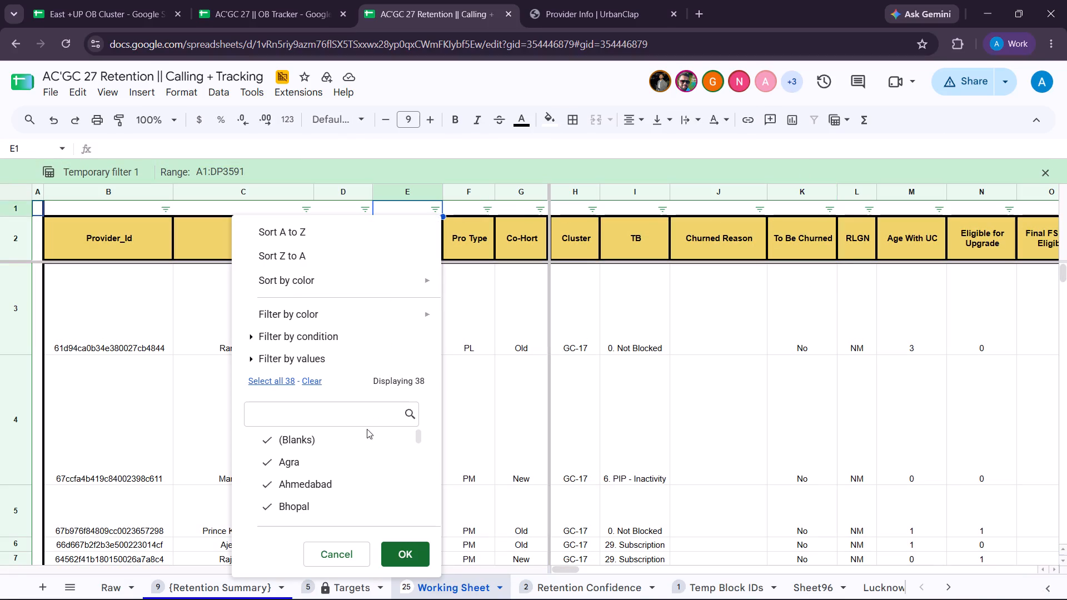
left_click(304, 382)
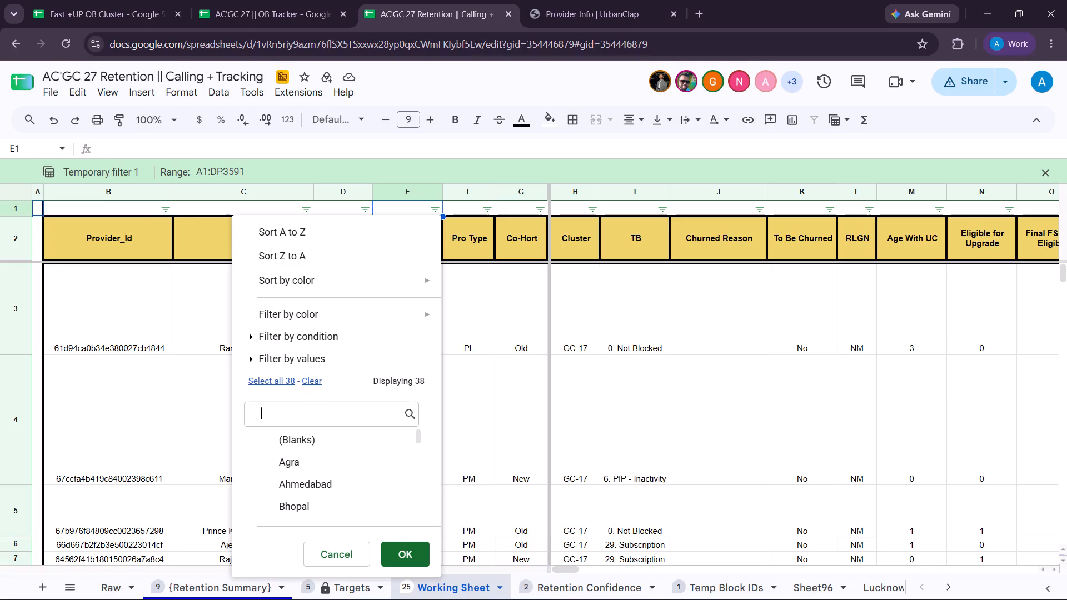
left_click(310, 405)
type("KANPUR")
key("Return")
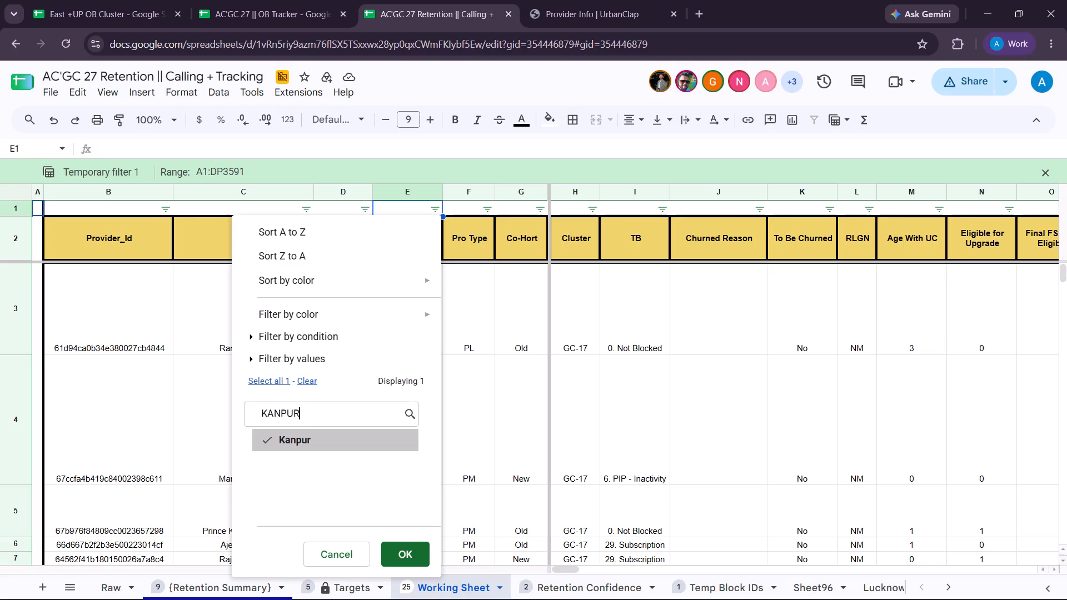
left_click(410, 562)
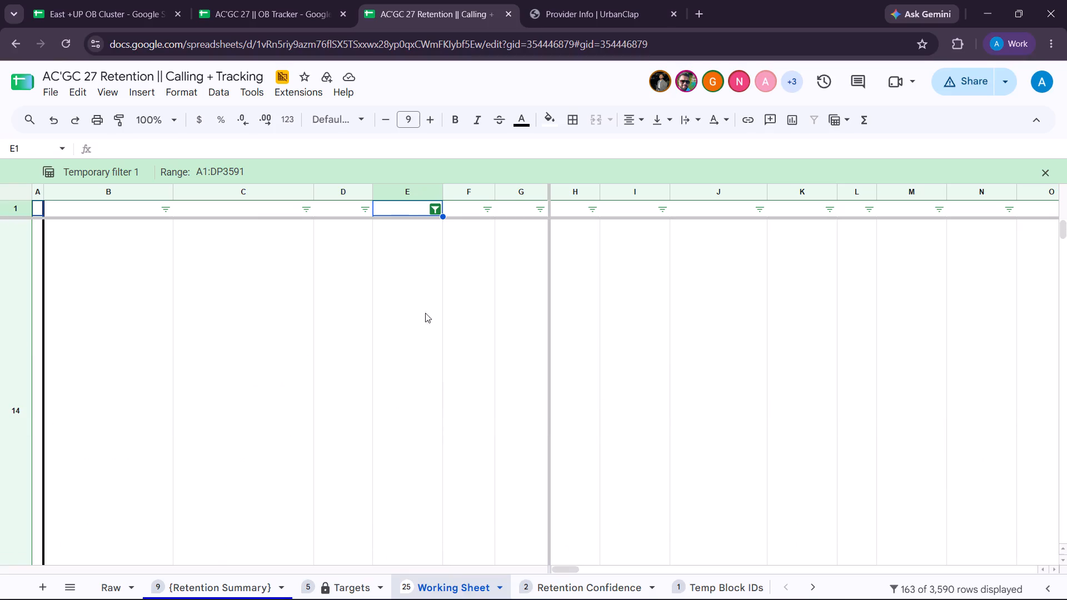
Add the City value alongside Kanpur in the City column filter so the header row is included.
left_click(435, 207)
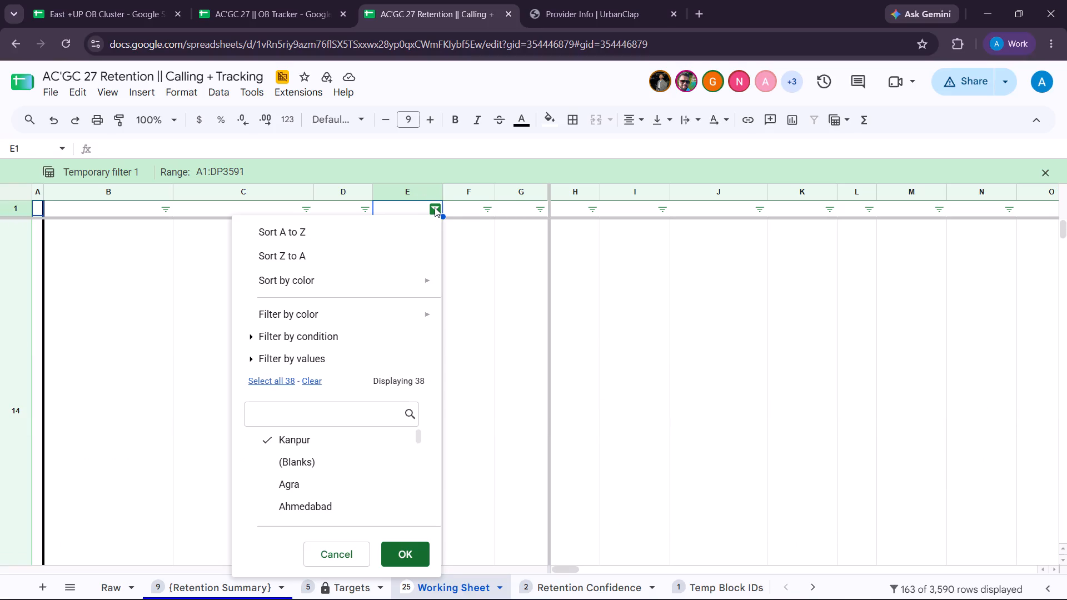
scroll(348, 472, "down", 2)
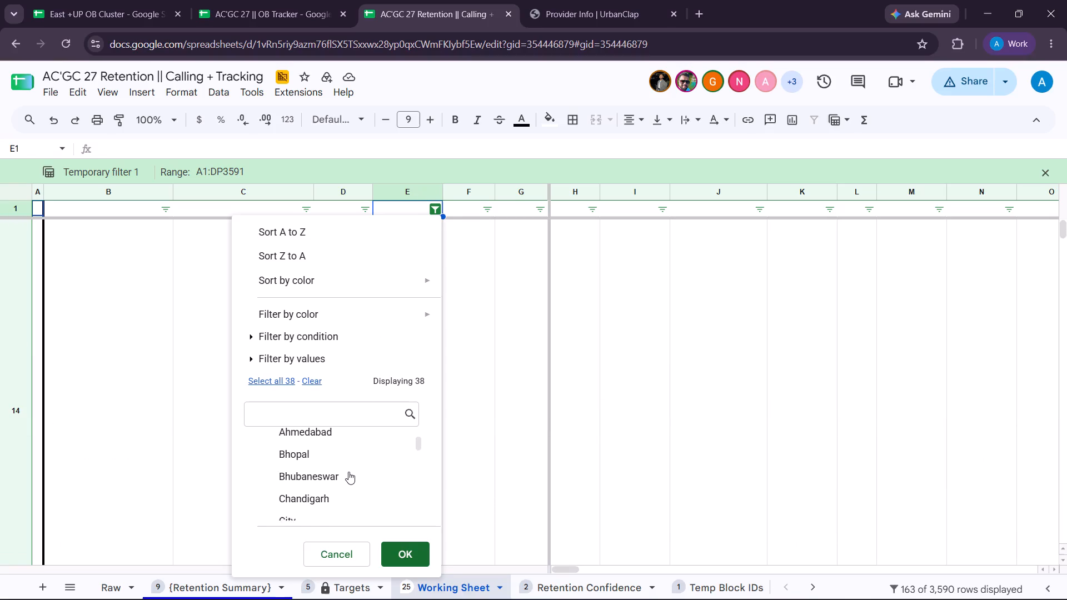
scroll(348, 472, "down", 1)
left_click(338, 459)
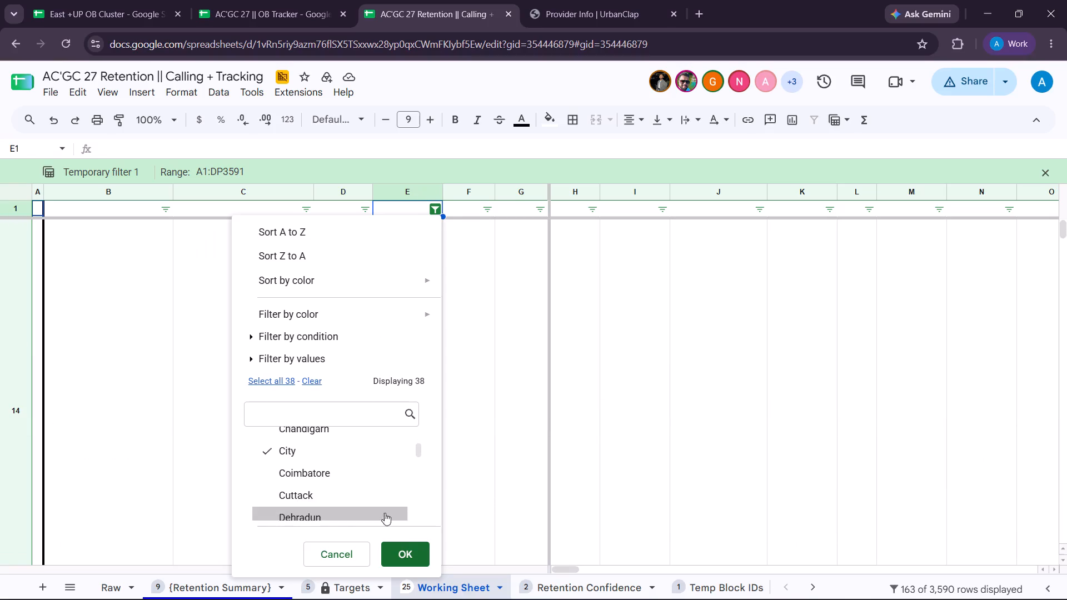
left_click(399, 552)
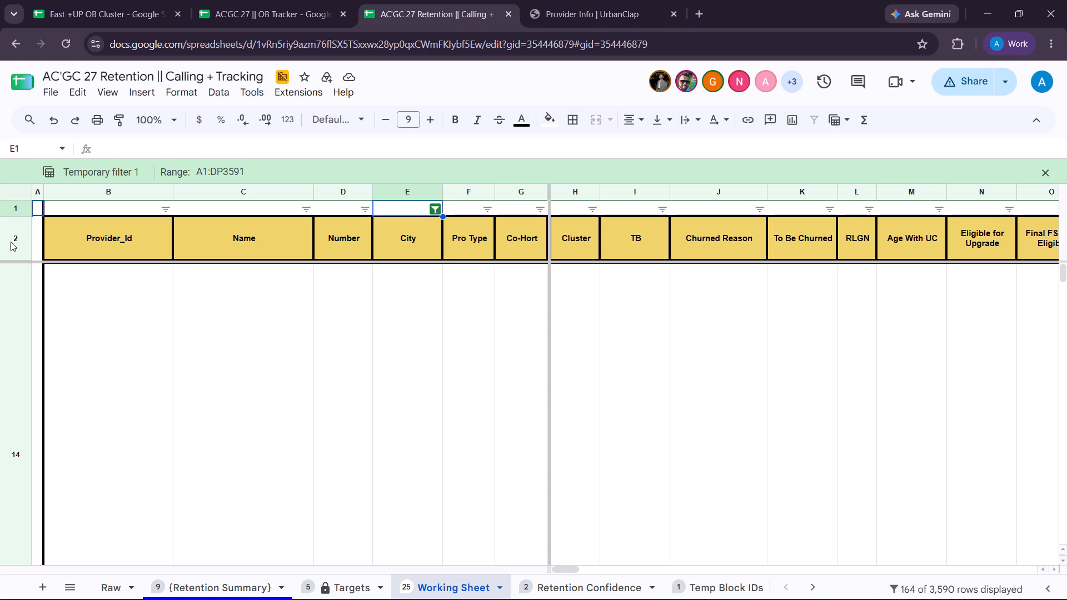
Freeze the Working Sheet's rows up to row 2.
left_click(9, 242)
right_click(9, 242)
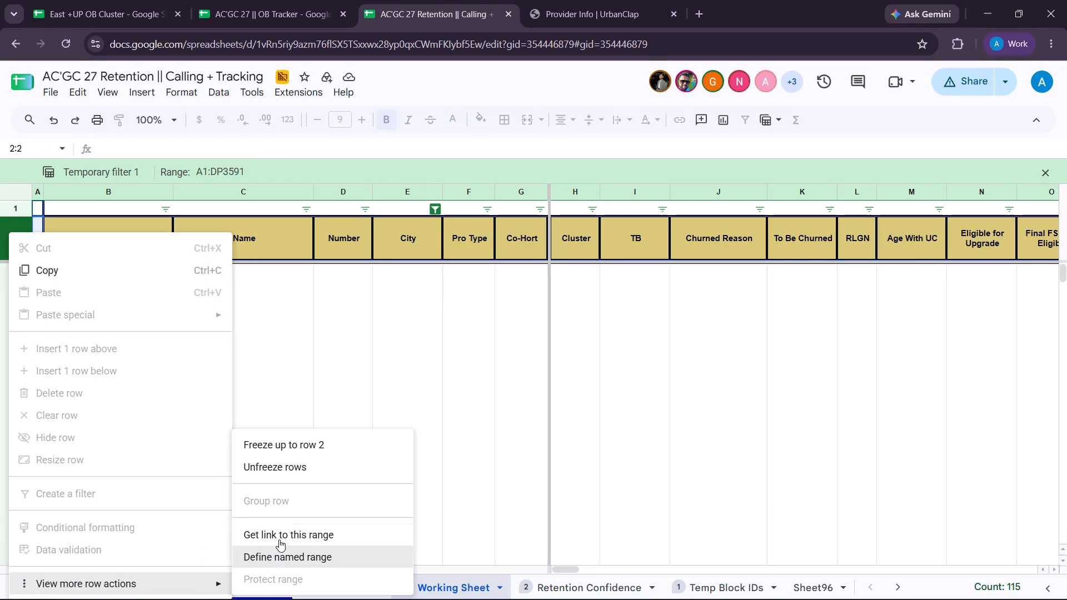
left_click(300, 451)
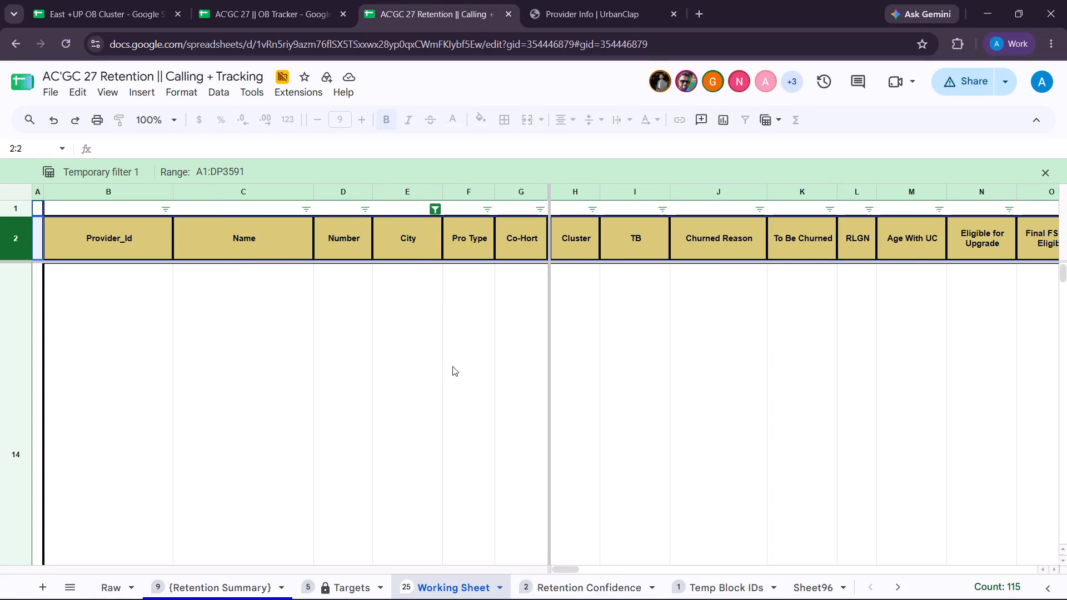
left_click(452, 366)
Exclude (Blanks) and No from the Retained column filter, keeping Retained and Yes.
scroll(452, 366, "left", 7)
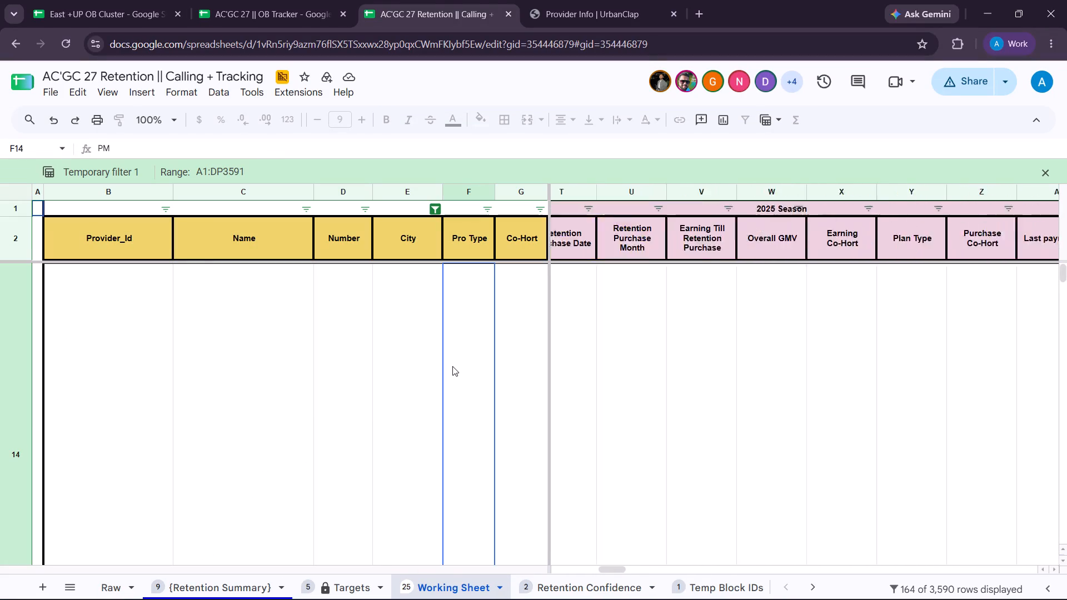
scroll(452, 366, "left", 2)
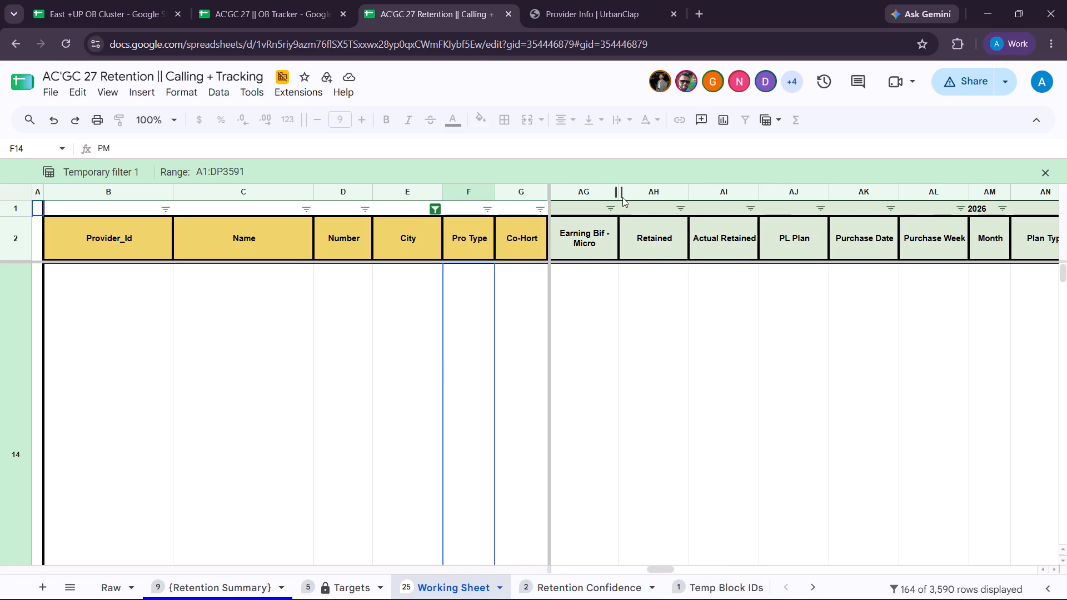
left_click(682, 210)
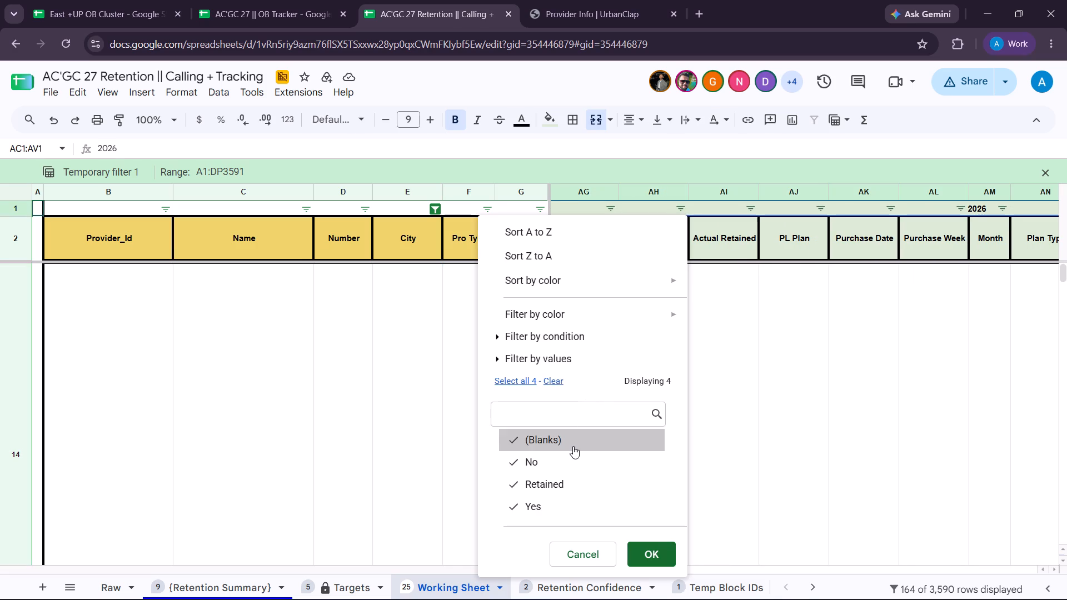
left_click(573, 446)
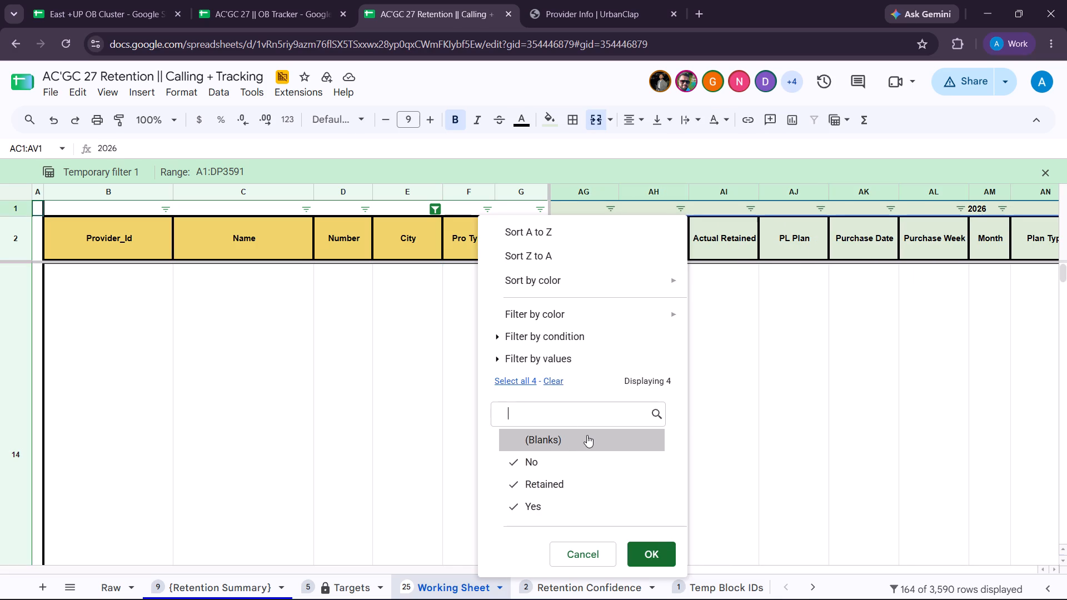
left_click(587, 435)
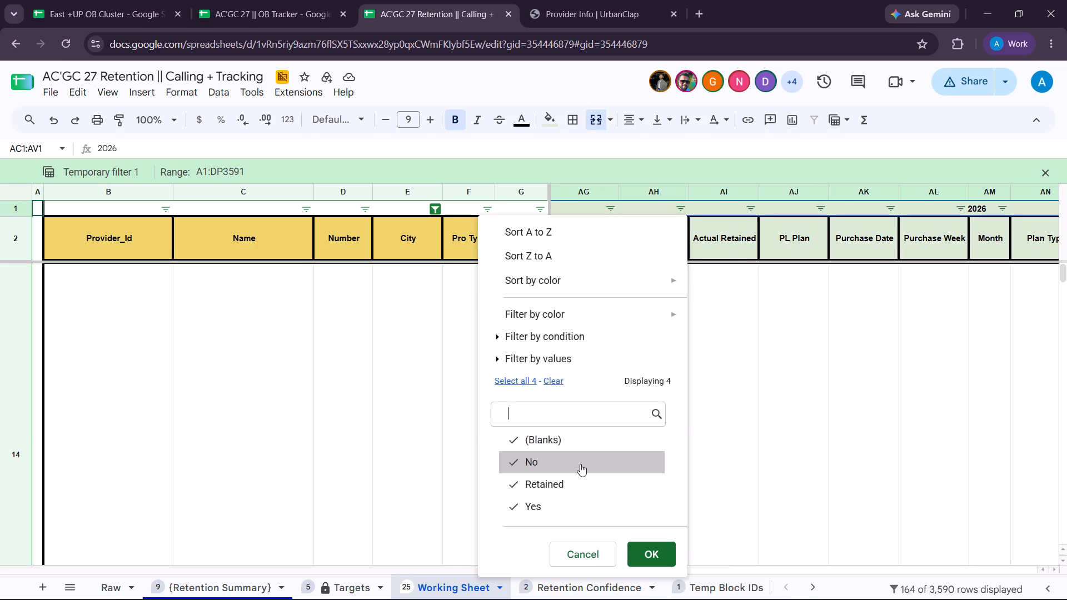
left_click(580, 464)
left_click(587, 443)
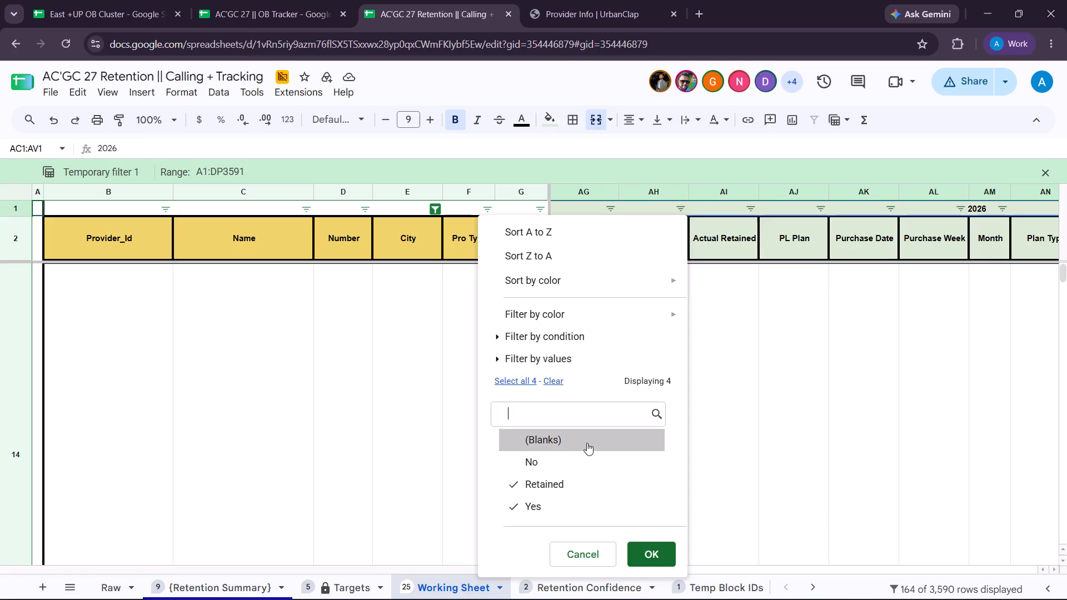
left_click(649, 552)
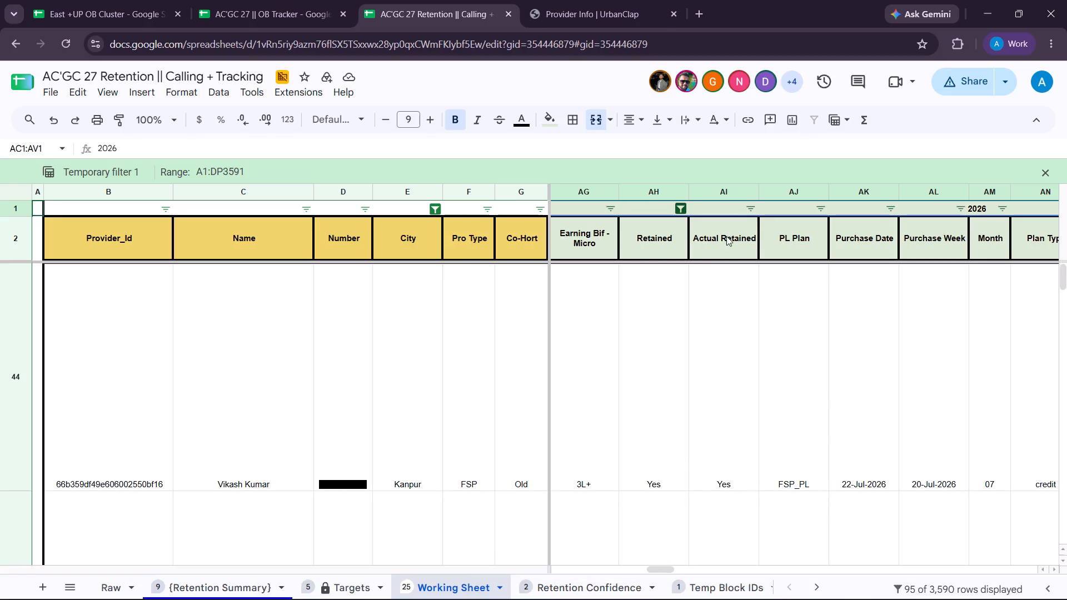
Exclude No from the Actual Retained column filter, keeping Actual Retained and Yes.
left_click(755, 207)
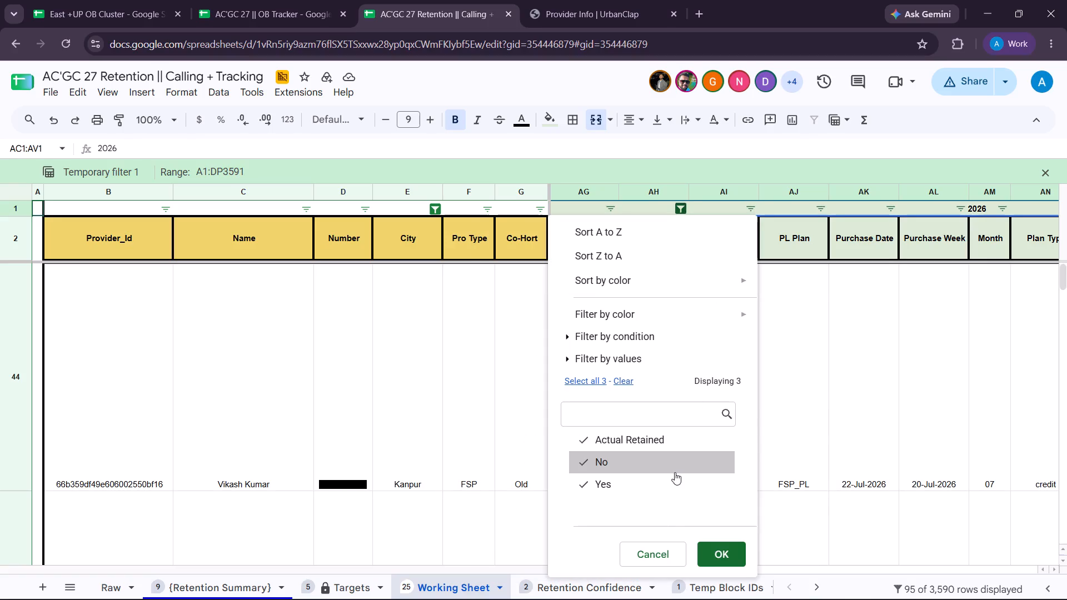
left_click(675, 472)
left_click(709, 547)
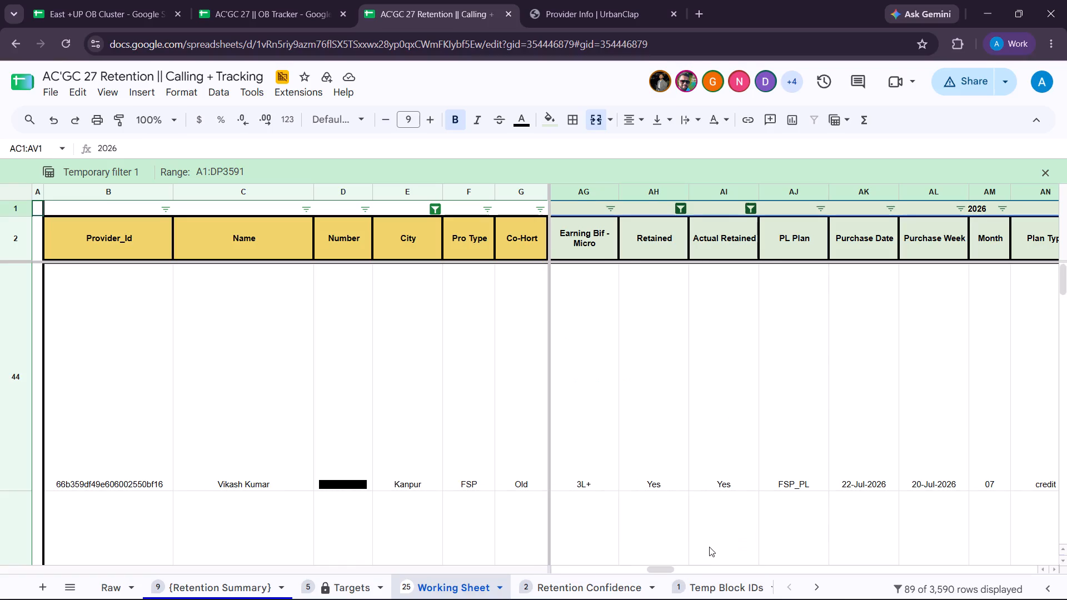
Check the available filter values of the POC column in the Recovery Calling section.
scroll(700, 358, "down", 1)
scroll(700, 358, "left", 3)
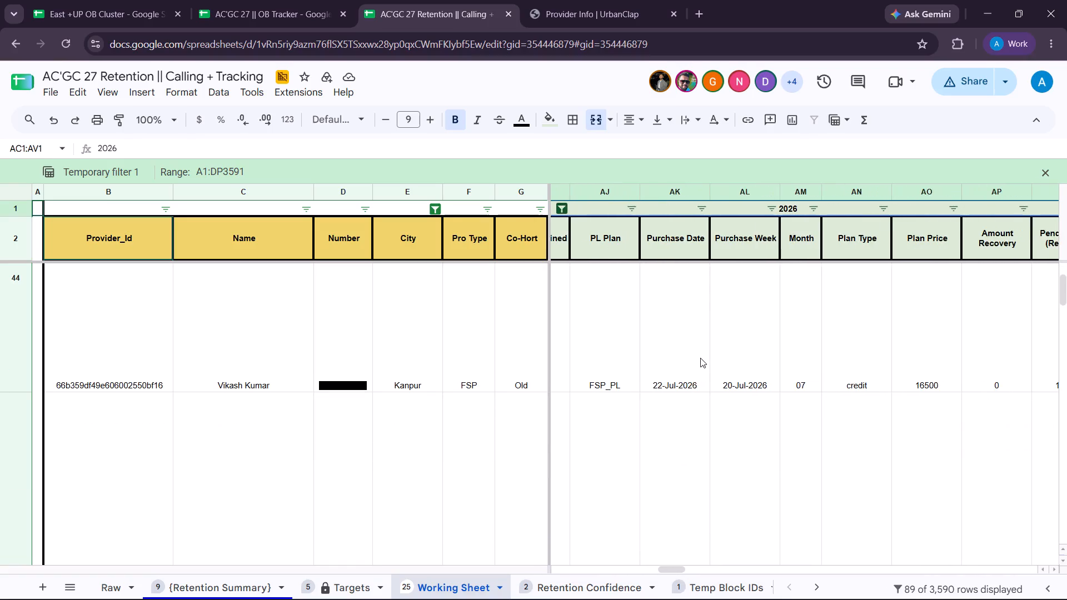
scroll(700, 358, "left", 9)
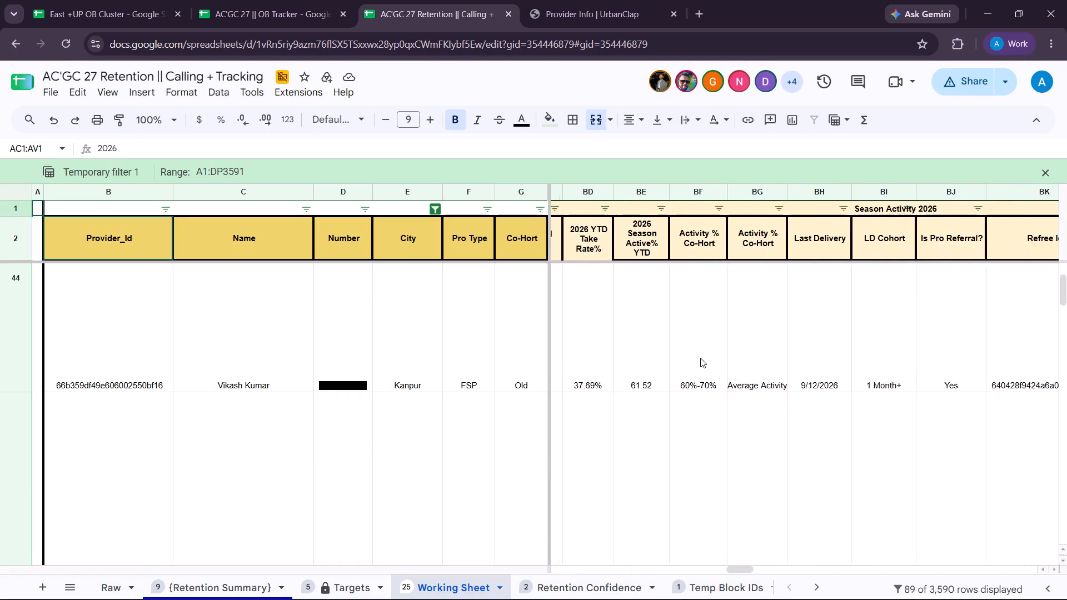
scroll(700, 358, "left", 6)
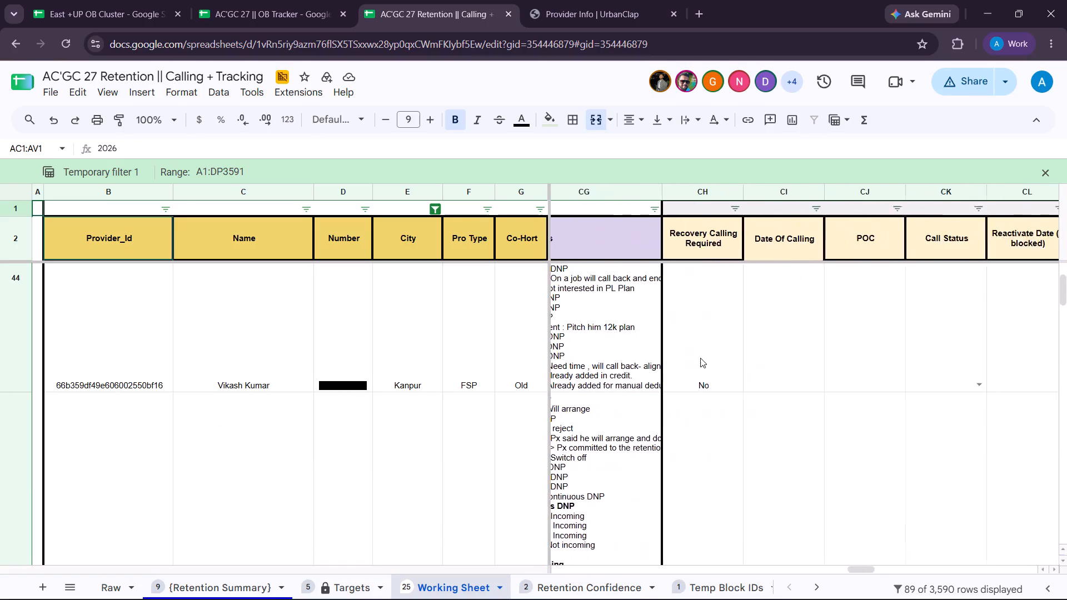
scroll(700, 358, "left", 1)
scroll(700, 358, "right", 1)
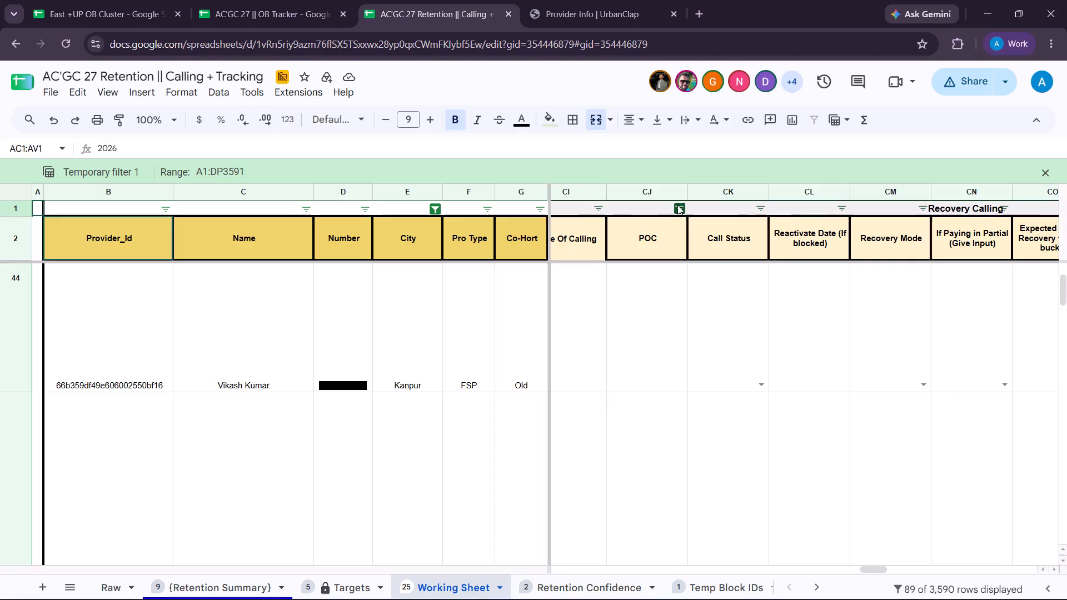
left_click(679, 205)
scroll(587, 469, "down", 2)
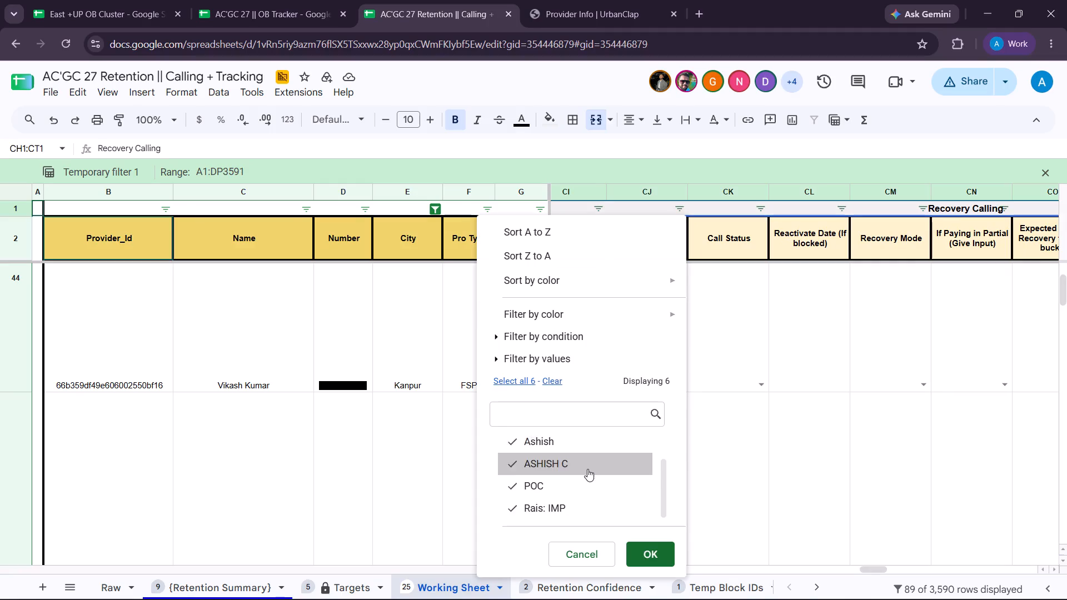
scroll(587, 469, "up", 4)
scroll(587, 469, "down", 2)
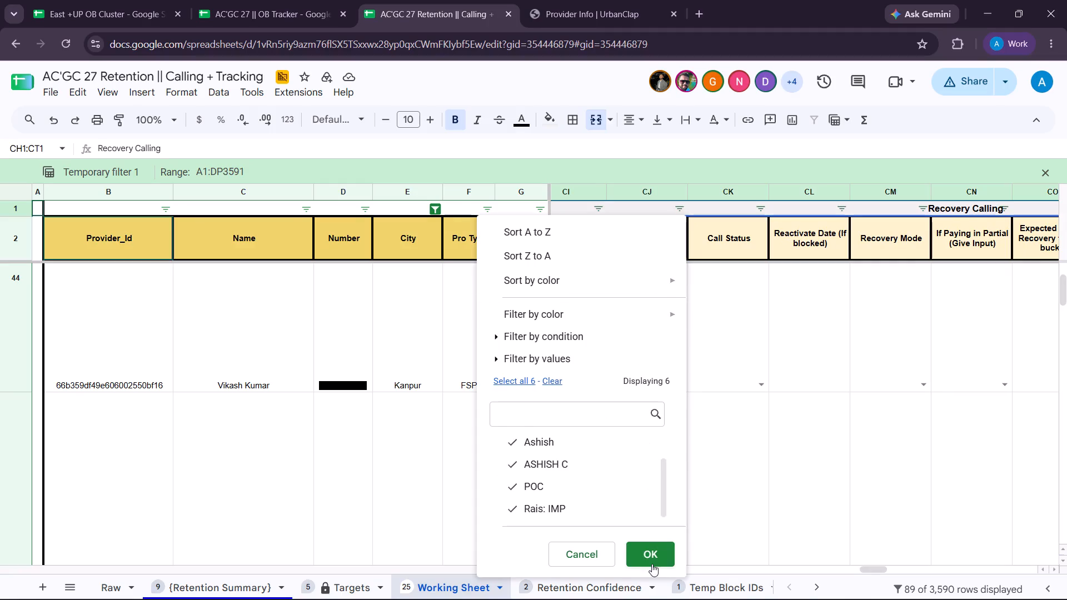
left_click(664, 555)
Look through the Recovery Calling and source-calling columns, plus the basic provider columns, for the filtered Kanpur providers.
scroll(683, 404, "left", 6)
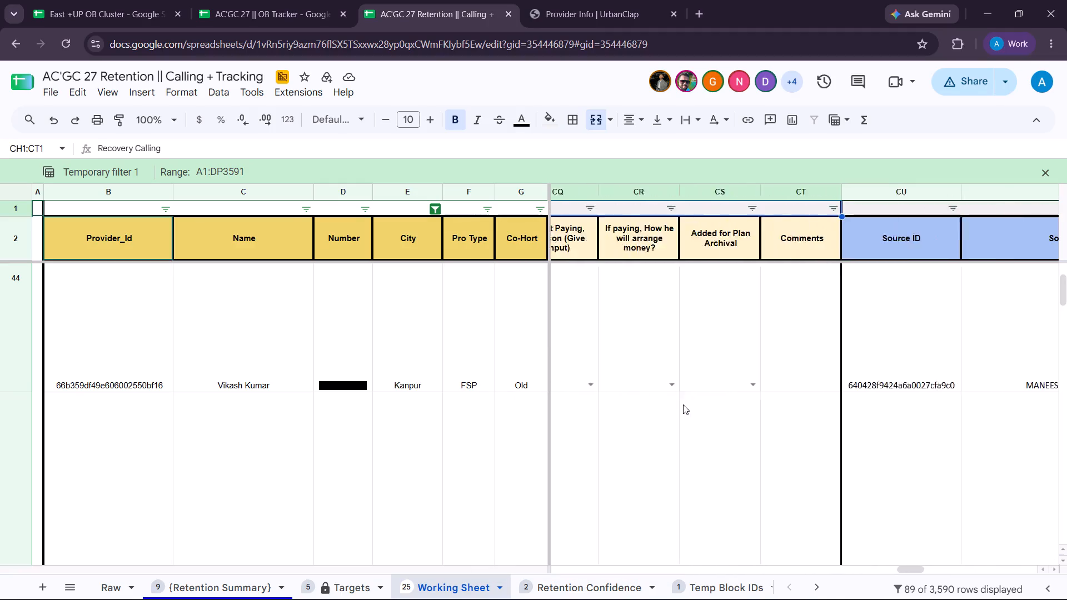
scroll(683, 404, "left", 7)
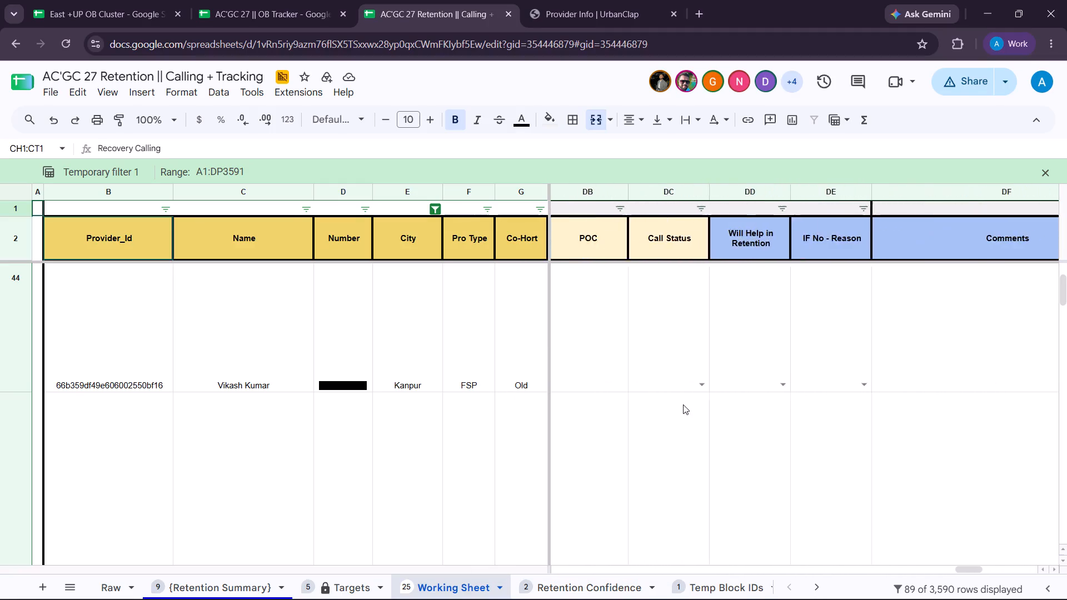
scroll(683, 404, "left", 3)
scroll(683, 404, "right", 3)
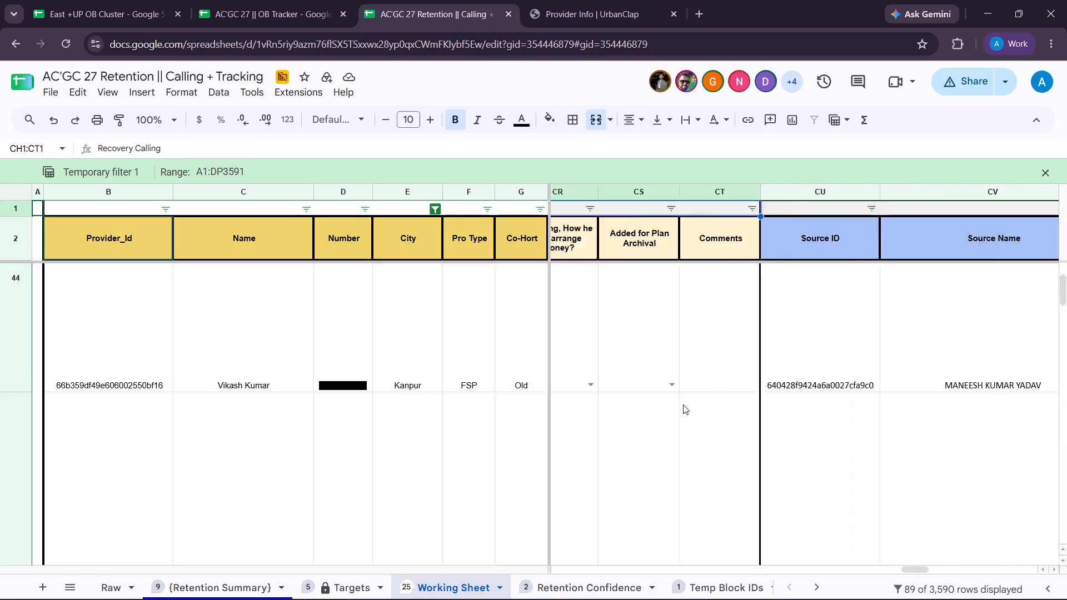
scroll(683, 404, "right", 7)
scroll(683, 404, "down", 2)
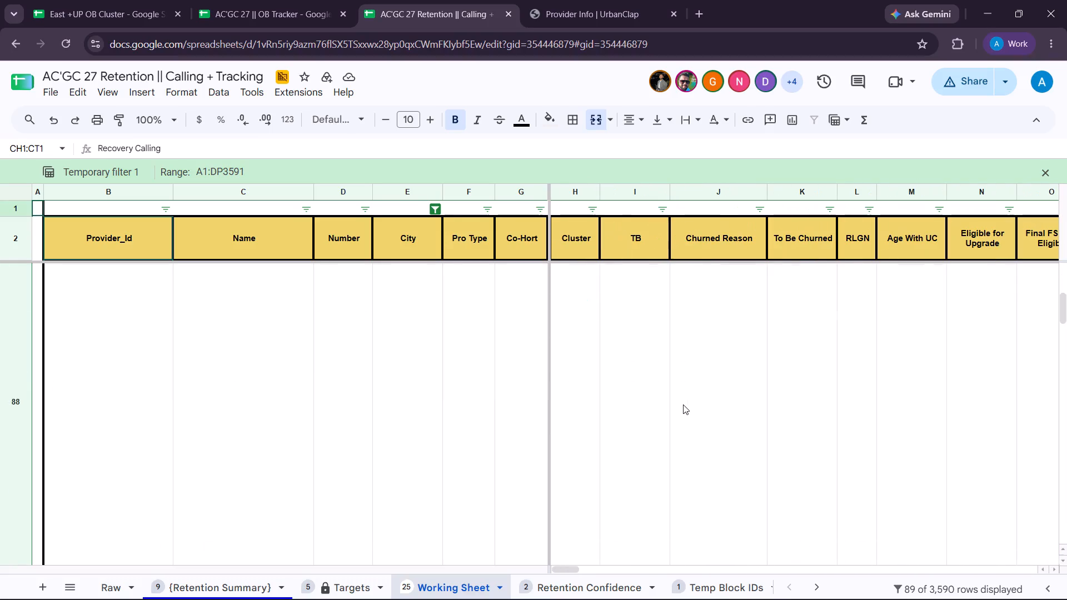
scroll(683, 404, "down", 3)
scroll(683, 404, "up", 5)
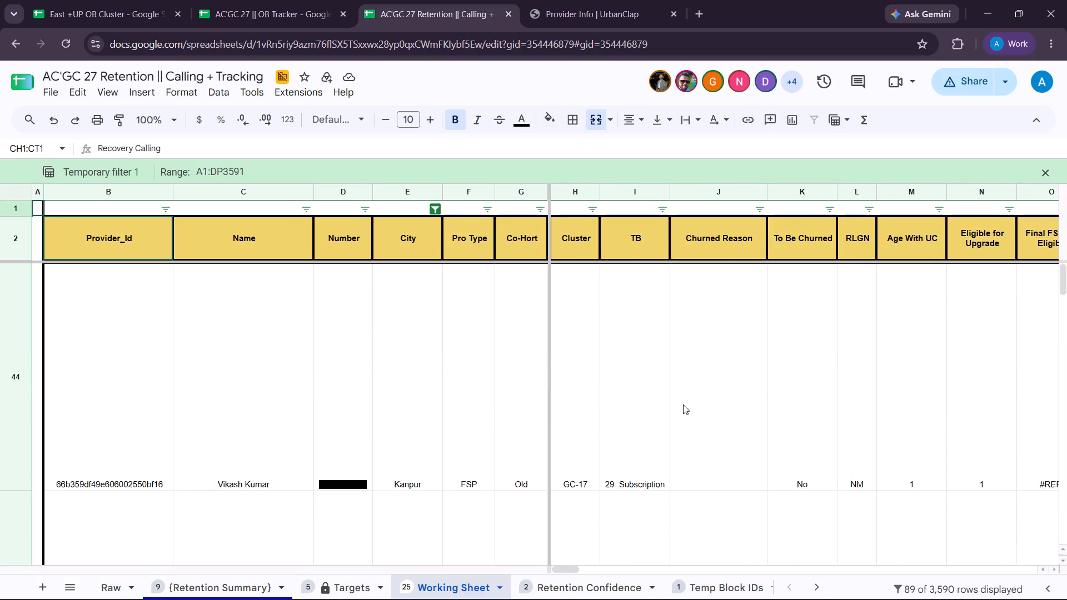
Review the Plan Type, Plan Price, Amount Recovery and Pending Loan (Retention) columns in the 2026 section for the filtered Kanpur providers.
scroll(683, 404, "left", 6)
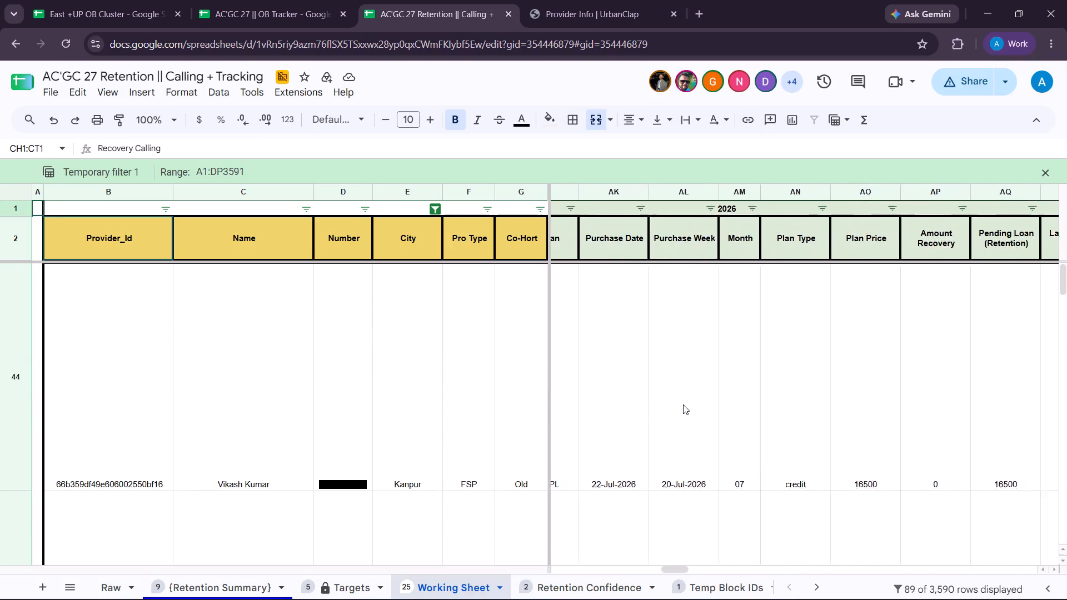
scroll(683, 404, "left", 4)
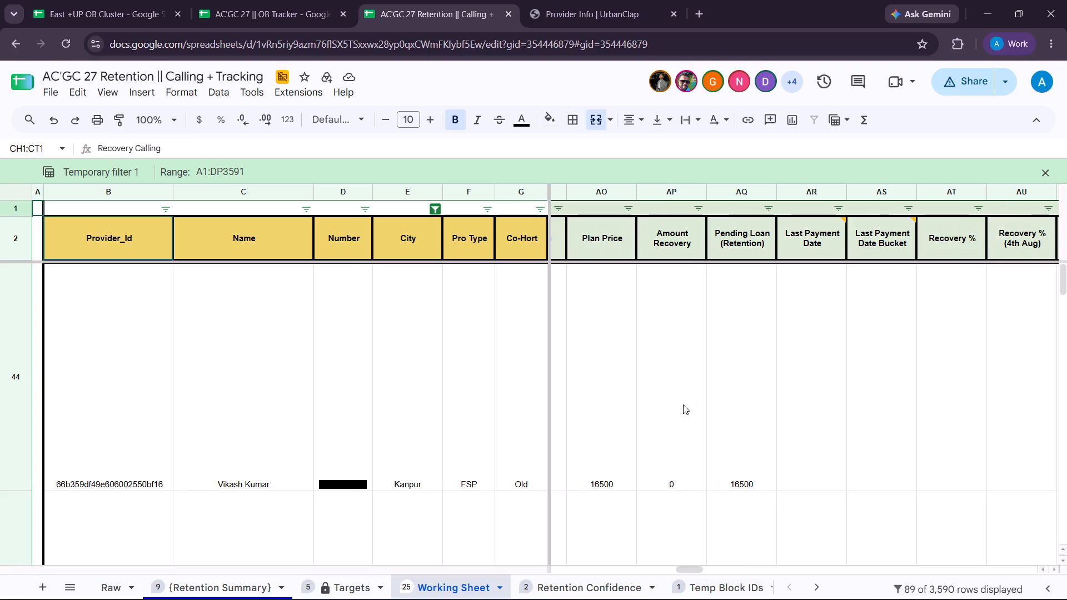
scroll(683, 404, "right", 2)
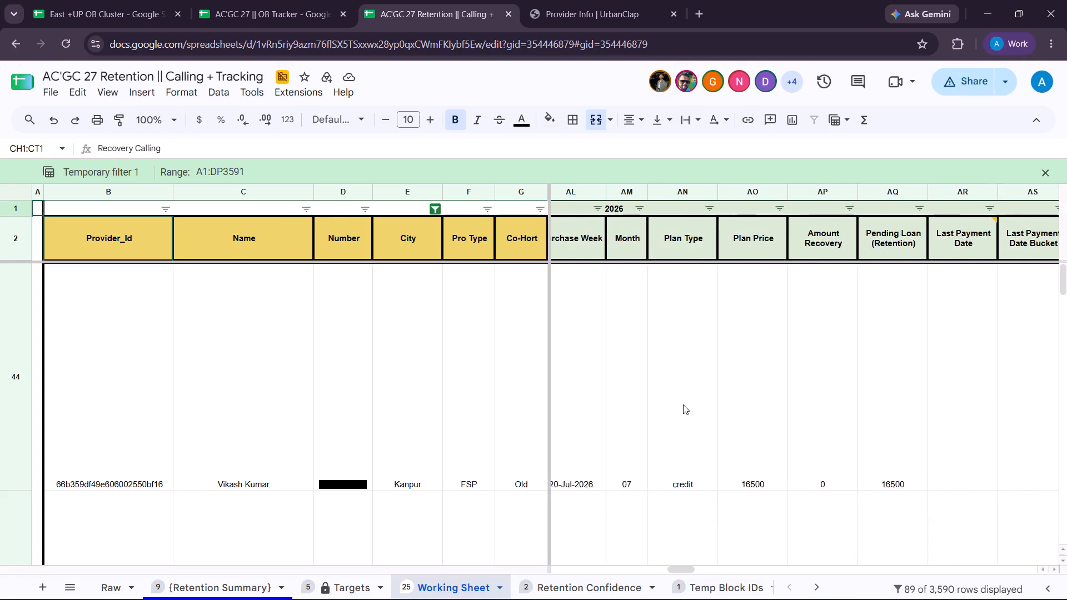
scroll(683, 404, "right", 2)
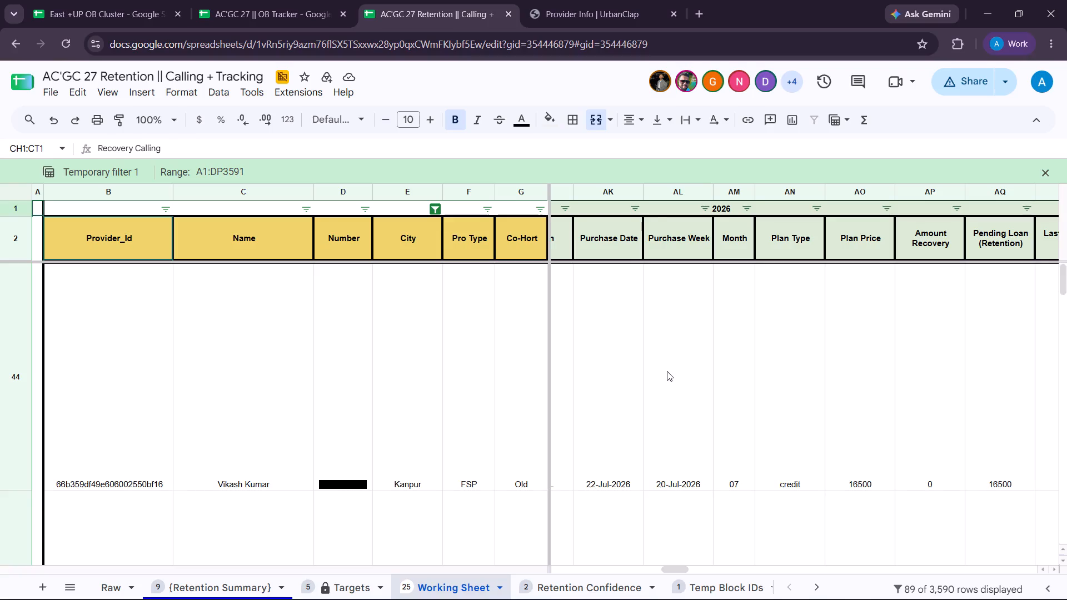
scroll(667, 371, "left", 2)
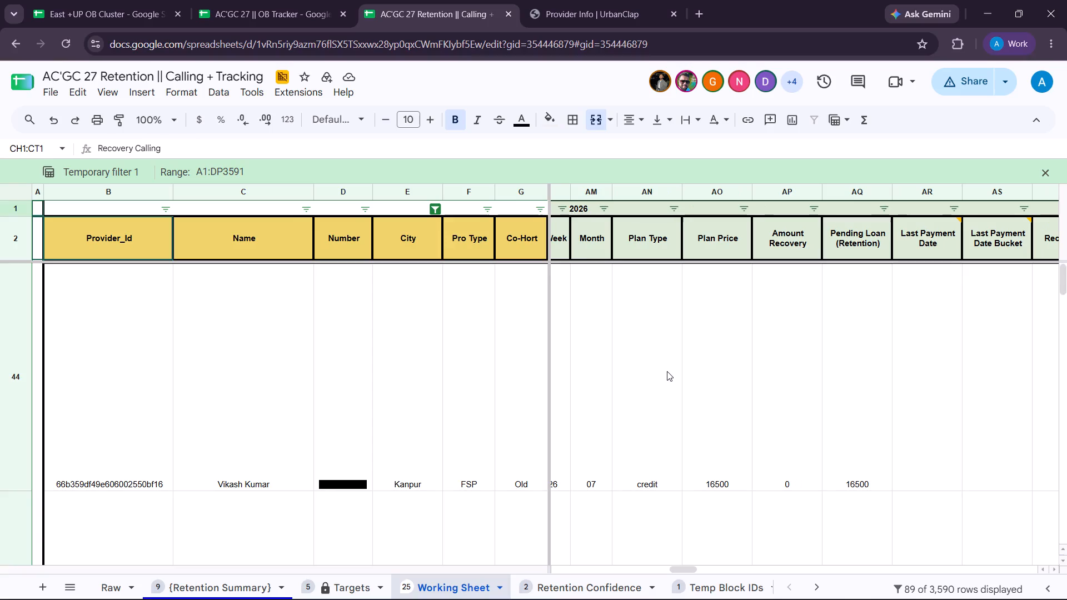
left_click(667, 371)
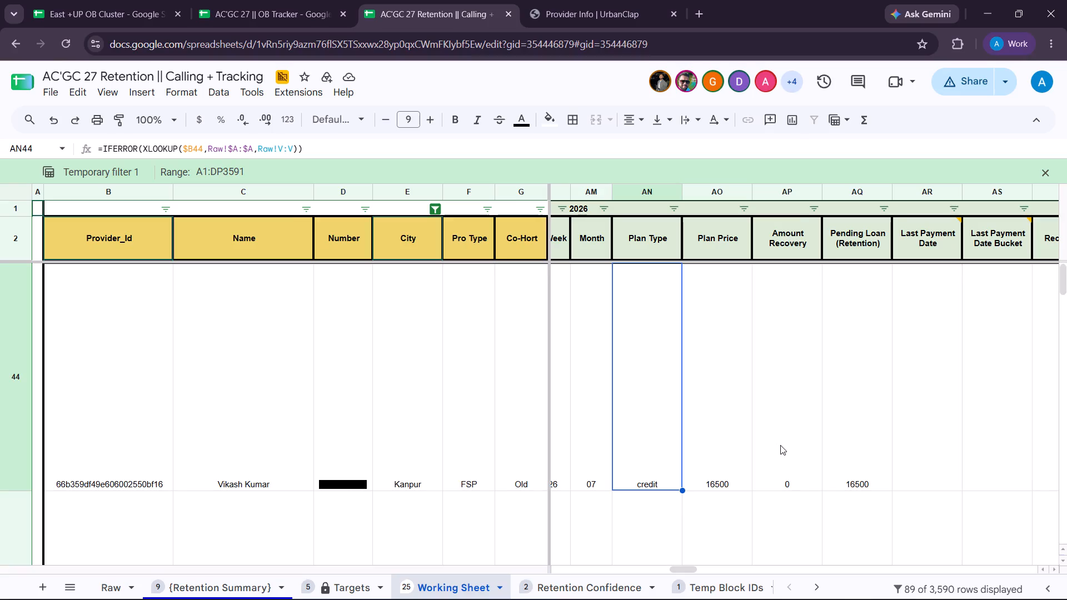
scroll(780, 445, "down", 8)
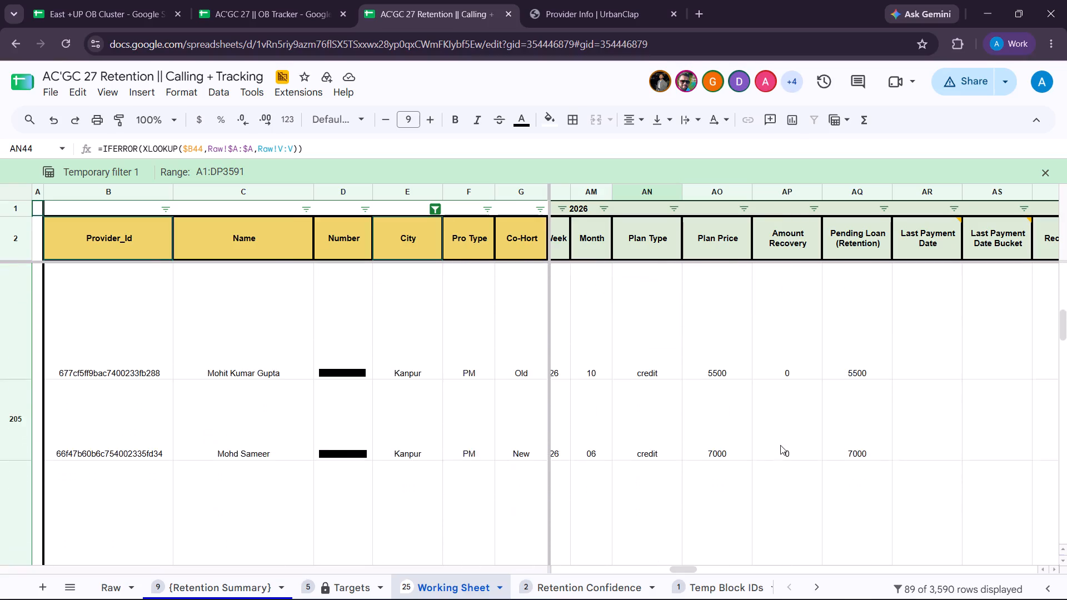
scroll(780, 445, "down", 2)
scroll(780, 445, "up", 1)
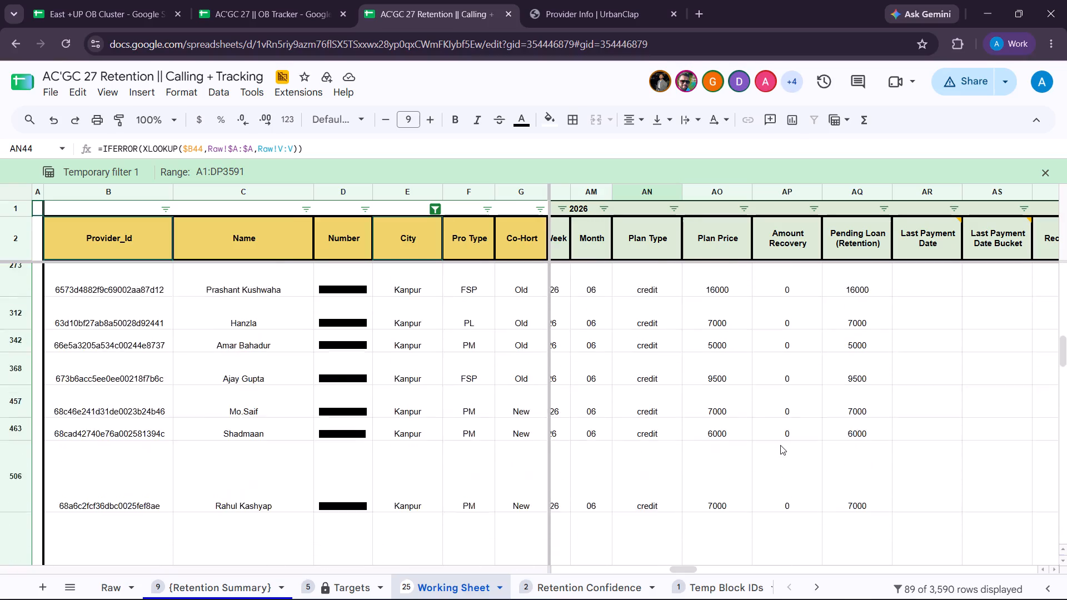
scroll(780, 445, "up", 1)
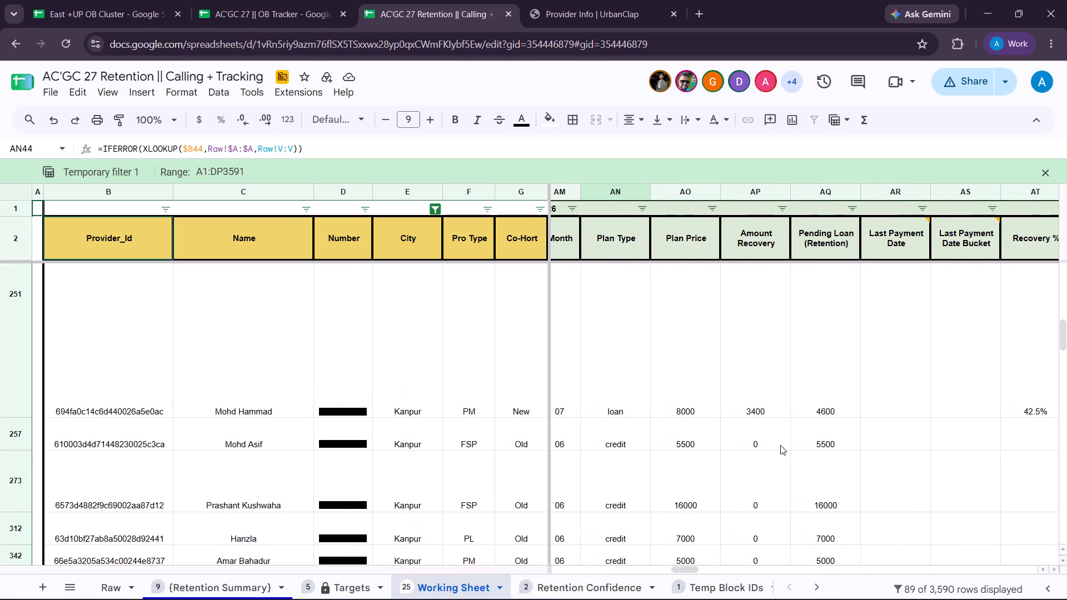
scroll(780, 445, "up", 2)
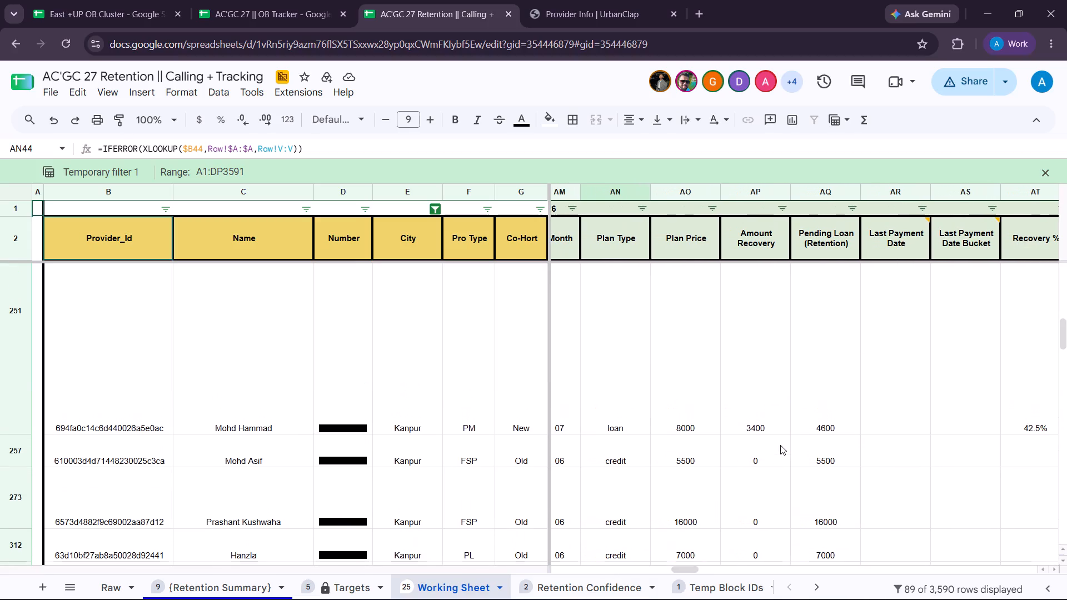
scroll(780, 445, "up", 7)
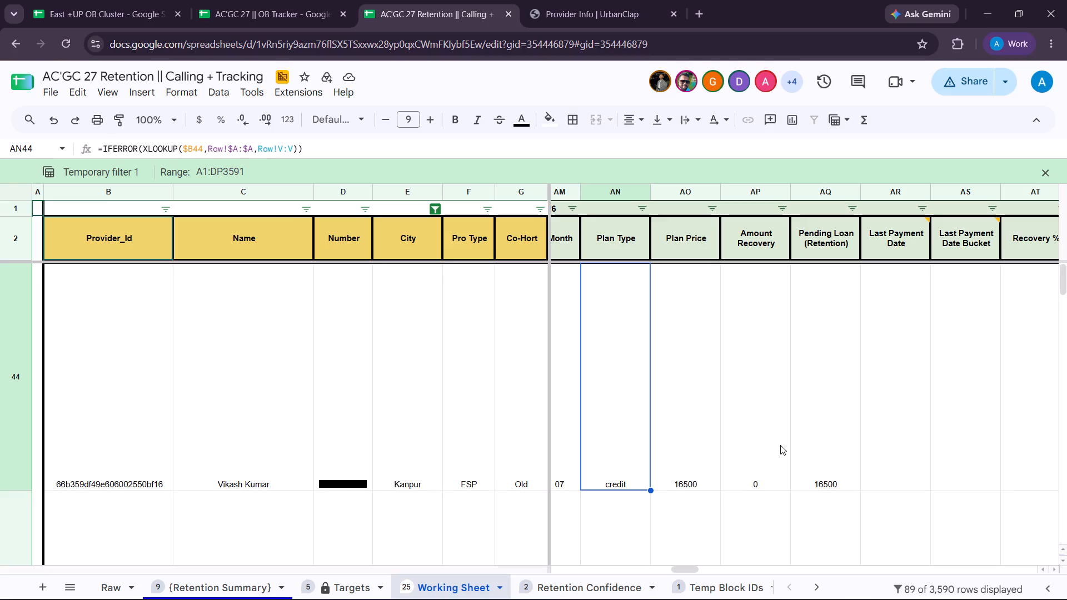
Examine the 2026 retention details of the provider in row 44, between Actual Retained and Amount Recovery.
key("Left")
key("Left")
key("Left")
key("Left")
key("Left")
key("Left")
key("Right")
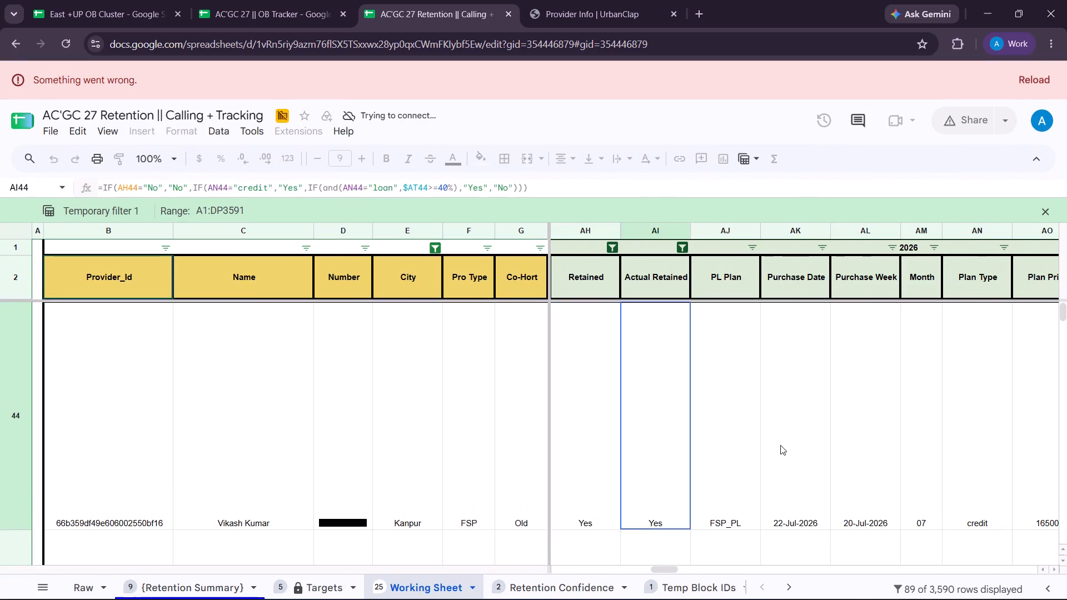
key("Right")
key("Right")
key("Right")
key("Right")
key("Right")
key("Right")
key("Right")
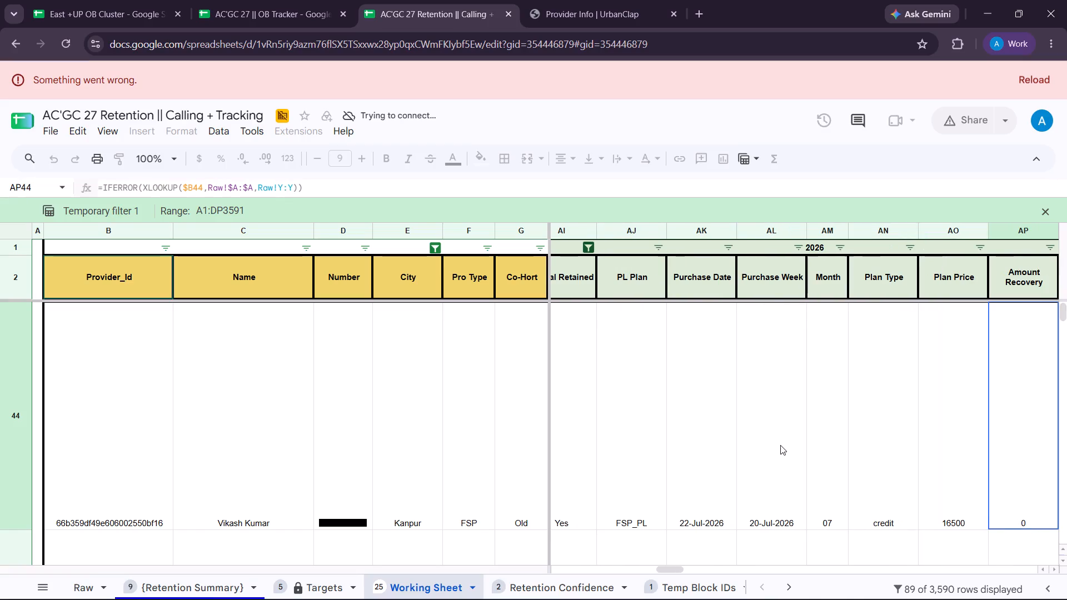
key("Left")
key("Left")
key("Left")
key("Left")
key("Left")
key("Left")
key("Left")
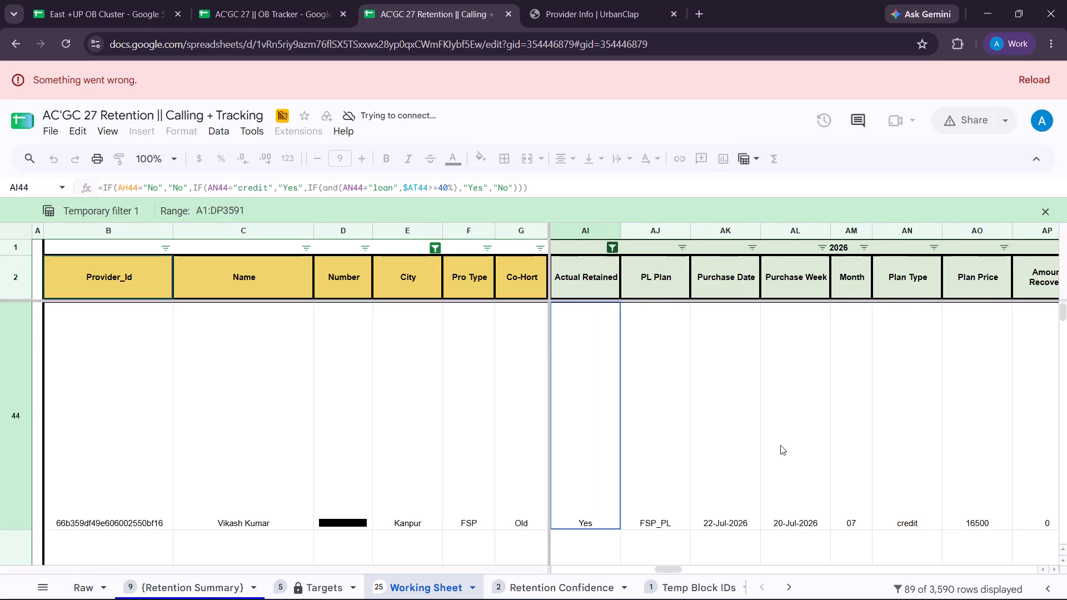
Examine row 44's 2025 Season details, from Eligible for Discounted Plan and Last Year SD through Last Year Retention Defaulter.
key("Left")
key("Left")
key("Left")
key("Left")
key("Left")
key("Left")
key("Left")
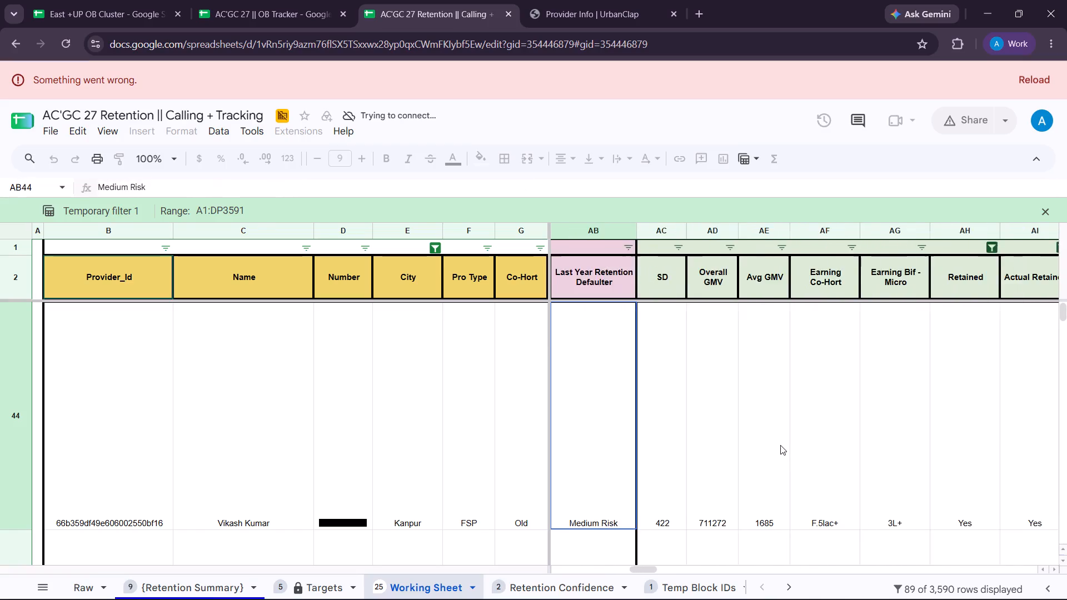
key("Left")
key("Left")
key("Left")
key("Left")
key("Left")
key("Left")
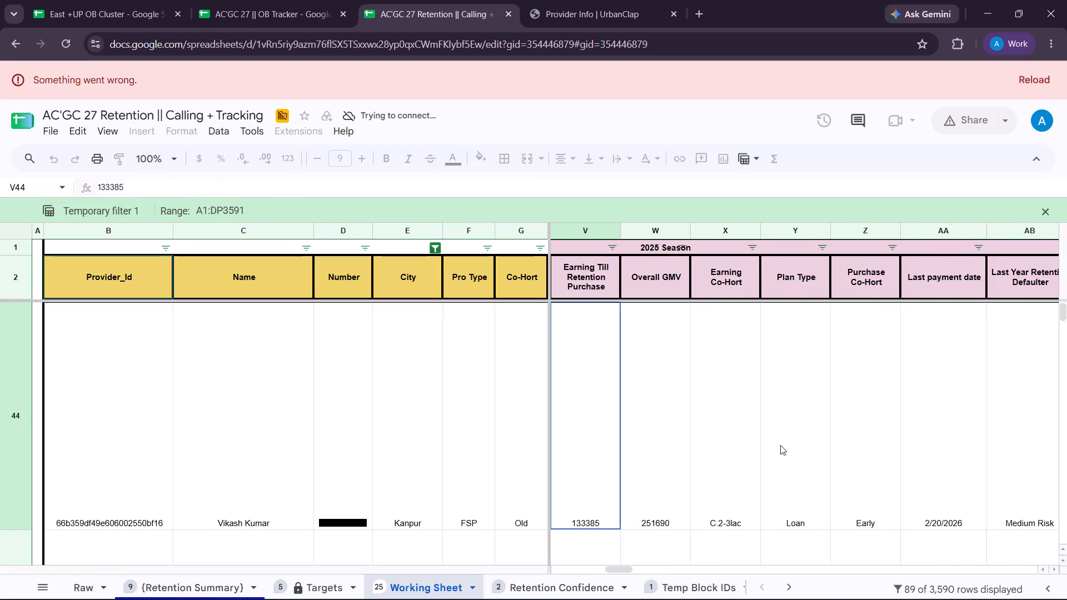
key("Left")
key("Left")
key("Left")
key("Left")
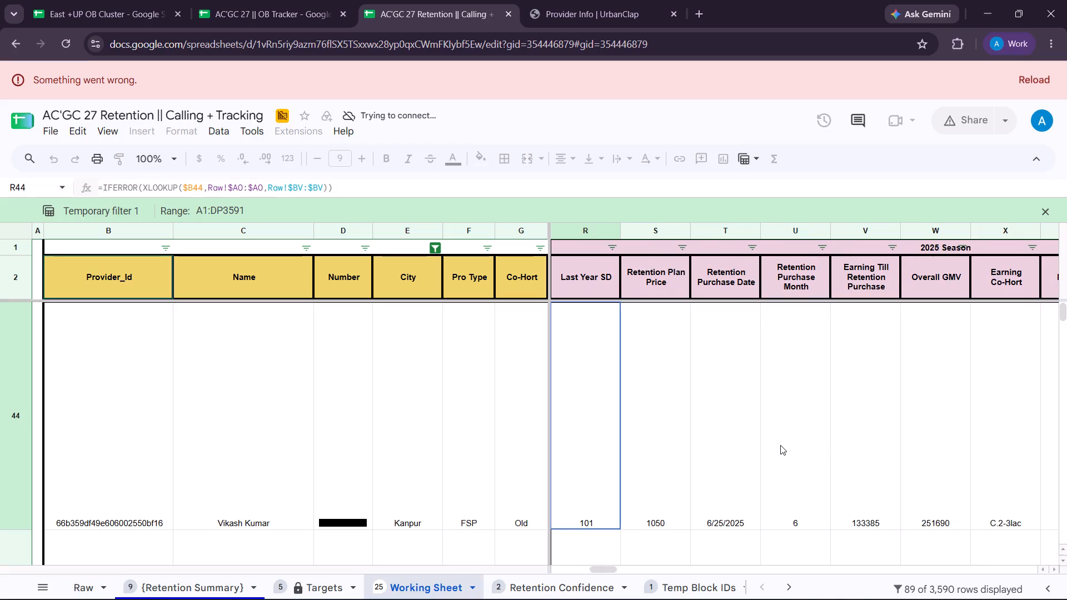
key("Left")
key("Right")
key("Right")
key("Right")
key("Right")
key("Right")
key("Right")
key("Right")
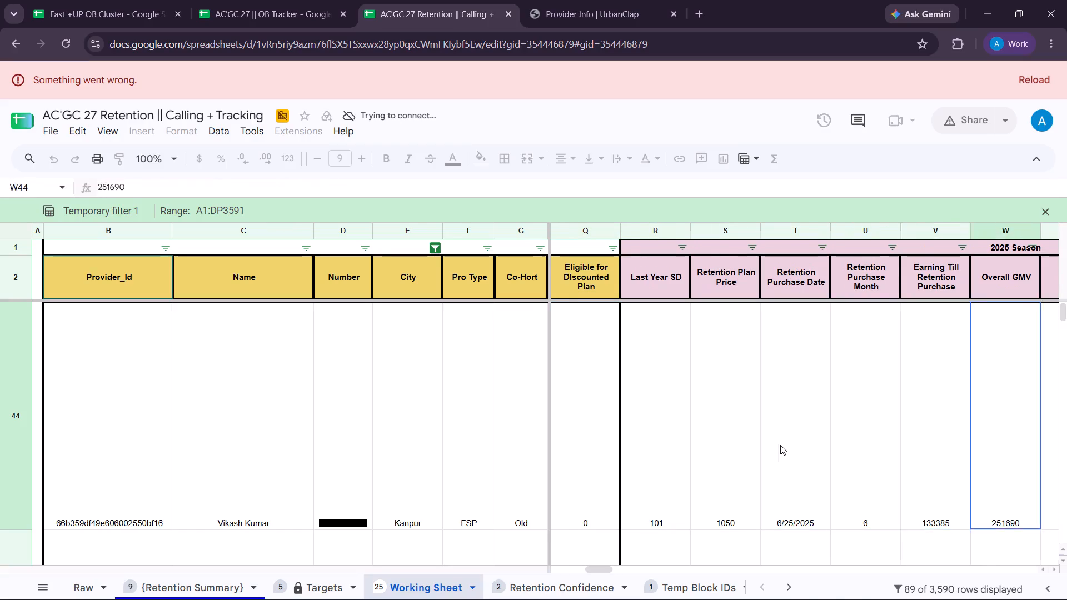
key("Right")
key("Right")
key("Right")
key("Right")
key("Right")
key("Right")
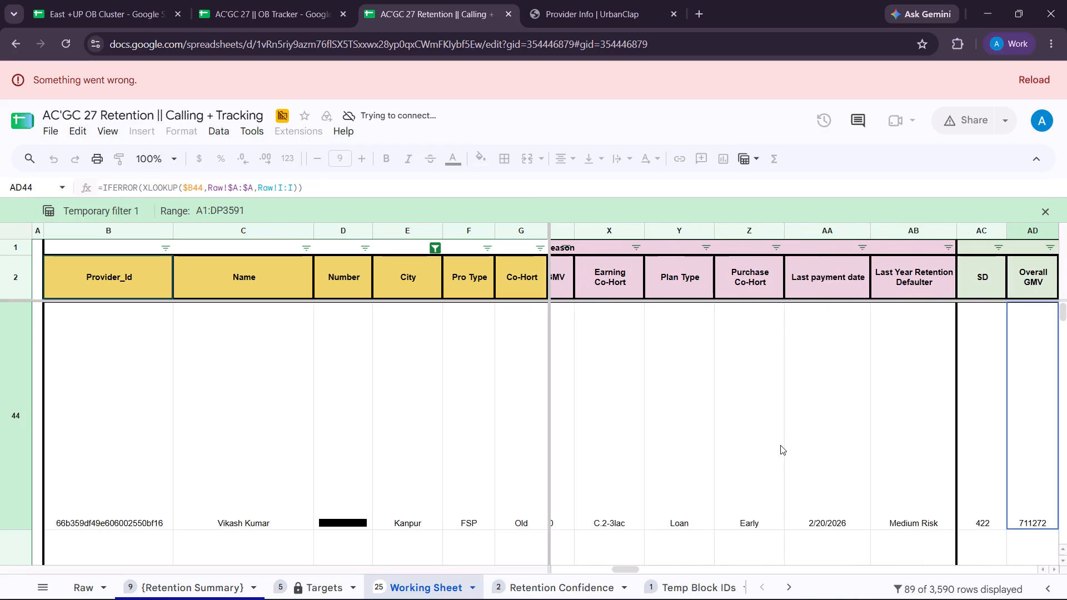
Examine row 44's 2026 details from SD and Overall GMV through Retained, Plan Type, Amount Recovery and Pending Loan (Retention).
key("Left")
key("Right")
key("Right")
key("Right")
key("Right")
key("Right")
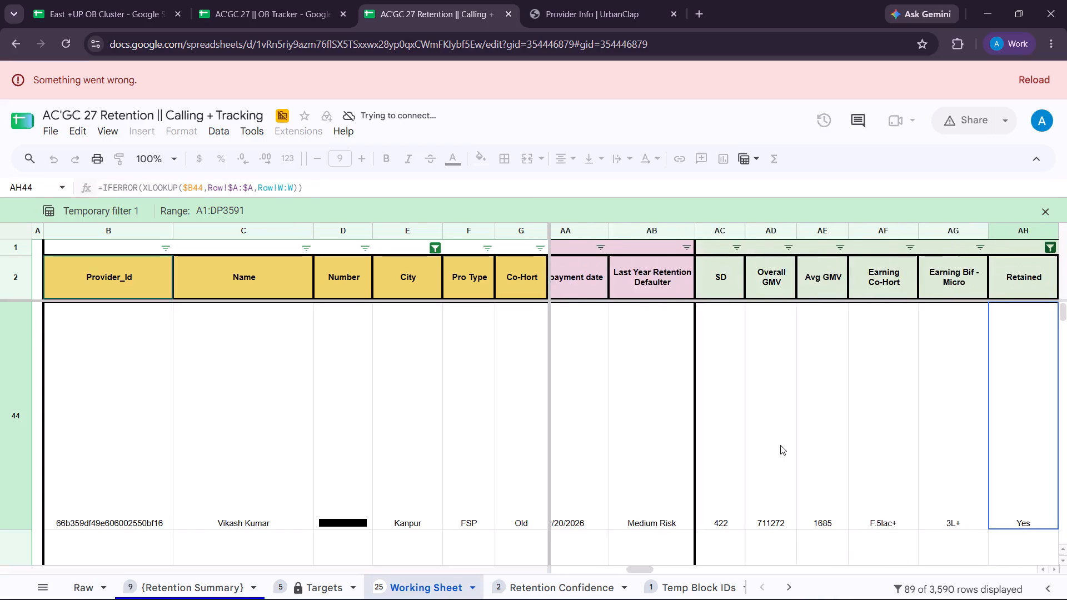
key("Right")
key("Right")
key("Right")
key("Right")
key("Right")
key("Right")
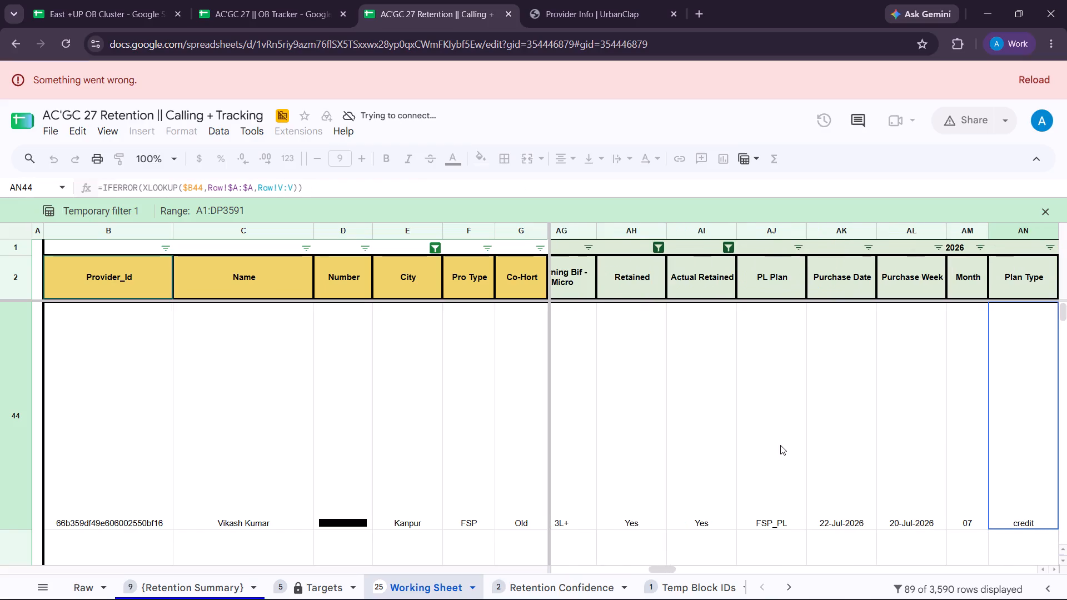
key("Right")
key("Right")
key("Right")
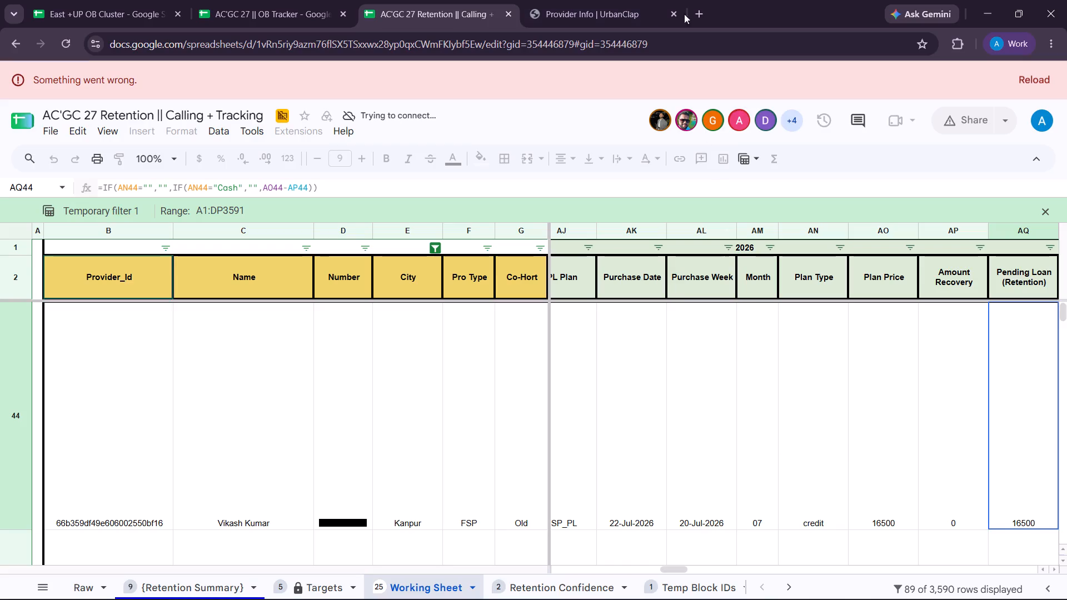
scroll(619, 353, "down", 2)
scroll(619, 353, "left", 2)
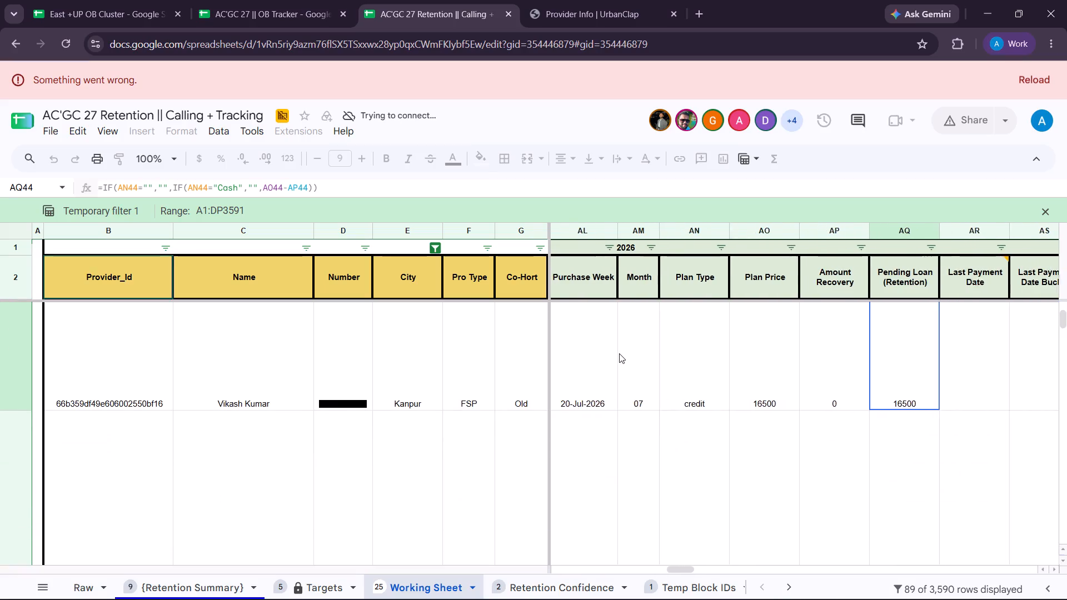
scroll(619, 353, "left", 1)
left_click(794, 391)
scroll(794, 391, "down", 1)
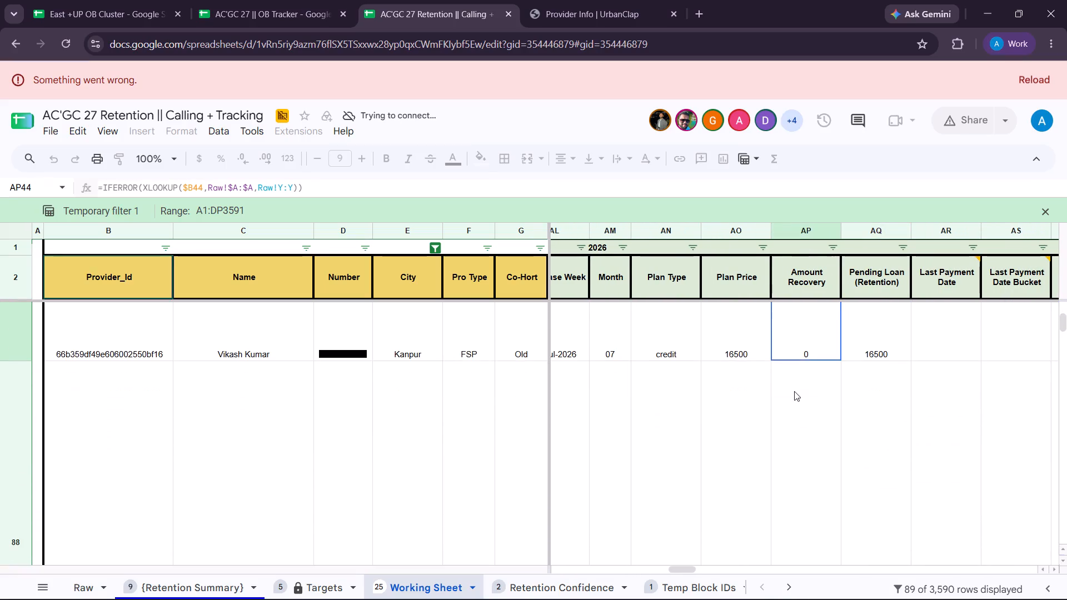
scroll(794, 391, "down", 1)
Return to the Walkin Tracker in the AC'GC 27 || OB Tracker and look over the Kanpur walk-ins' Comments and Trainer Result columns.
left_click(131, 0)
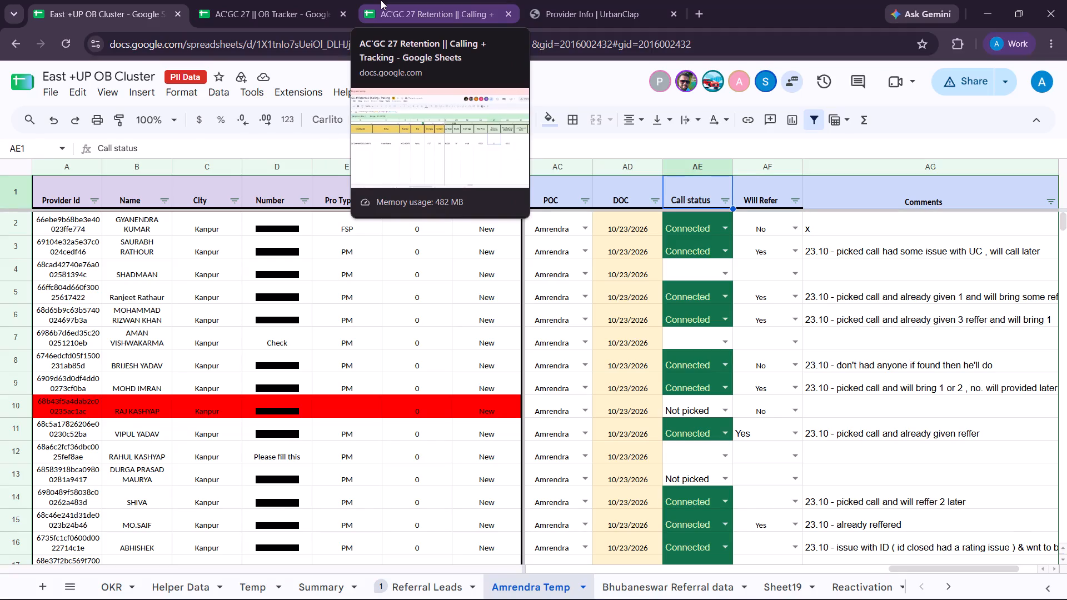
left_click(310, 0)
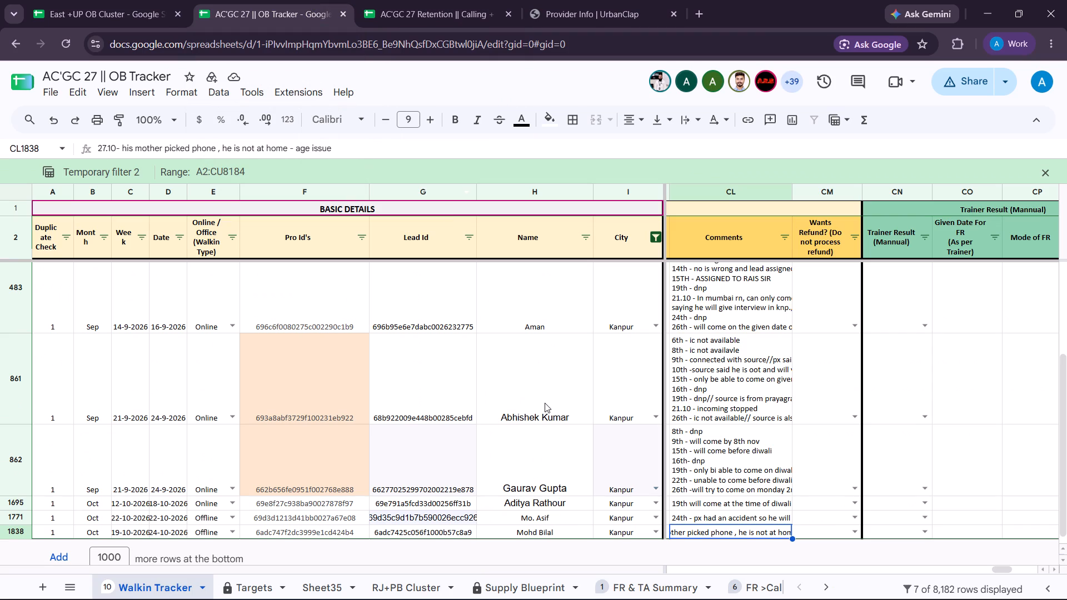
scroll(545, 403, "left", 1)
scroll(545, 403, "right", 1)
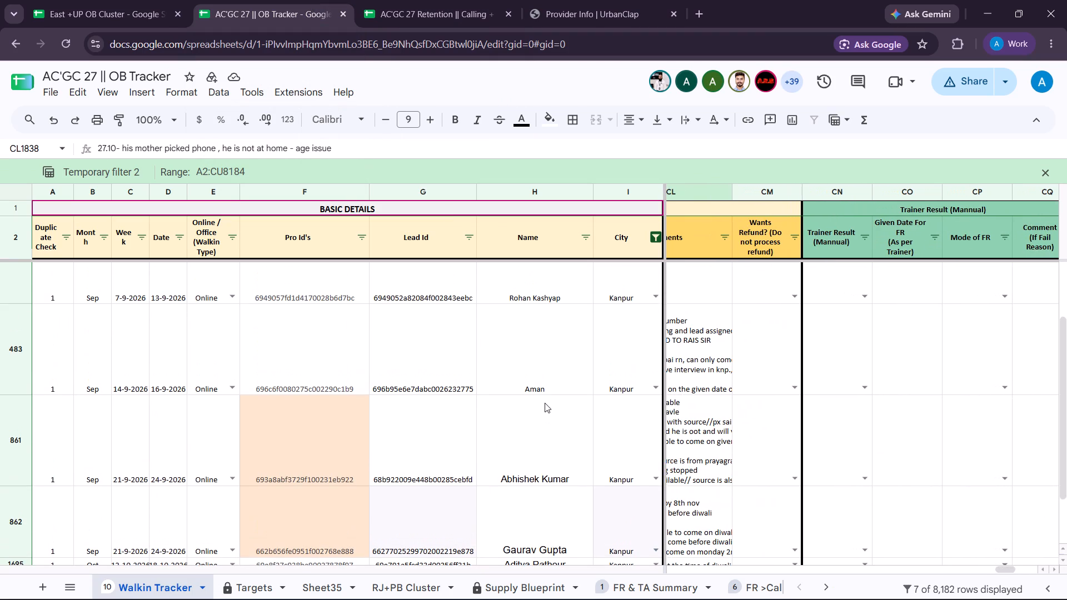
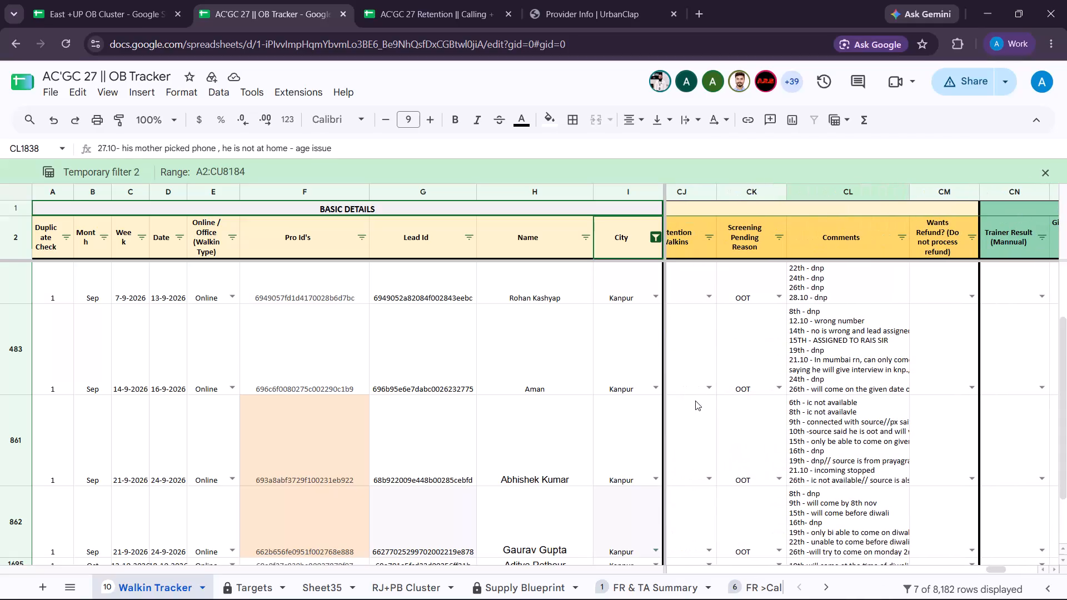
Examine the Screening Alignment columns, from Comments back to POC, for the filtered Kanpur leads in the Walkin Tracker.
scroll(695, 401, "right", 1)
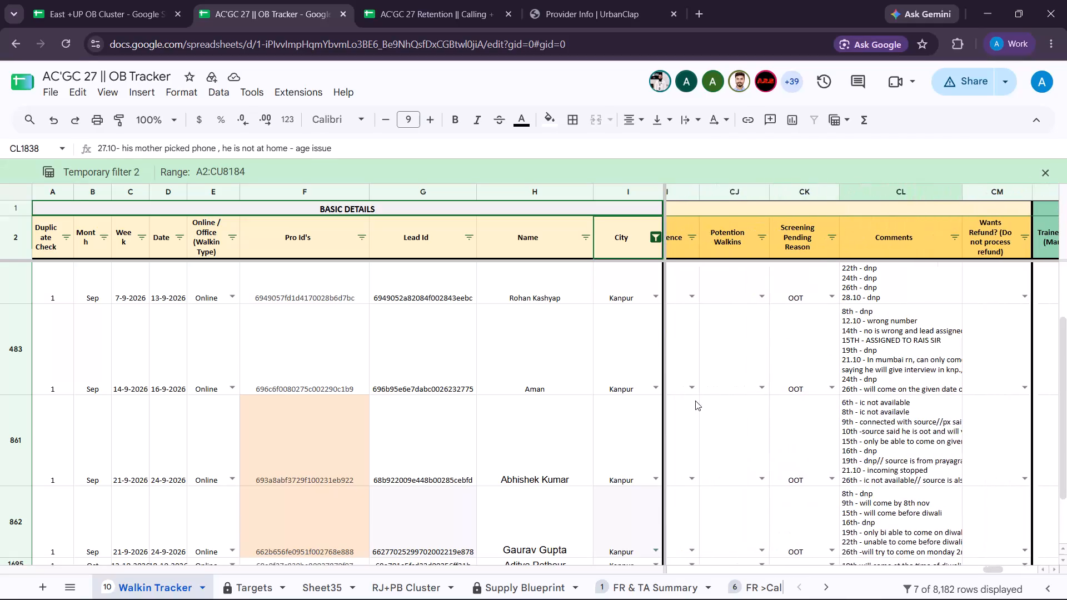
scroll(695, 401, "right", 4)
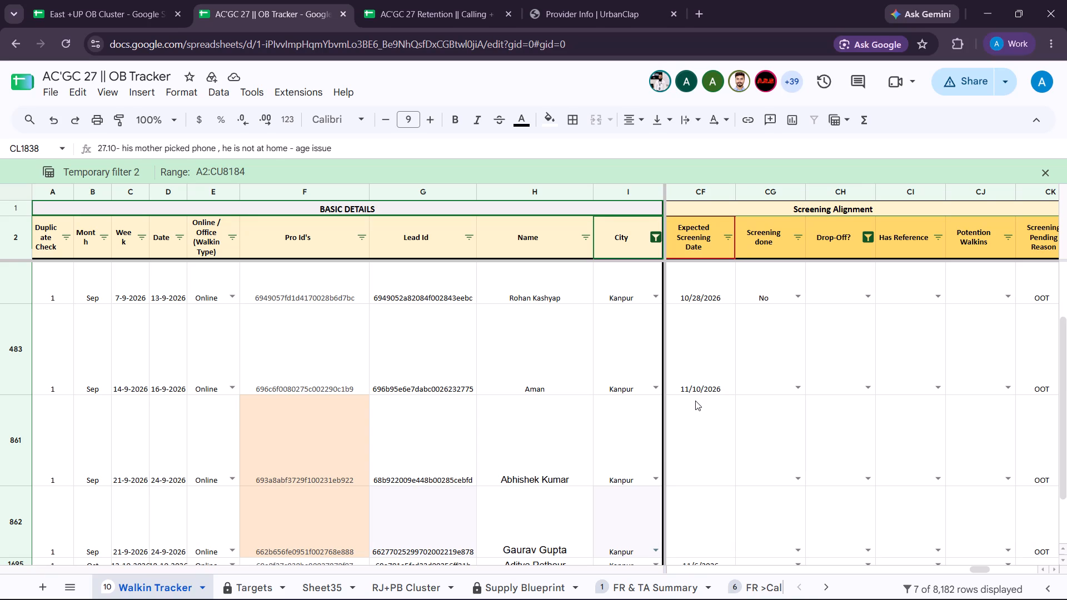
scroll(695, 401, "up", 5)
scroll(695, 401, "right", 1)
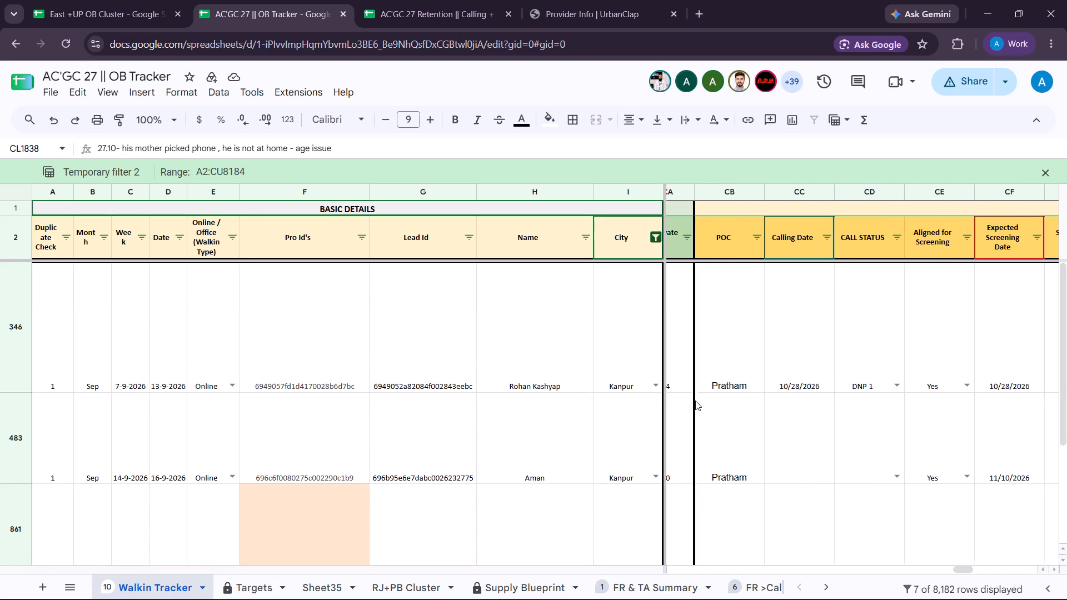
scroll(695, 401, "right", 1)
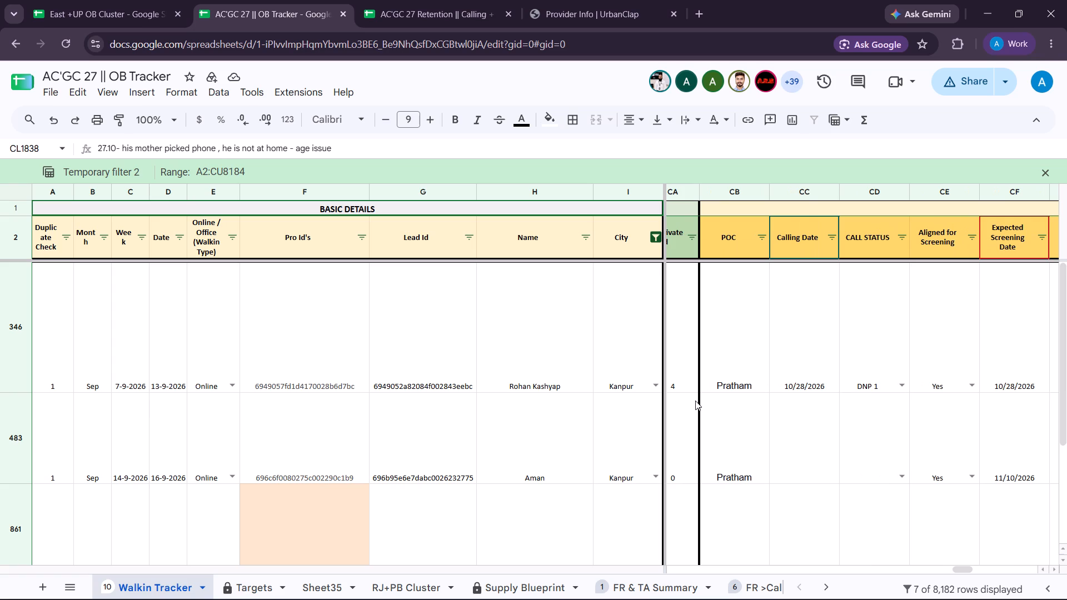
scroll(695, 401, "right", 1)
Search Google in a new browser tab for "banglore to manglore distance" and look over the results.
left_click(706, 12)
left_click(537, 266)
type("BANGLO")
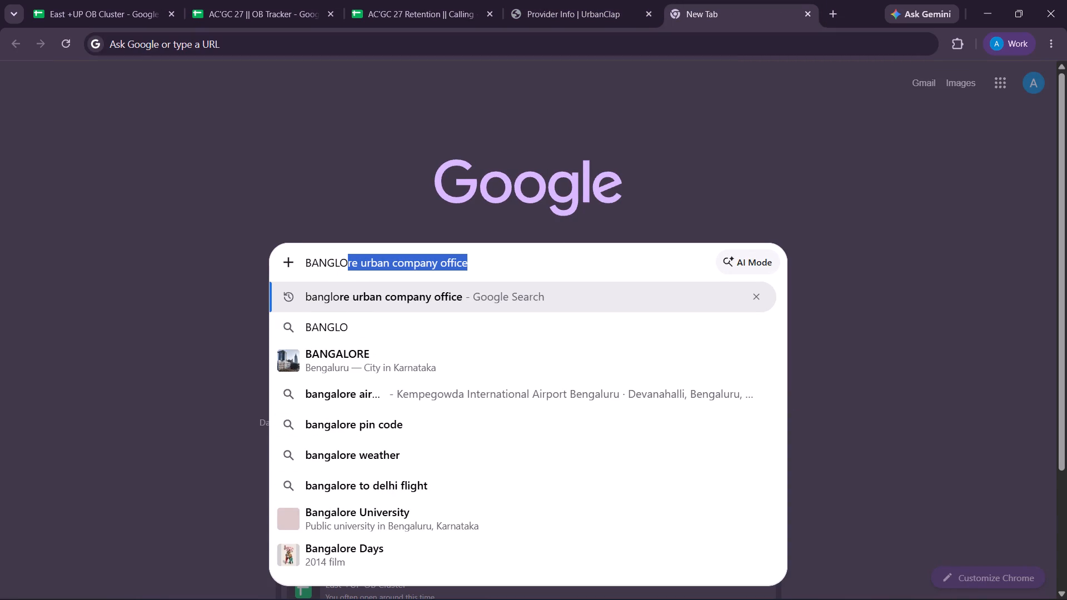
type("RE")
key("space")
type("TO MANG")
key("Return")
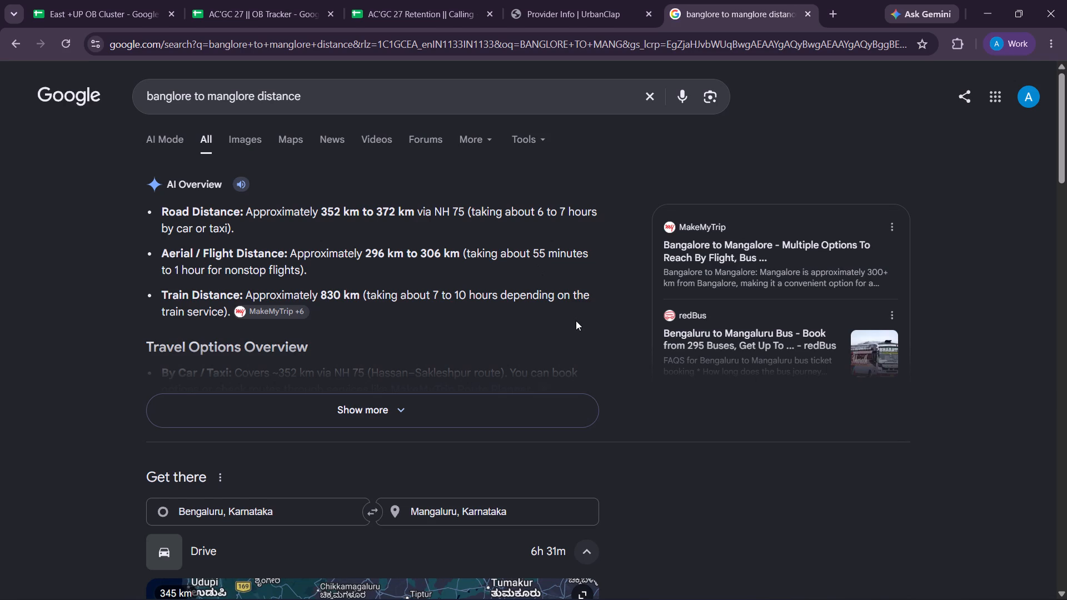
scroll(576, 321, "down", 1)
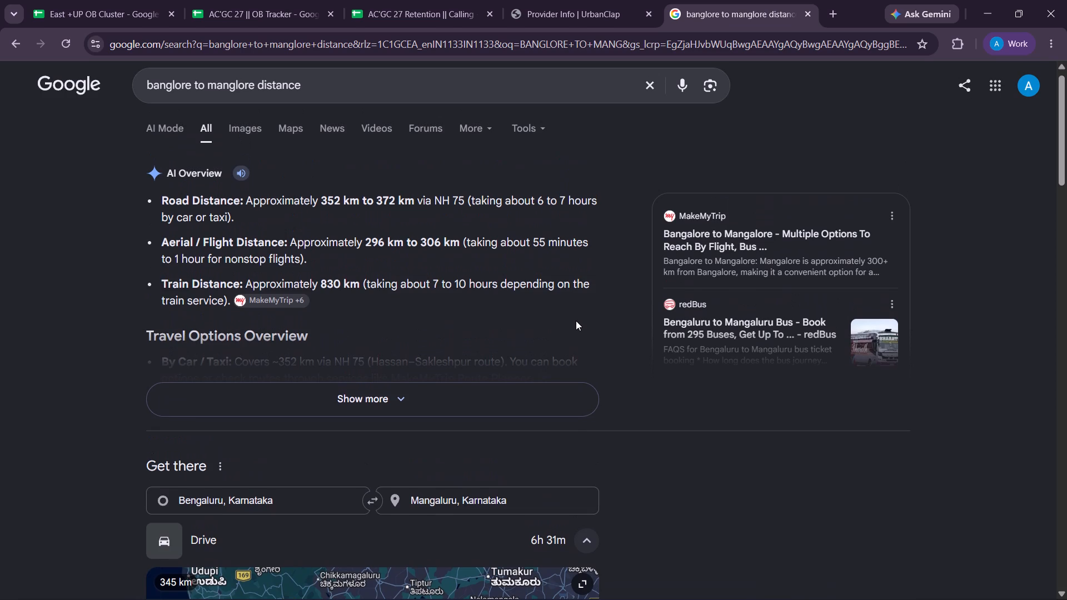
Return to the AC'GC 27 OB Tracker and review the calling and screening dates of the filtered Kanpur leads.
left_click(275, 0)
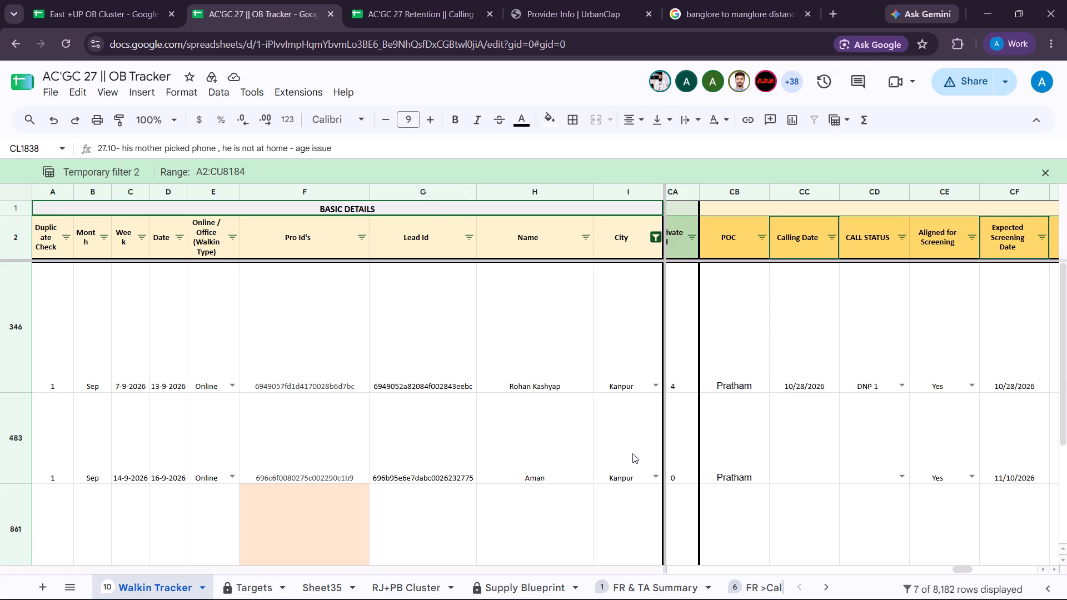
scroll(632, 453, "down", 3)
scroll(632, 453, "up", 1)
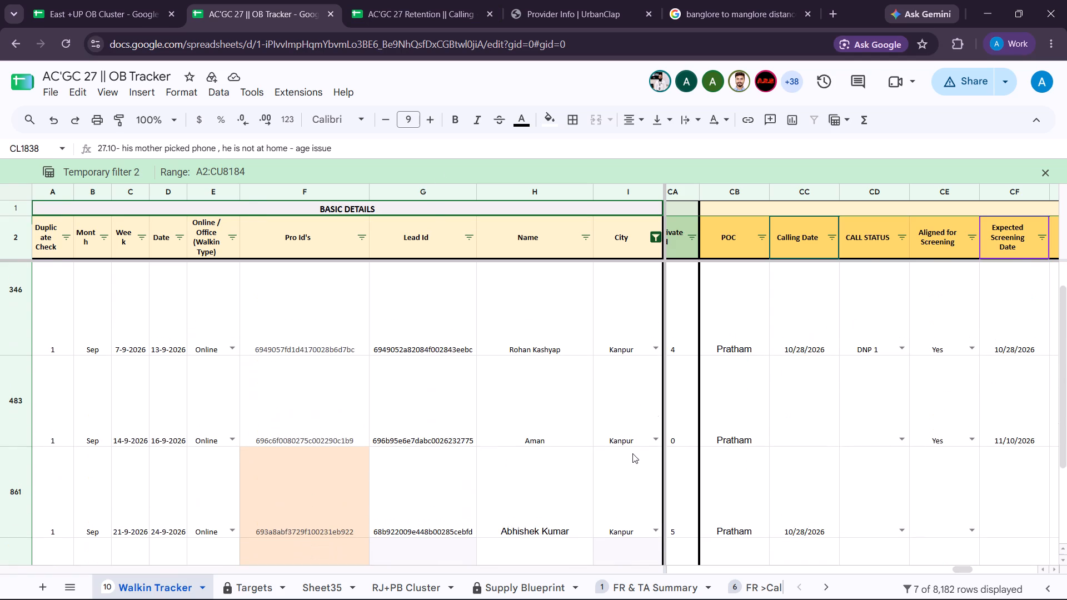
scroll(632, 453, "down", 4)
scroll(632, 453, "up", 3)
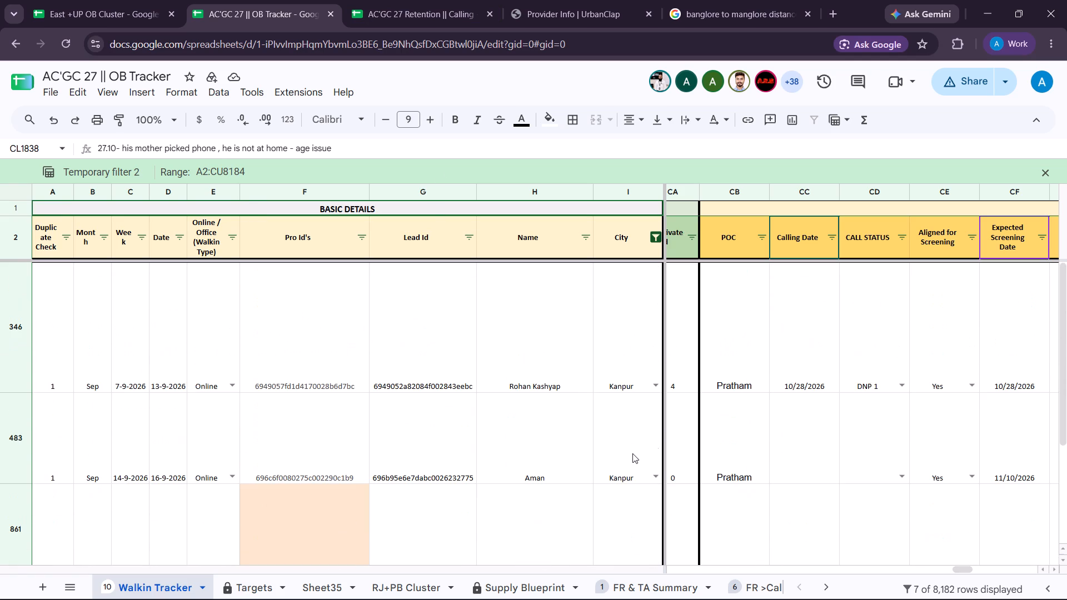
scroll(632, 453, "up", 2)
scroll(632, 453, "down", 5)
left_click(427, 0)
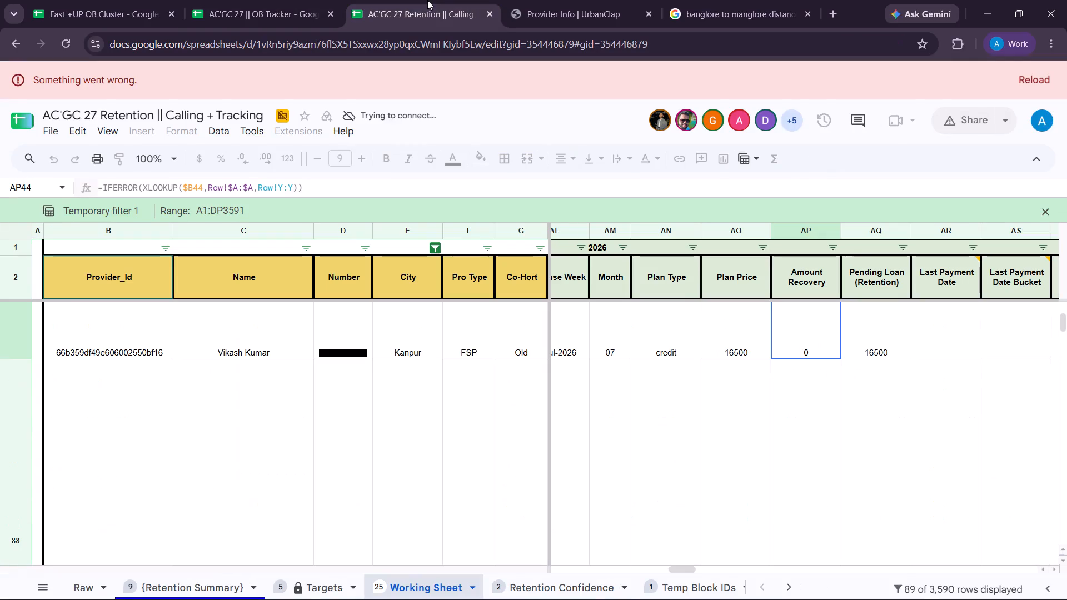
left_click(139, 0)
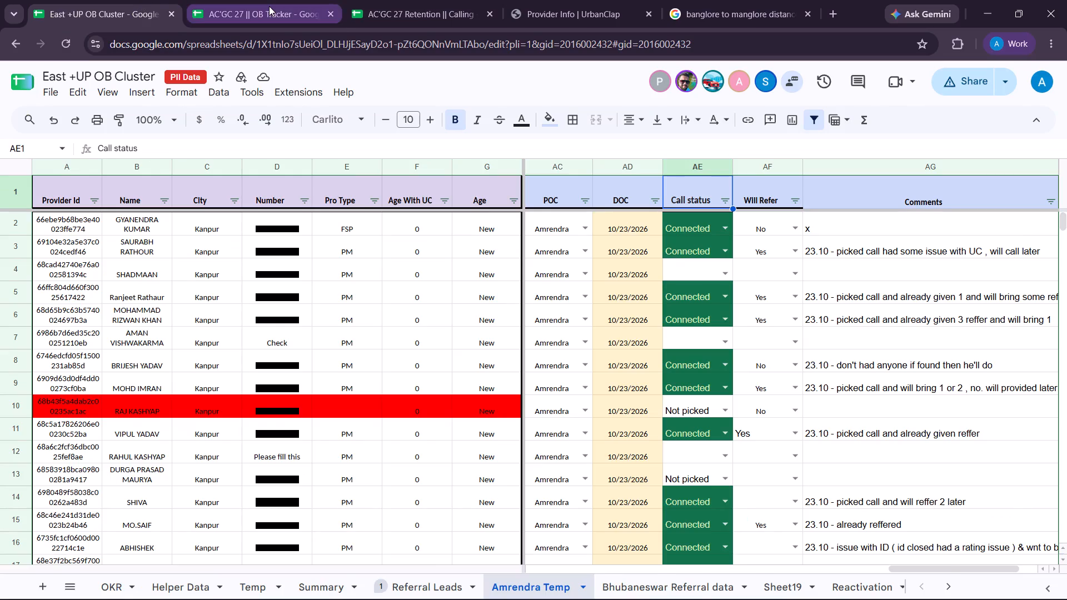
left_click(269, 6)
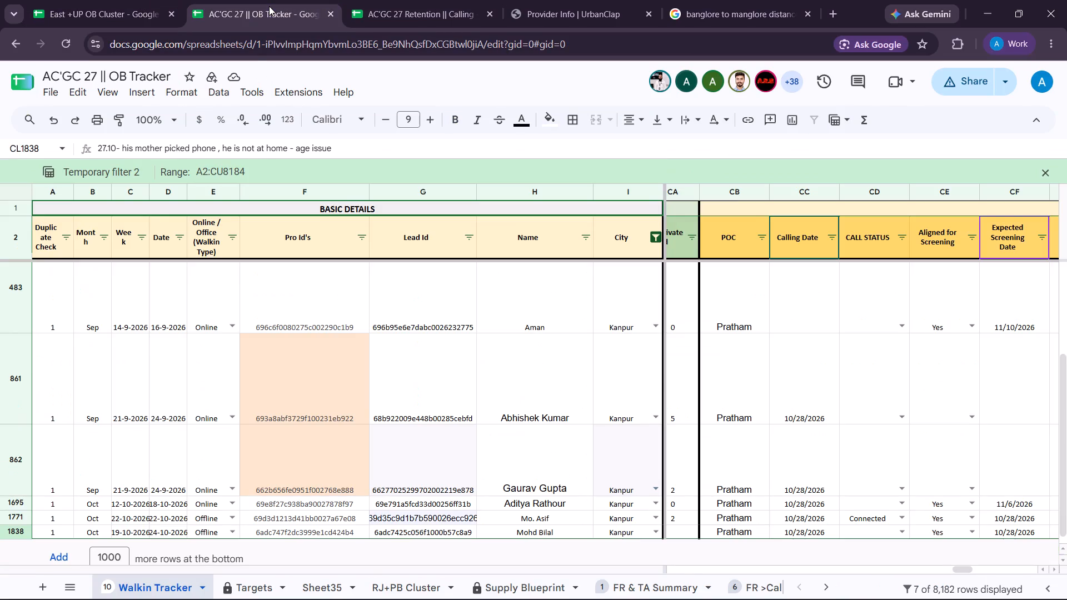
Select the CALL STATUS cell of the Kanpur lead in row 861 of the Walkin Tracker.
scroll(696, 368, "left", 1)
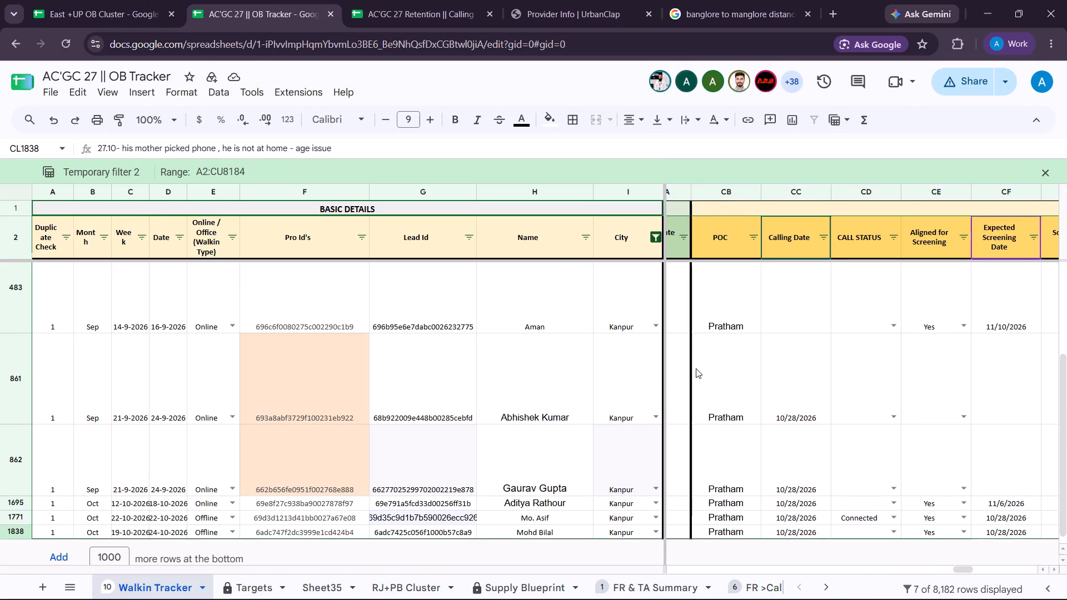
scroll(696, 368, "left", 1)
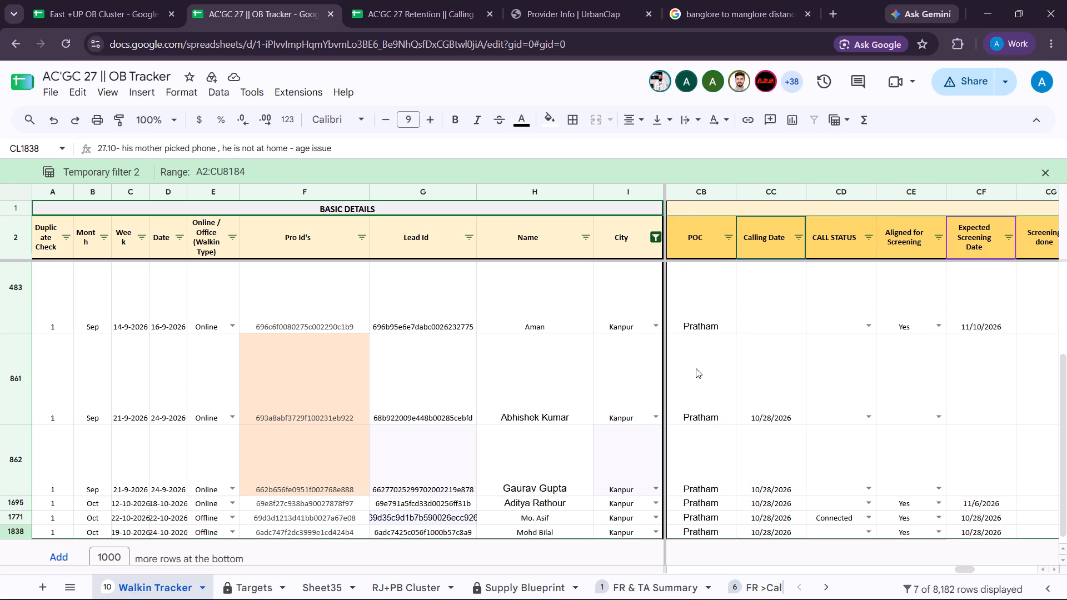
scroll(696, 368, "left", 2)
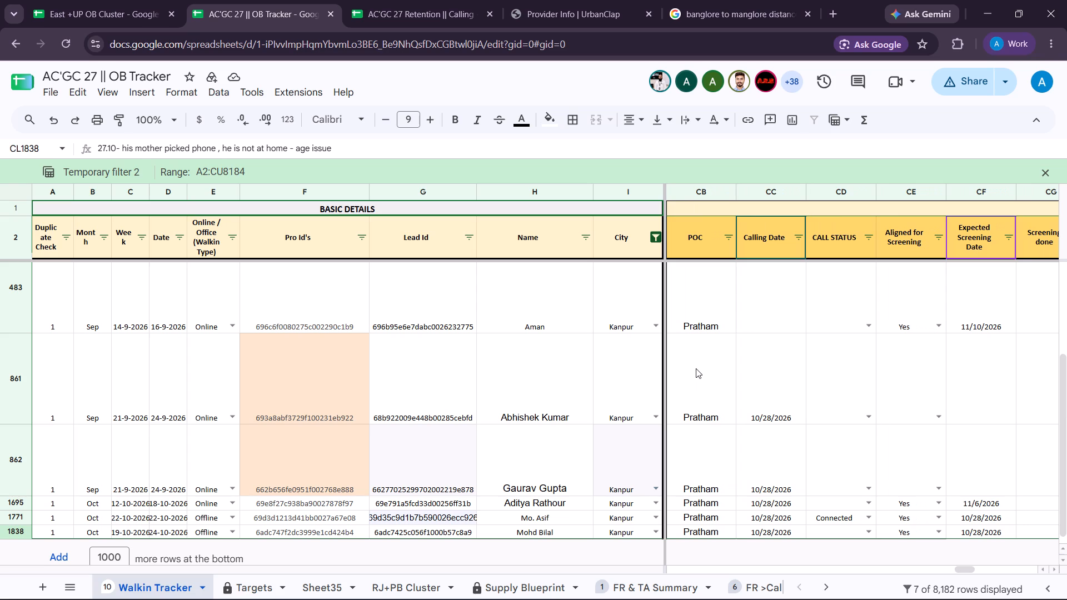
scroll(696, 368, "left", 1)
left_click(696, 368)
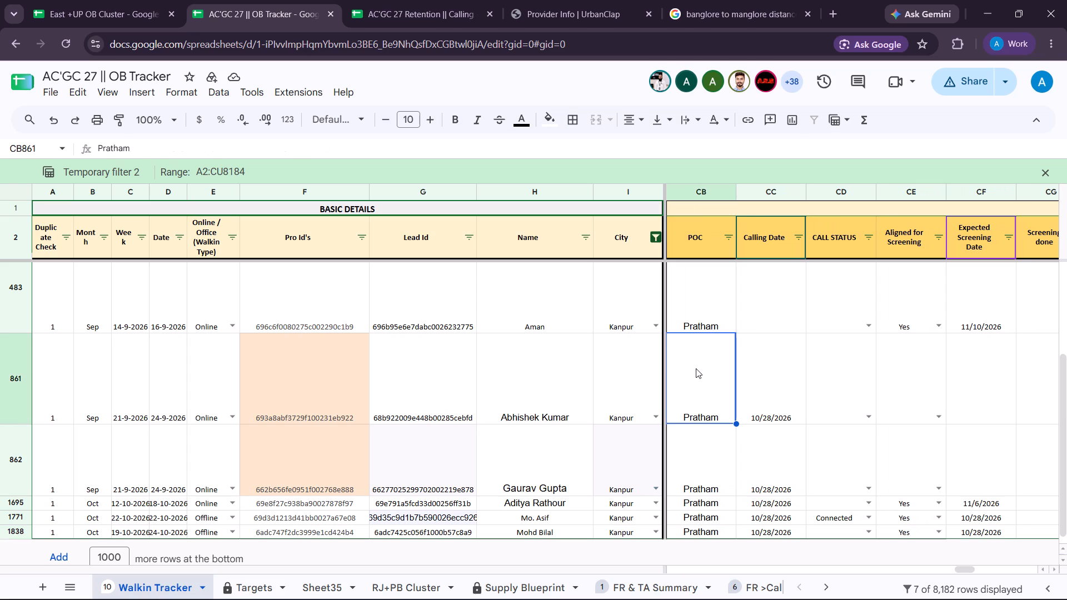
key("Right")
key("Right")
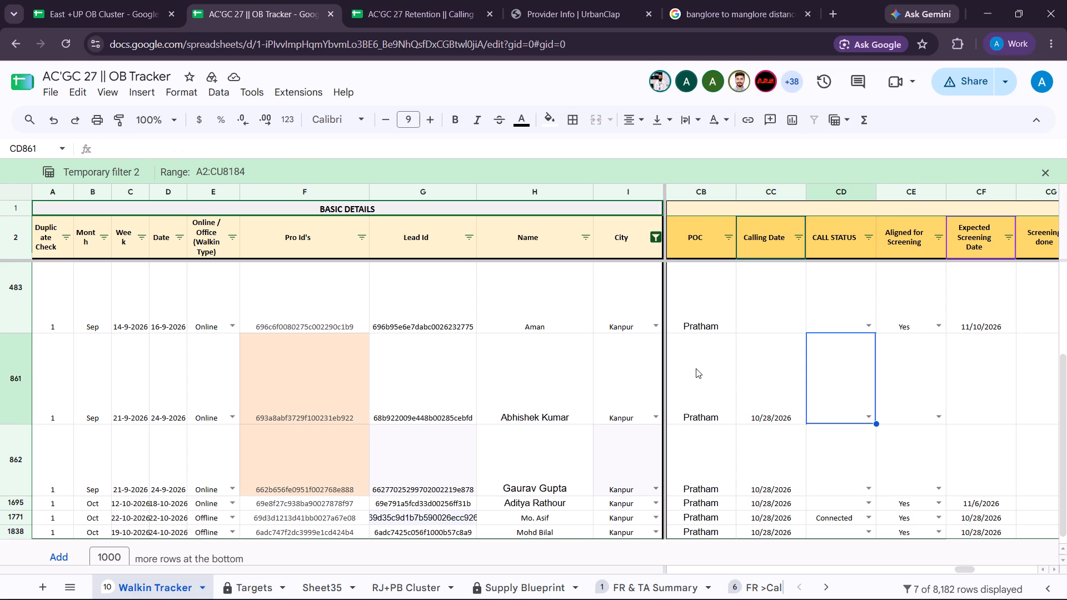
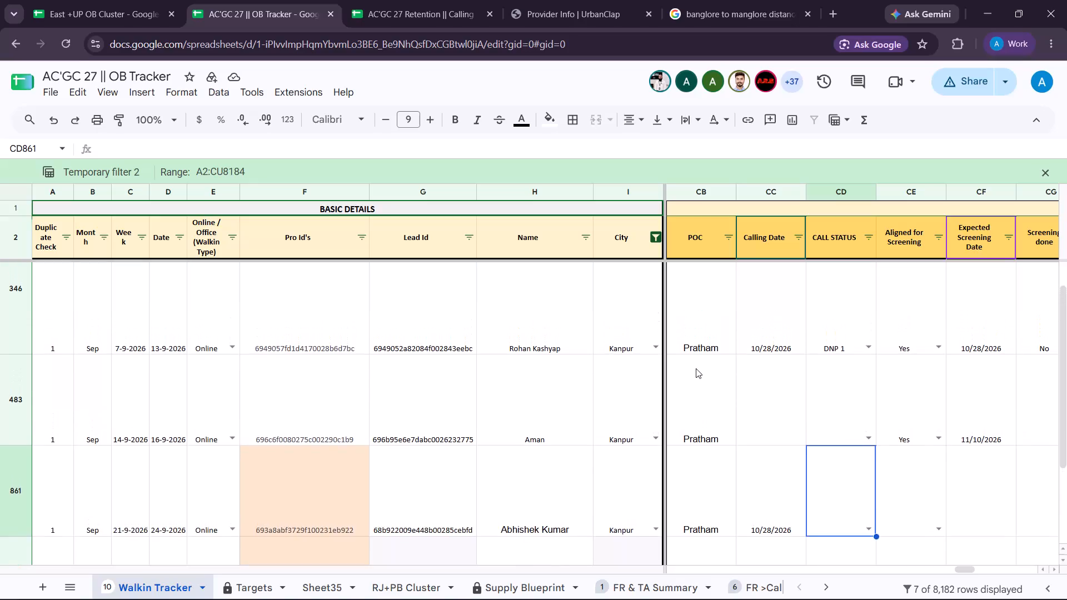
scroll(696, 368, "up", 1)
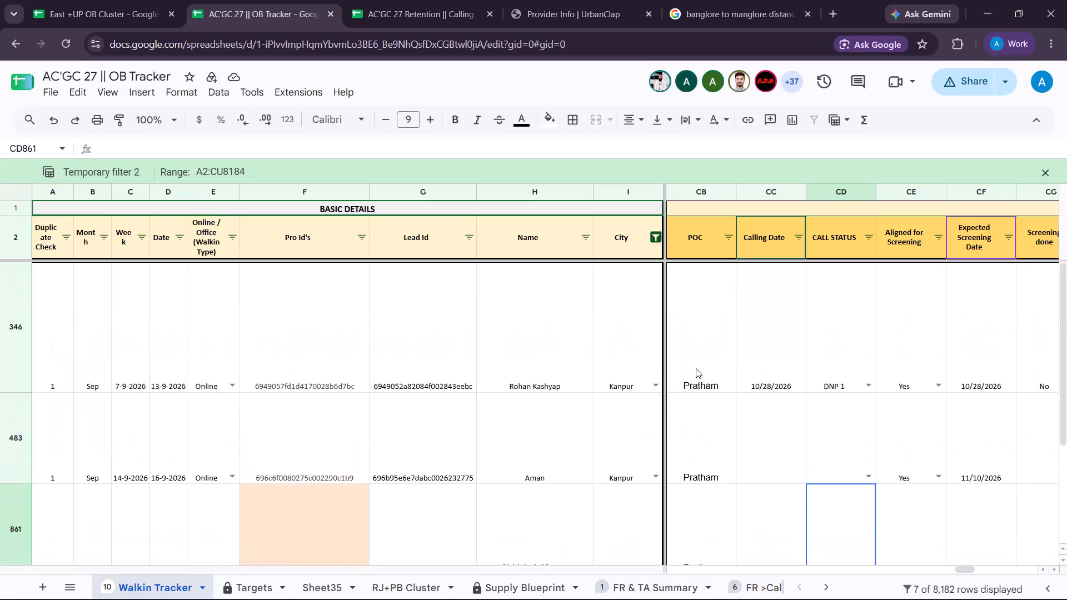
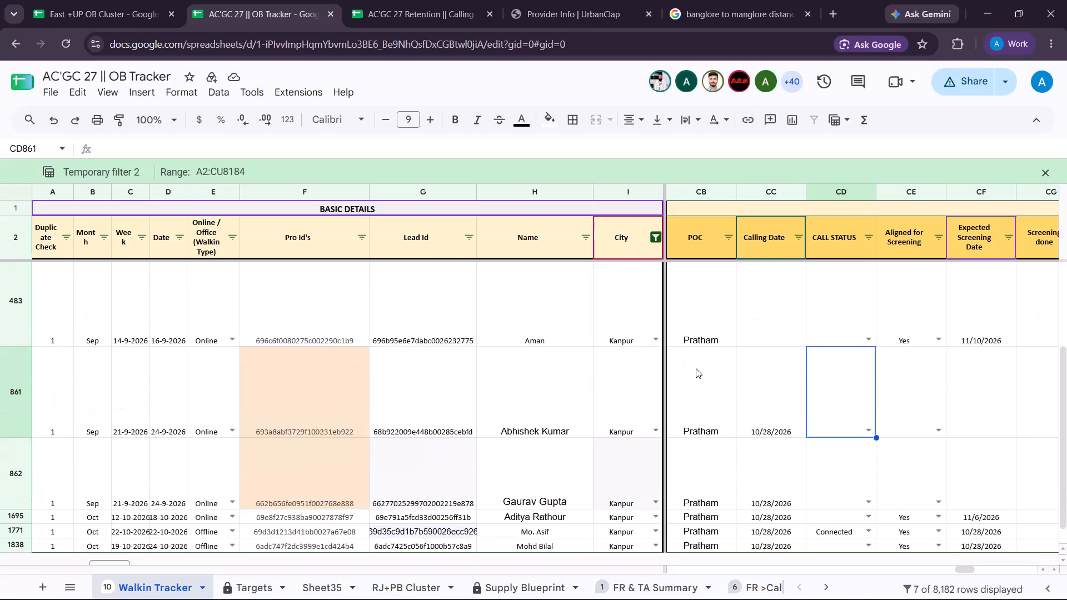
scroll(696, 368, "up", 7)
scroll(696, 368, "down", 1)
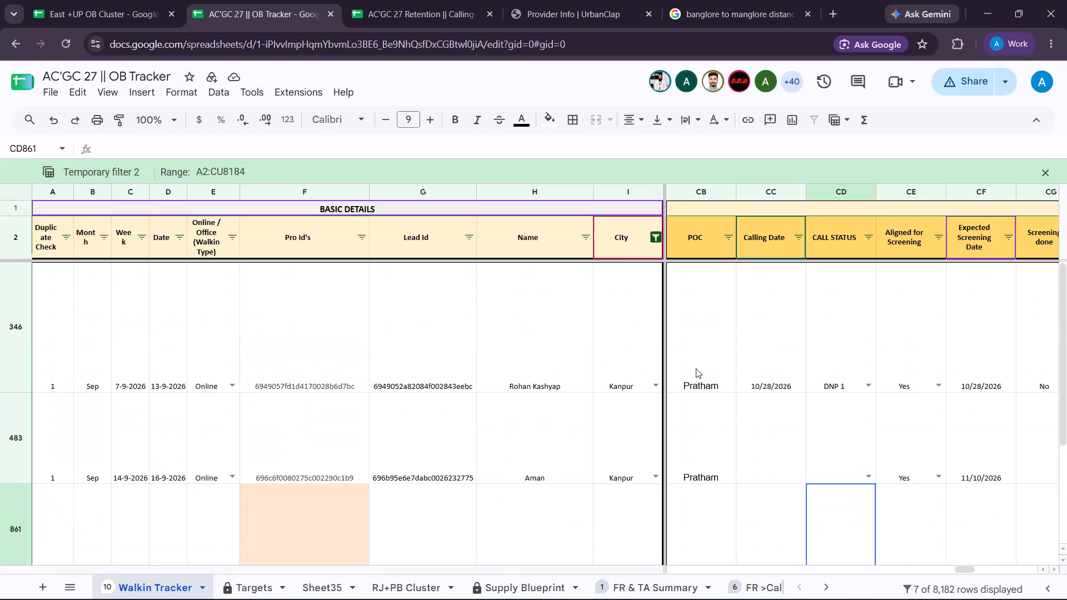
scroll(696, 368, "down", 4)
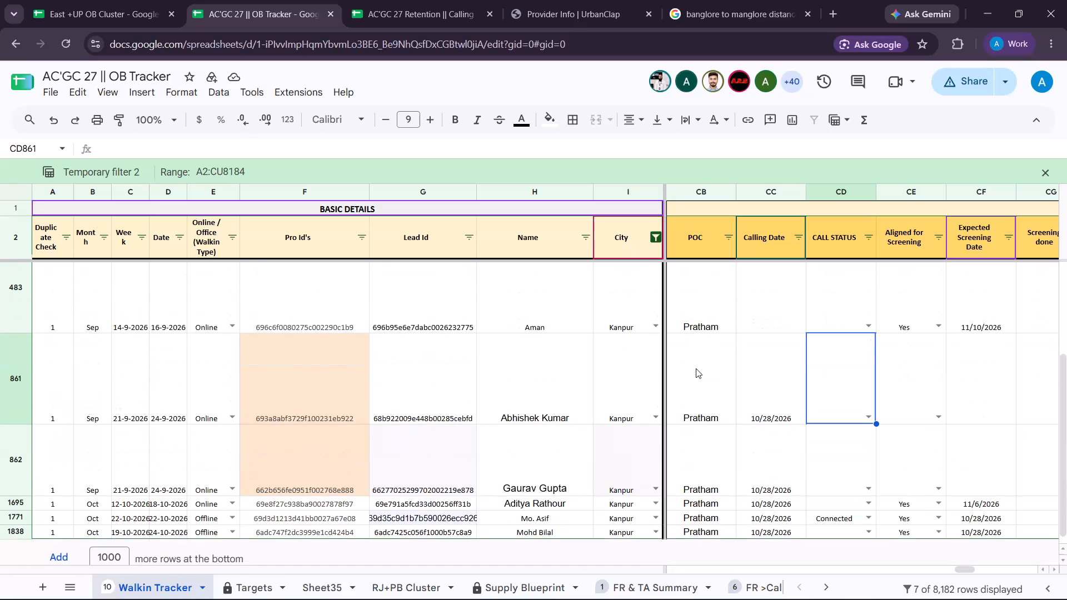
Switch to the AC'GC 27 Retention spreadsheet and examine the filtered Kanpur providers' retention, purchase and plan details in the Working Sheet.
left_click(427, 0)
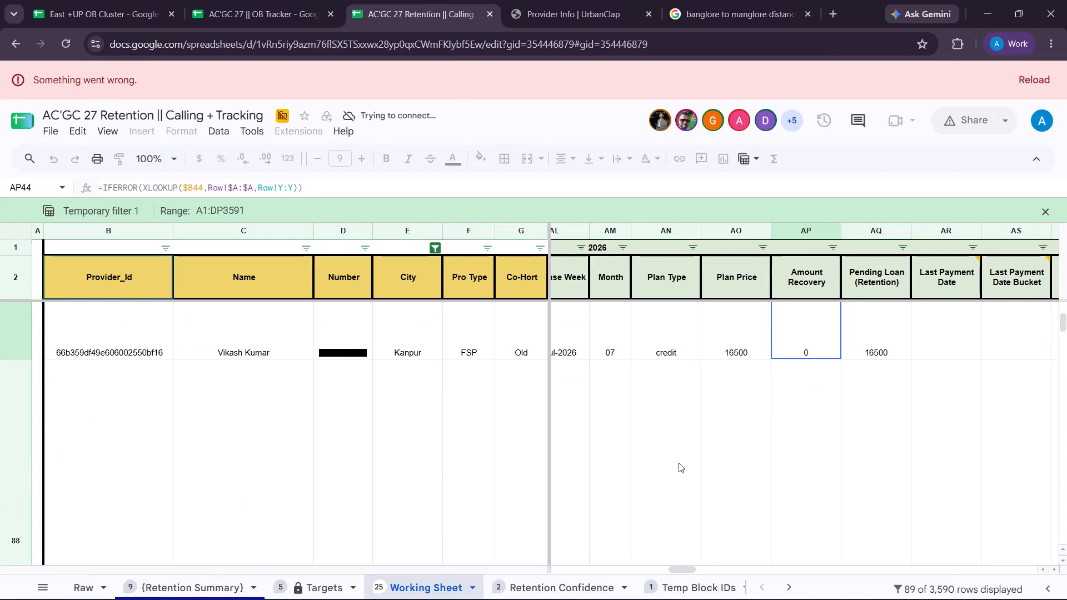
key("Right")
key("Left")
key("Left")
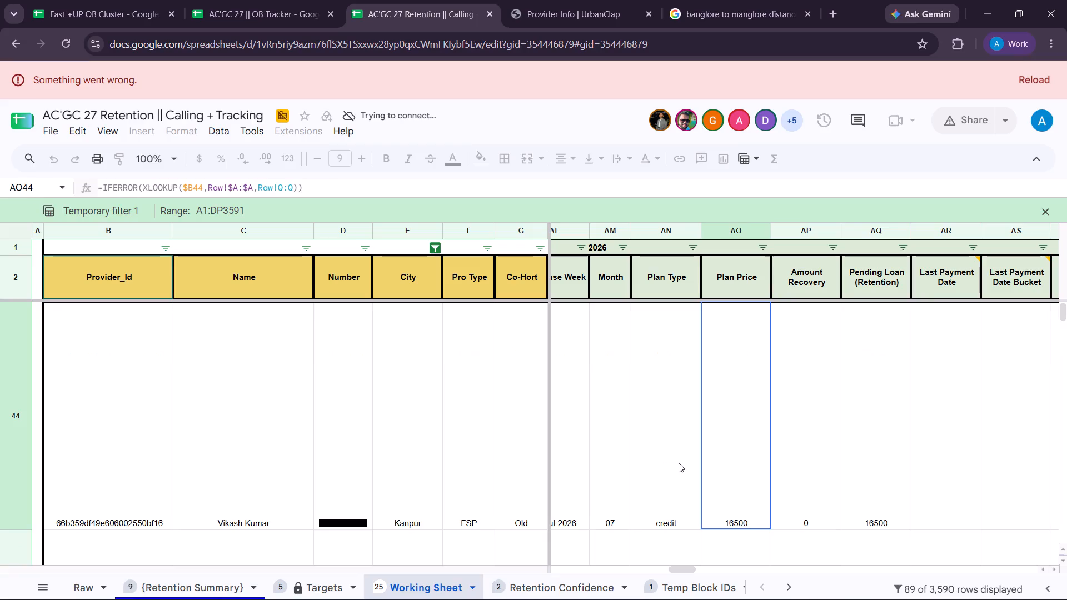
scroll(661, 487, "down", 1)
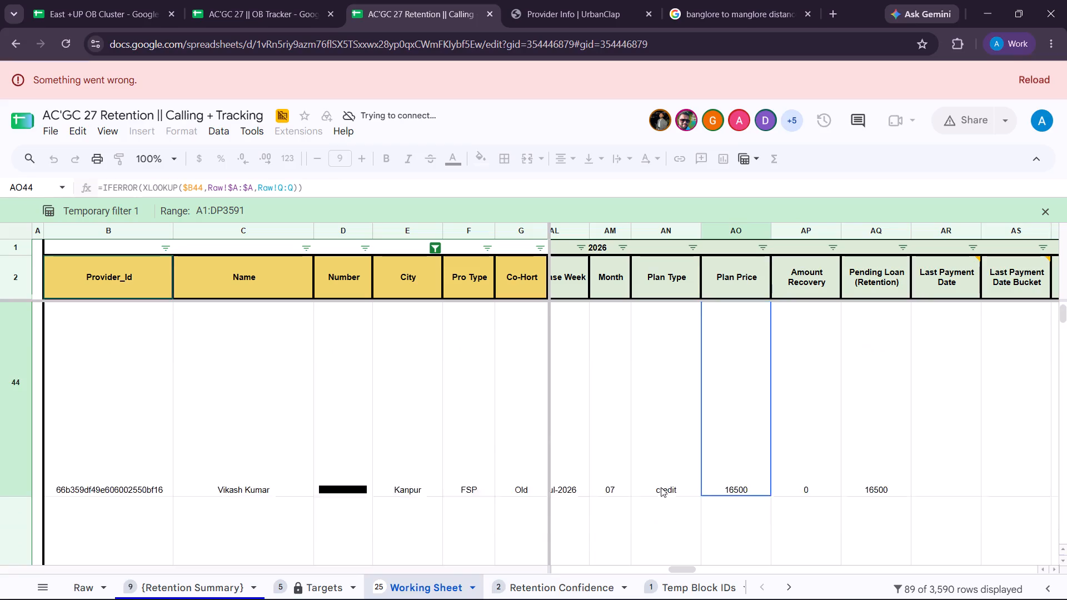
scroll(661, 487, "down", 1)
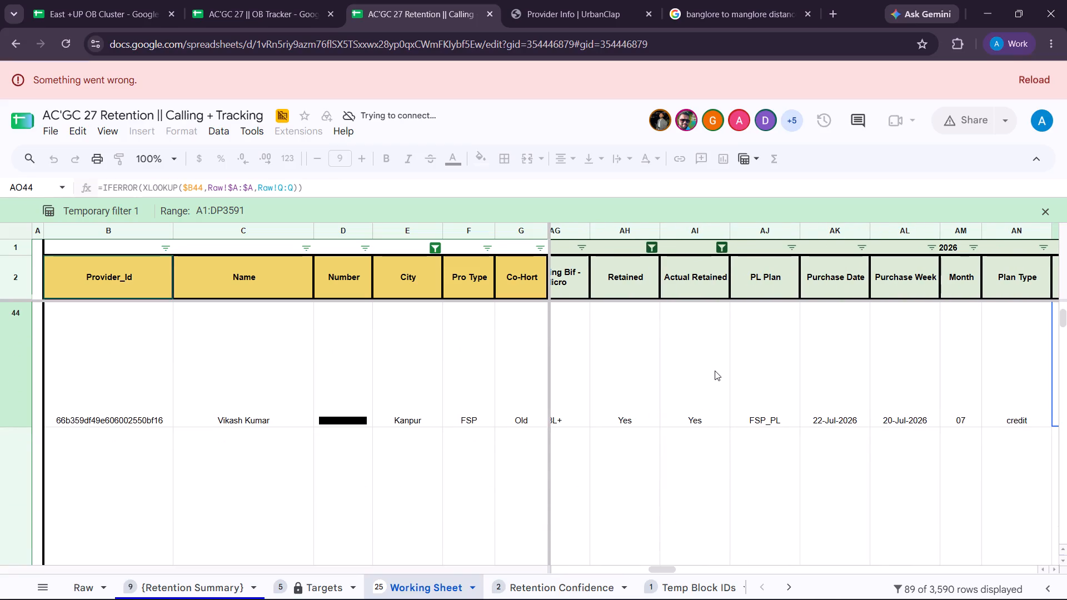
scroll(715, 371, "up", 1)
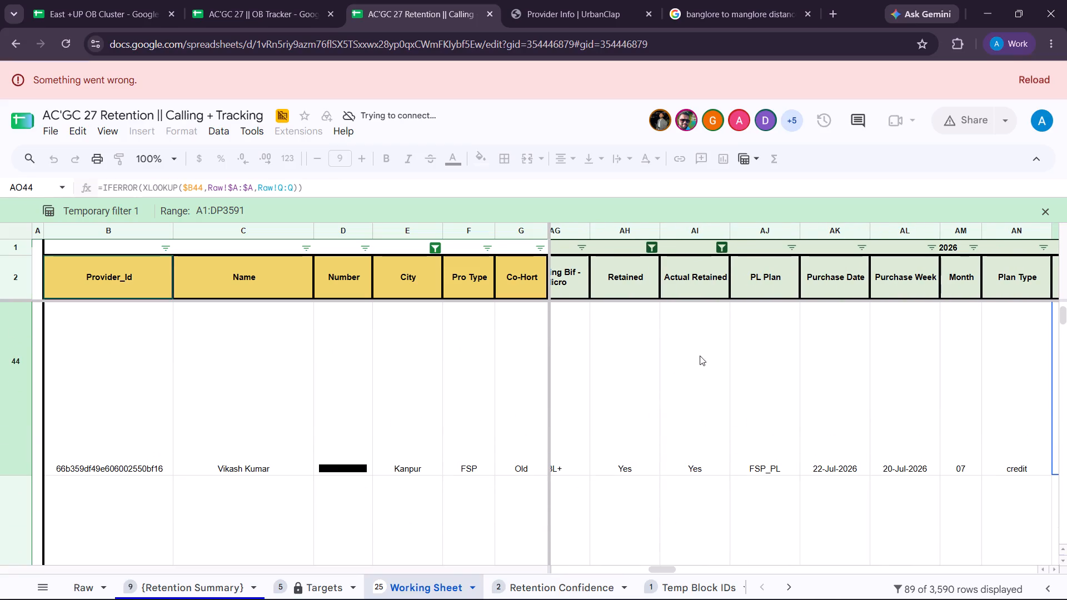
scroll(706, 404, "down", 1)
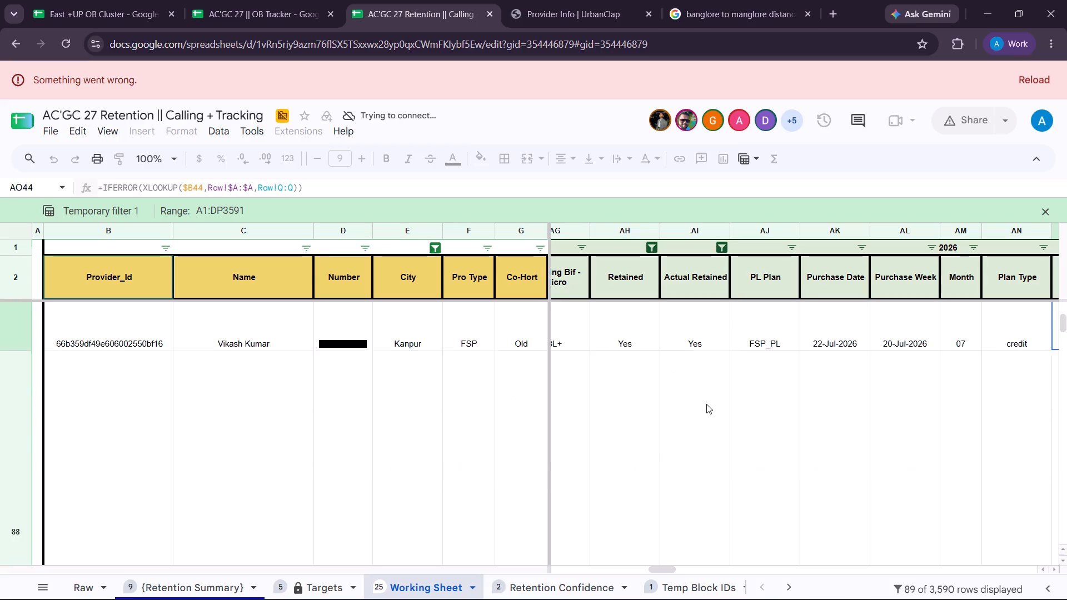
scroll(706, 404, "down", 3)
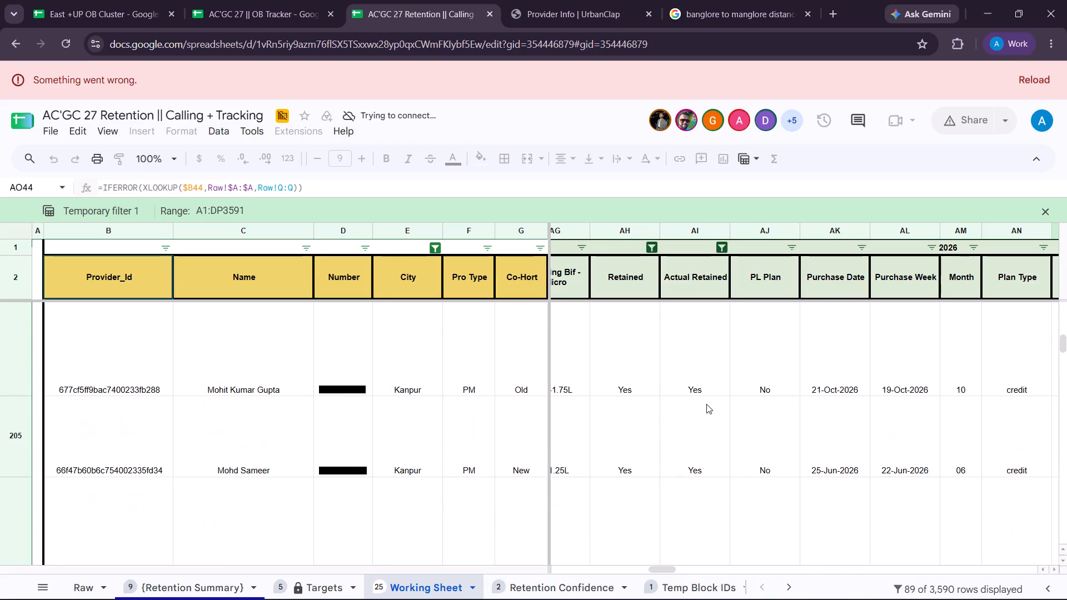
scroll(706, 404, "down", 1)
scroll(706, 404, "up", 9)
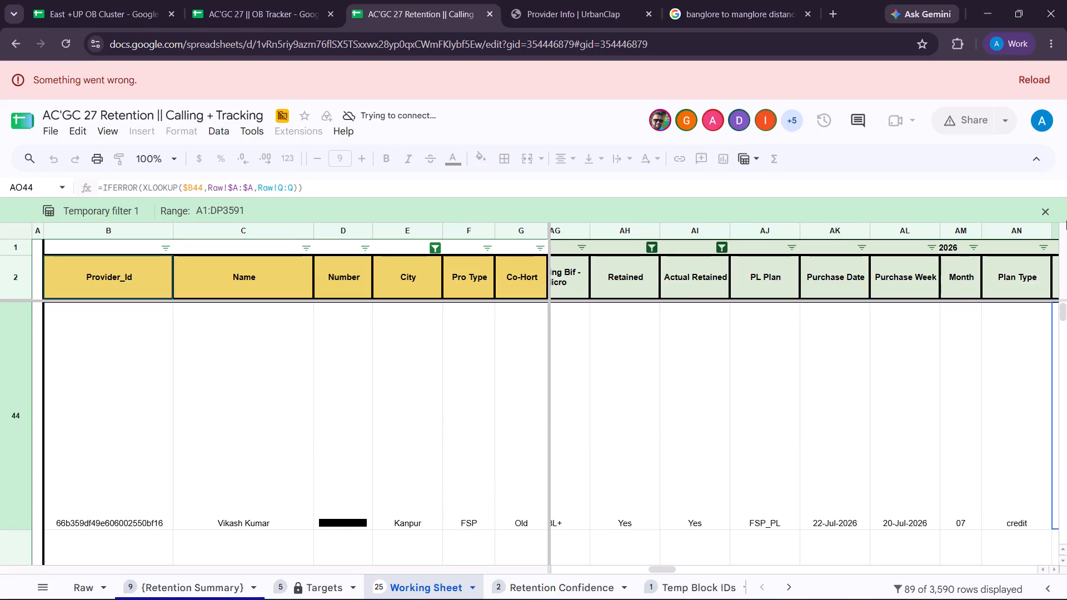
Reload the AC'GC 27 Retention spreadsheet to restore its lost connection.
left_click(1028, 83)
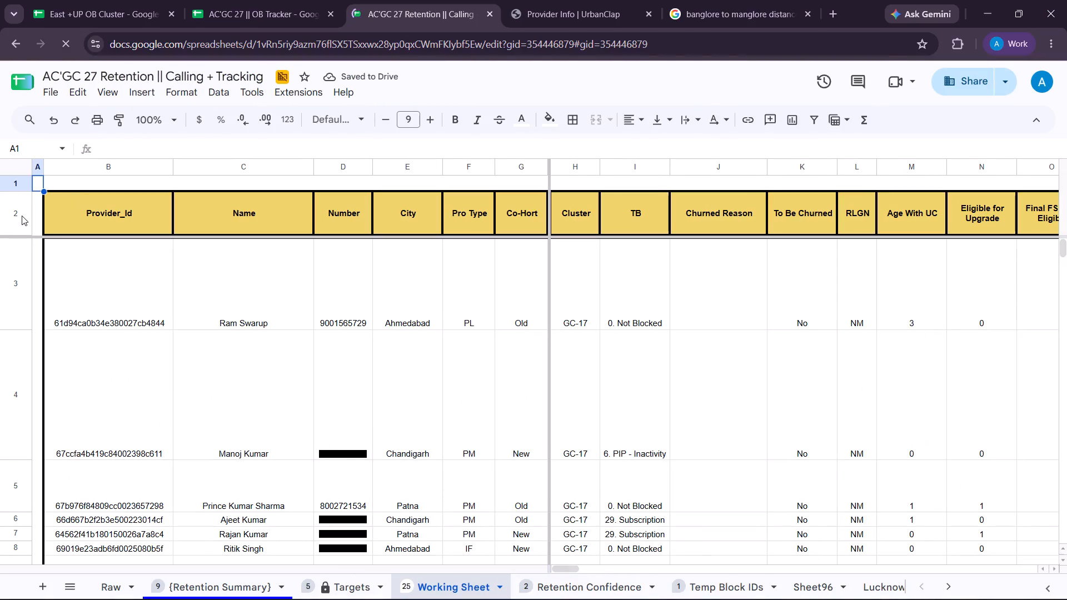
Select the entire header row 2 of the Working Sheet.
left_click(22, 213)
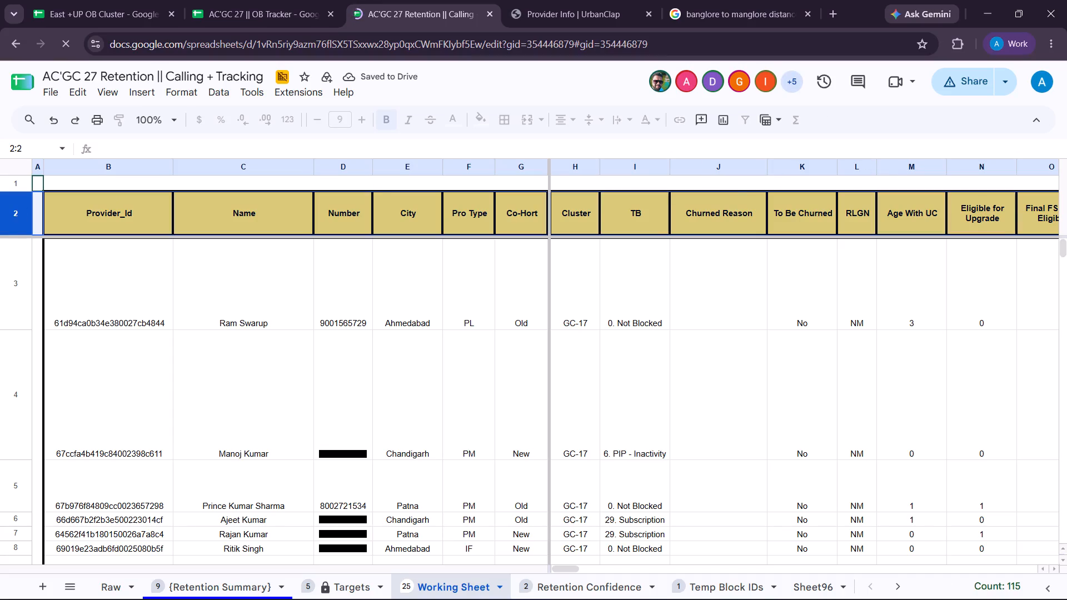
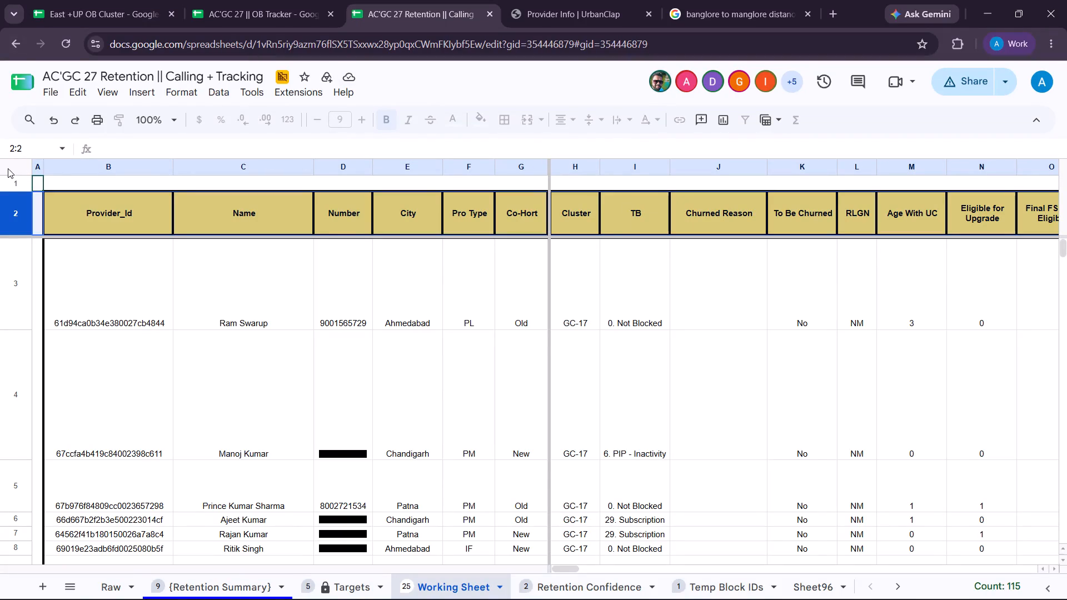
Create a new temporary filter view on the Working Sheet's header row.
left_click(764, 121)
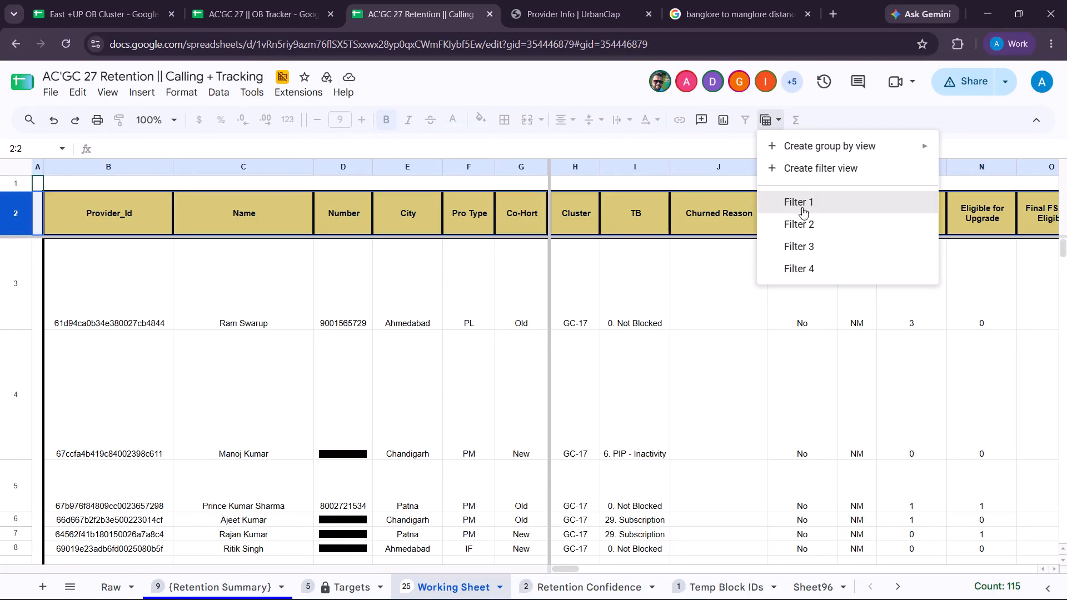
left_click(844, 166)
left_click(844, 166)
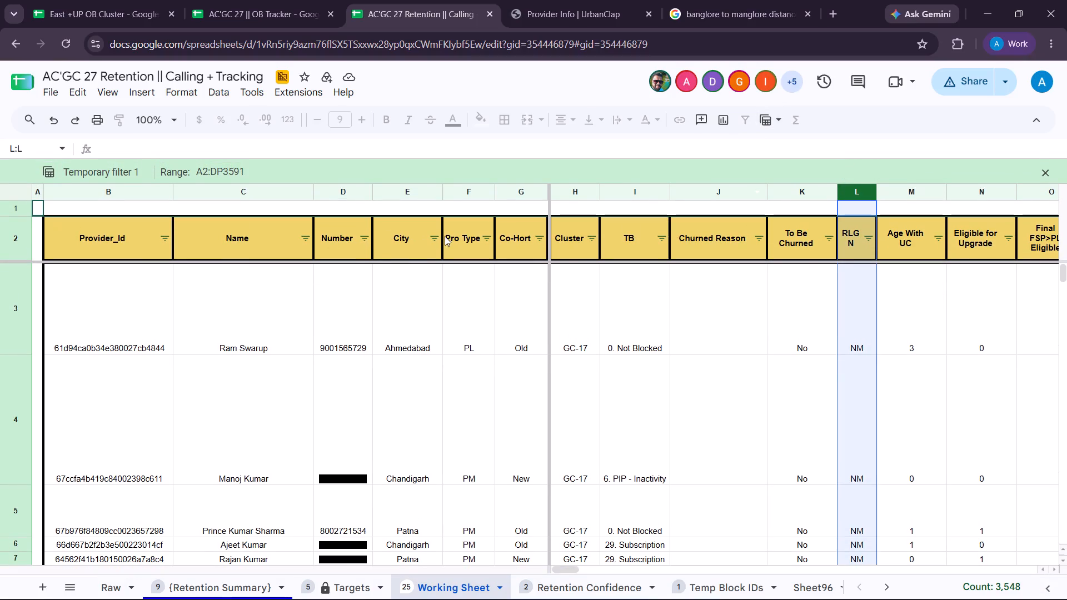
Filter the City column to show only Kanpur.
left_click(434, 238)
left_click(307, 412)
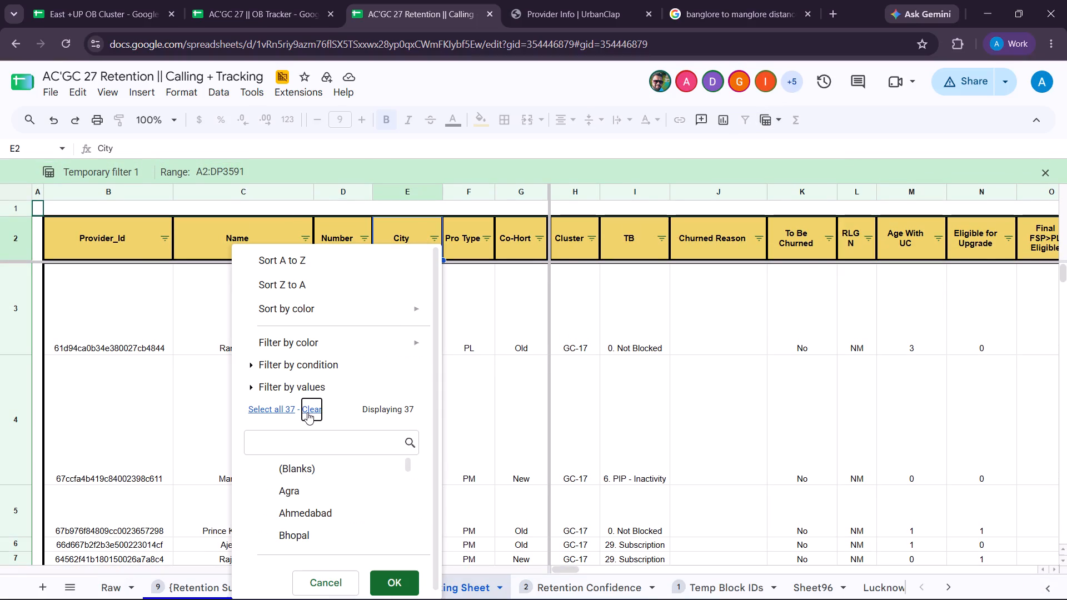
left_click(313, 438)
type("KA")
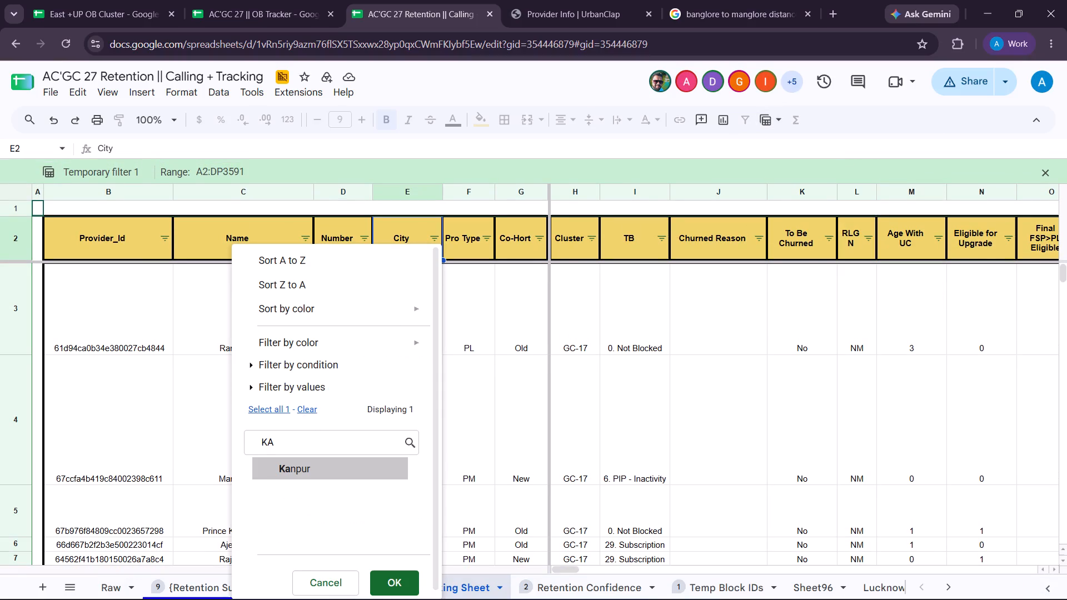
key("Return")
left_click(391, 577)
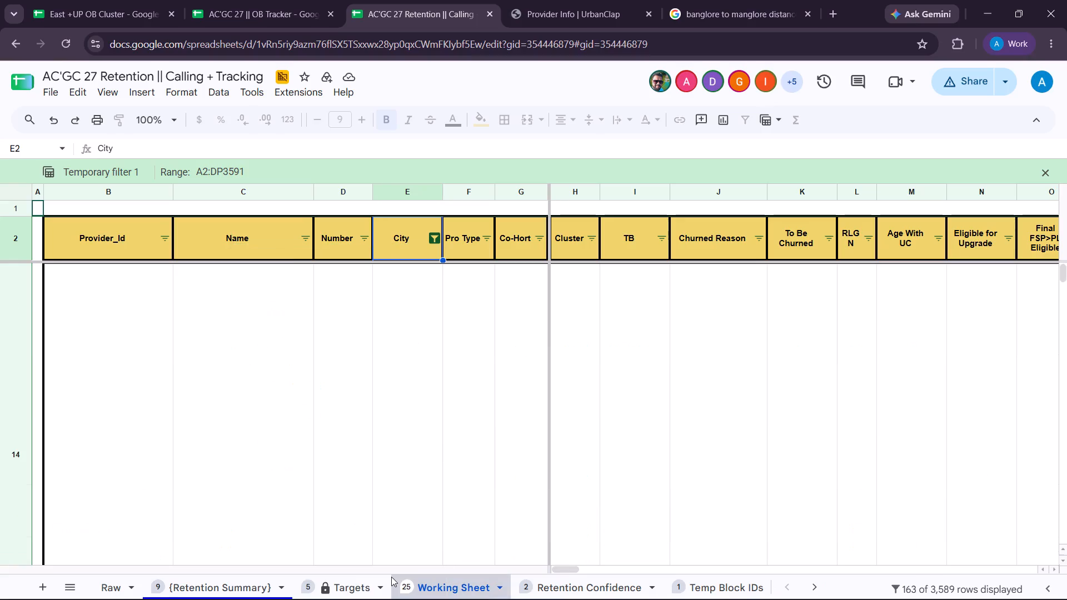
Filter the Churned Reason column to show only blank entries.
left_click(760, 241)
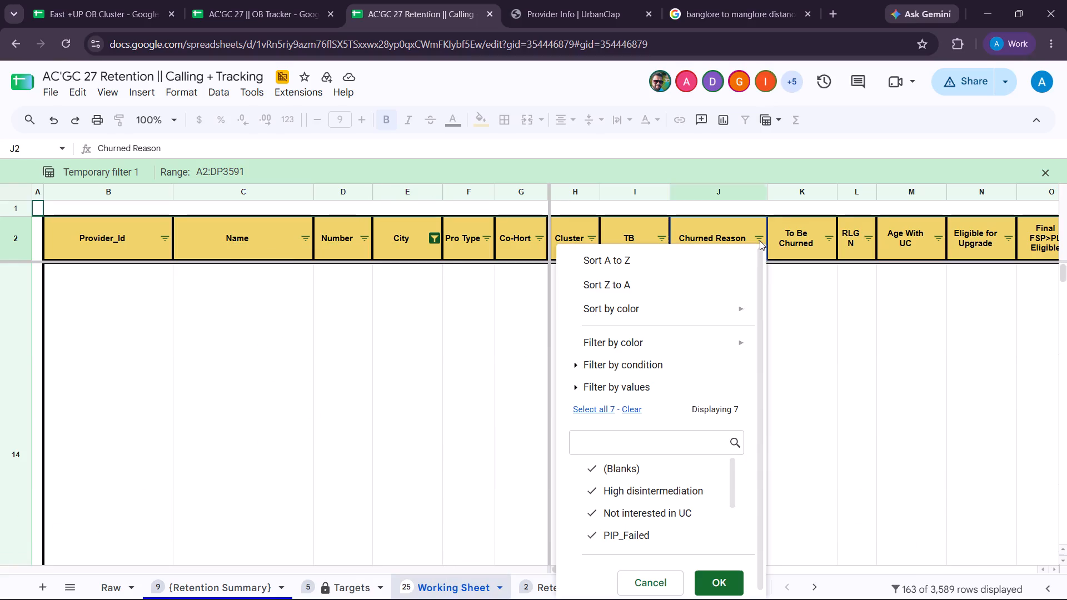
left_click(627, 408)
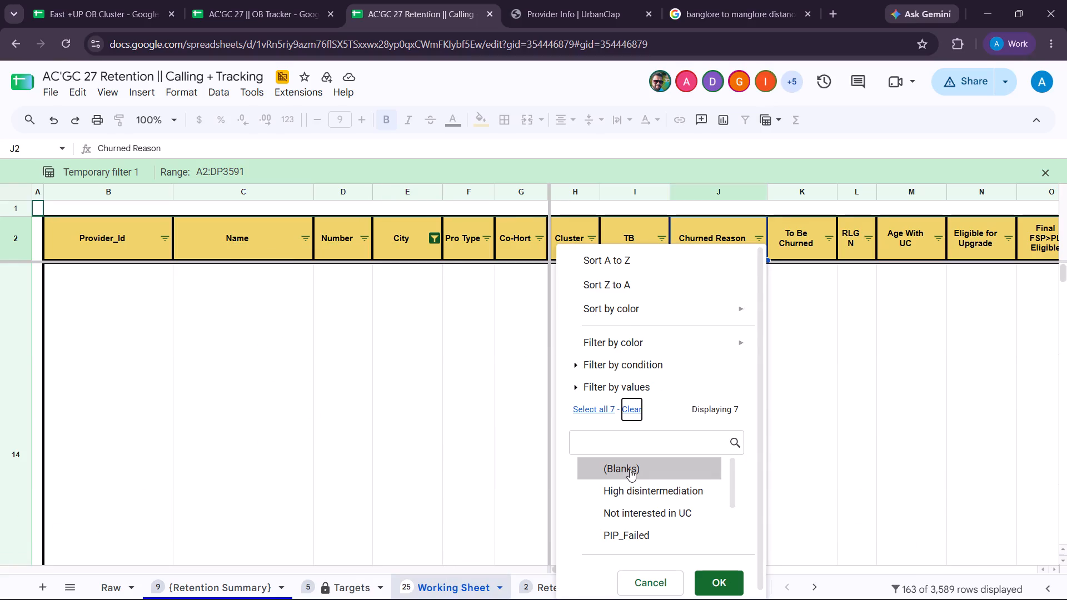
left_click(630, 469)
left_click(704, 586)
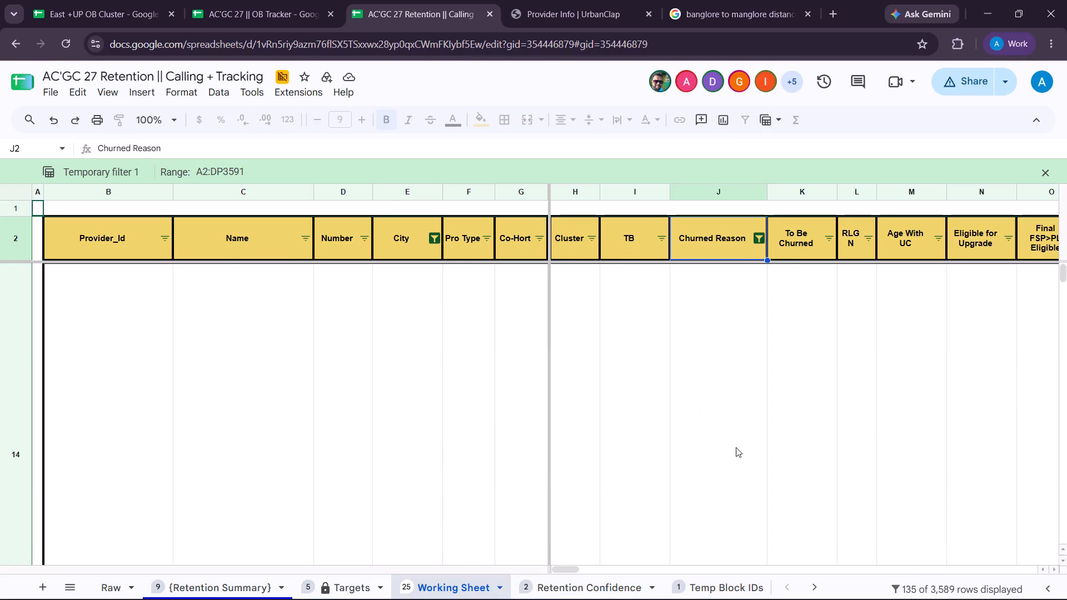
Filter the Retained column to show only Yes.
scroll(736, 447, "down", 3)
scroll(736, 447, "left", 3)
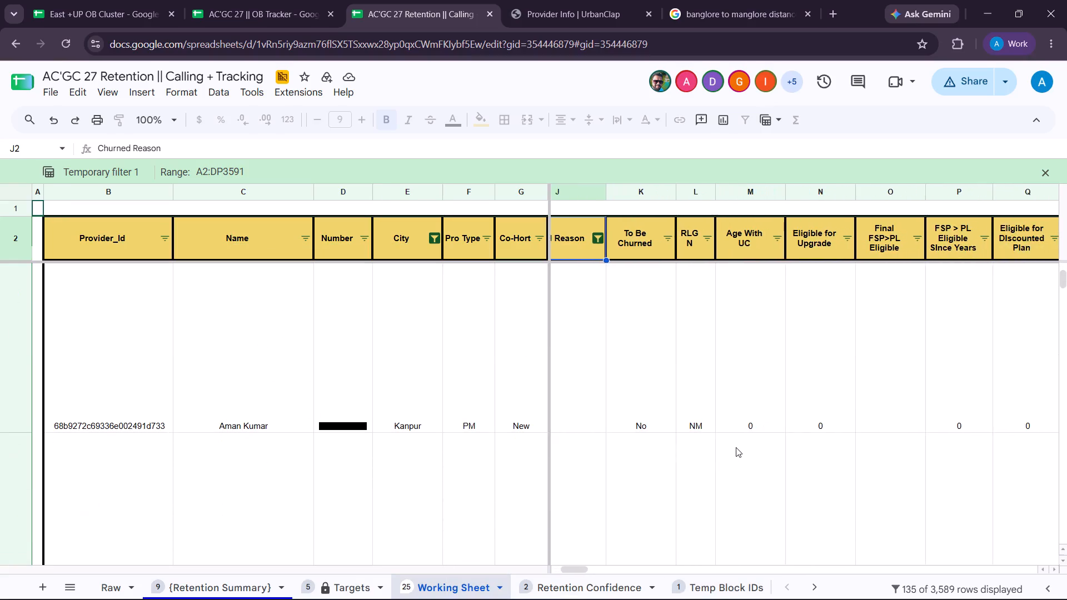
scroll(736, 447, "left", 6)
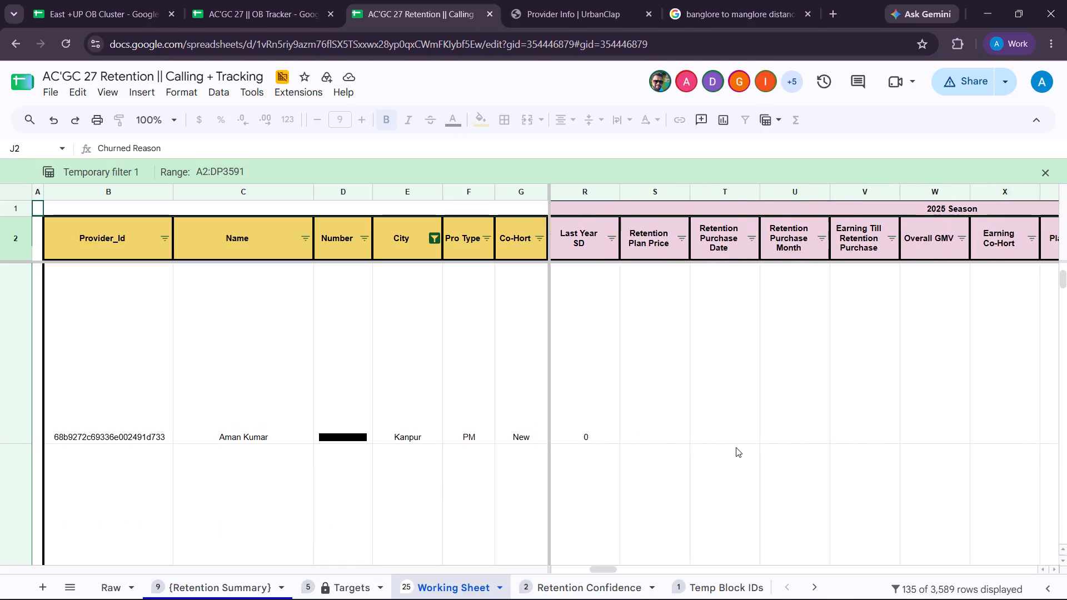
scroll(736, 447, "left", 5)
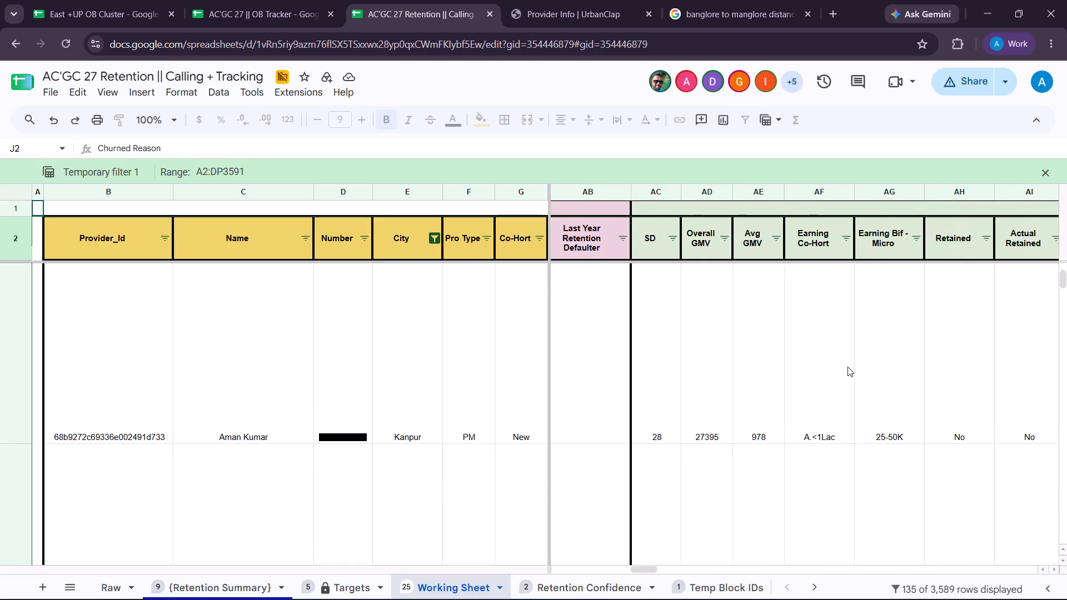
scroll(849, 366, "left", 3)
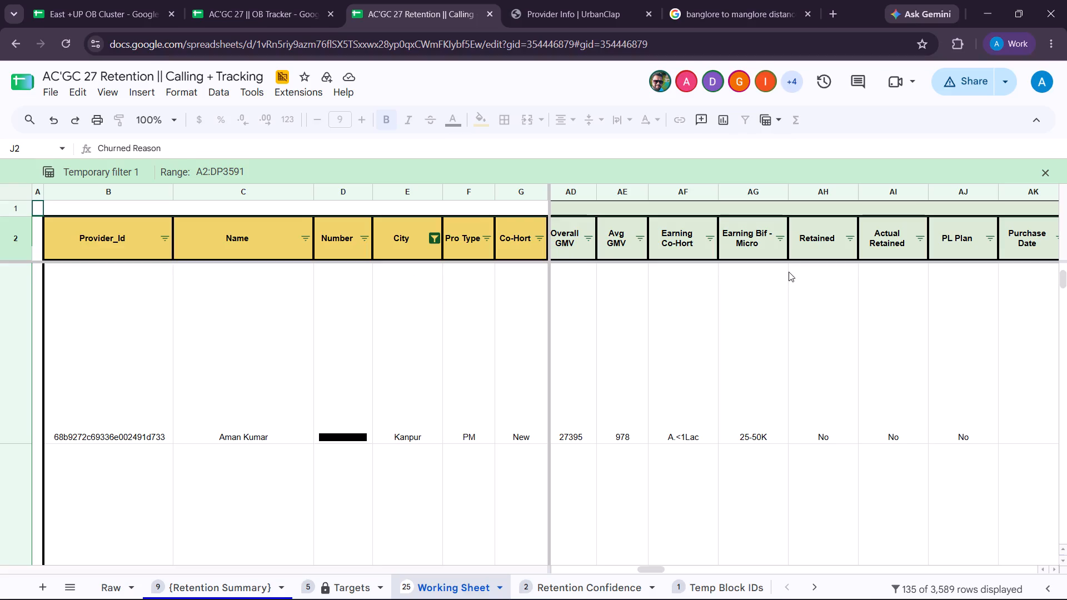
left_click(850, 232)
left_click(721, 398)
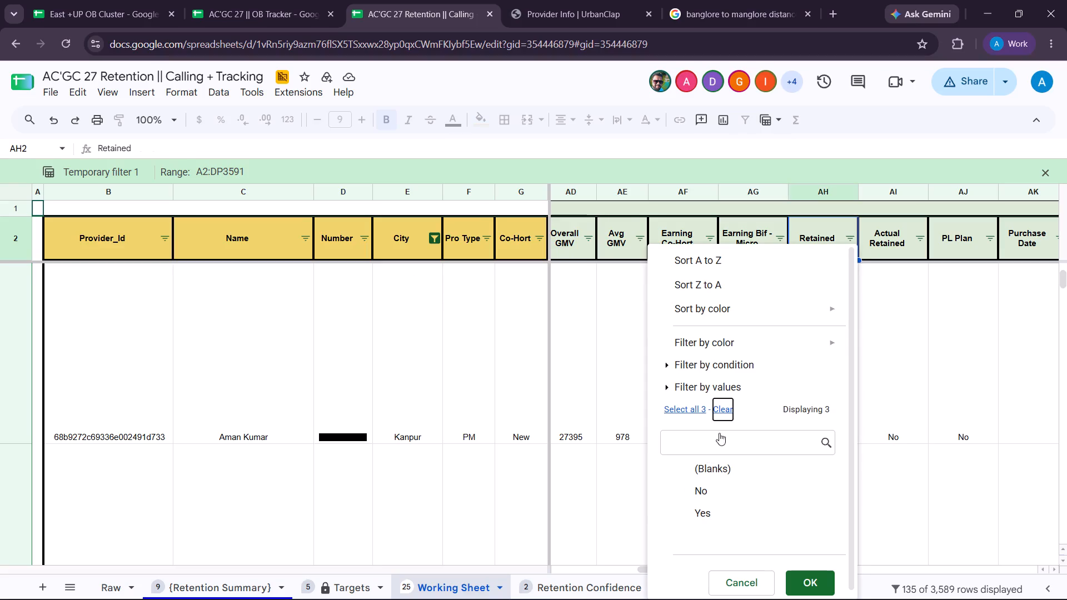
left_click(709, 508)
scroll(709, 508, "down", 1)
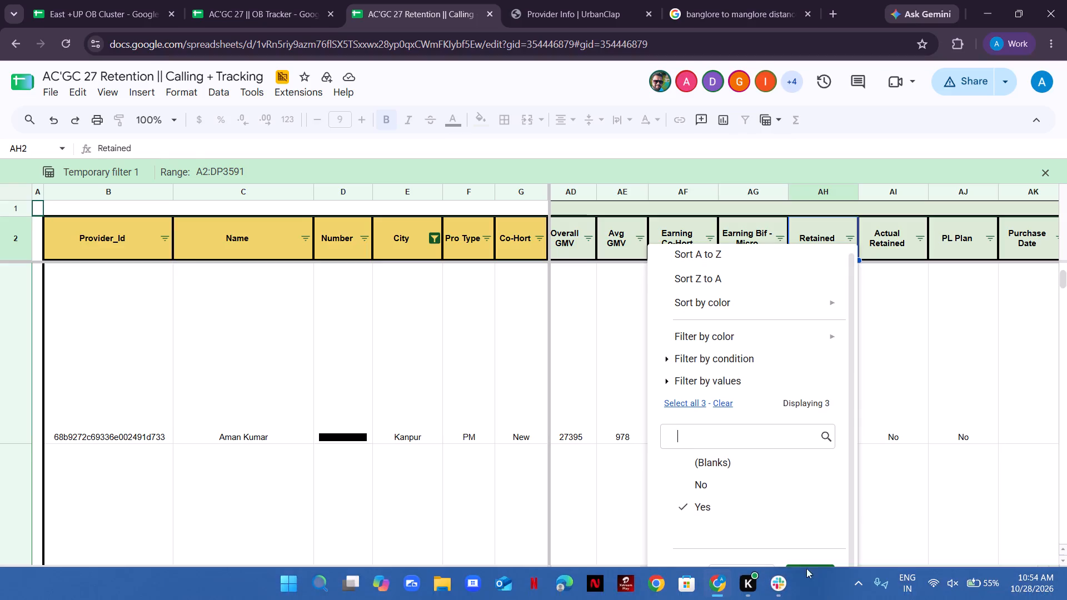
left_click(810, 573)
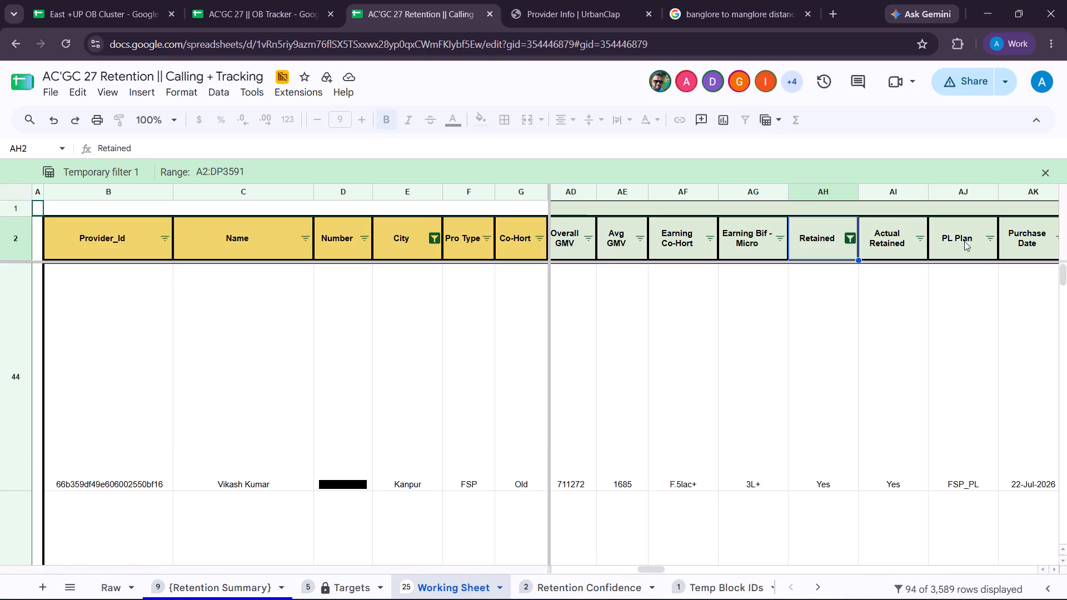
Filter the Actual Retained column to show only No.
left_click(911, 230)
left_click(919, 236)
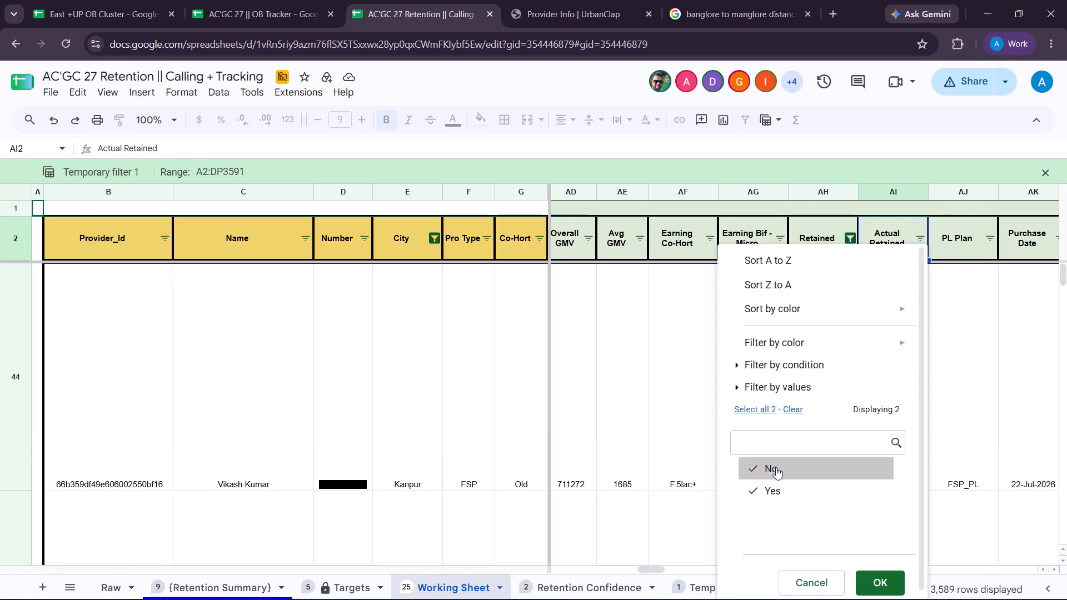
left_click(759, 485)
scroll(759, 485, "down", 2)
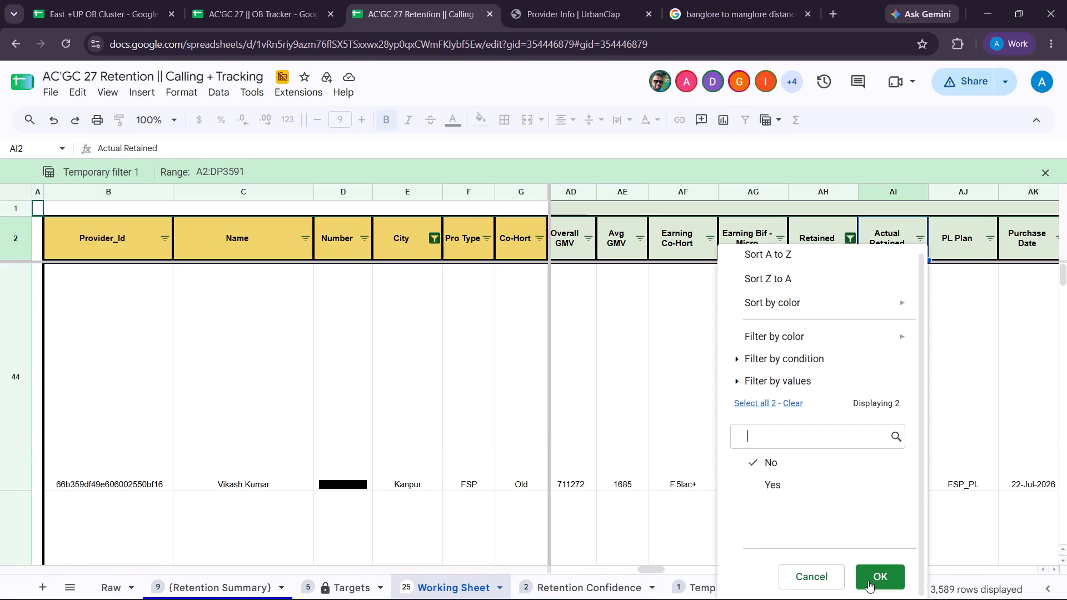
left_click(868, 578)
Examine the filtered providers' plan price, pending loan, recovery and purchase details, and read the full retention Comments cell in row 291.
scroll(851, 461, "down", 4)
scroll(851, 461, "up", 6)
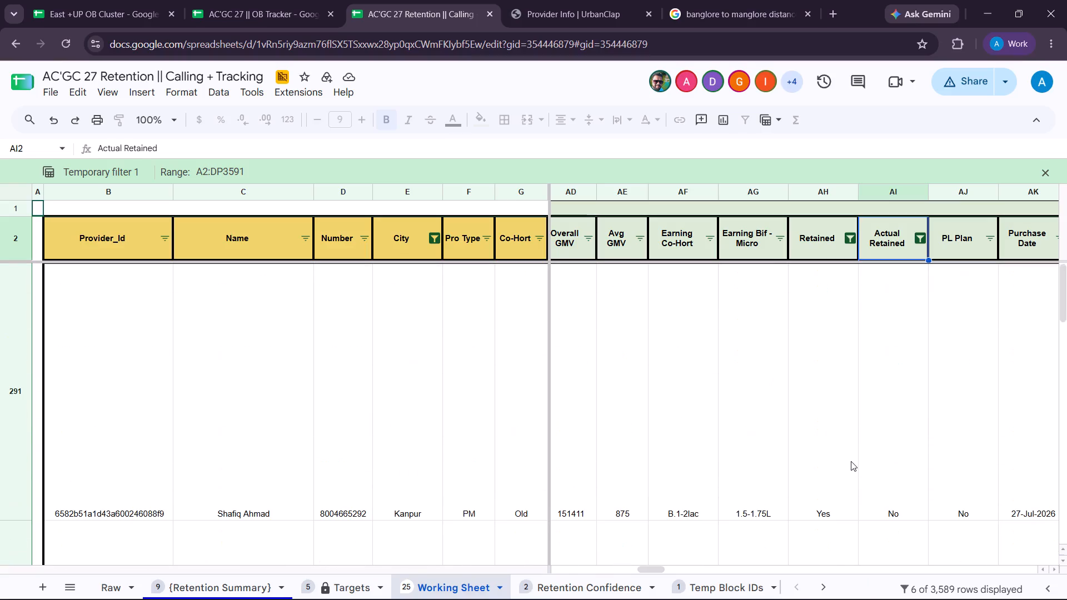
scroll(851, 461, "down", 2)
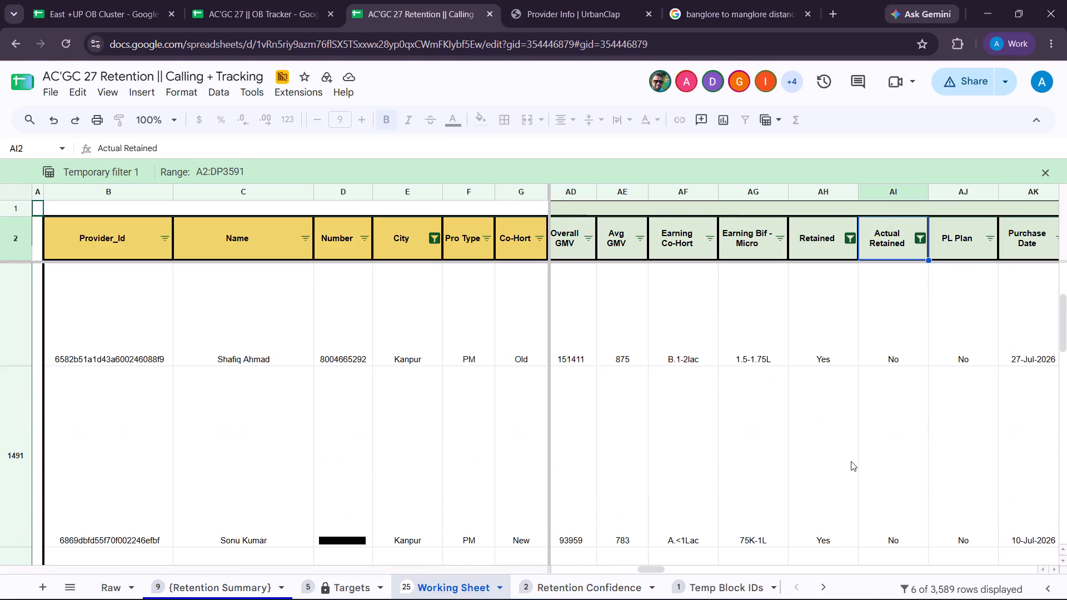
scroll(851, 461, "left", 6)
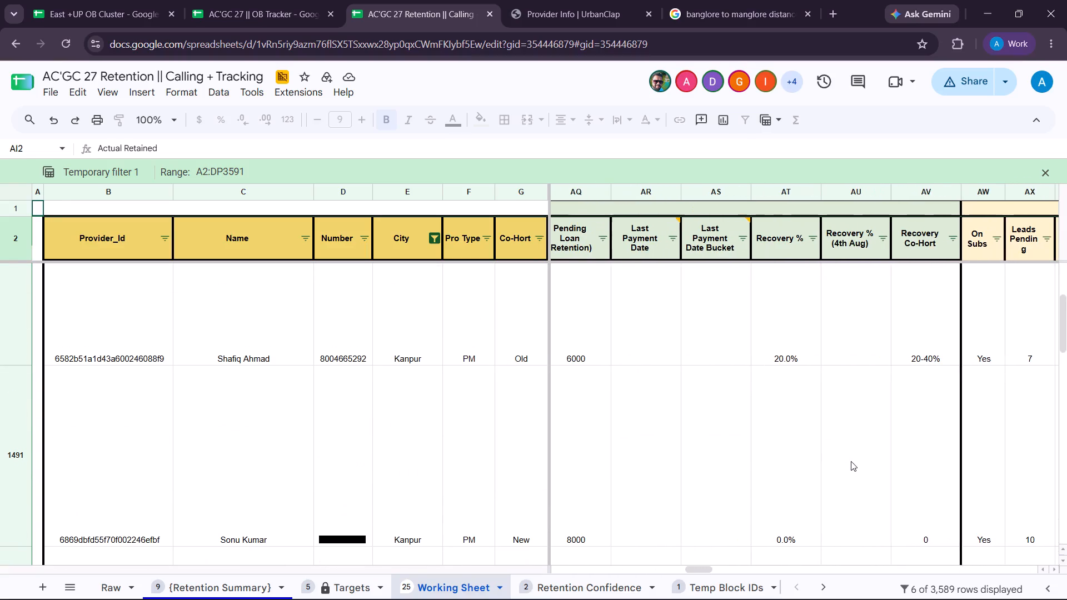
scroll(851, 461, "left", 1)
scroll(851, 461, "right", 2)
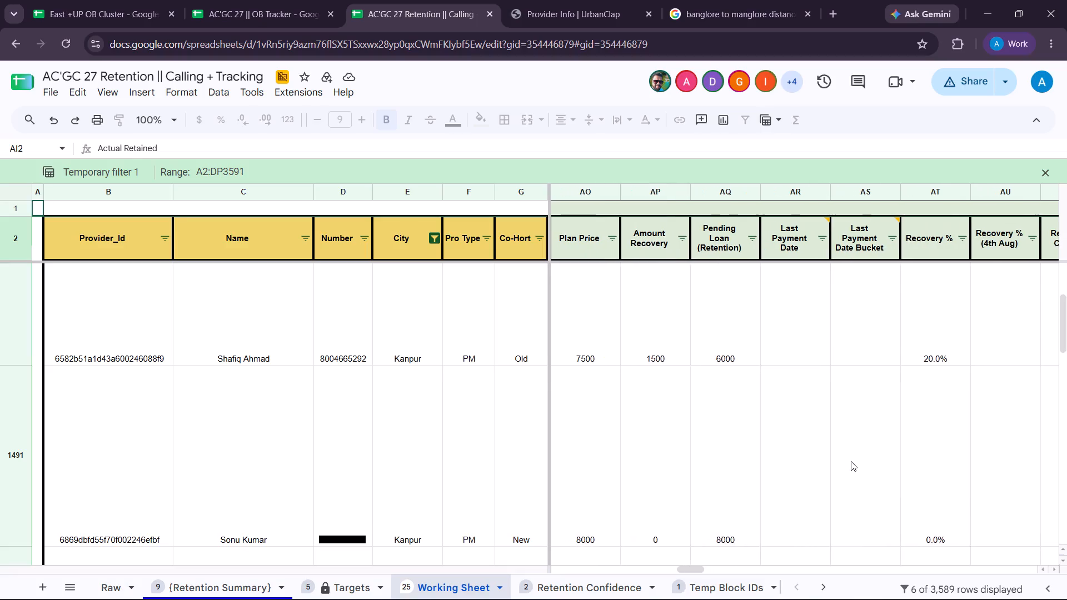
scroll(851, 461, "down", 1)
scroll(851, 461, "up", 2)
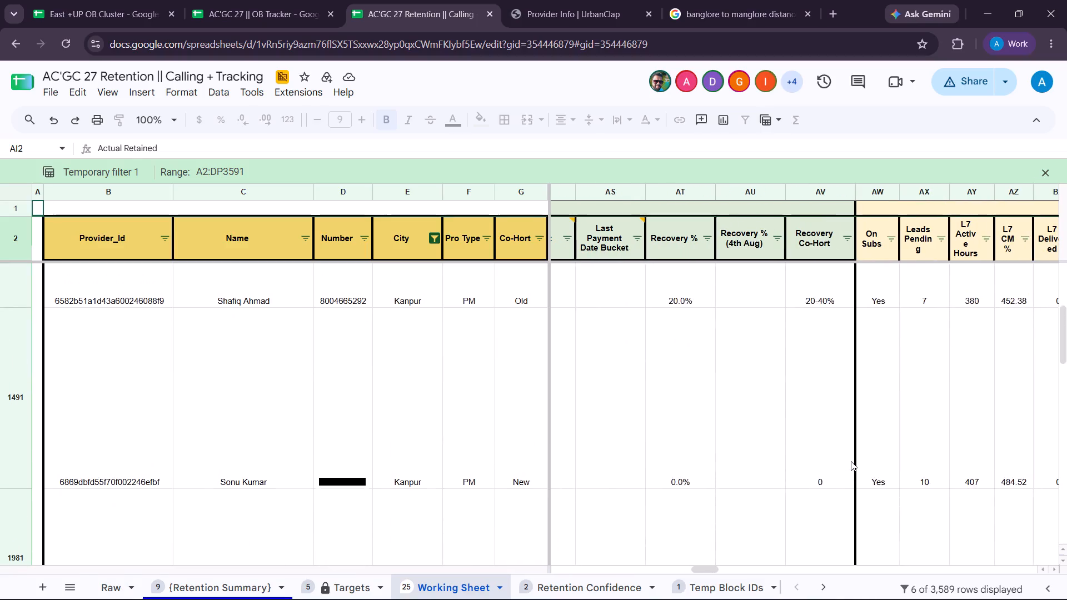
scroll(851, 461, "up", 1)
scroll(851, 461, "left", 5)
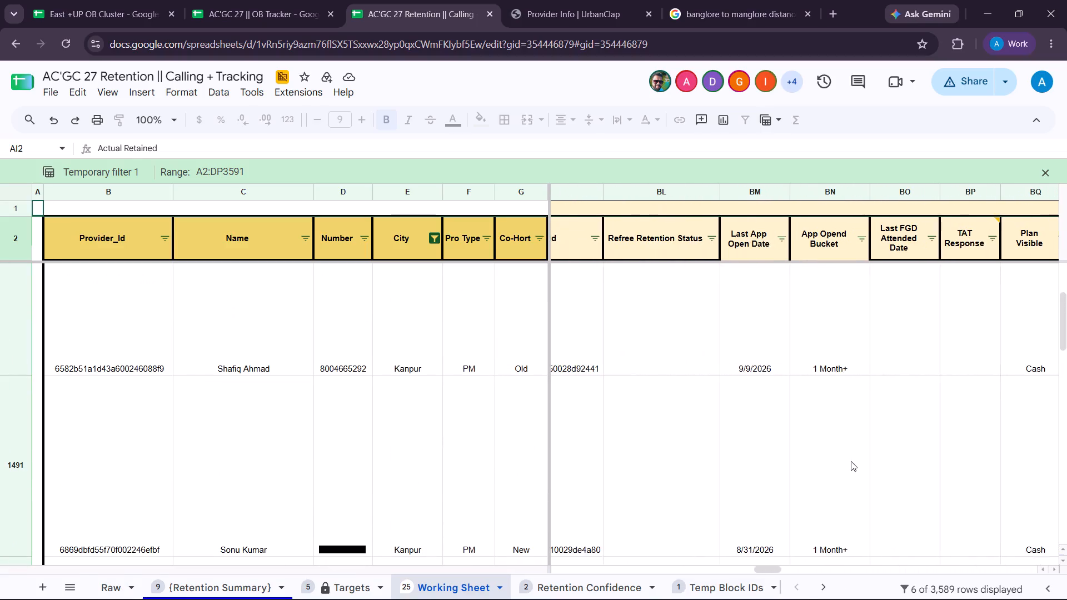
scroll(851, 461, "left", 7)
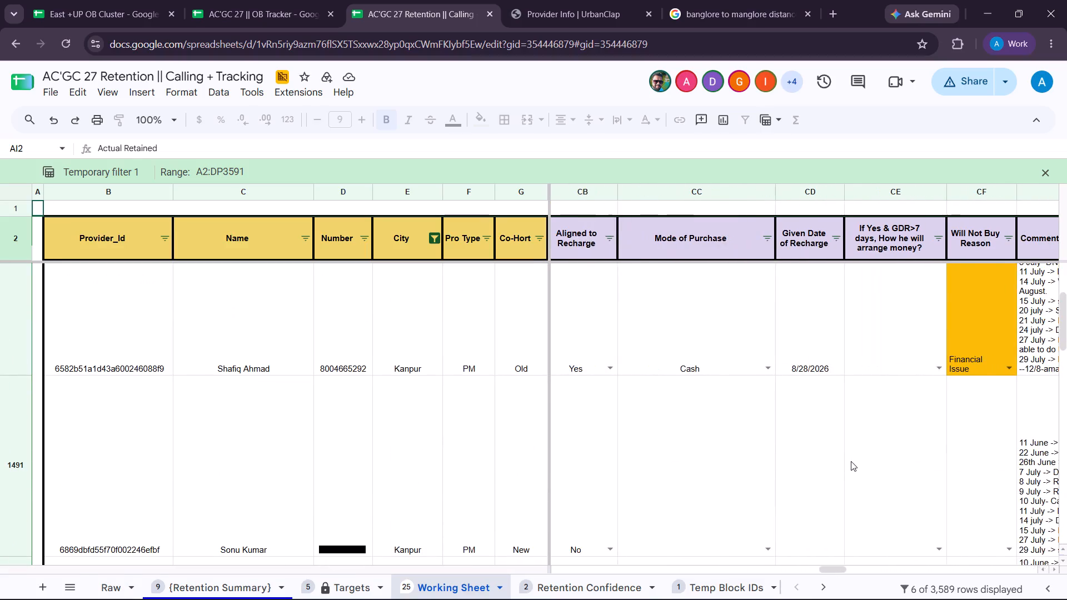
scroll(851, 461, "left", 2)
double_click(949, 358)
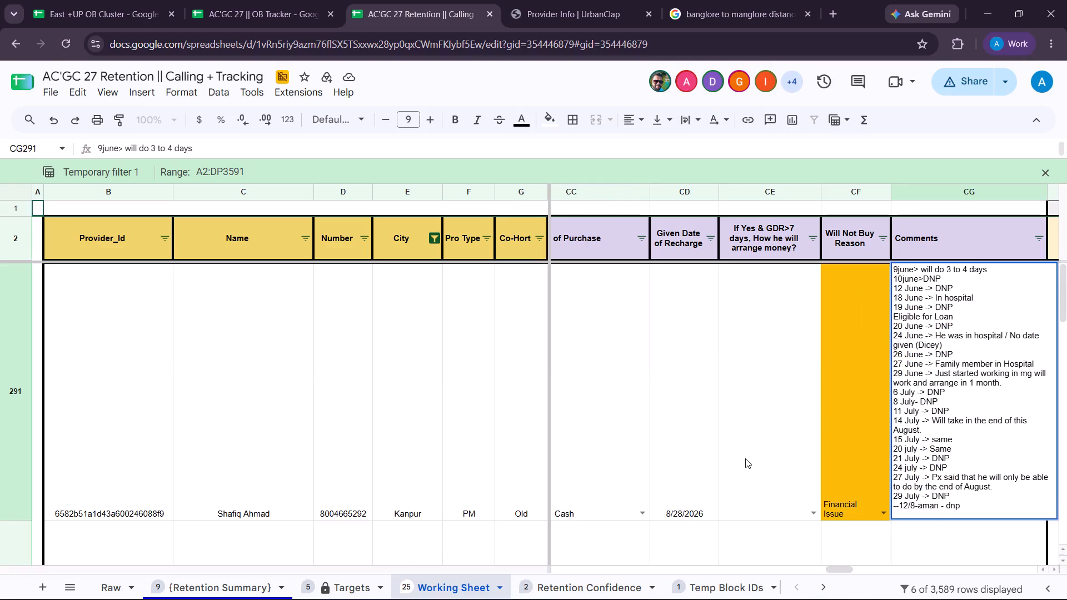
left_click(745, 458)
Compare the filtered providers' retention calling, recovery percentage and Recovery Calling details across the Working Sheet.
scroll(745, 458, "down", 2)
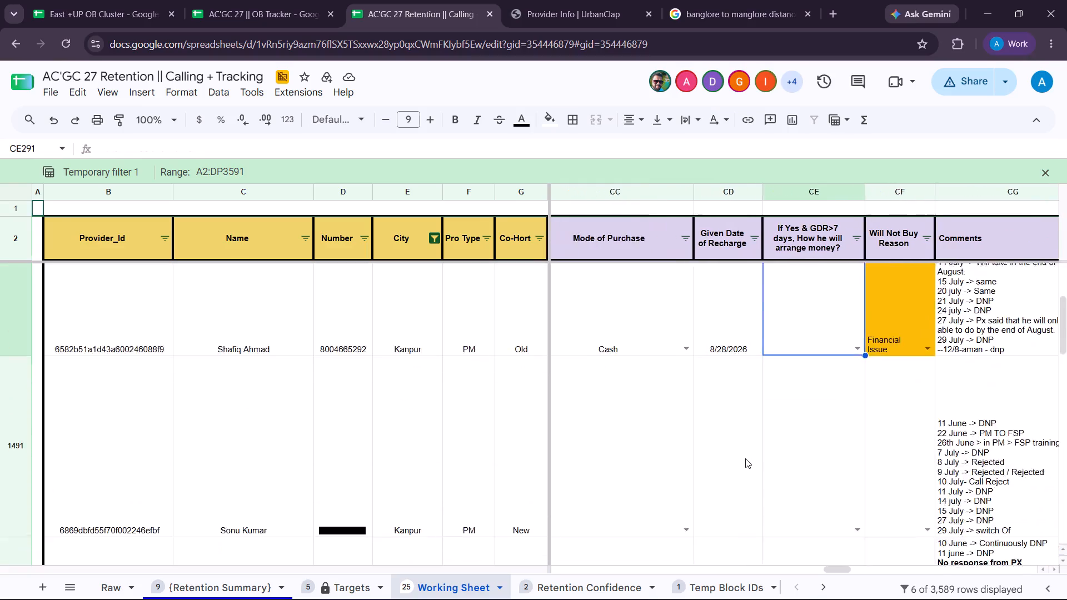
scroll(745, 458, "down", 2)
scroll(745, 458, "right", 4)
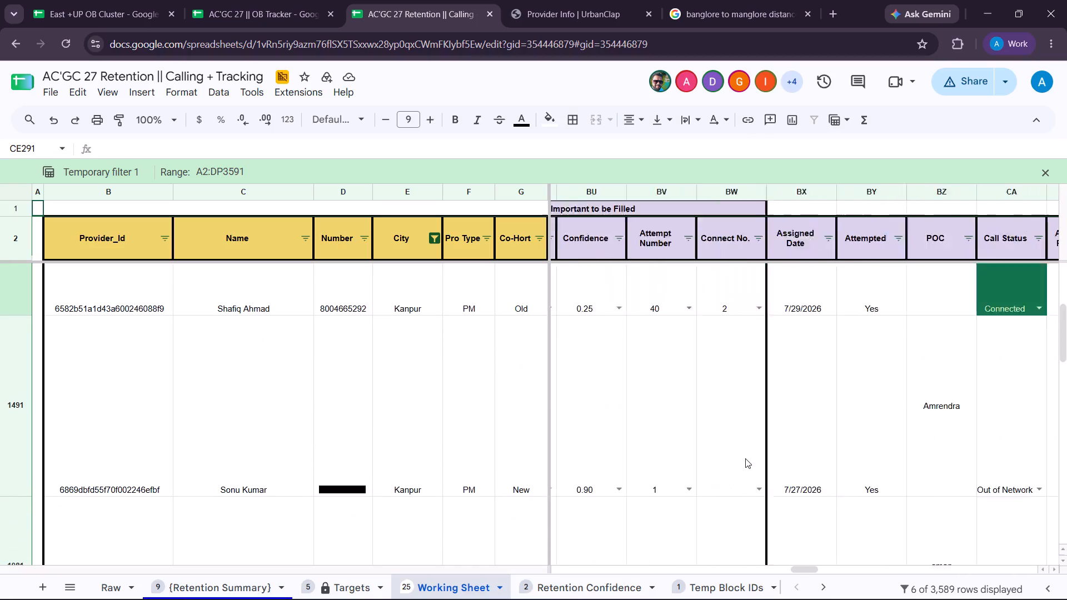
scroll(745, 458, "right", 4)
scroll(745, 458, "up", 1)
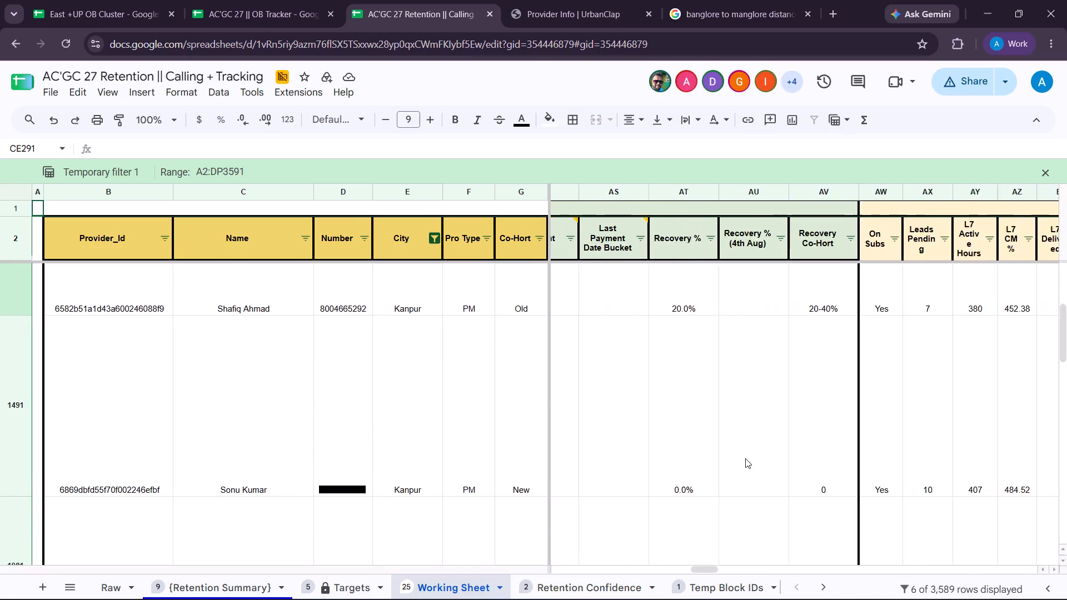
scroll(745, 458, "up", 1)
scroll(745, 458, "left", 15)
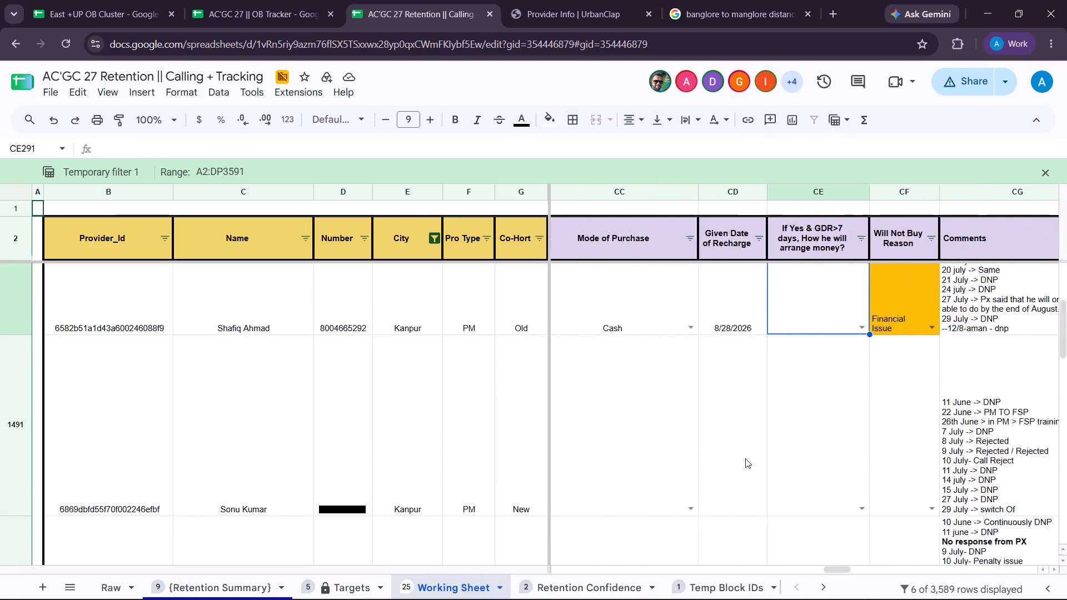
scroll(745, 458, "left", 5)
scroll(745, 458, "down", 1)
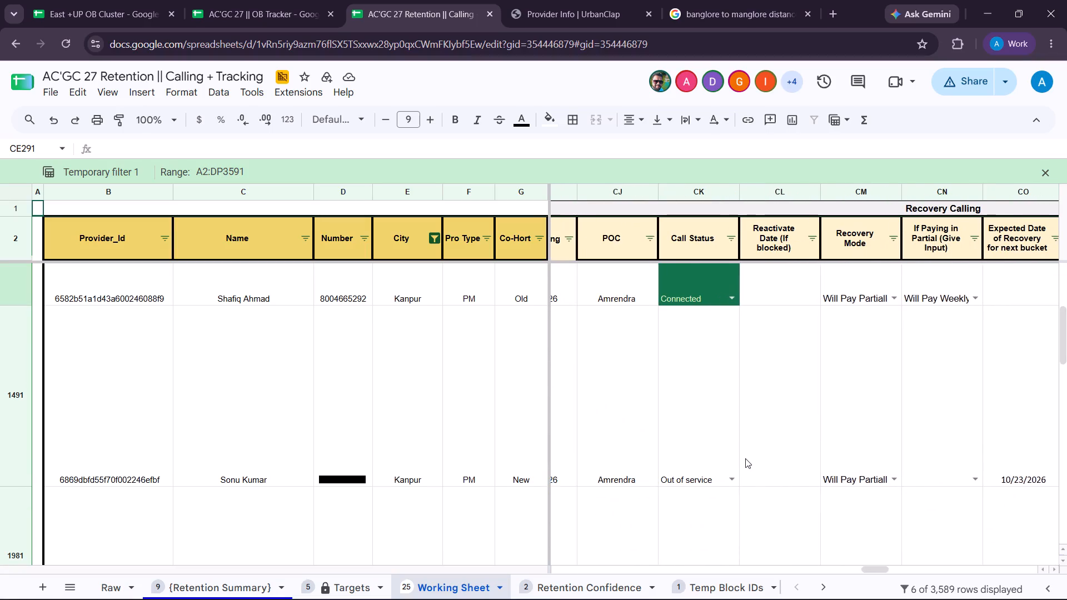
scroll(745, 458, "down", 1)
scroll(745, 458, "up", 1)
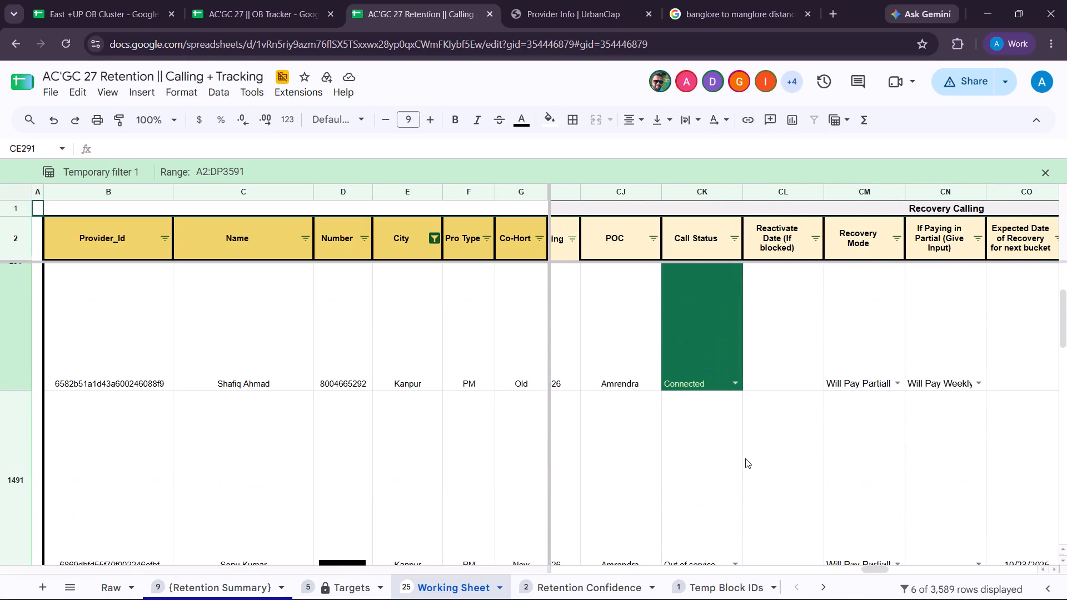
Read the full Recovery Calling Comments for the filtered providers in rows 291, 1491 and 1981.
scroll(745, 458, "up", 1)
scroll(745, 458, "left", 6)
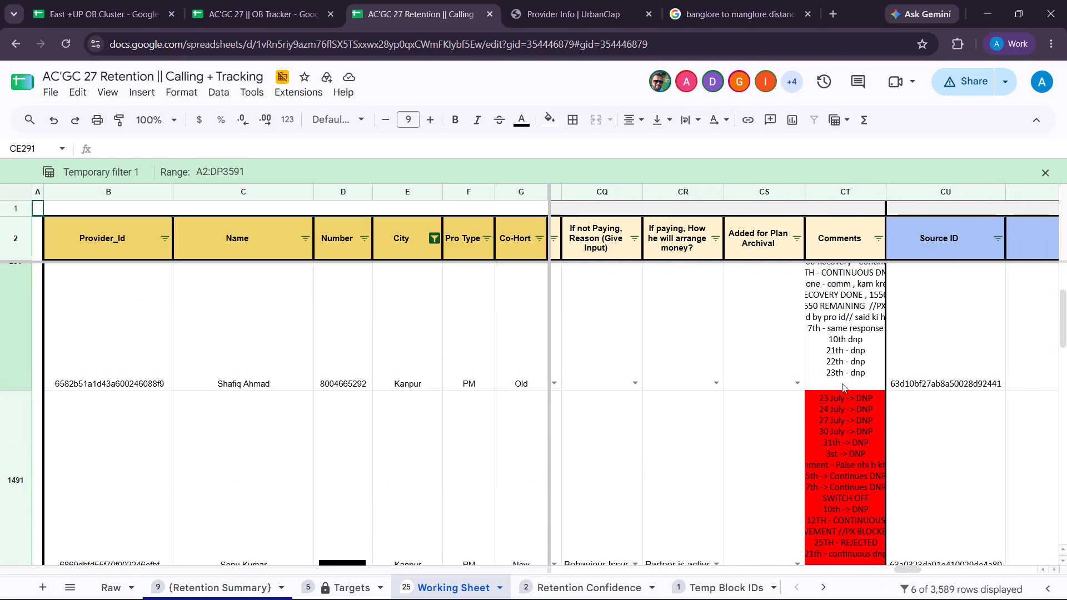
double_click(854, 382)
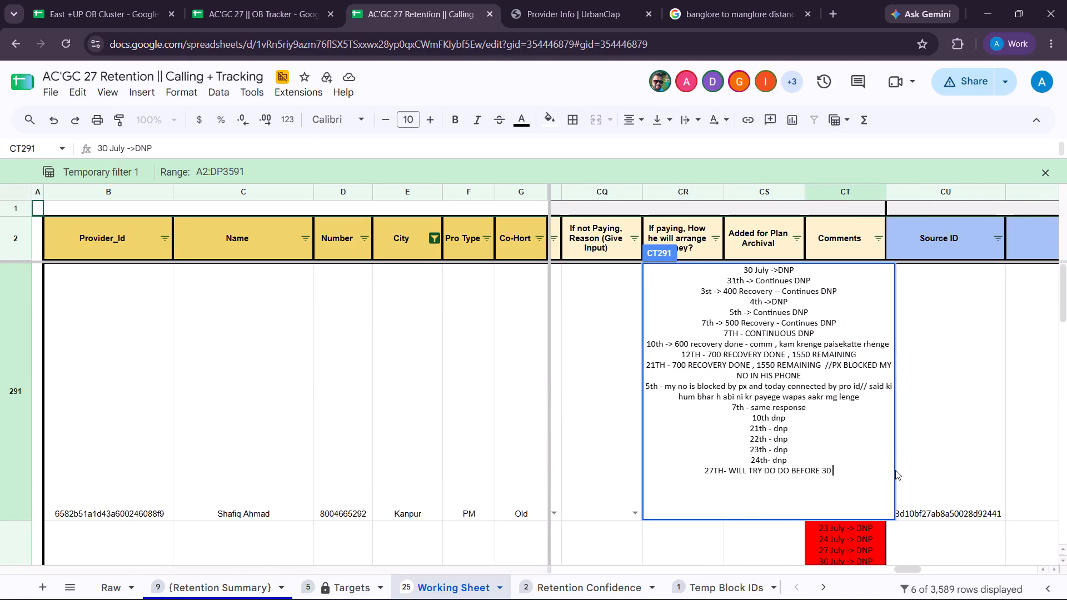
left_click(734, 532)
scroll(734, 532, "down", 2)
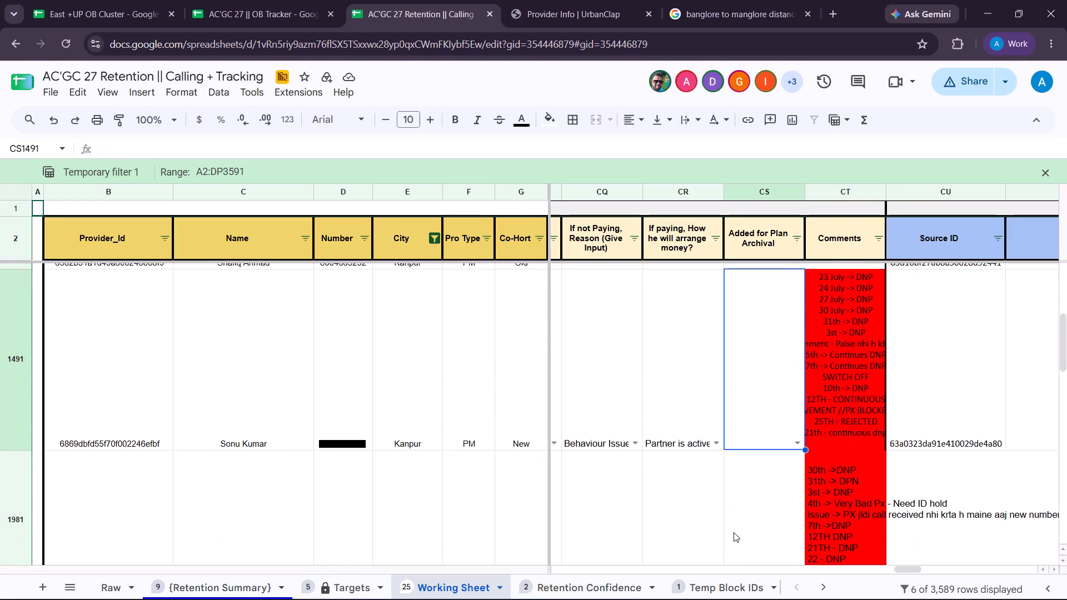
scroll(734, 532, "down", 1)
double_click(861, 422)
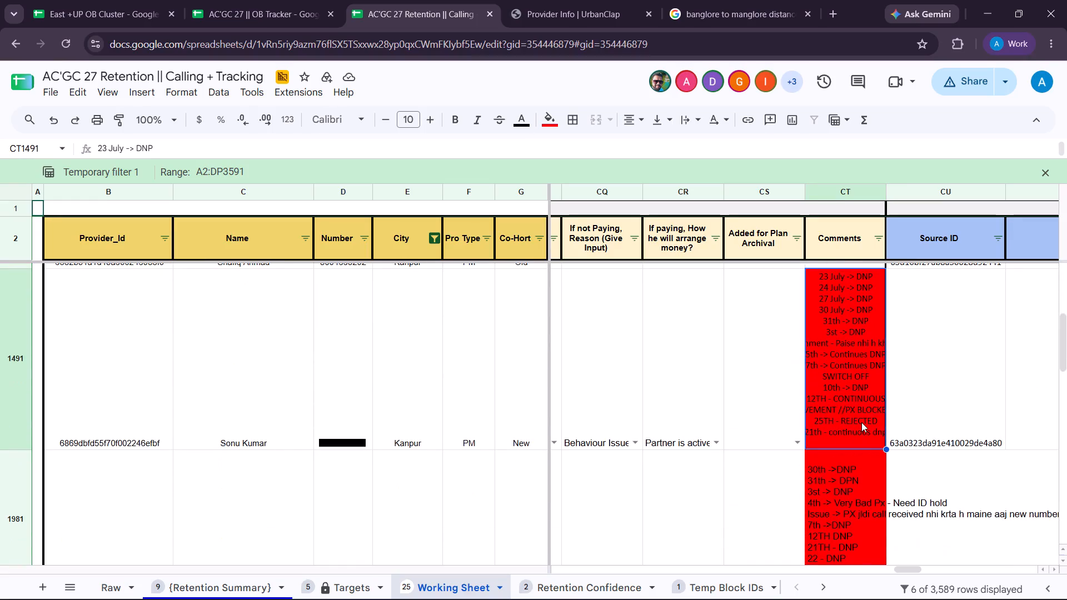
left_click(750, 484)
scroll(750, 484, "down", 2)
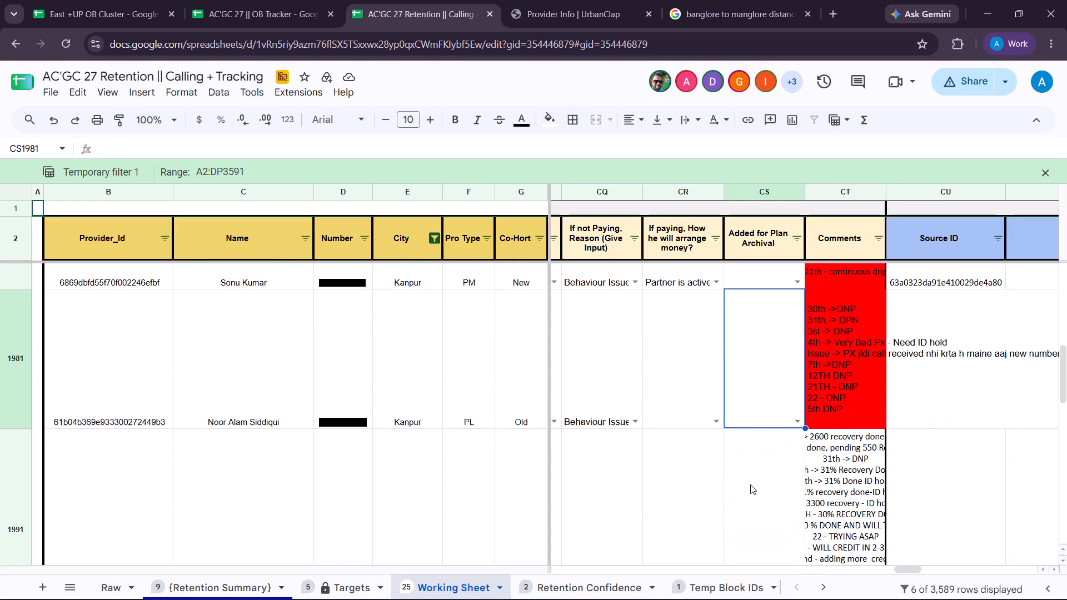
scroll(750, 484, "down", 1)
double_click(820, 378)
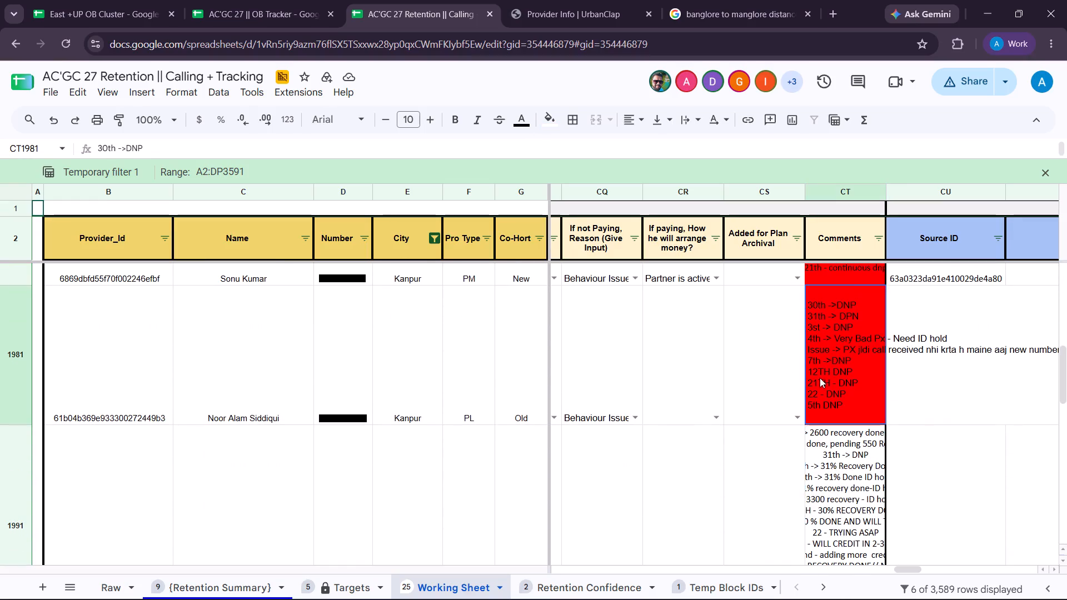
left_click(730, 457)
Examine the Recovery Calling details of the provider in row 1991 and read its full recovery Comments.
scroll(730, 457, "right", 1)
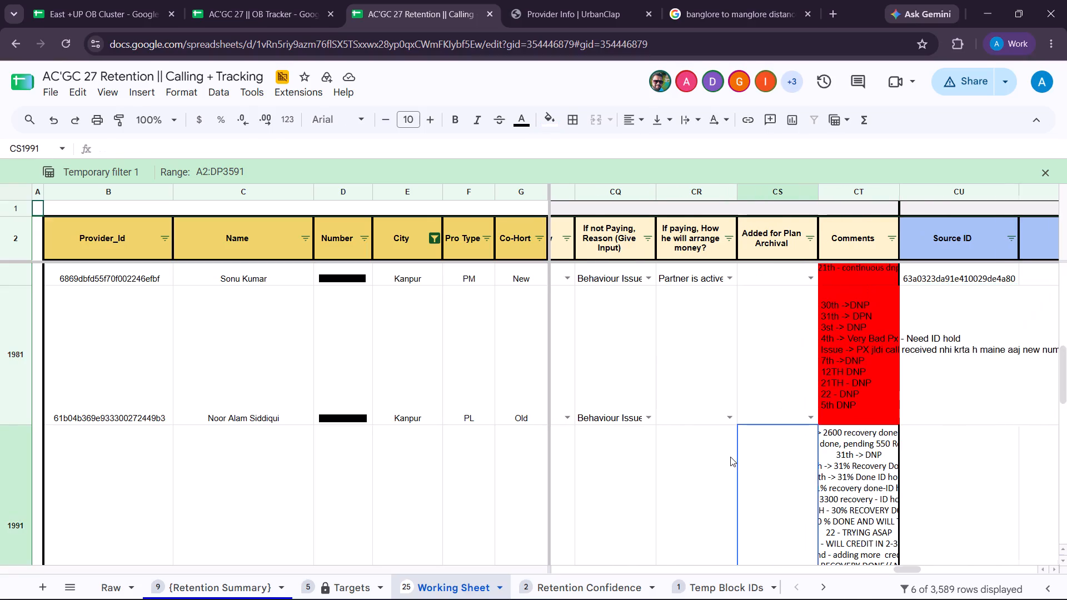
scroll(730, 457, "right", 4)
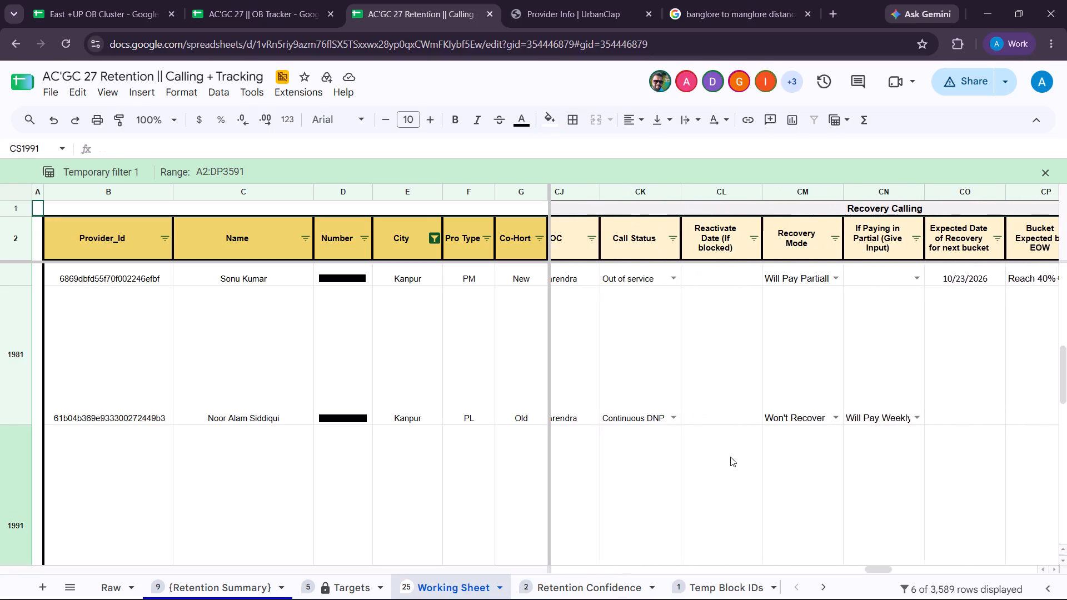
scroll(730, 457, "right", 1)
scroll(730, 457, "down", 3)
scroll(730, 457, "left", 3)
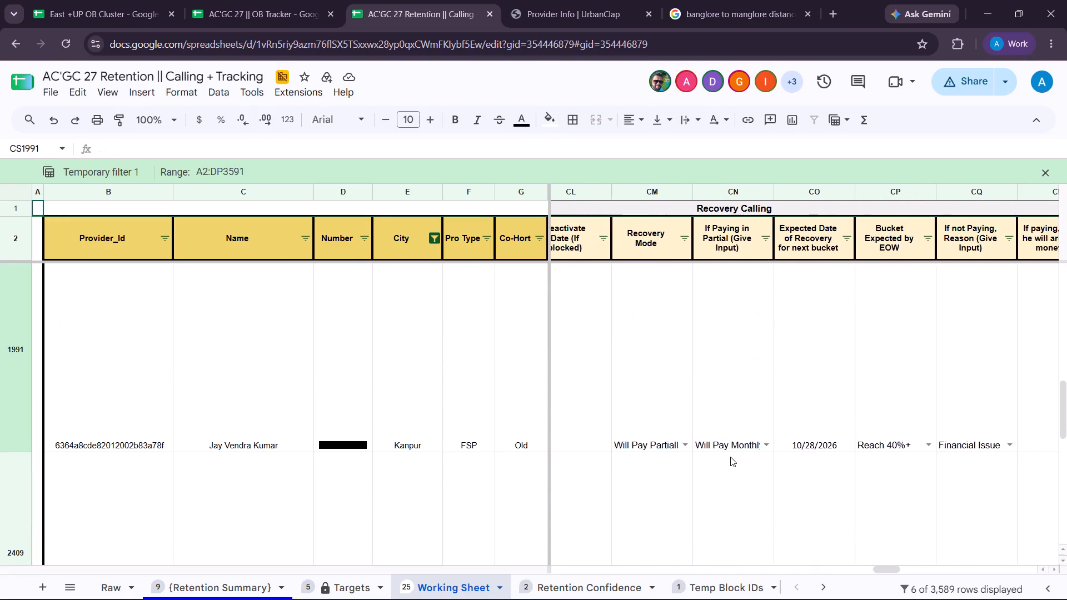
scroll(730, 457, "left", 2)
scroll(757, 442, "right", 1)
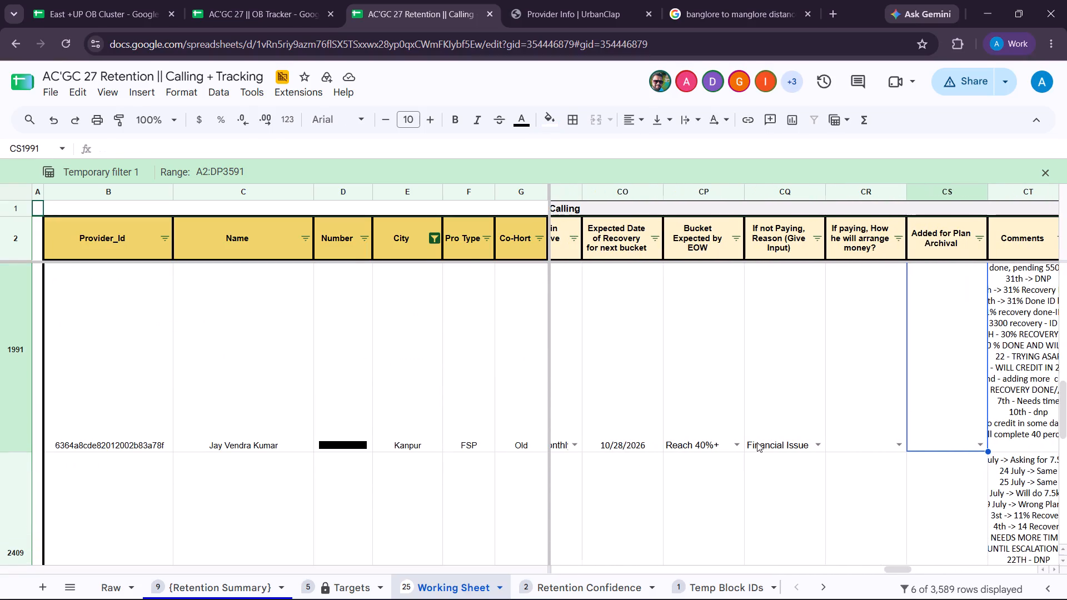
scroll(757, 442, "right", 1)
scroll(895, 408, "left", 1)
double_click(934, 409)
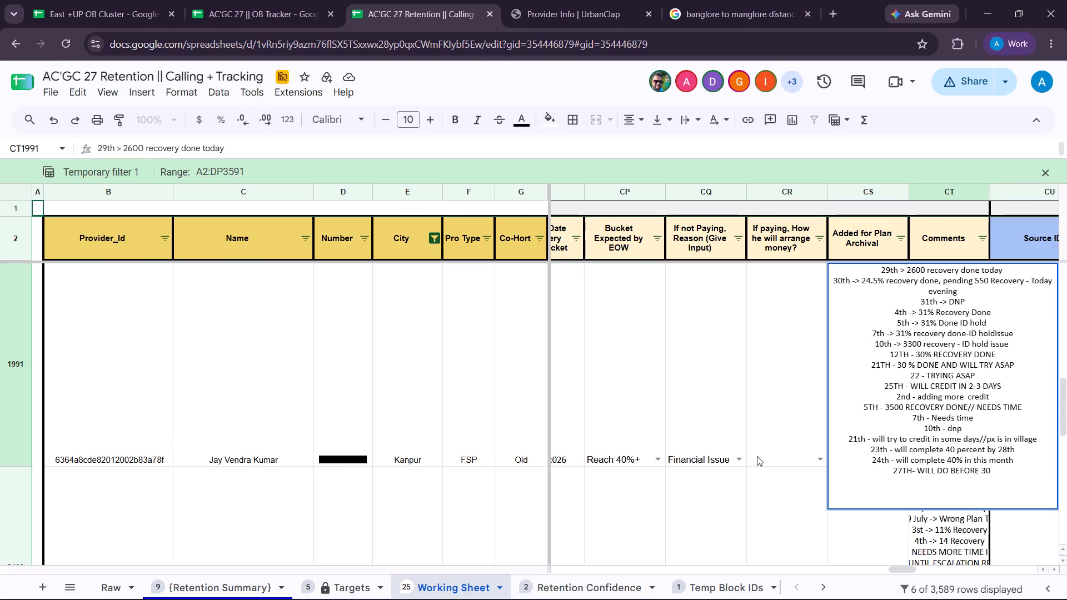
left_click(757, 456)
scroll(757, 456, "right", 5)
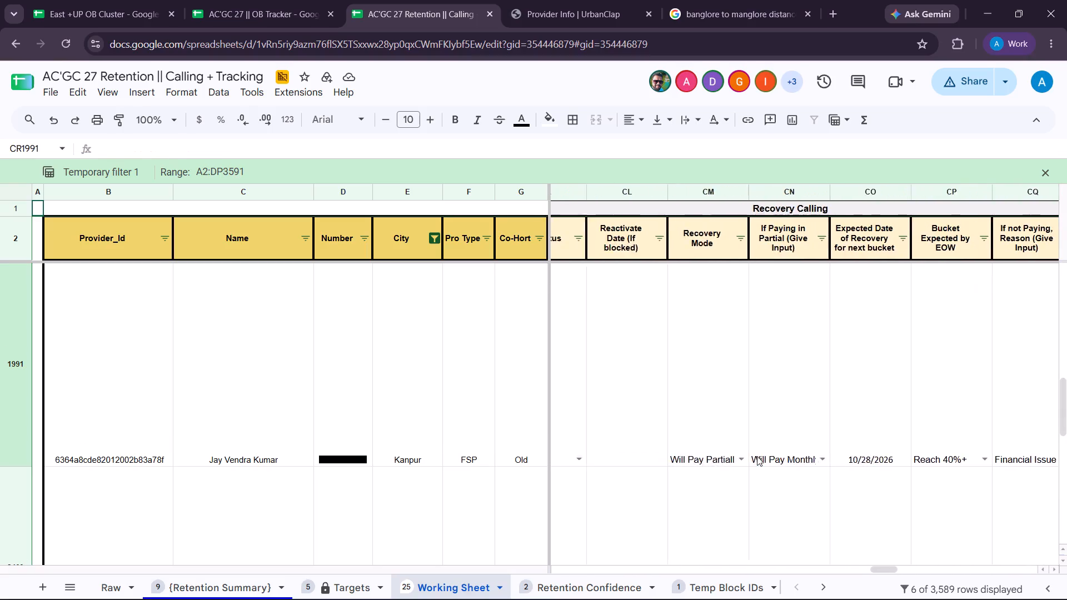
scroll(757, 456, "right", 3)
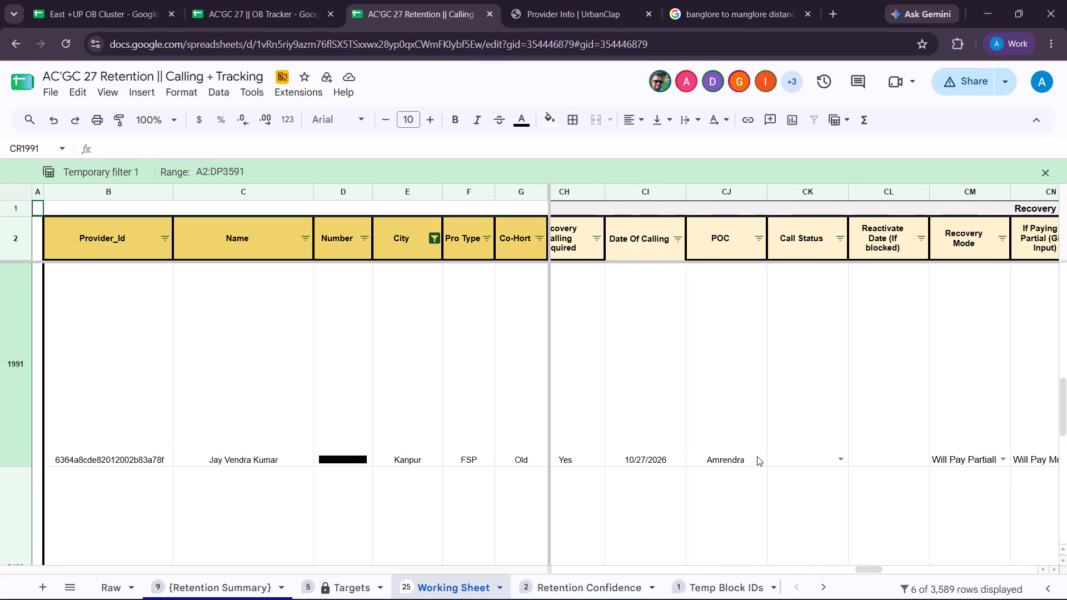
Check the recovery Comments in row 2409 and set that provider's Recovery Calling Call Status to Connected.
scroll(757, 456, "down", 2)
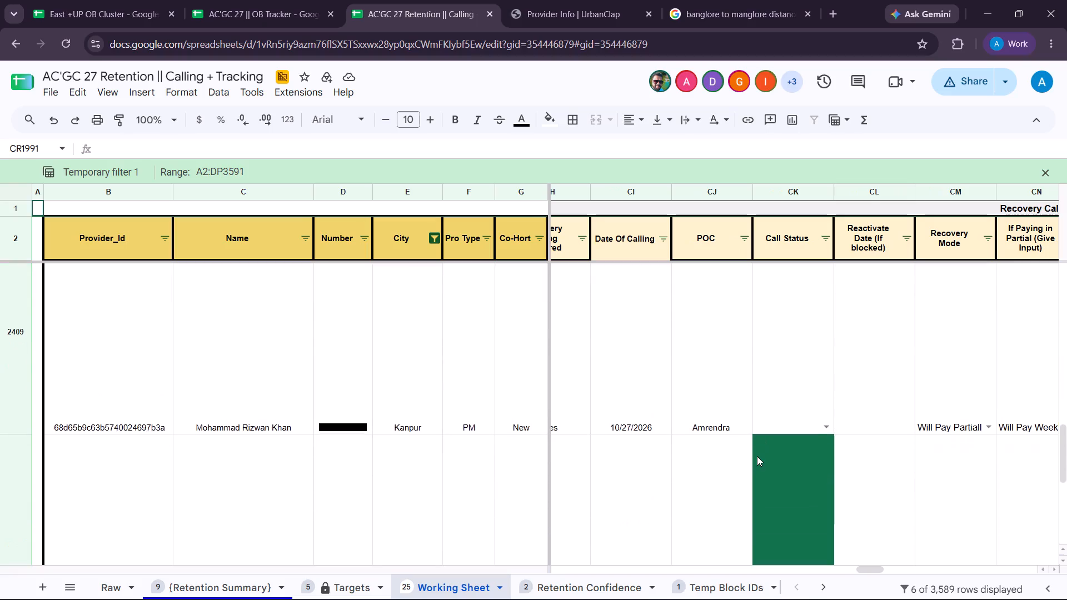
scroll(757, 456, "down", 1)
scroll(757, 456, "up", 1)
scroll(757, 456, "left", 4)
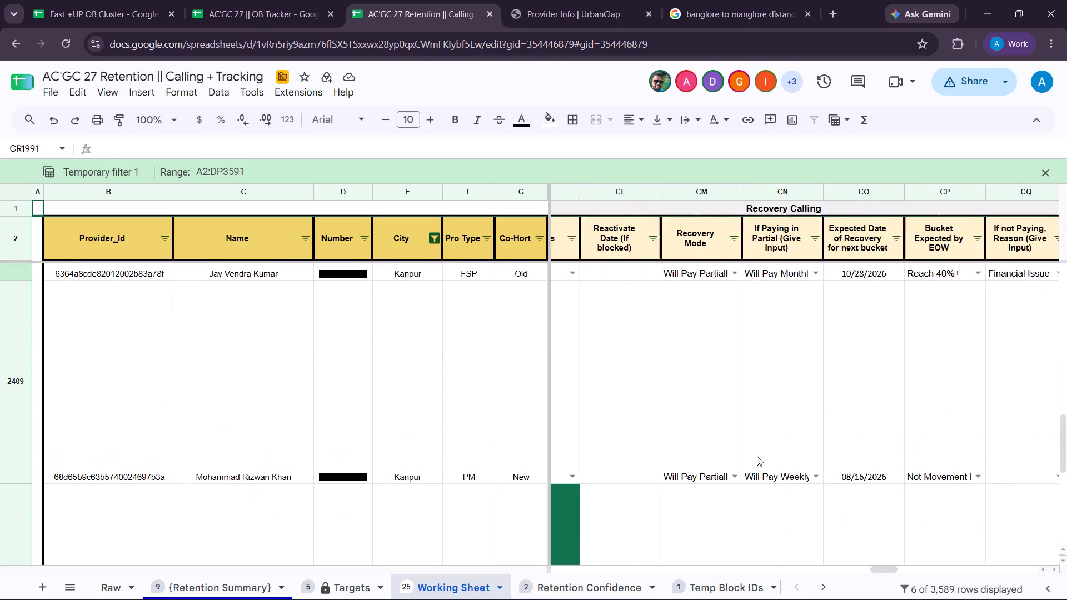
scroll(757, 456, "left", 3)
double_click(827, 447)
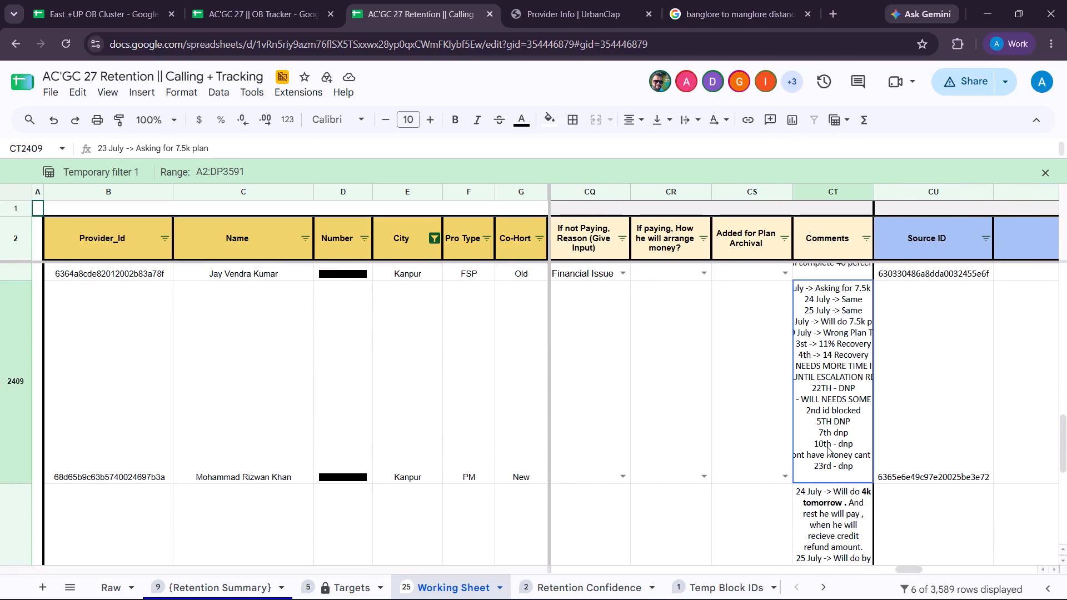
left_click(740, 518)
scroll(740, 518, "right", 2)
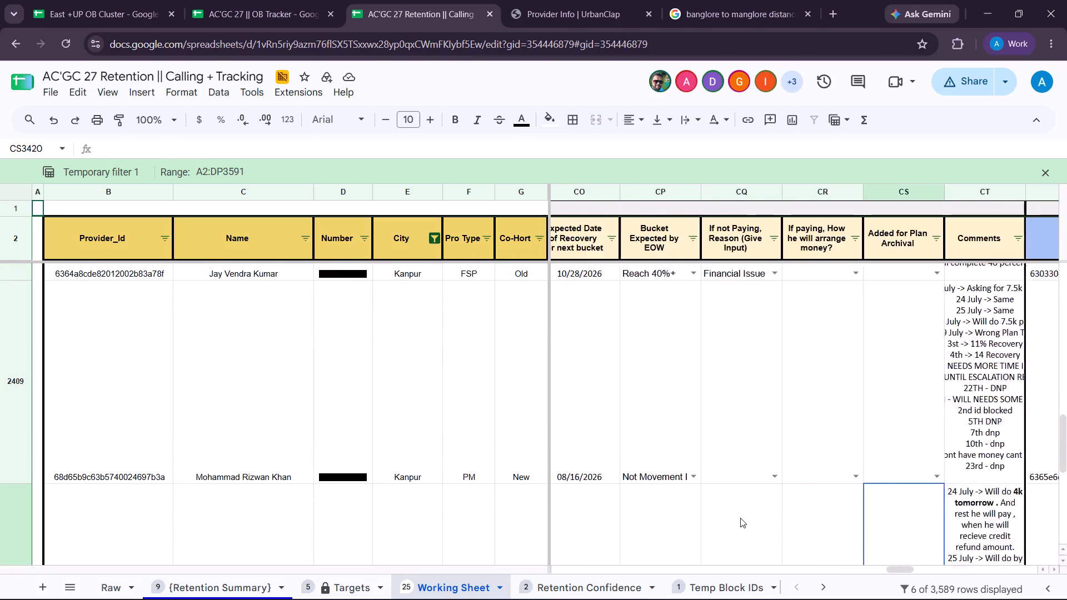
scroll(740, 518, "right", 5)
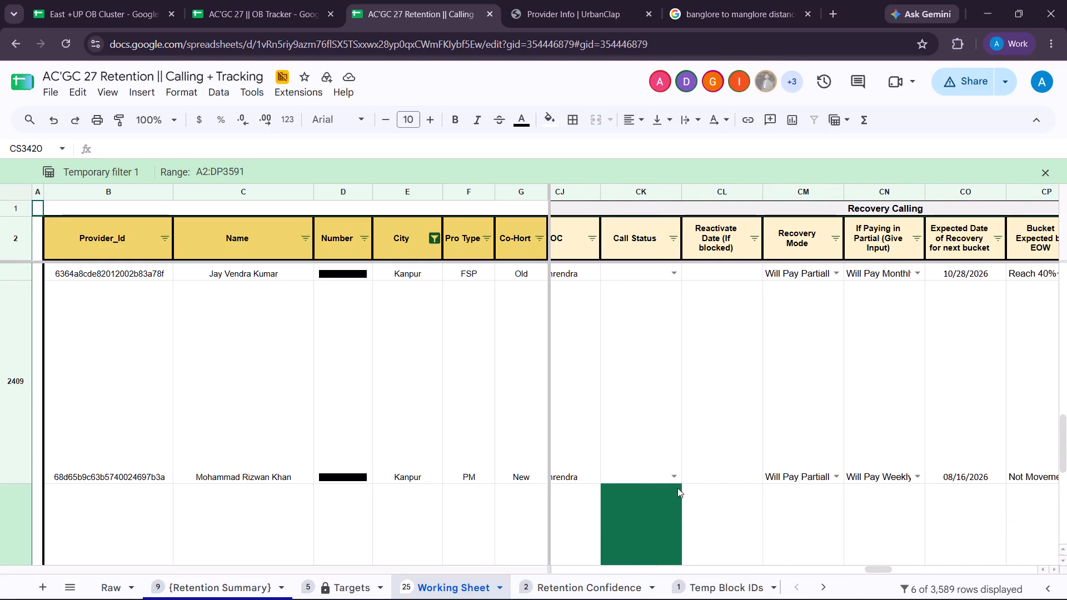
left_click(677, 474)
left_click(666, 497)
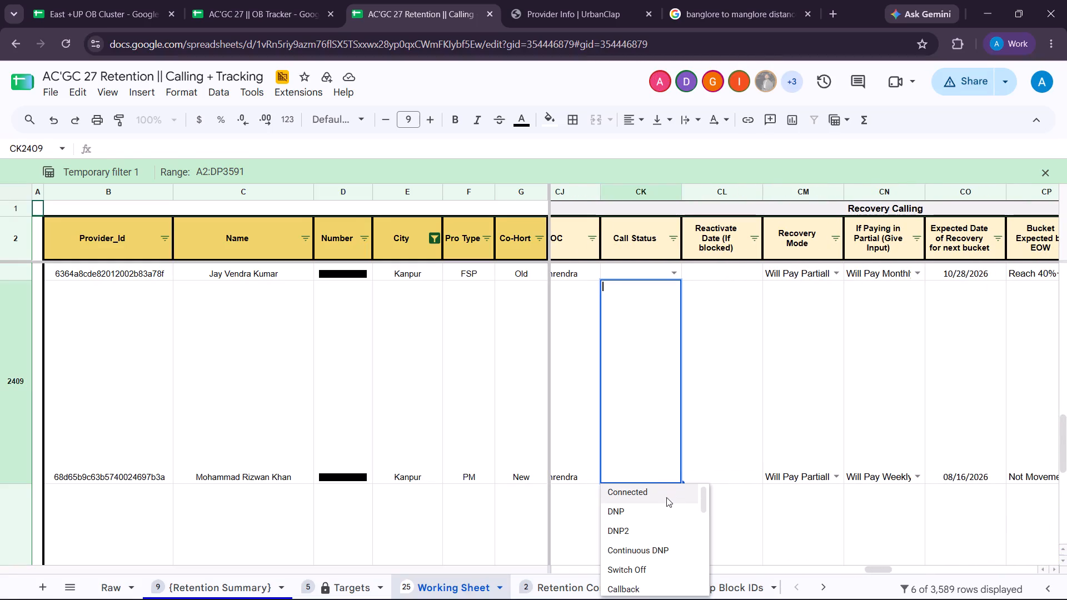
Examine the Recovery Calling status and full recovery Comments of the provider in row 3420.
scroll(666, 497, "down", 3)
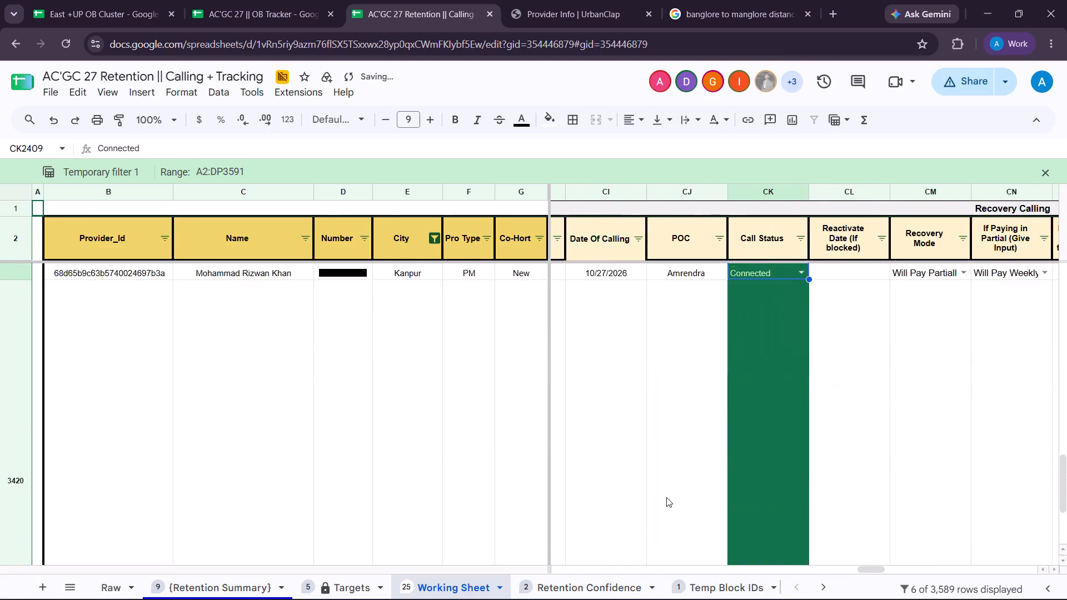
scroll(666, 497, "down", 2)
scroll(666, 497, "left", 2)
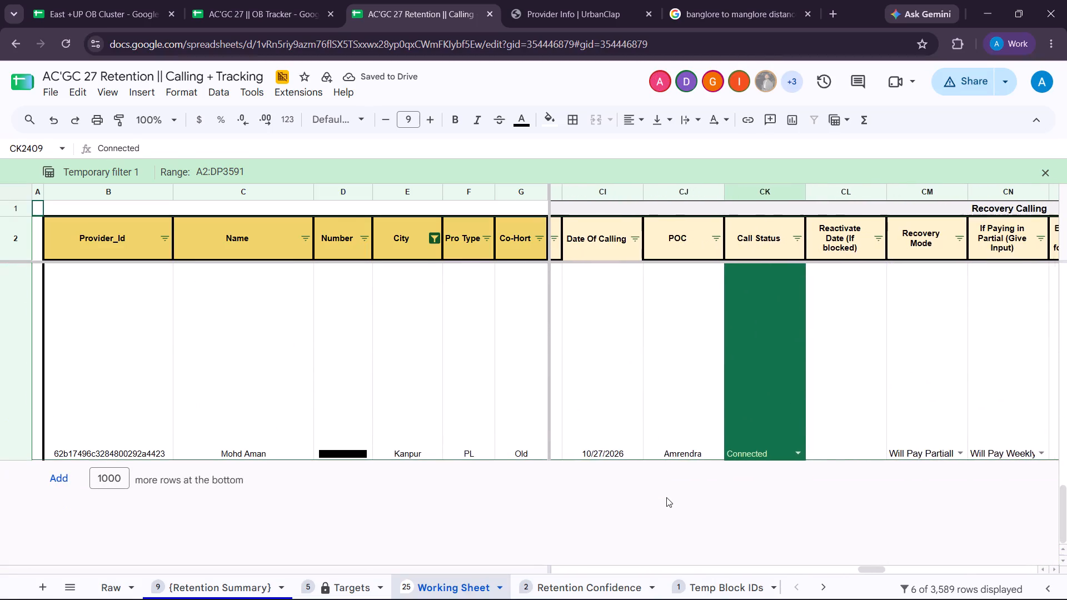
scroll(666, 497, "left", 5)
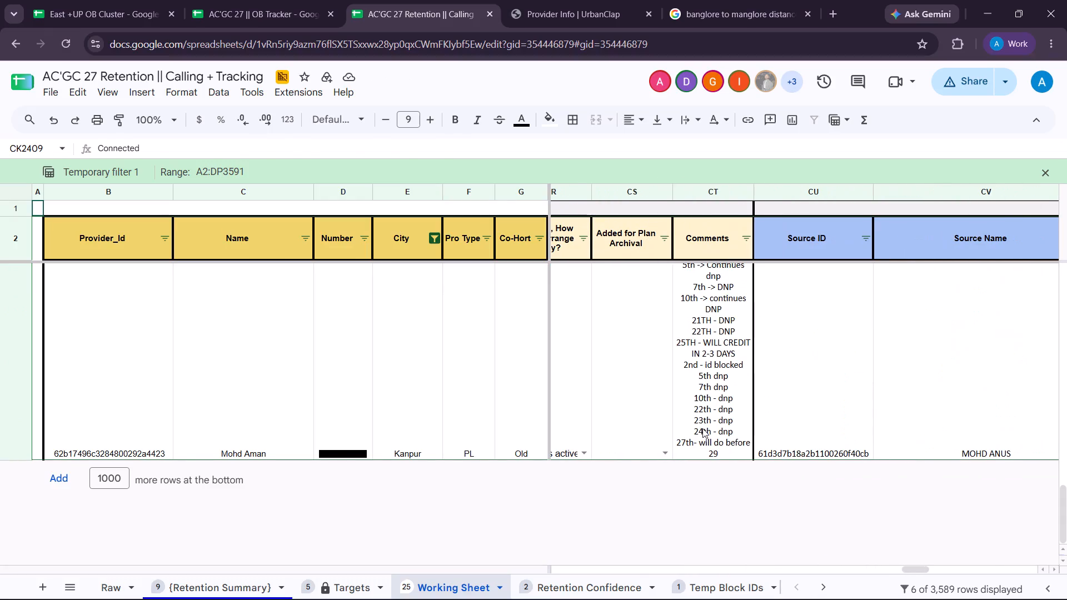
double_click(702, 428)
left_click(637, 467)
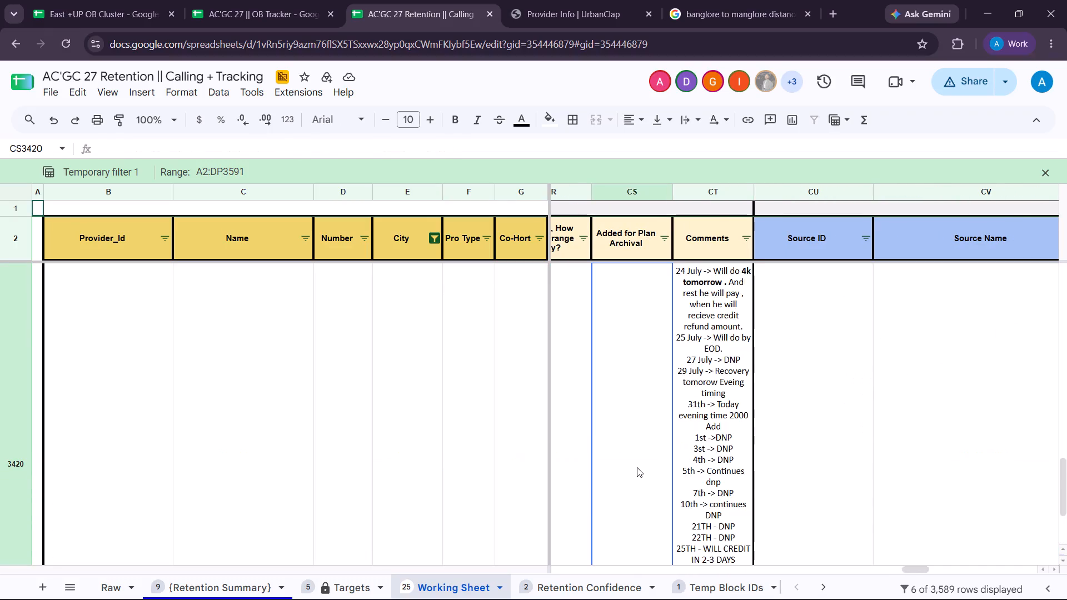
scroll(637, 467, "down", 3)
scroll(637, 467, "right", 3)
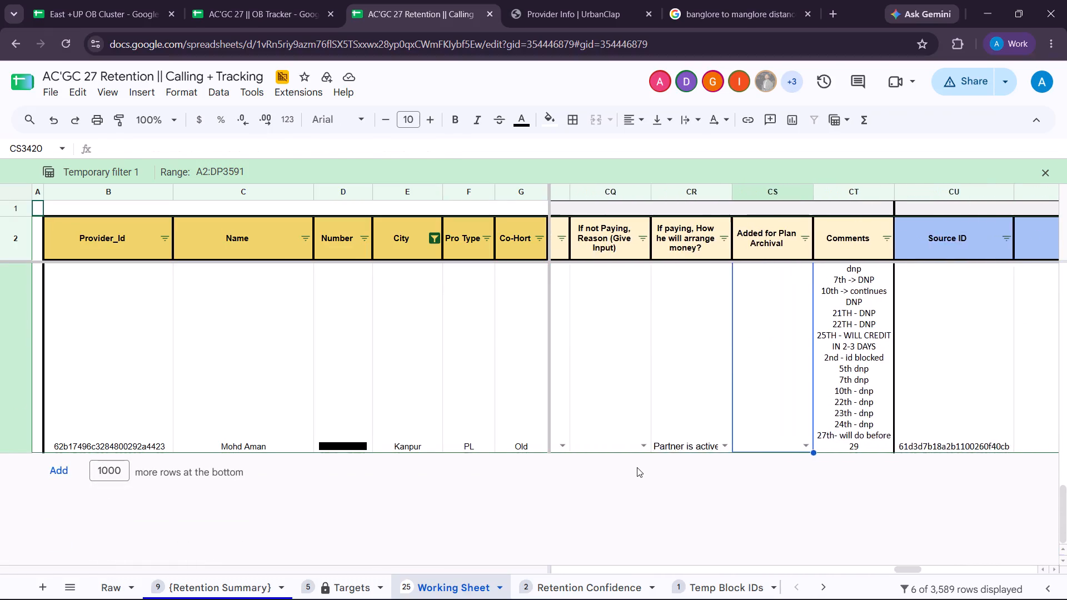
scroll(637, 467, "right", 2)
Recheck the recovery Comments in row 1991 and set that provider's Recovery Calling Call Status to Connected.
scroll(637, 467, "up", 3)
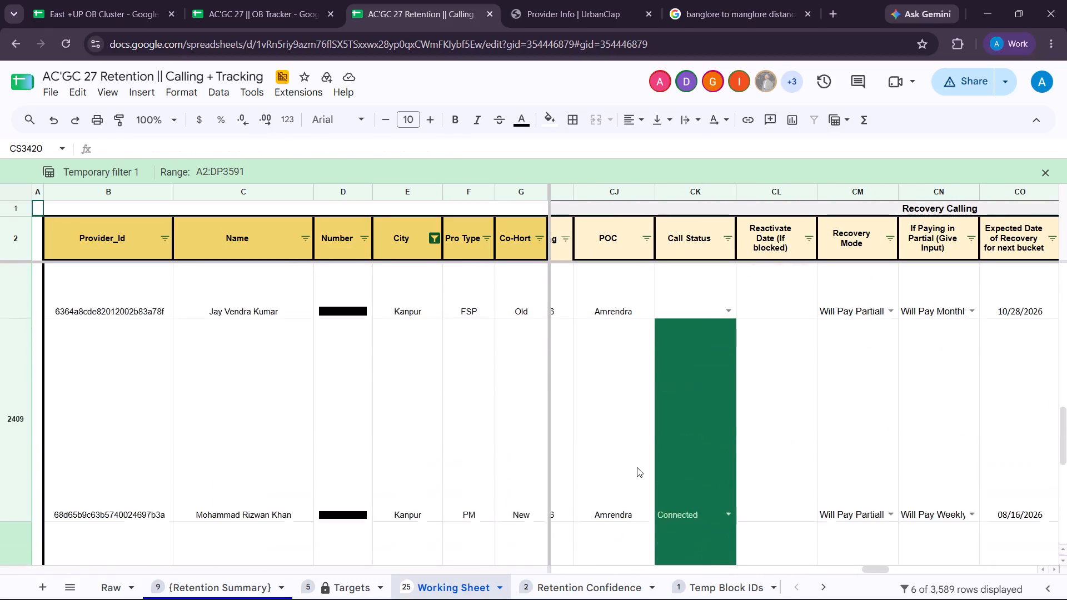
scroll(637, 467, "up", 3)
scroll(637, 467, "left", 3)
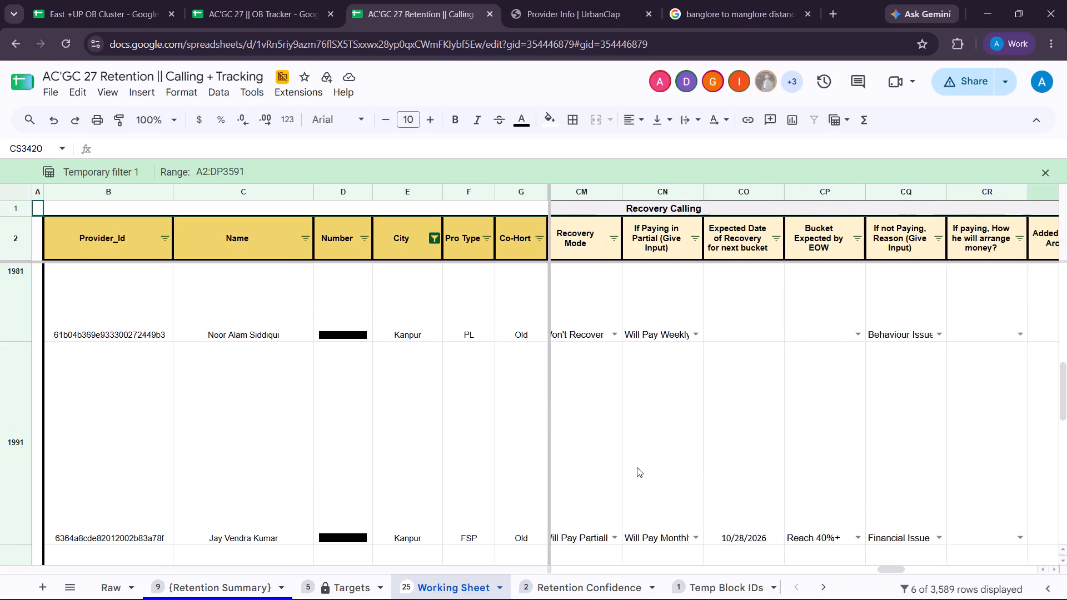
scroll(637, 467, "left", 2)
double_click(922, 463)
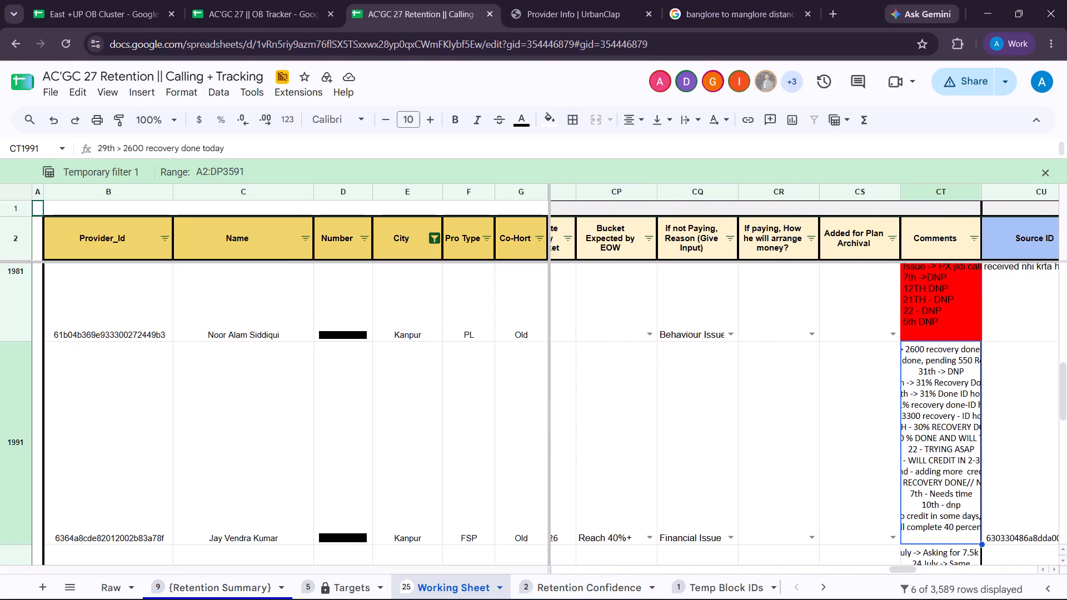
left_click(791, 492)
scroll(791, 492, "right", 4)
scroll(671, 499, "right", 2)
left_click(709, 533)
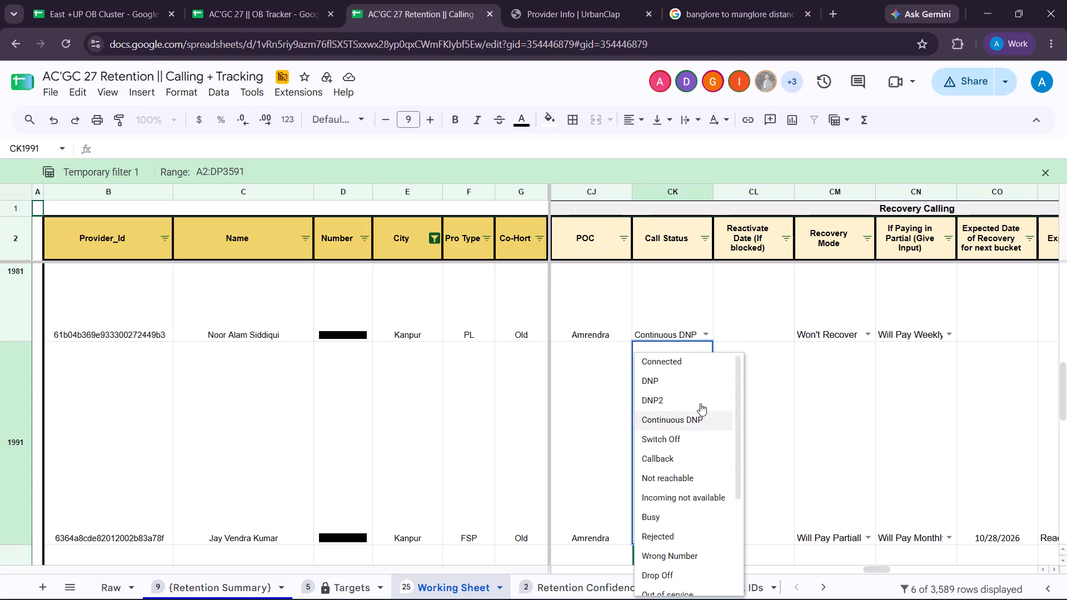
left_click(704, 365)
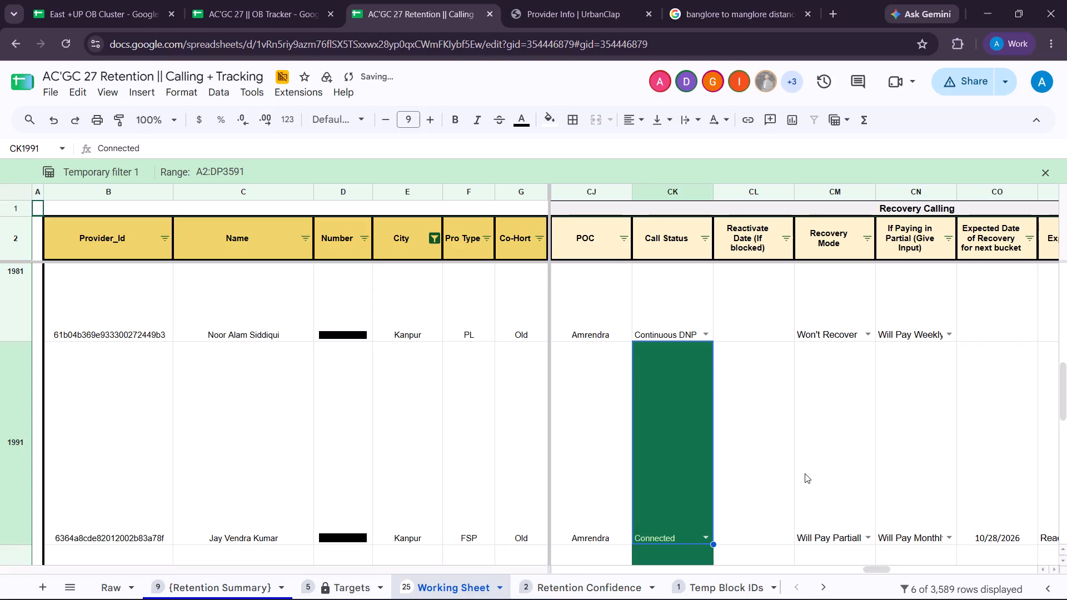
Examine the recovery calling, retention comments, season activity, plan price and pending loan details for the providers in rows 1491 and 1981.
scroll(805, 473, "up", 3)
scroll(805, 473, "left", 1)
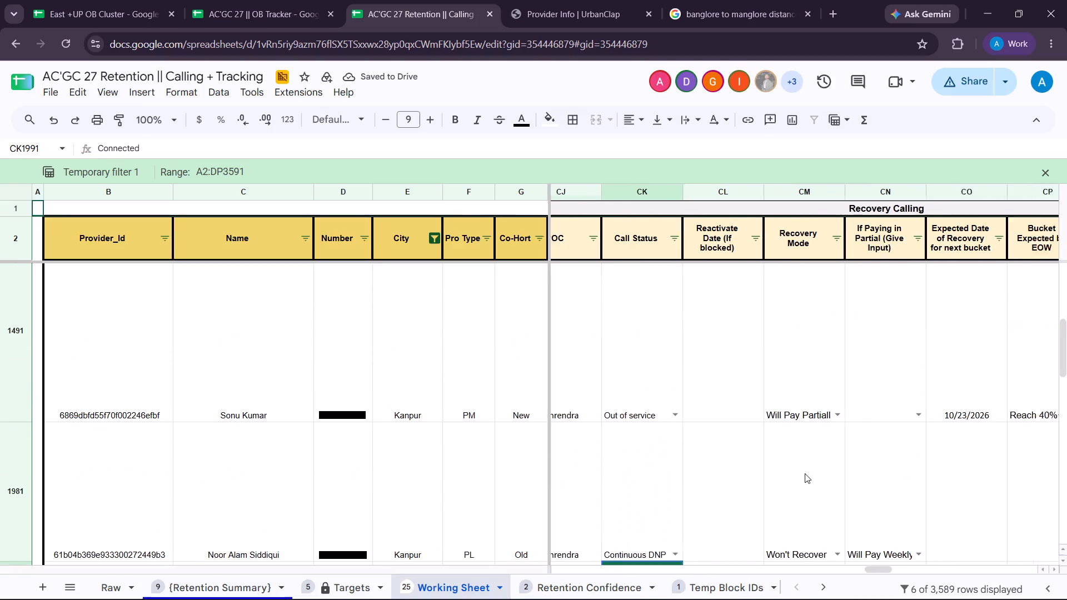
scroll(805, 473, "left", 4)
scroll(805, 473, "right", 2)
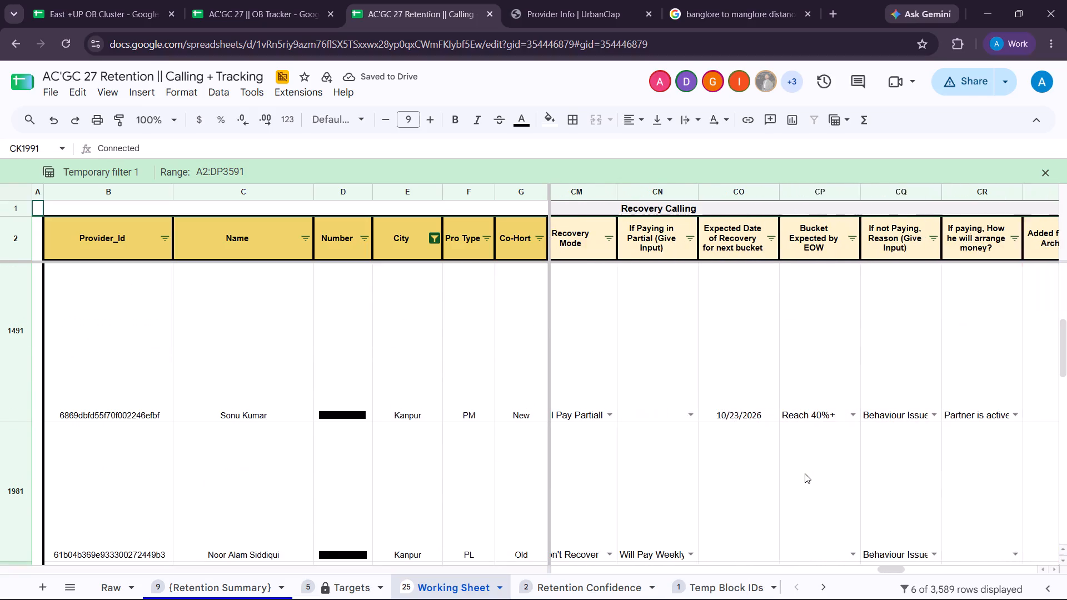
scroll(805, 473, "right", 5)
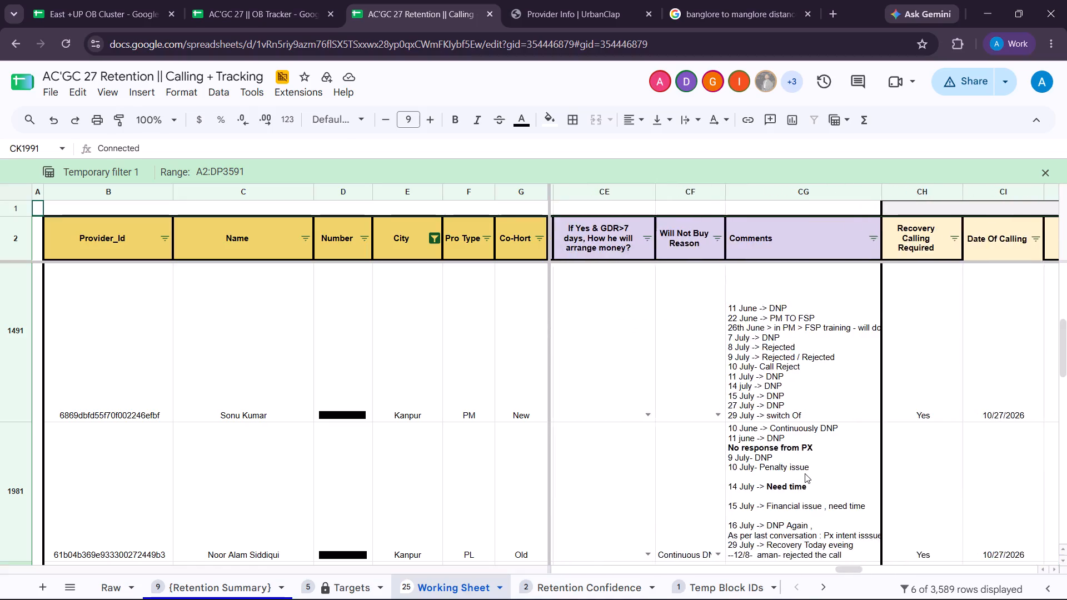
scroll(805, 473, "right", 7)
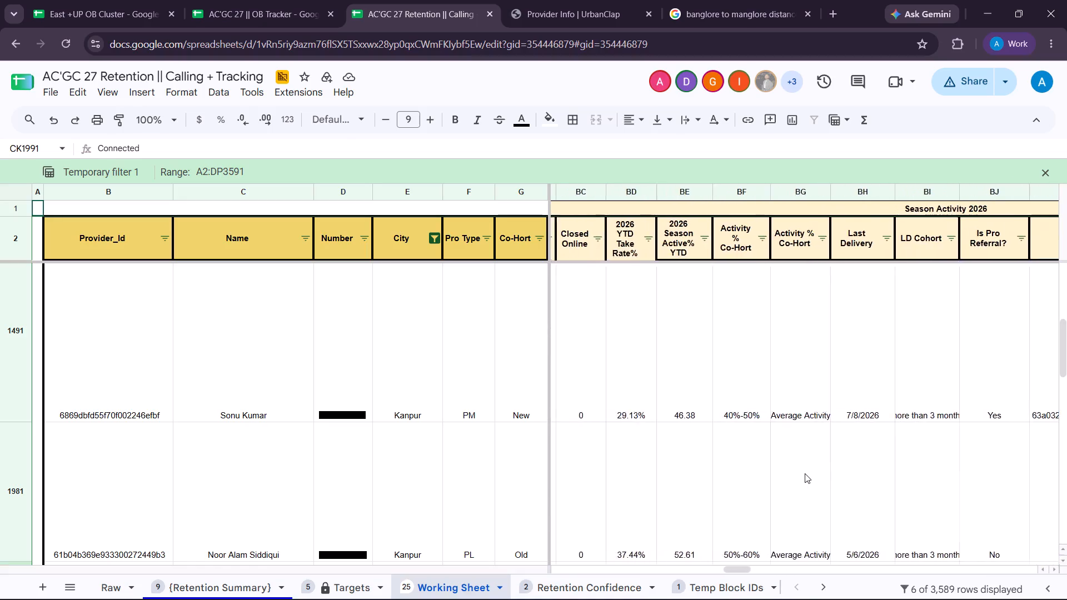
scroll(805, 473, "right", 3)
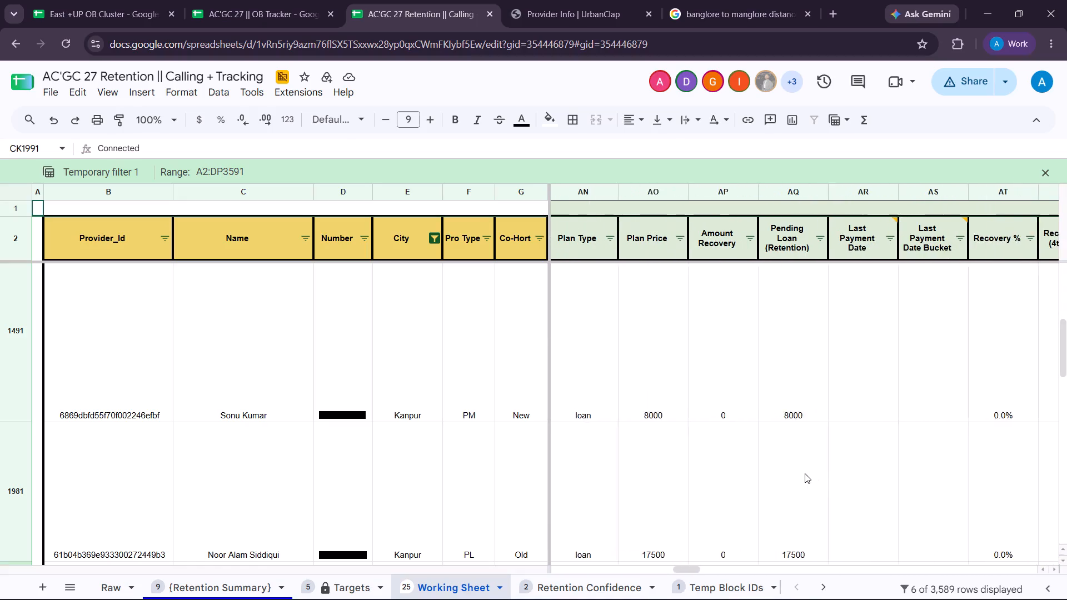
scroll(805, 473, "right", 2)
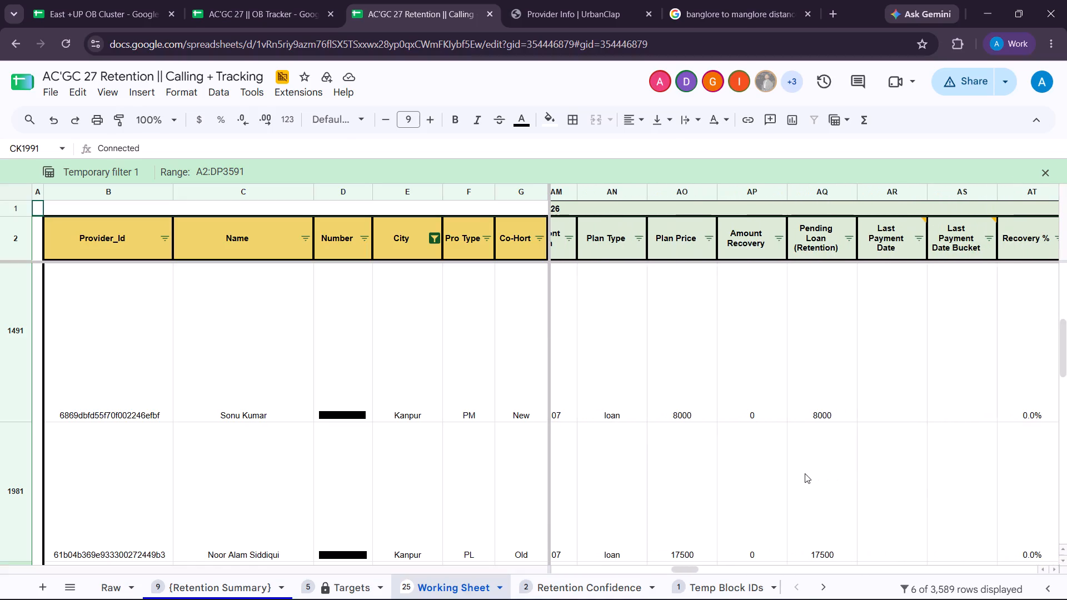
Examine the eligibility, earnings, retained status and plan purchase details for the providers in rows 1491 and 1981.
scroll(805, 473, "right", 9)
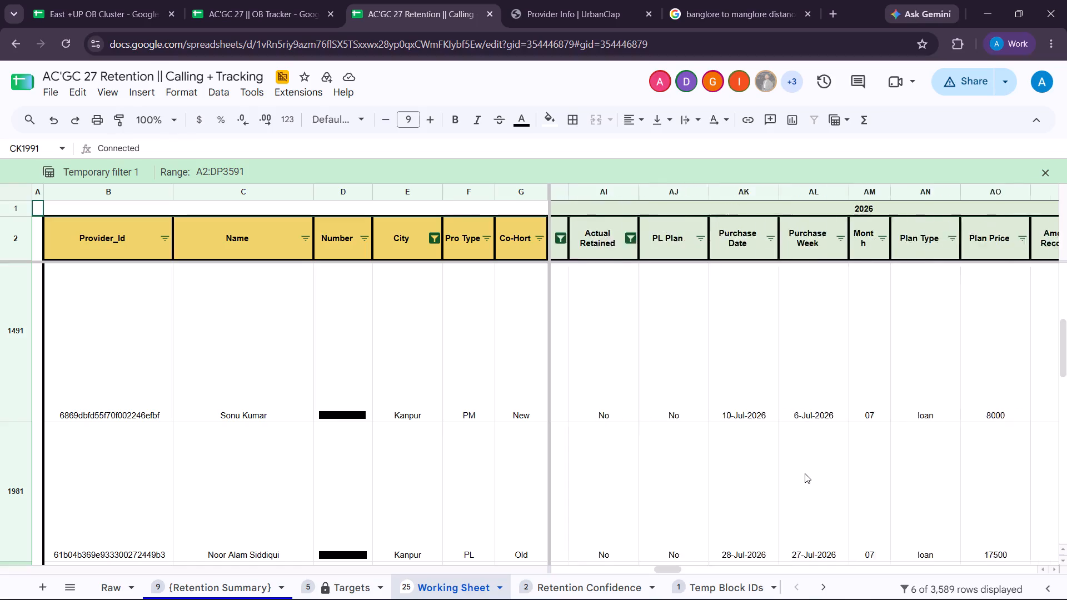
scroll(805, 473, "right", 7)
scroll(805, 473, "left", 10)
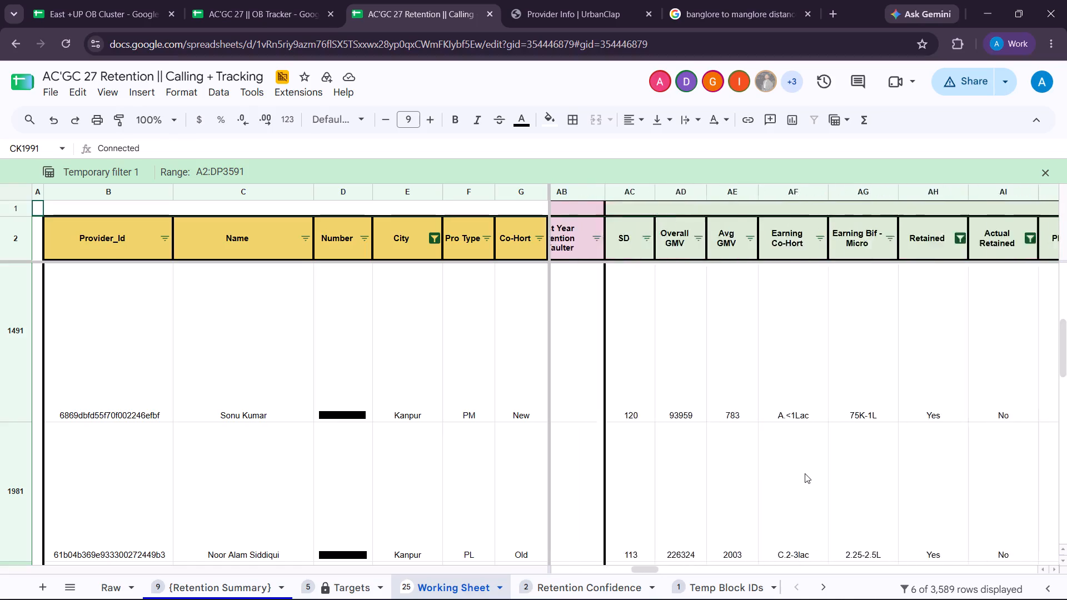
scroll(805, 473, "right", 7)
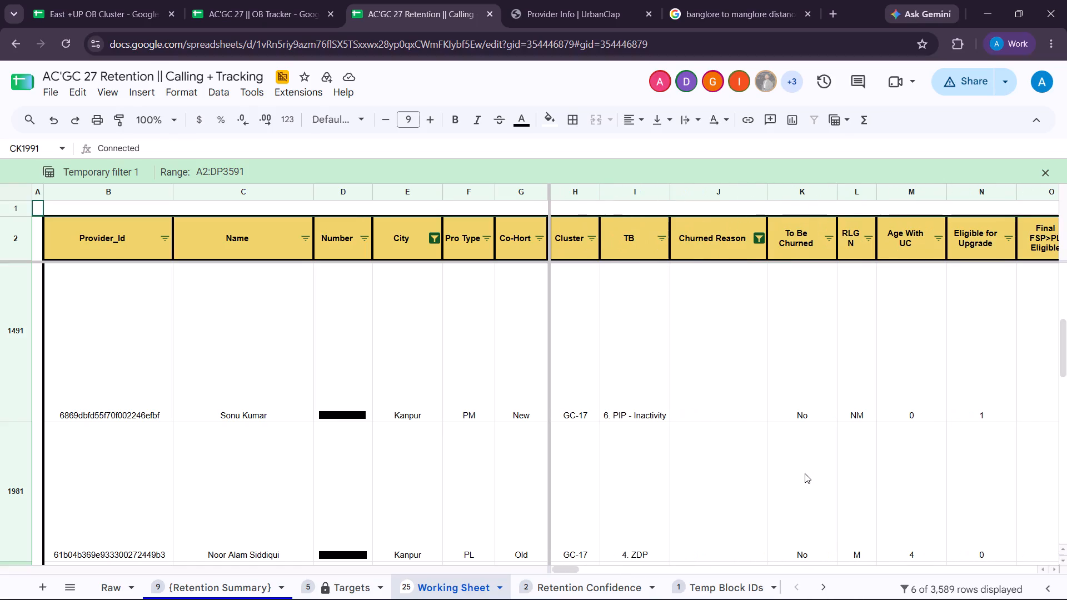
scroll(805, 473, "left", 11)
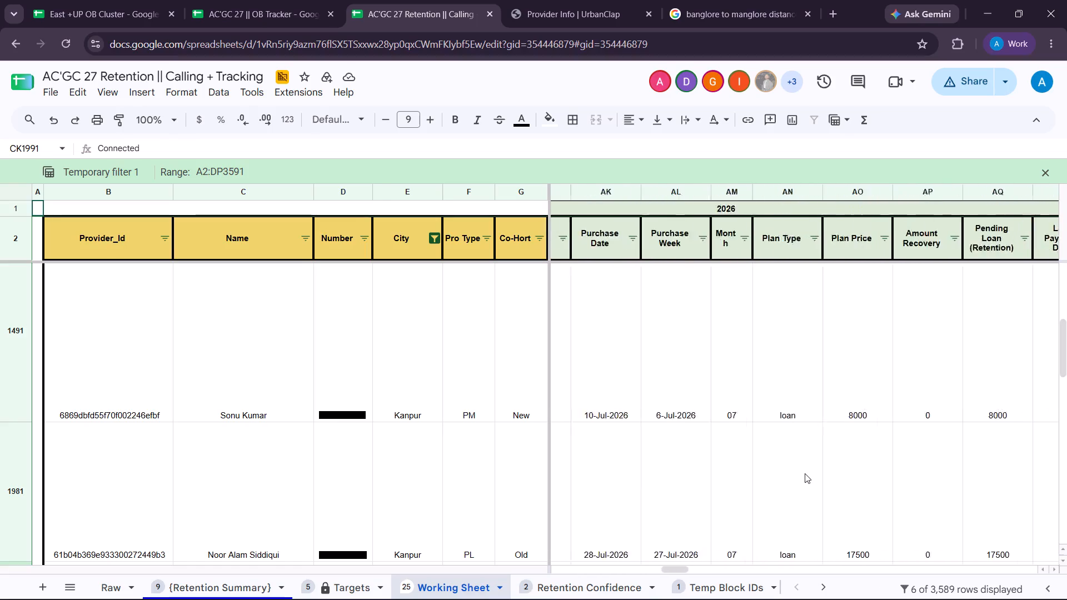
scroll(805, 473, "left", 1)
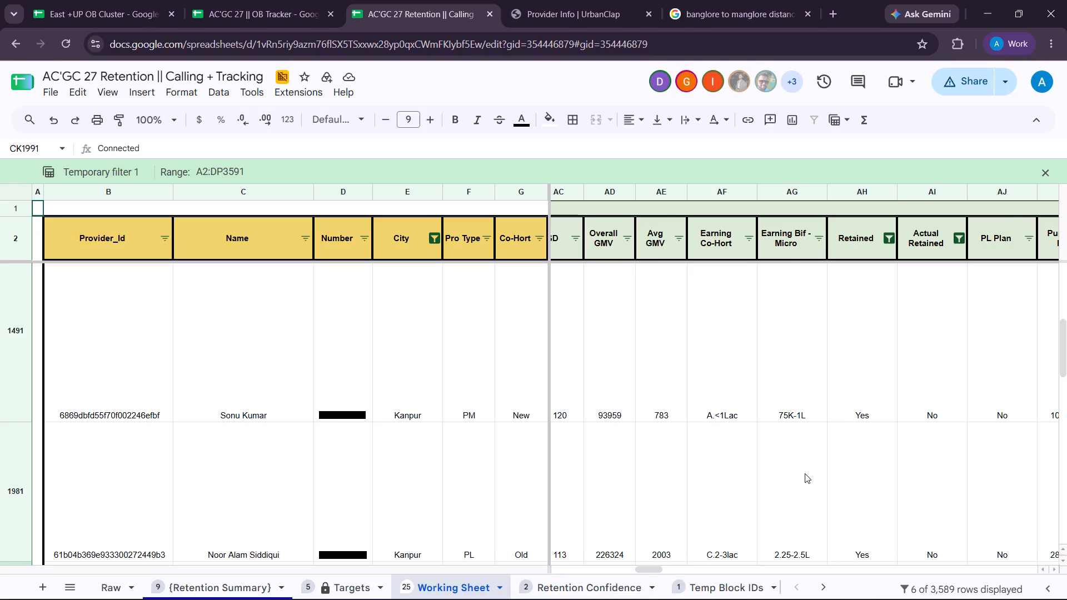
Examine the loan recovery, Season Activity 2026, confidence and retention call status details for the providers in rows 1491 and 1981.
scroll(805, 473, "left", 9)
scroll(805, 473, "right", 1)
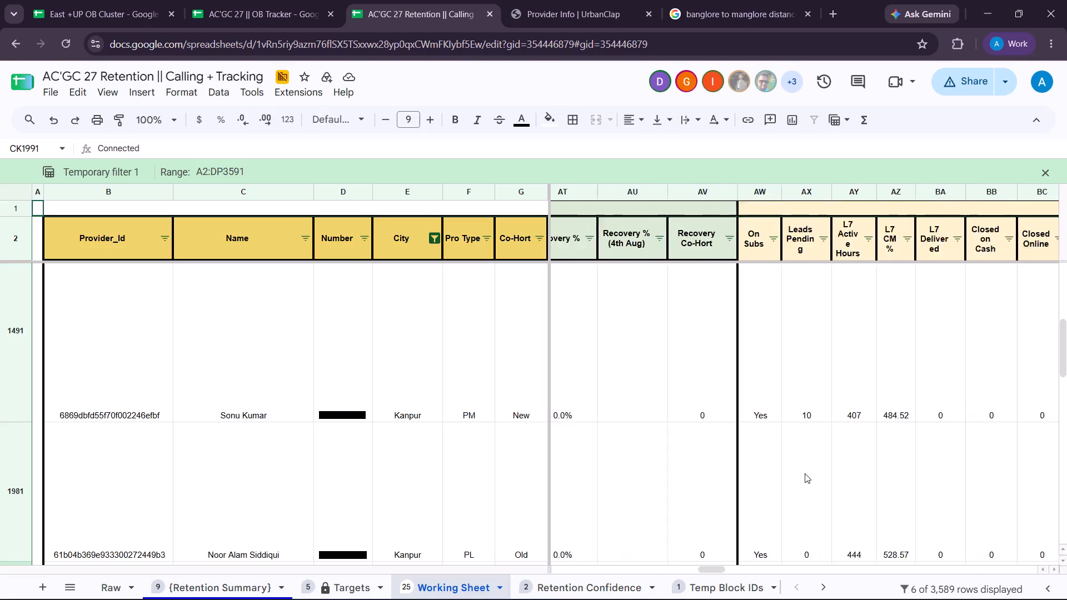
scroll(805, 473, "right", 1)
scroll(805, 473, "left", 4)
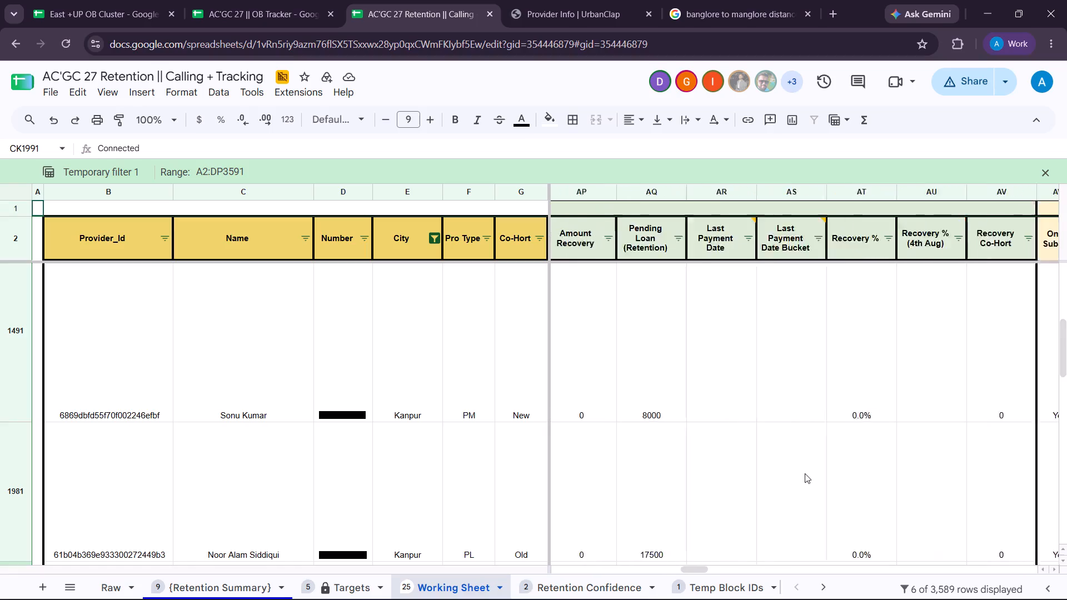
scroll(805, 473, "left", 6)
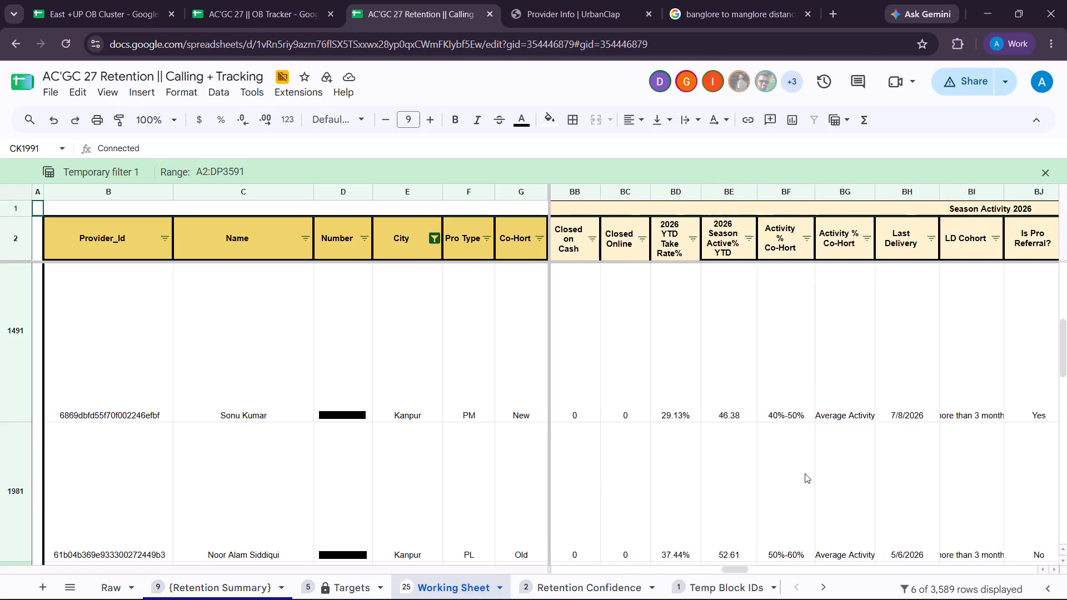
scroll(805, 473, "left", 8)
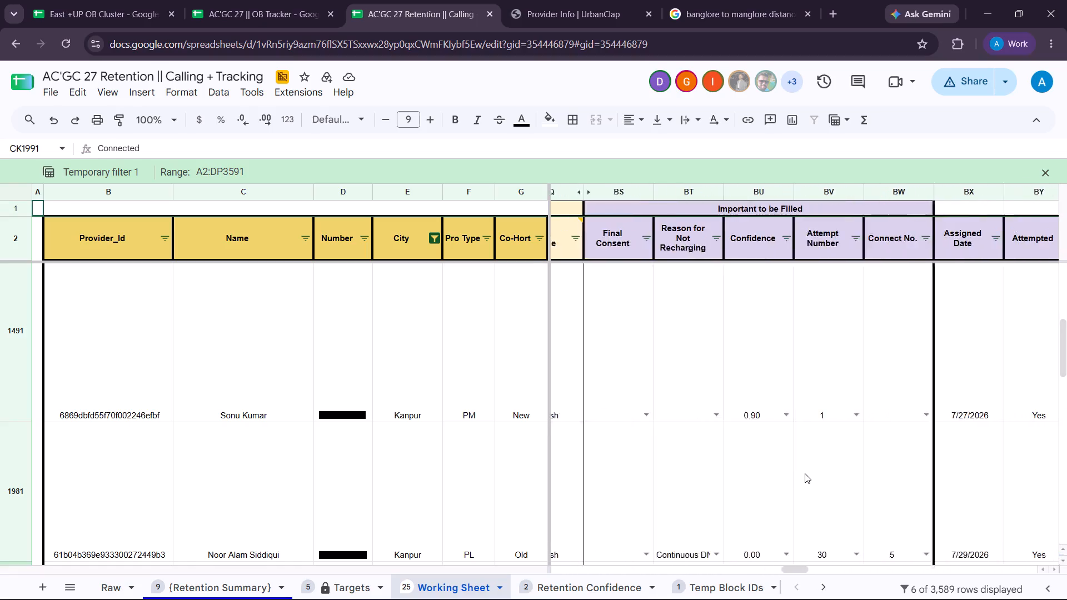
scroll(805, 473, "left", 2)
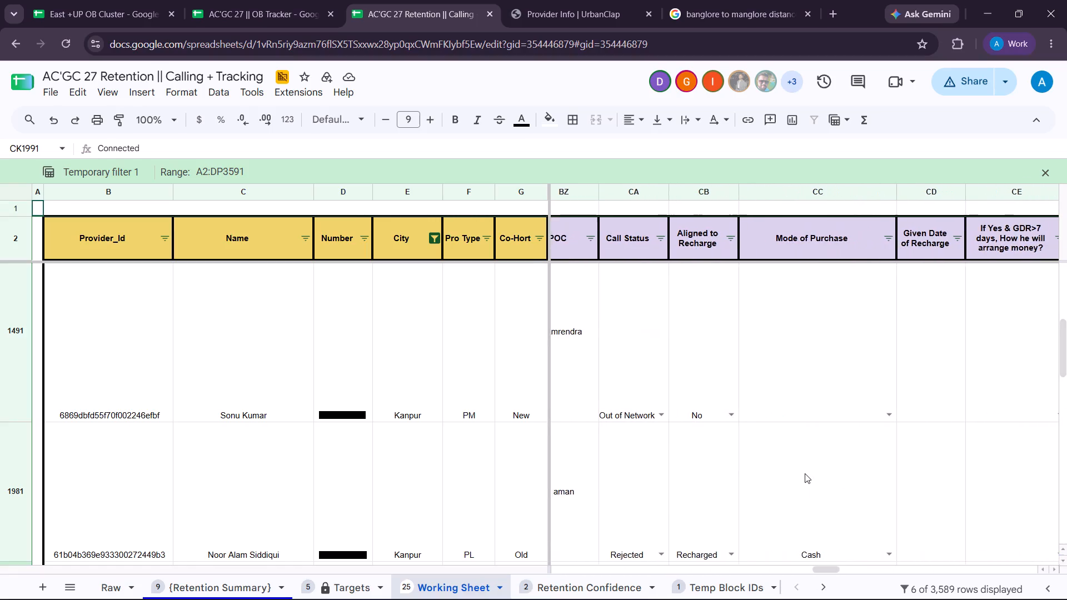
Recheck the retention calling fields, referral details, last delivery, plan price and pending loan for the providers in rows 1491 and 1981.
scroll(805, 473, "down", 1)
scroll(805, 473, "left", 3)
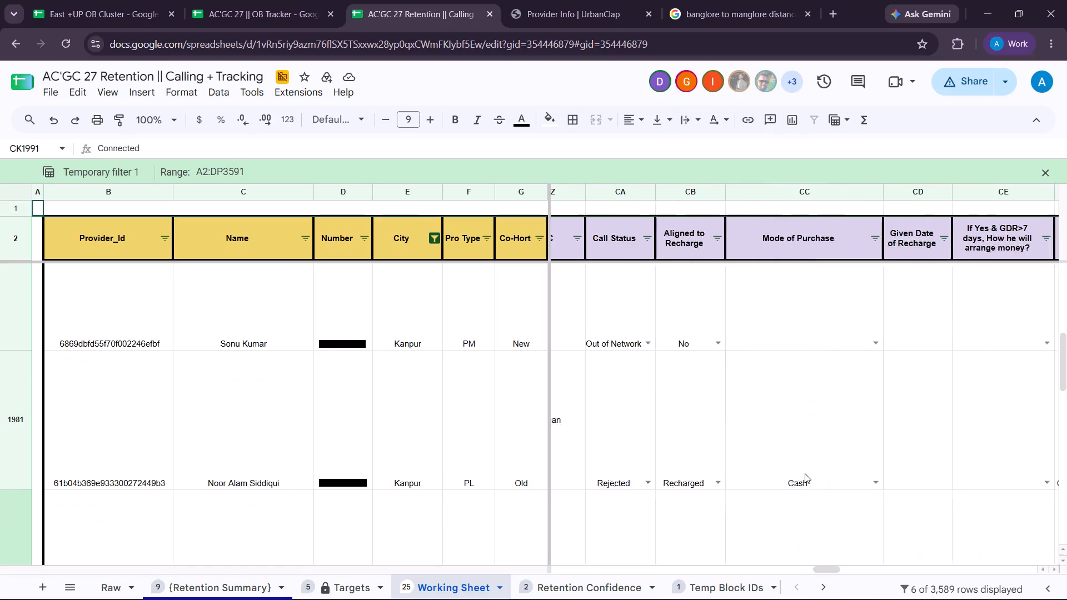
scroll(805, 473, "left", 3)
scroll(805, 473, "right", 7)
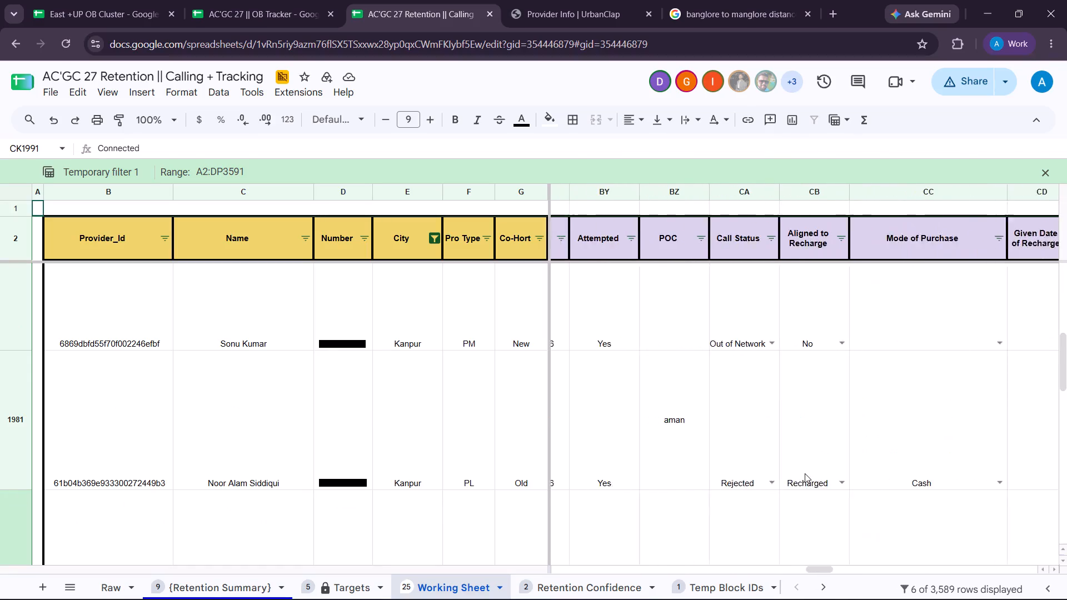
scroll(805, 473, "right", 4)
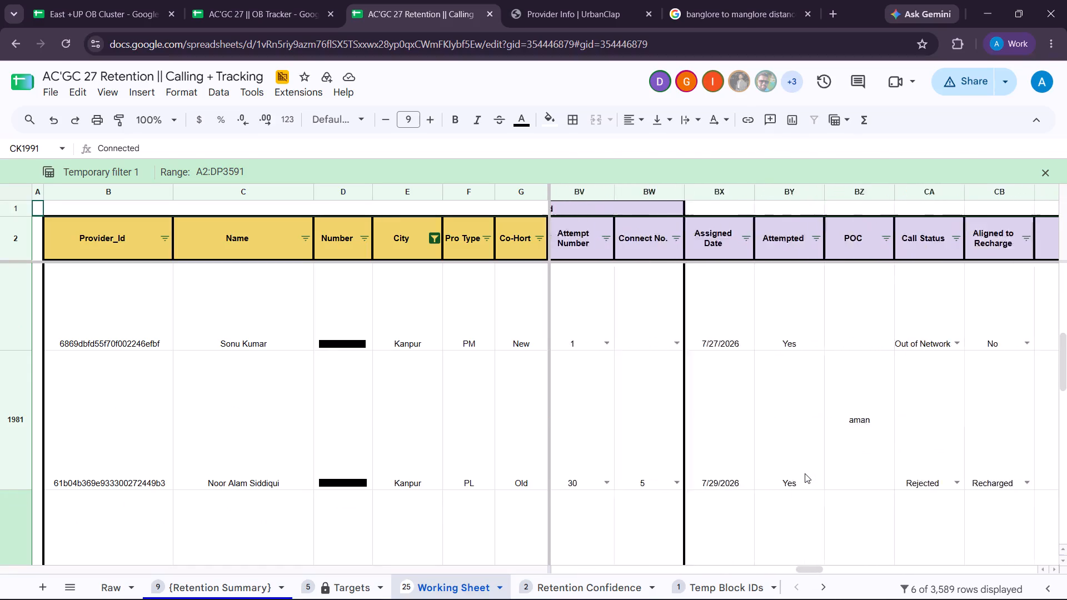
scroll(805, 473, "right", 3)
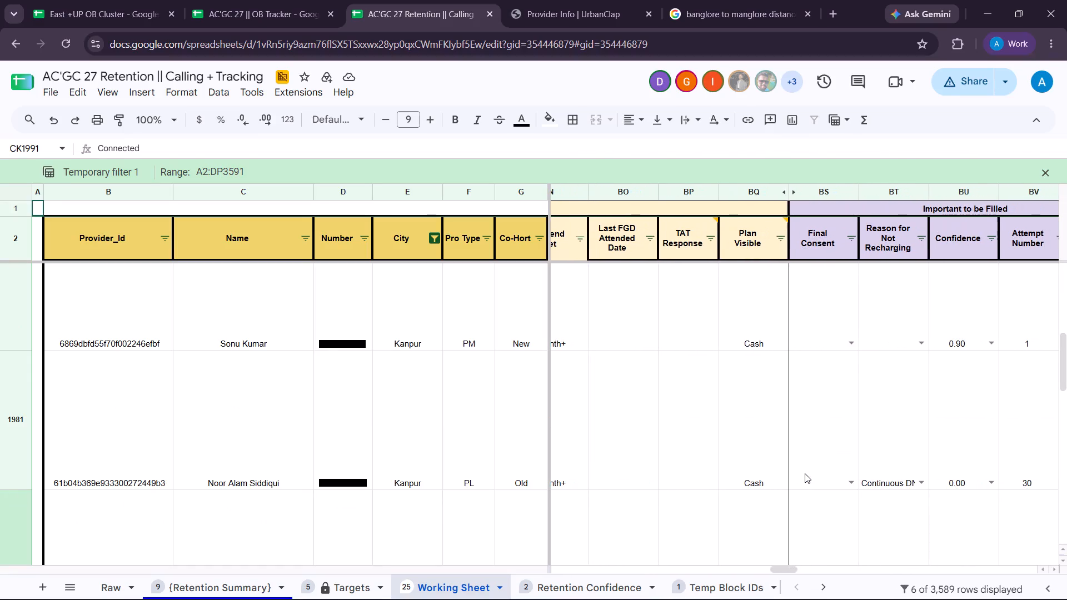
scroll(805, 473, "right", 8)
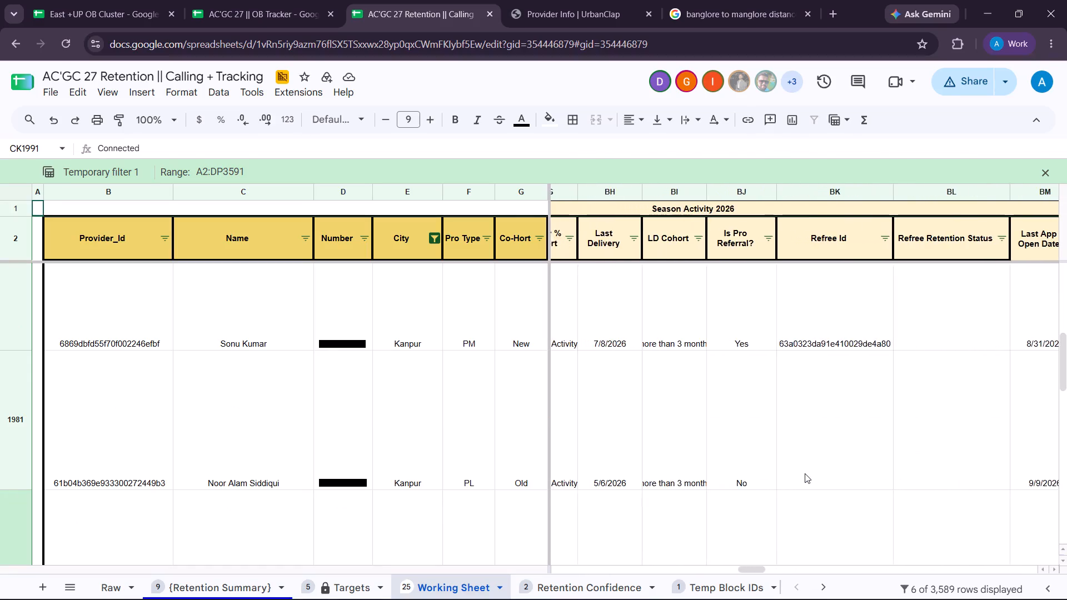
scroll(805, 473, "right", 6)
scroll(805, 473, "left", 1)
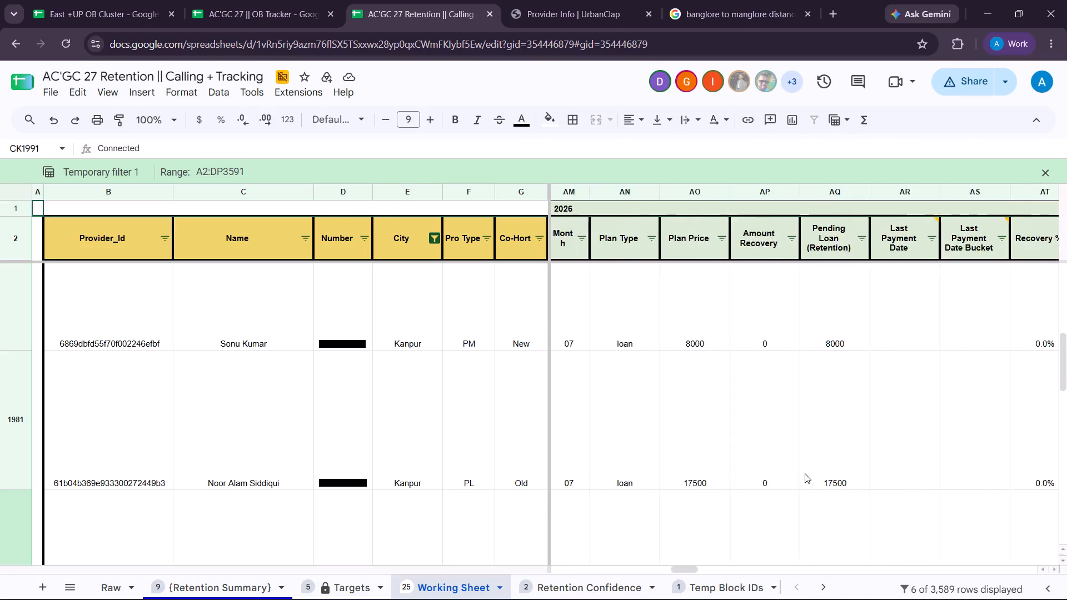
scroll(805, 473, "left", 5)
Examine the Recovery Calling fields for rows 1491 and 1981, including the full recovery Comments in row 1981.
scroll(805, 473, "right", 3)
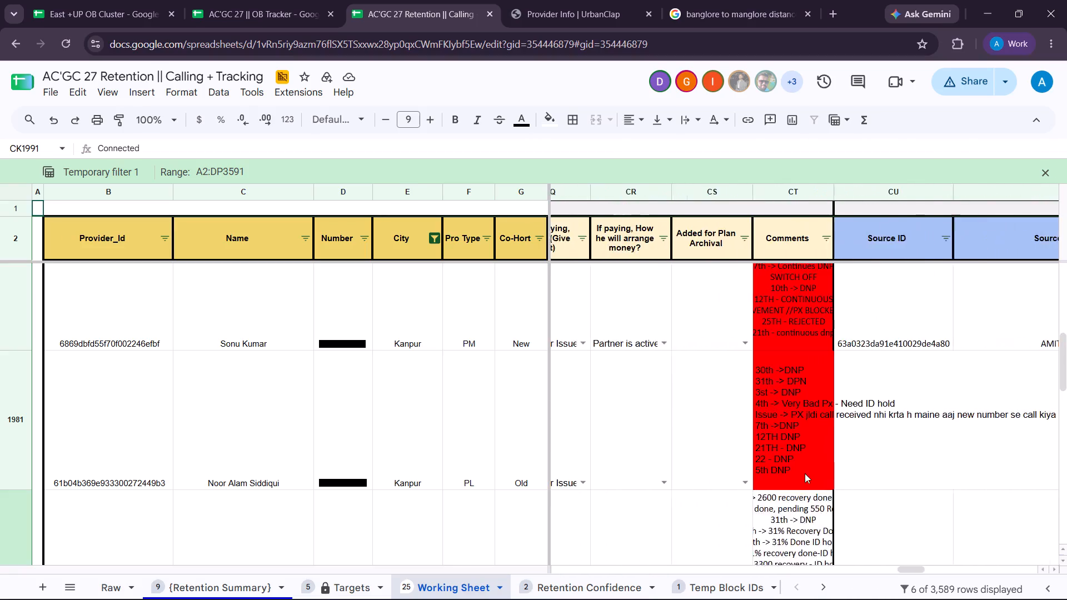
scroll(805, 473, "right", 6)
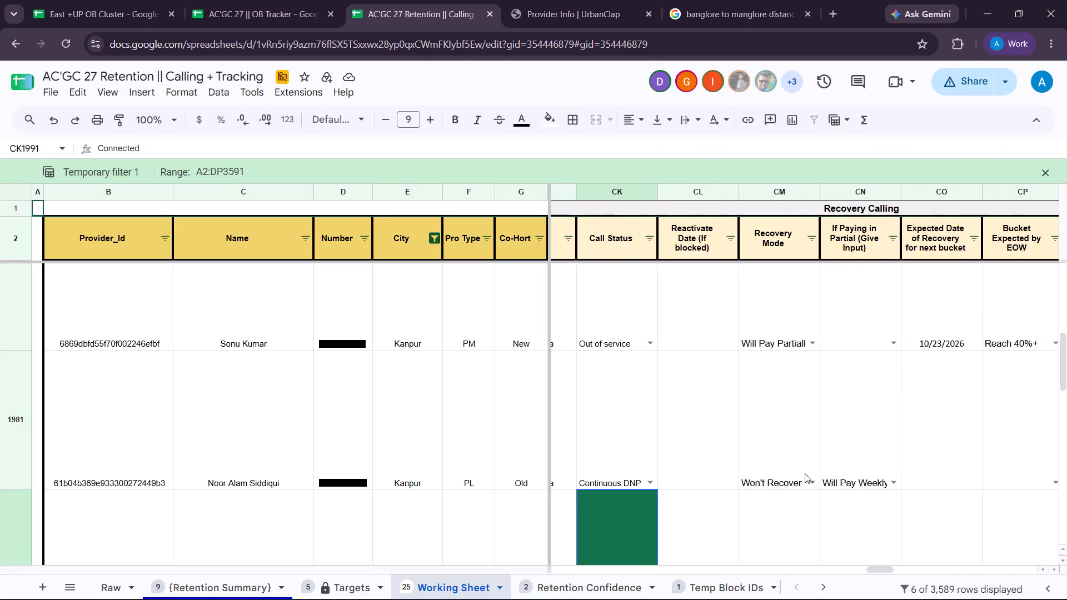
scroll(805, 473, "right", 3)
scroll(805, 473, "left", 3)
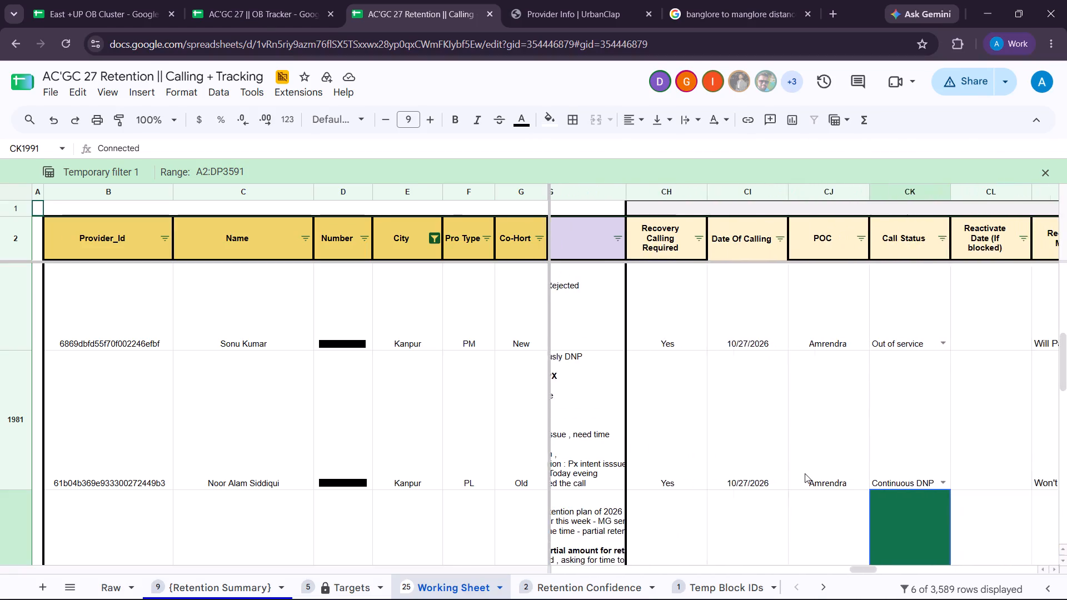
scroll(805, 473, "left", 2)
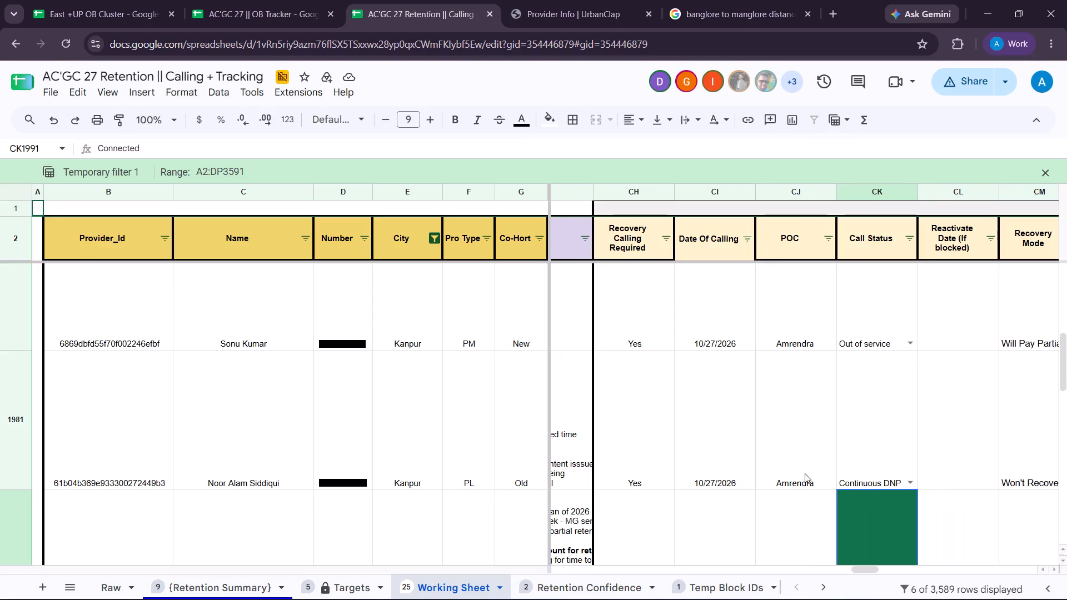
scroll(805, 473, "left", 3)
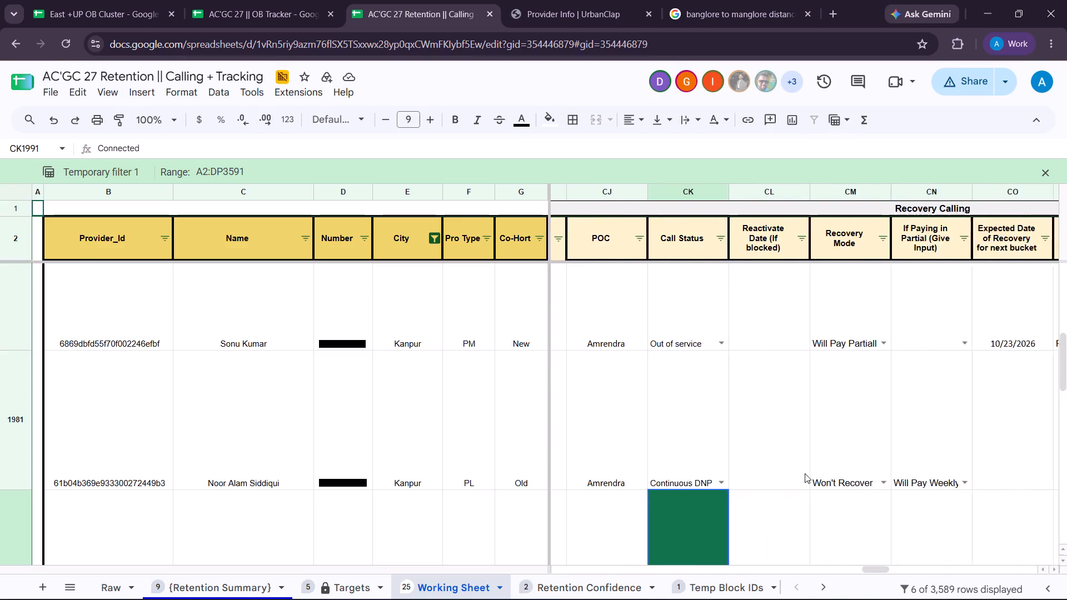
scroll(805, 473, "left", 1)
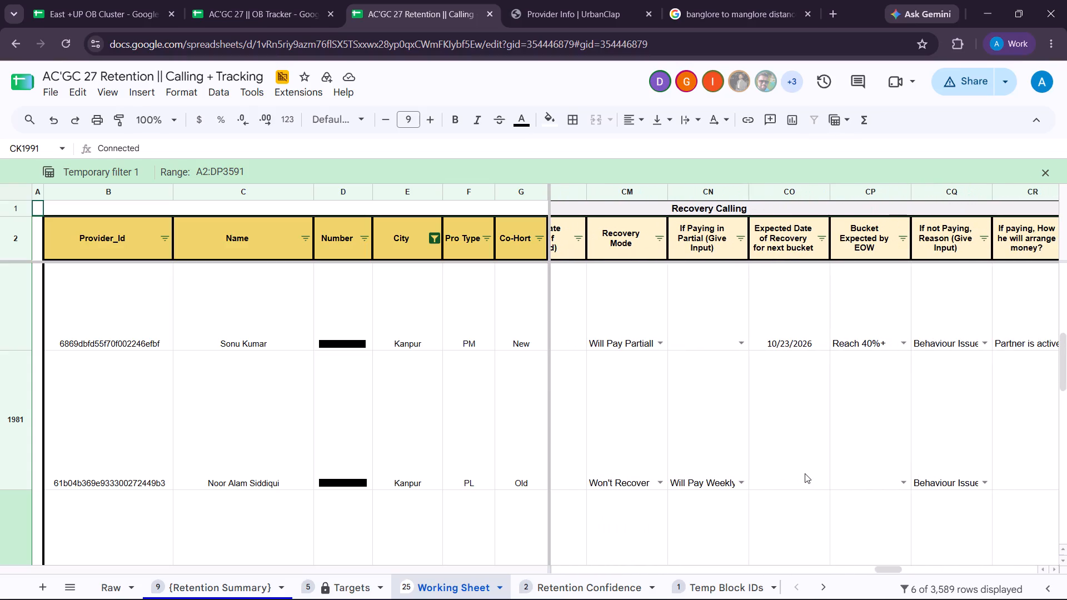
scroll(805, 473, "left", 4)
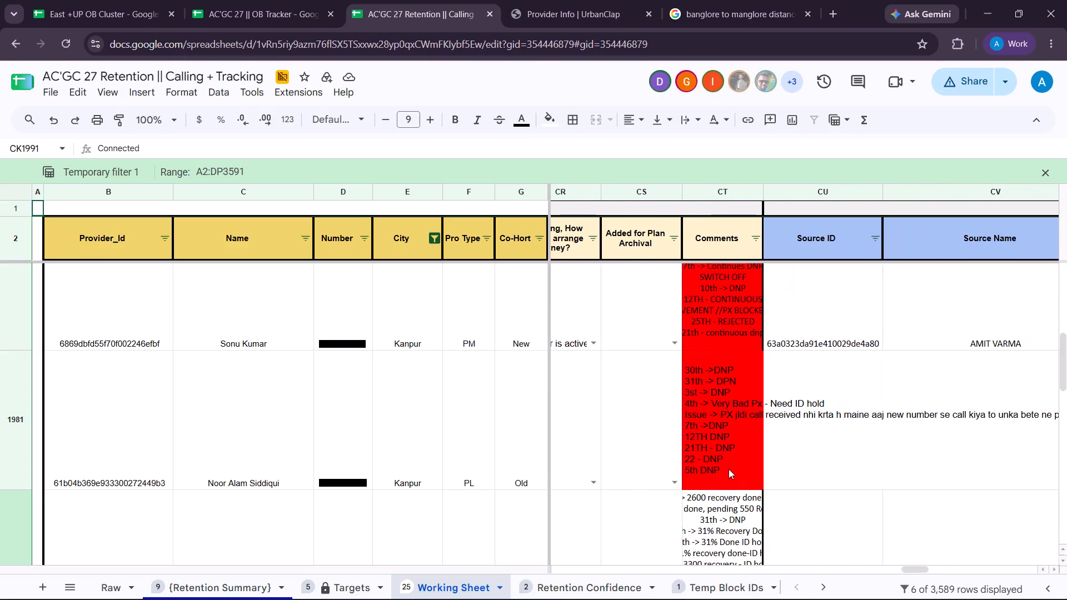
double_click(727, 469)
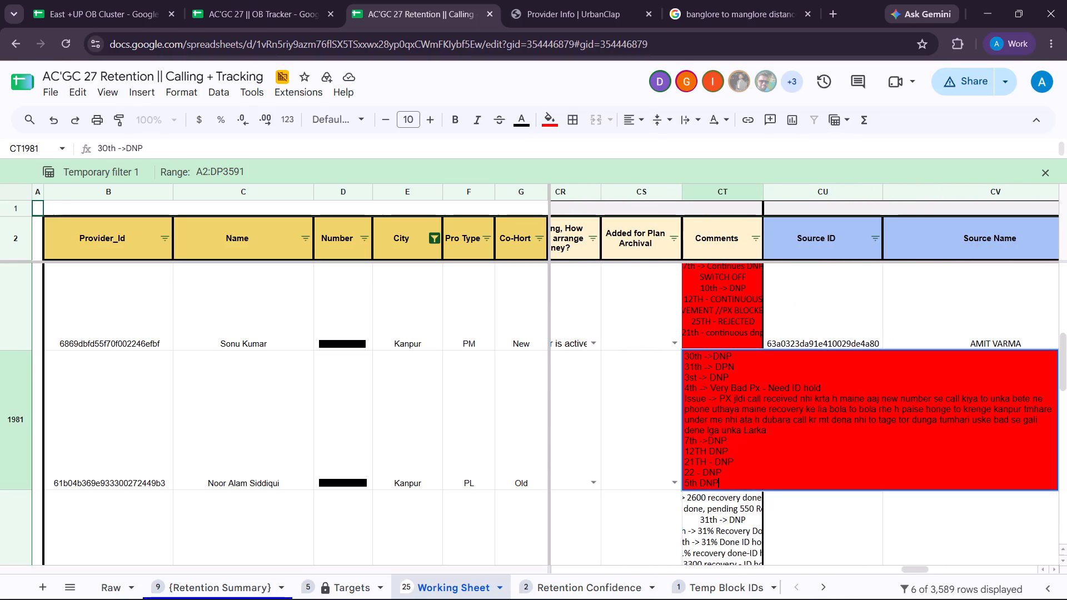
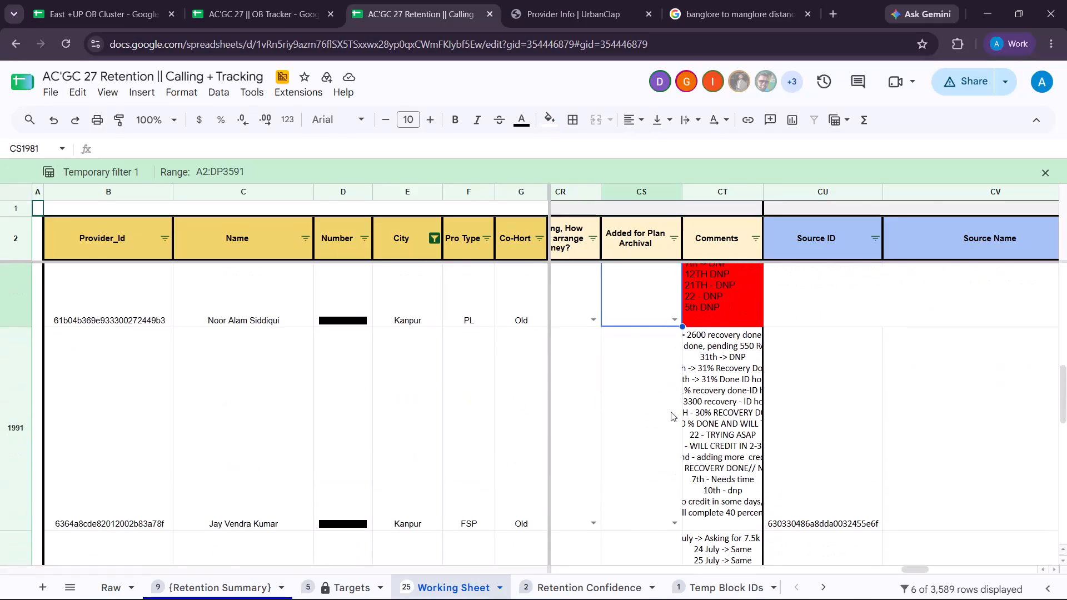
Set the recovery Date Of Calling in row 1981 to 10/28/2026.
scroll(607, 383, "right", 7)
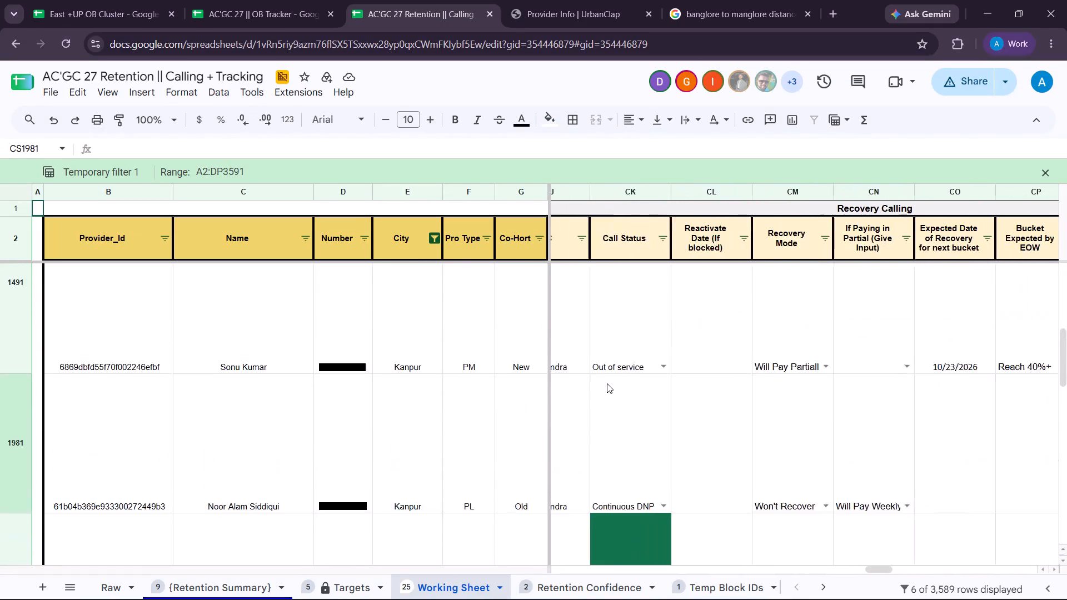
scroll(607, 383, "right", 4)
left_click(607, 383)
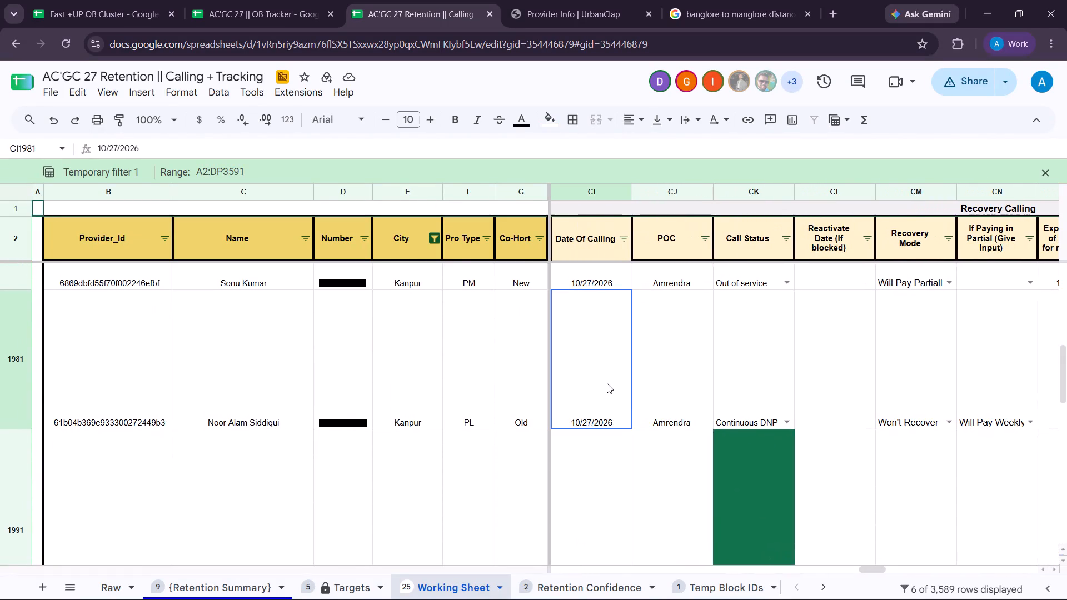
double_click(601, 419)
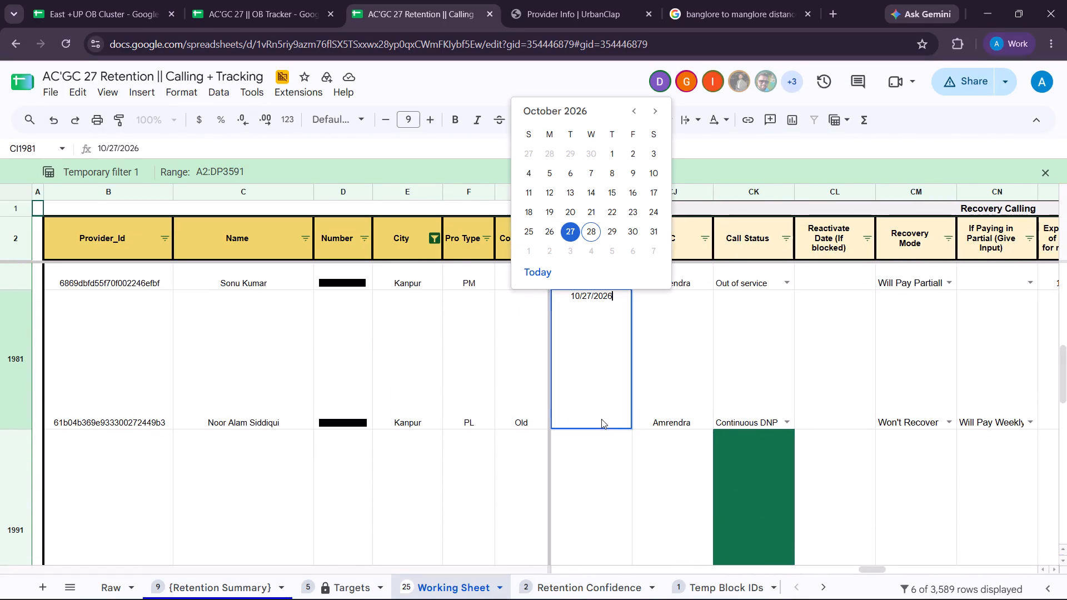
left_click(591, 224)
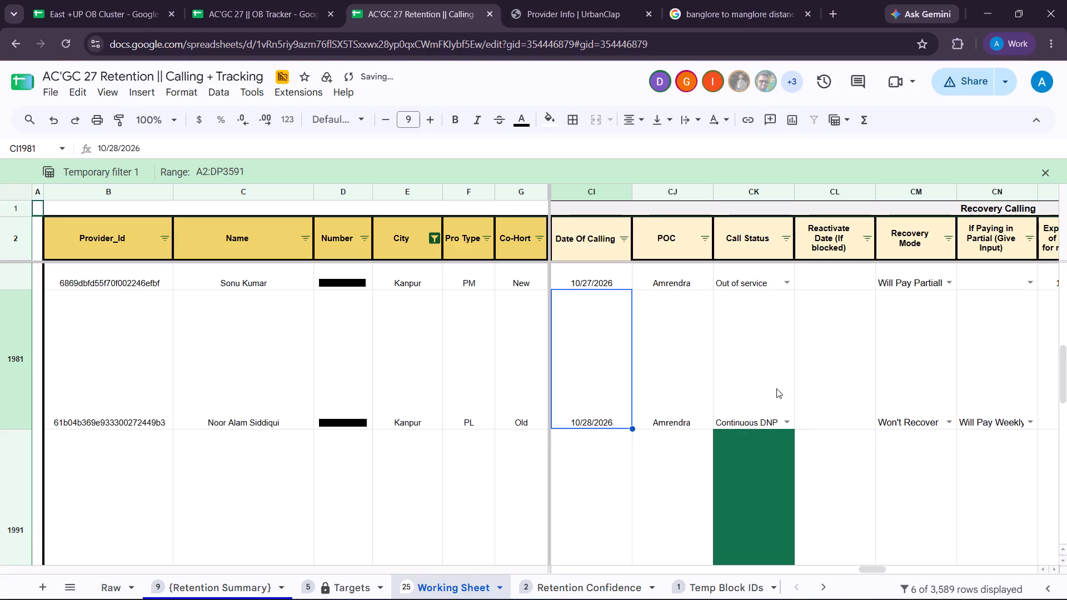
Select Continuous DNP as the recovery Call Status in row 1981.
left_click(779, 422)
left_click(786, 417)
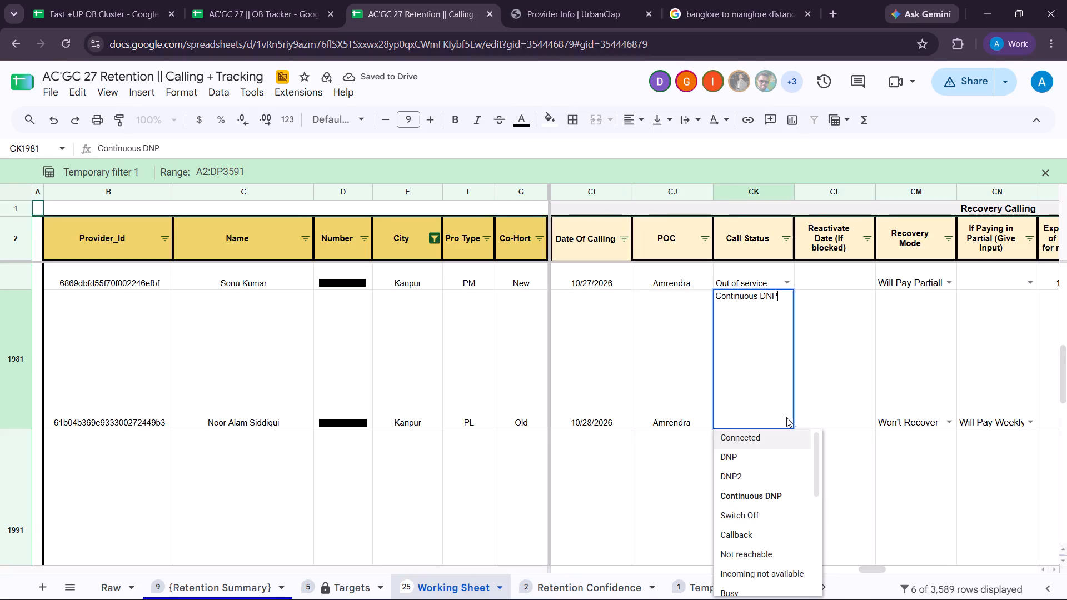
left_click(752, 498)
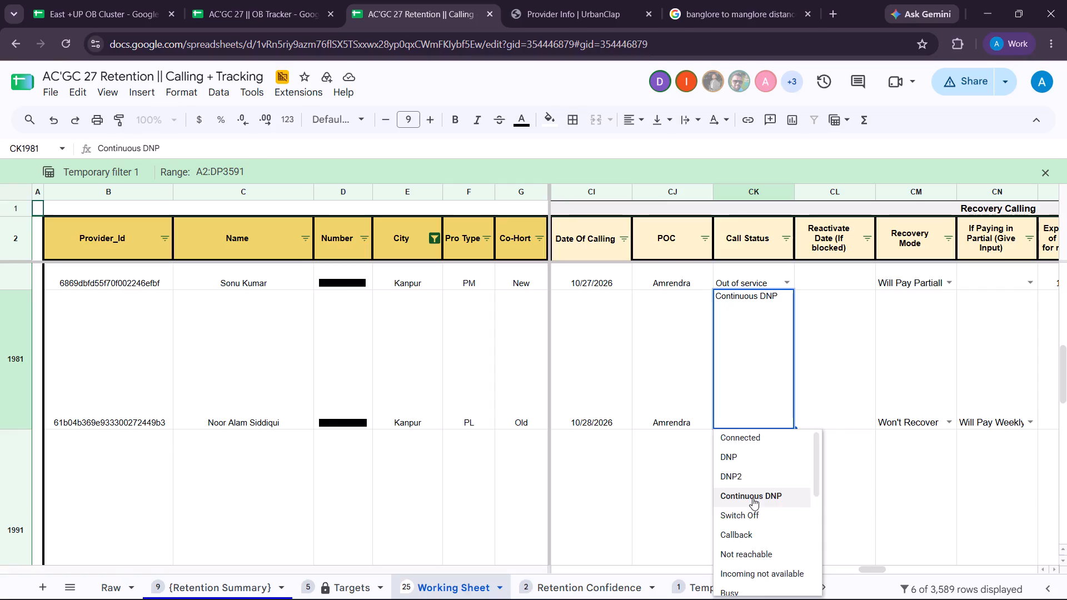
Examine the retention Comments, calling fields and Important to be Filled columns for row 1981.
left_click(819, 365)
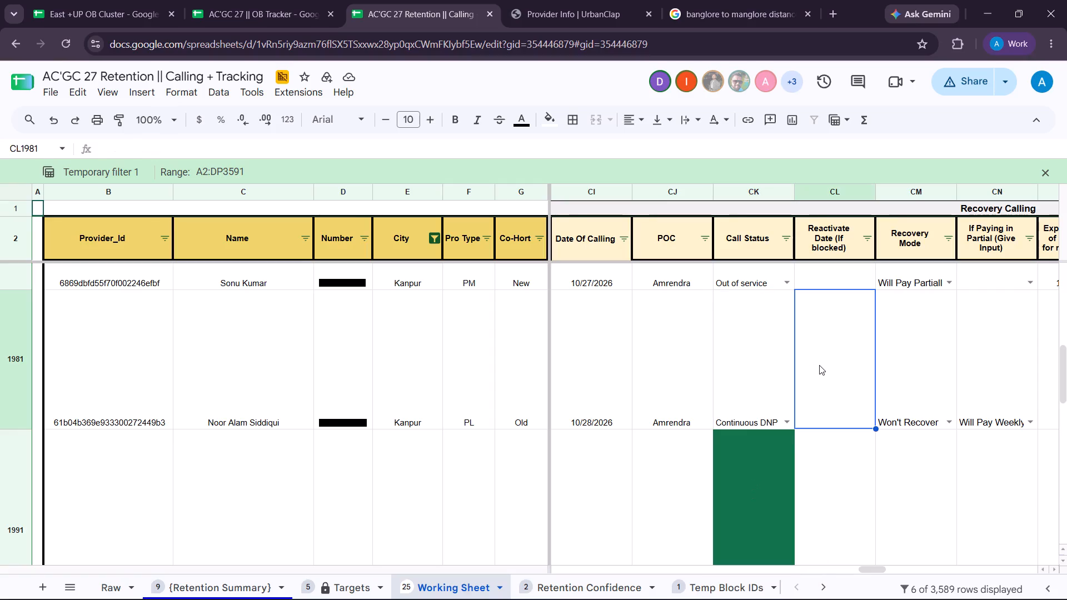
key("Left")
key("Left")
key("Left")
key("Left")
key("Left")
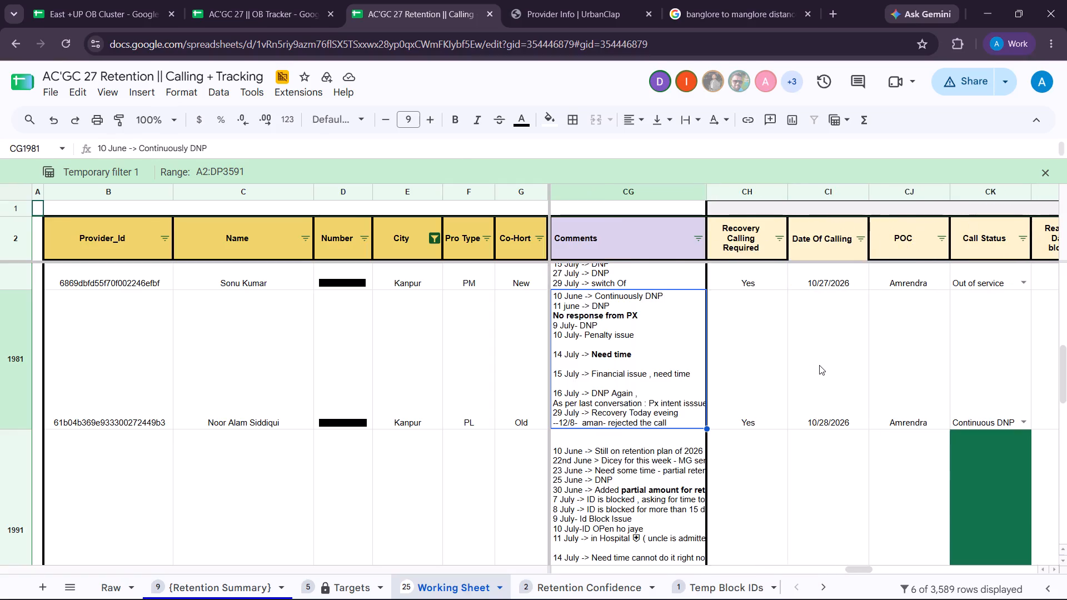
key("Left")
key("Left")
key("Left")
key("Left")
key("Left")
key("Left")
key("Left")
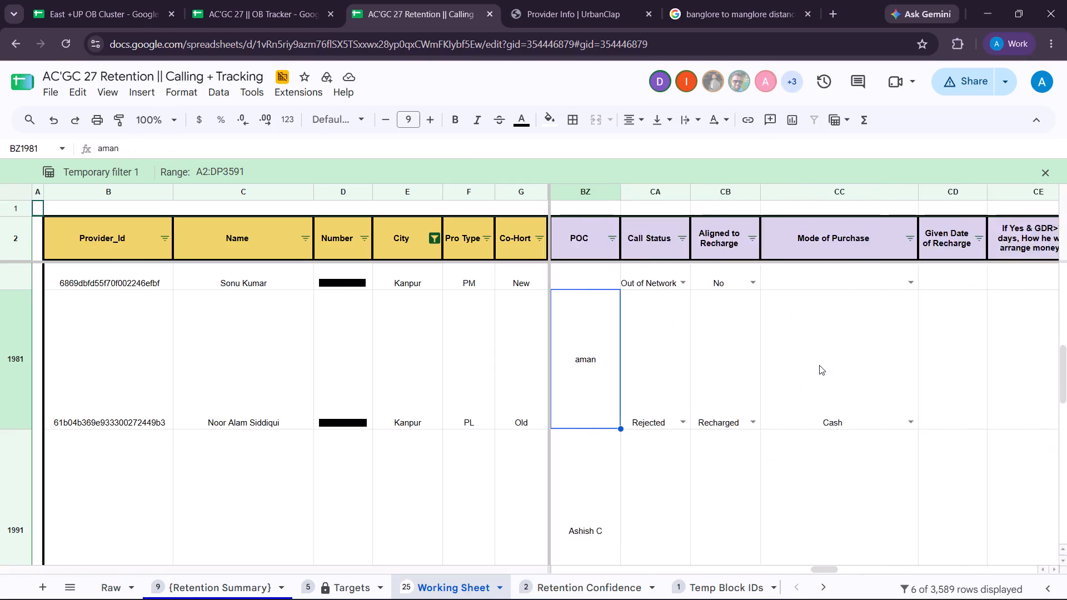
key("Left")
key("Left")
key("Left")
key("Left")
key("Left")
key("Left")
key("Left")
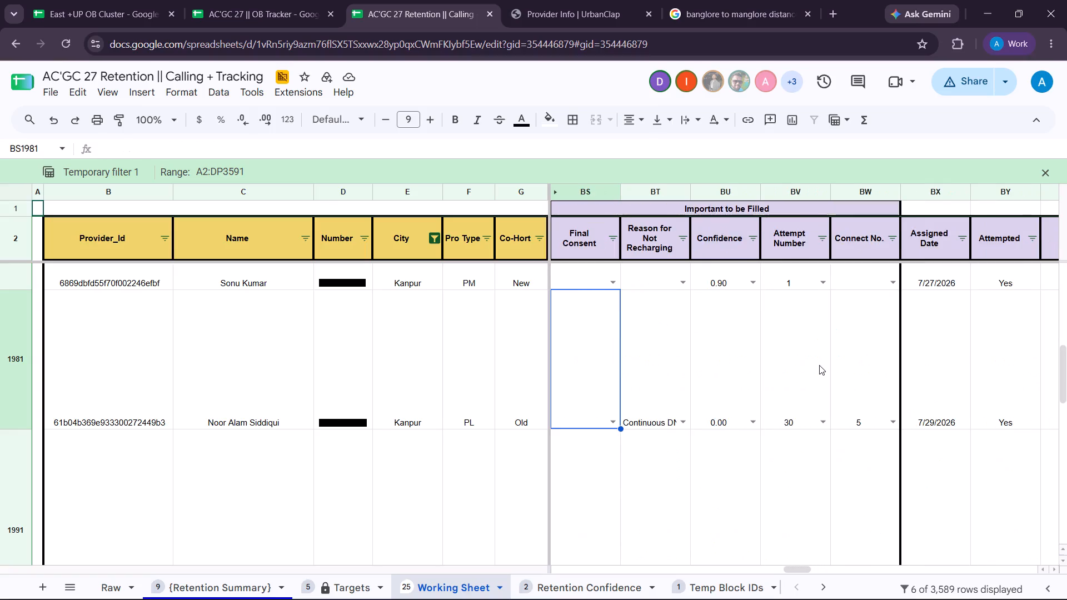
Examine the Season Activity 2026 details for row 1981, including plan visibility, app opening, last delivery and activity percentage.
key("Left")
key("Left")
key("Left")
key("Left")
key("Left")
key("Left")
key("Left")
key("Left")
key("Left")
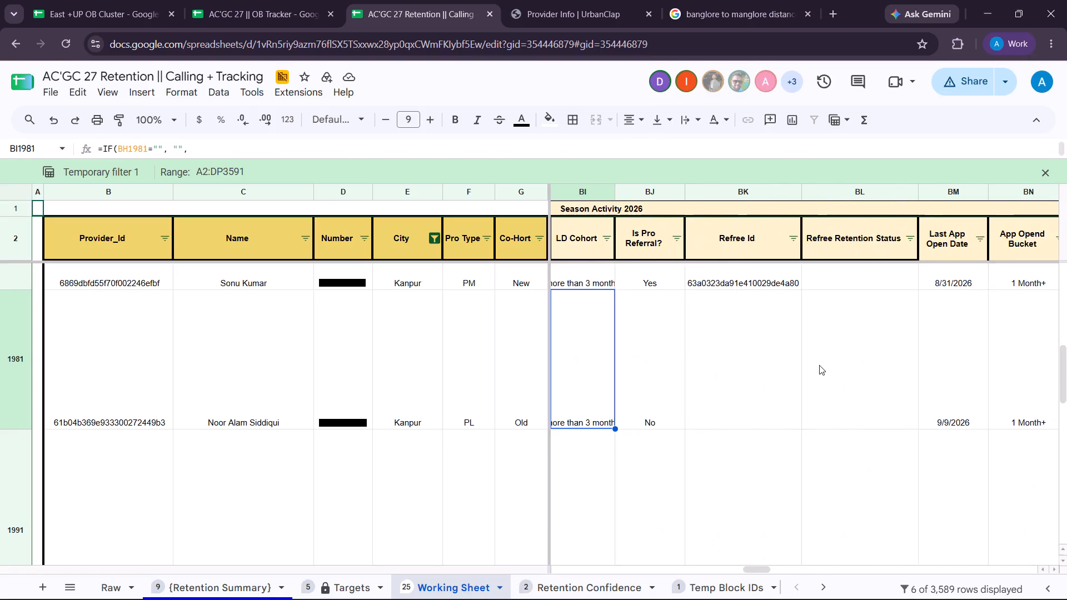
key("Left")
key("Left")
key("Left")
key("Left")
key("Left")
key("Left")
key("Left")
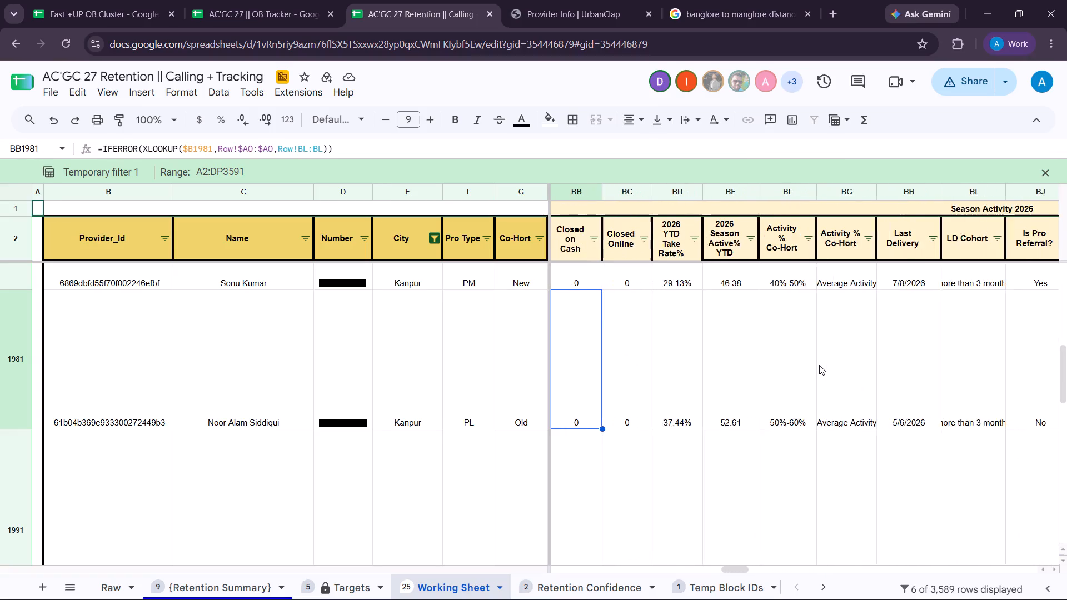
key("Left")
Recheck row 1981 from Season Activity 2026 through the retention calling fields to the recovery Call Status.
key("Right")
key("Right")
key("Right")
key("Right")
key("Right")
key("Right")
key("Right")
key("Right")
key("Right")
key("Right")
key("Right")
key("Right")
key("Right")
key("Right")
key("Right")
key("Right")
key("Right")
key("Right")
key("Right")
key("Right")
key("Right")
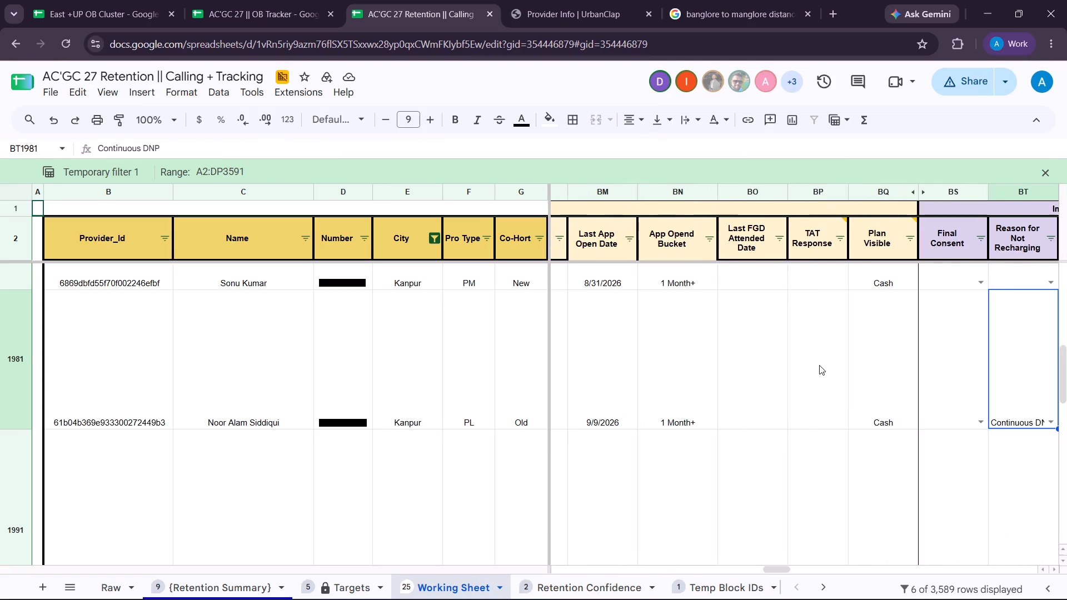
key("Right")
key("Right")
key("Right")
key("Right")
key("Right")
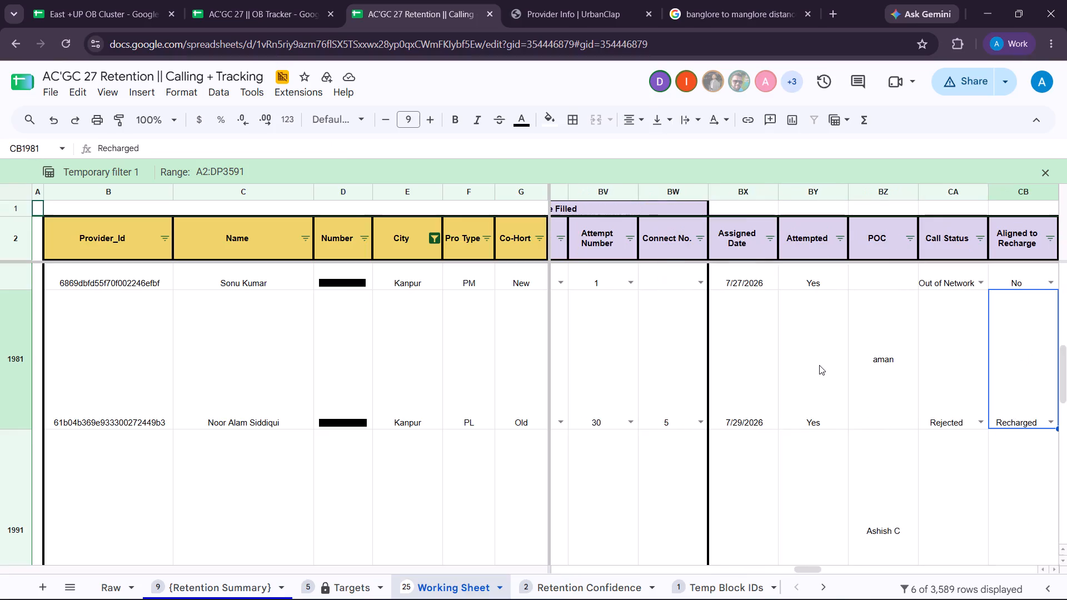
key("Right")
key("Right")
key("Right")
key("Right")
key("Right")
key("Right")
key("Right")
key("Right")
key("Right")
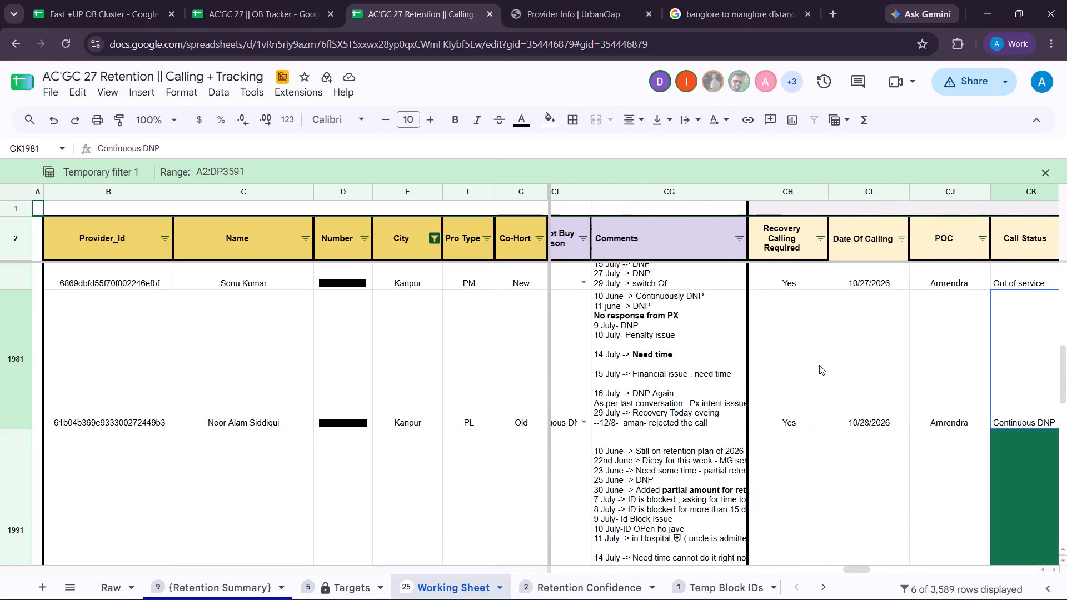
key("Right")
Switch to the UrbanClap provider page and open the profile for row 1981 using its copied Provider_Id.
scroll(819, 365, "right", 5)
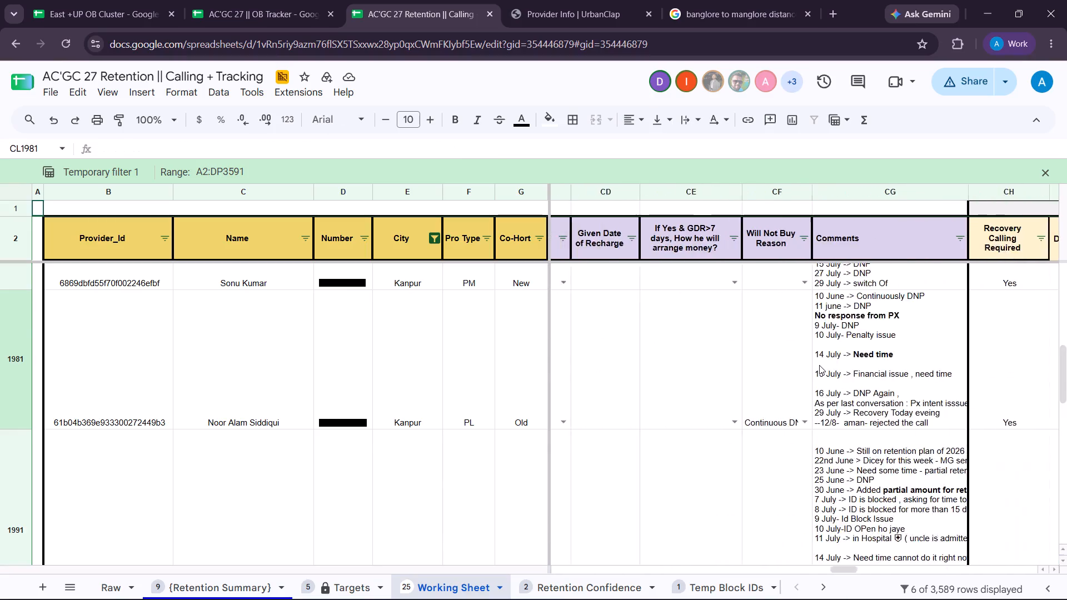
scroll(819, 365, "right", 4)
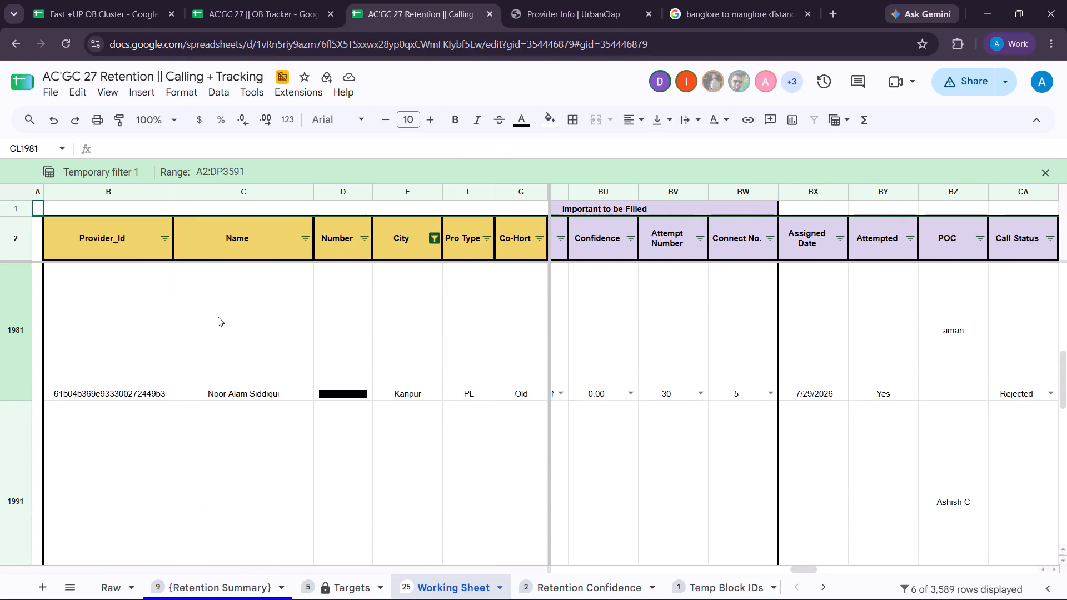
left_click(142, 339)
key("ctrl+c")
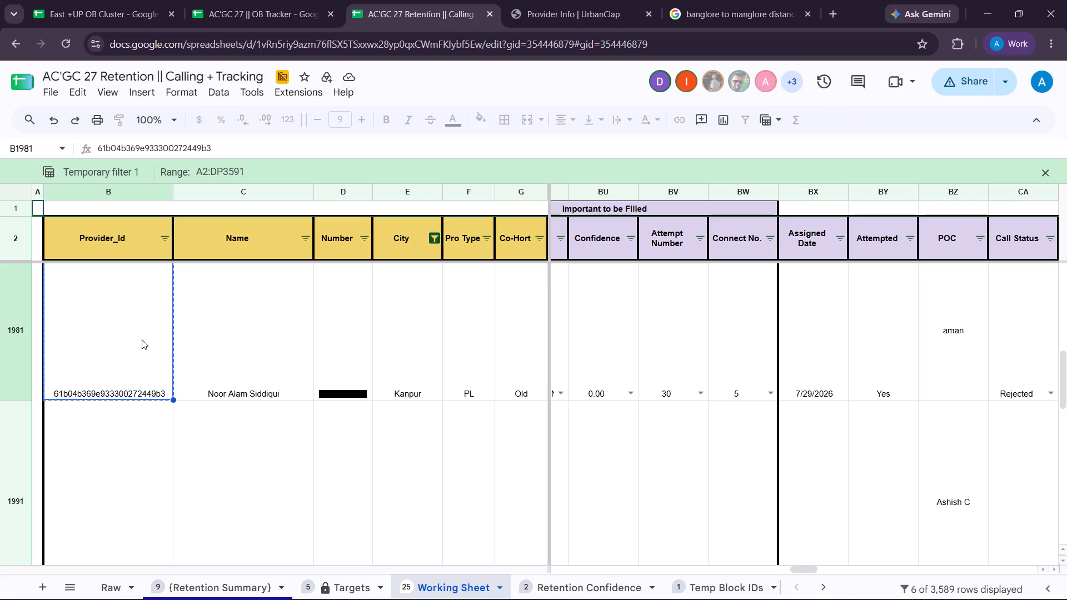
left_click(623, 0)
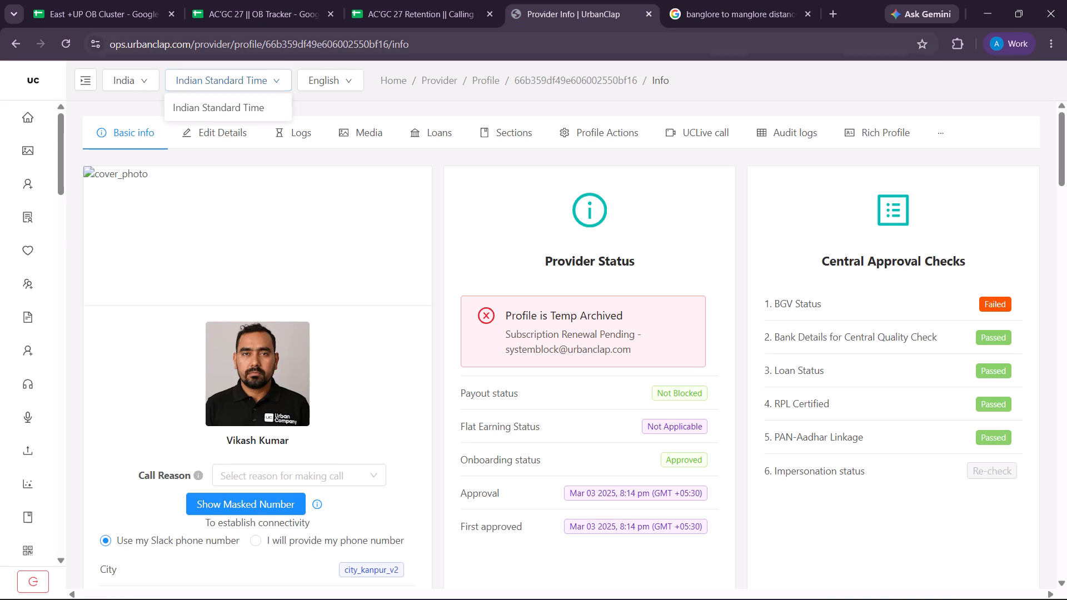
double_click(315, 44)
key("ctrl+v")
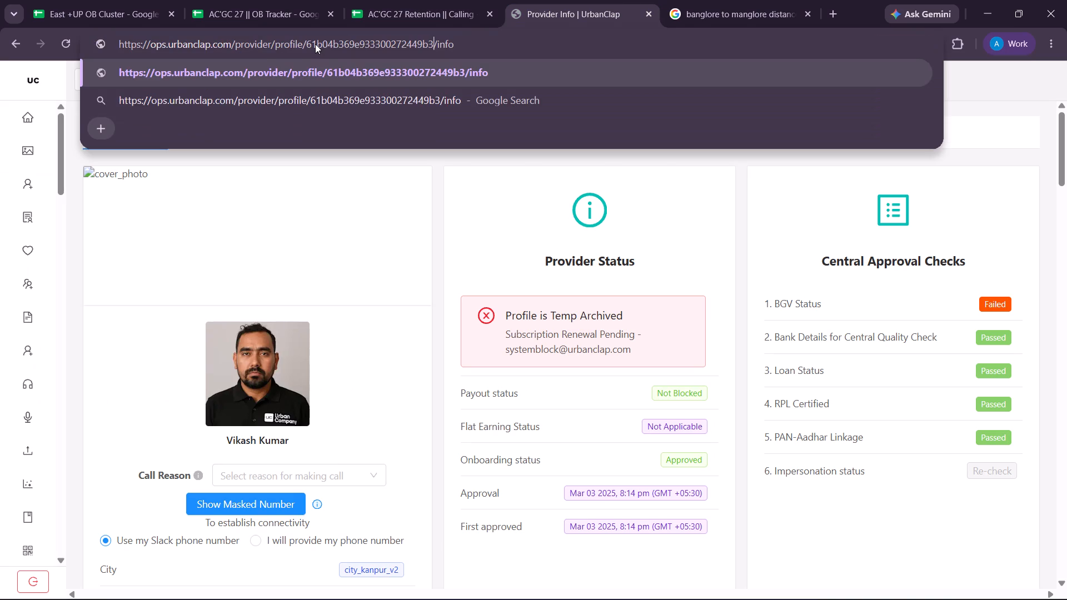
key("Return")
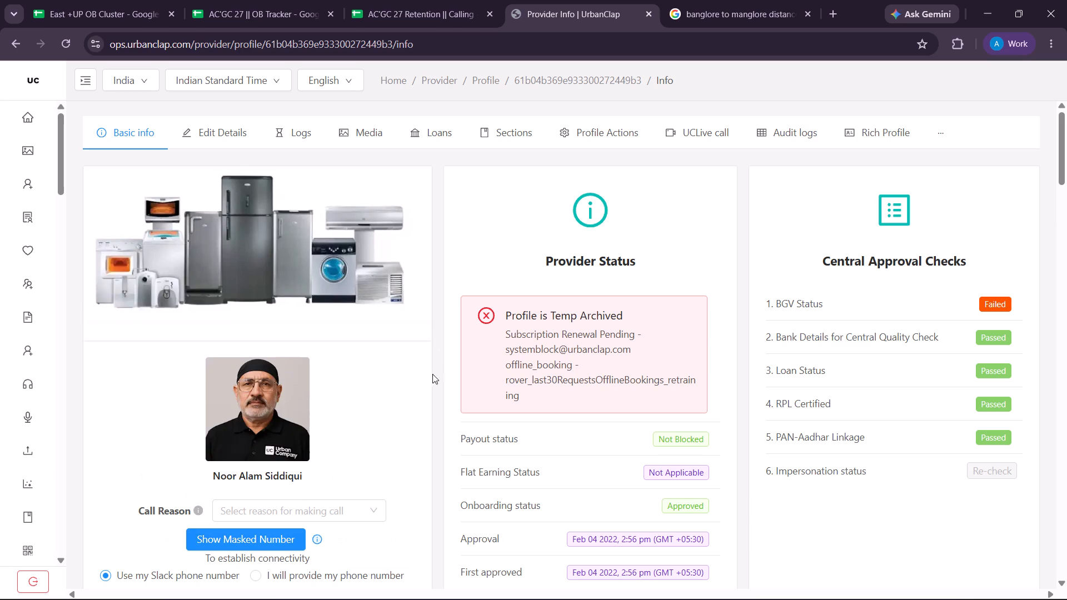
Examine the provider's profile details, including the archive status, leads, recharges and provider hierarchy.
scroll(436, 414, "down", 9)
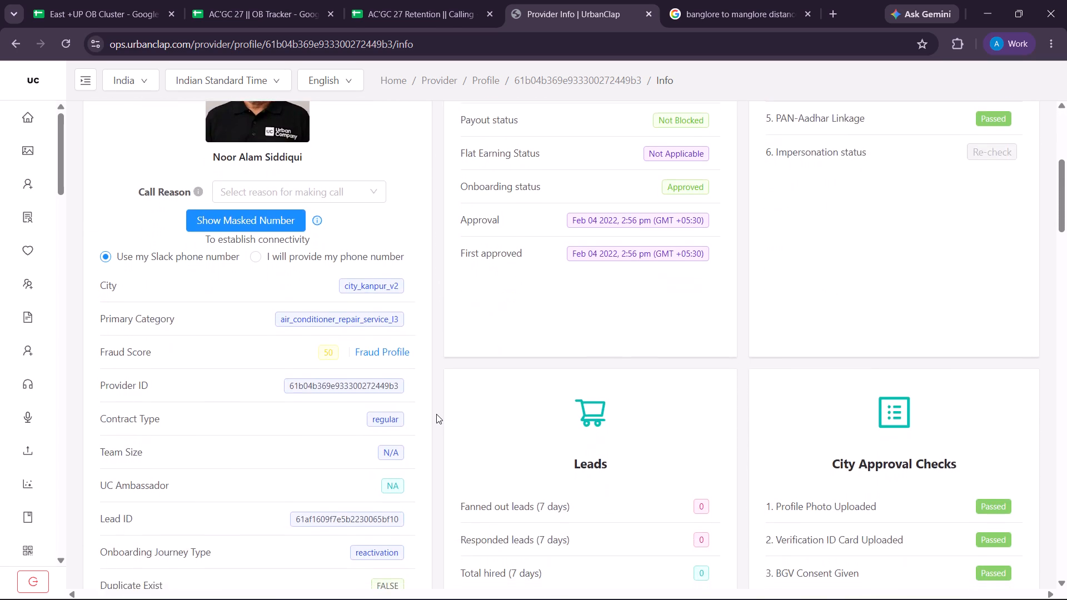
scroll(436, 414, "down", 7)
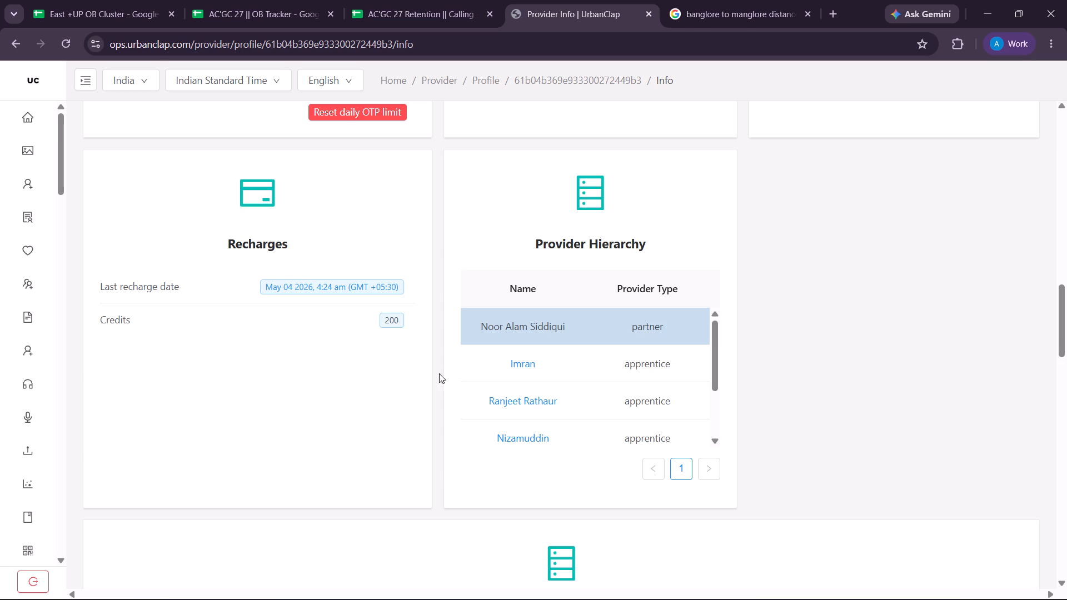
scroll(432, 374, "up", 9)
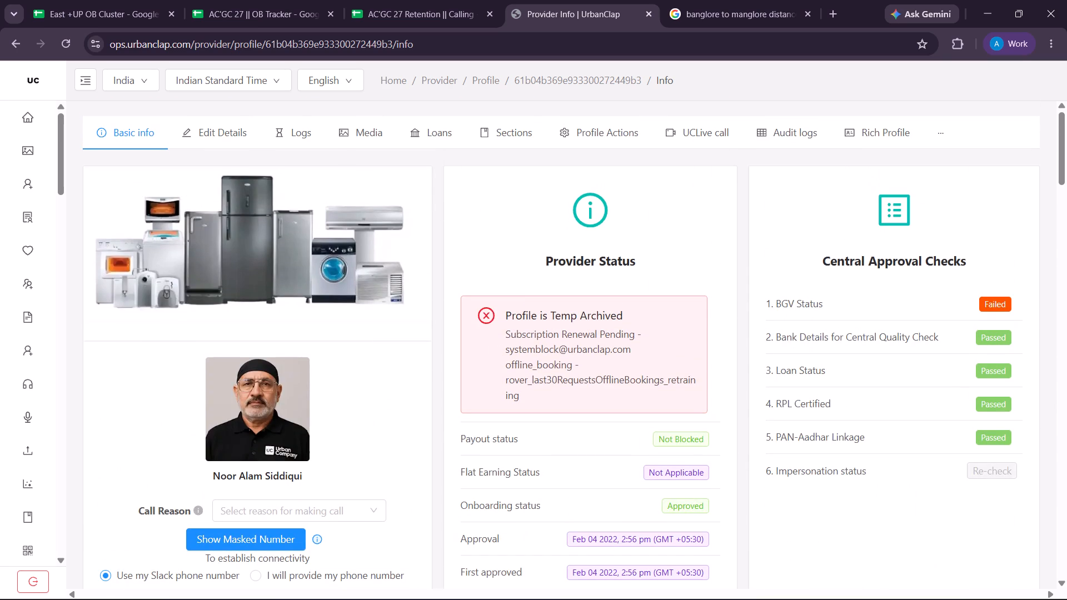
Switch back to the Working Sheet and examine the plan type, plan price, pending loan and recovery percentage for row 1981.
left_click(403, 0)
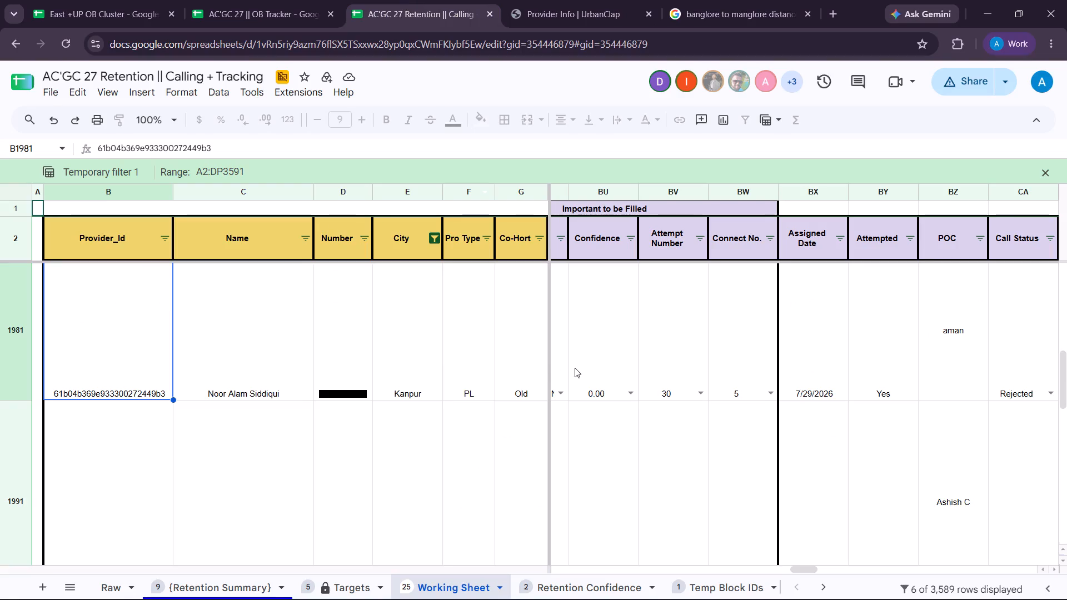
scroll(575, 368, "right", 9)
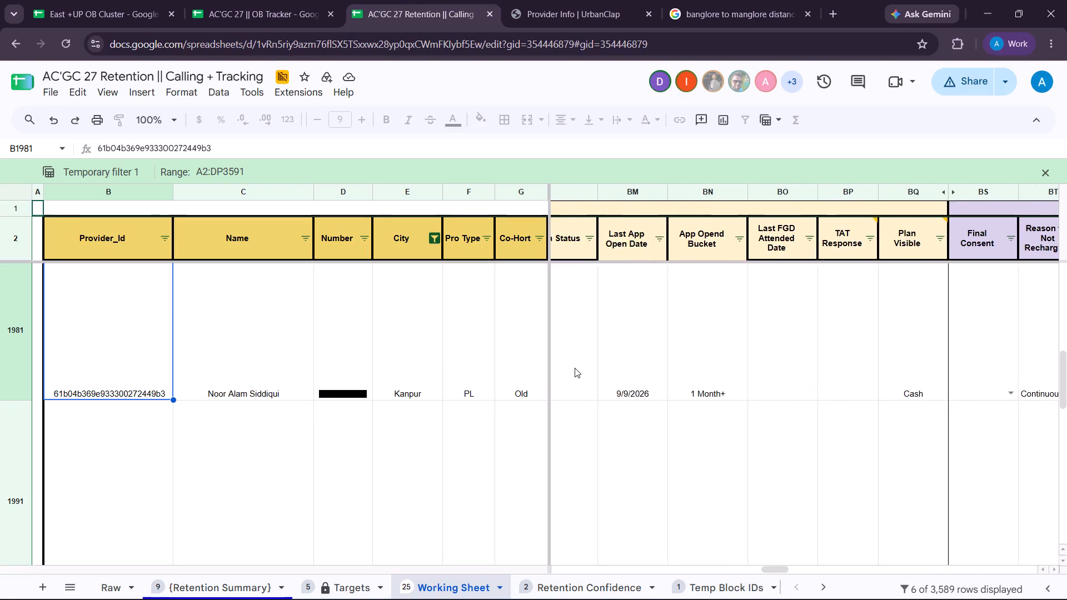
scroll(575, 368, "right", 8)
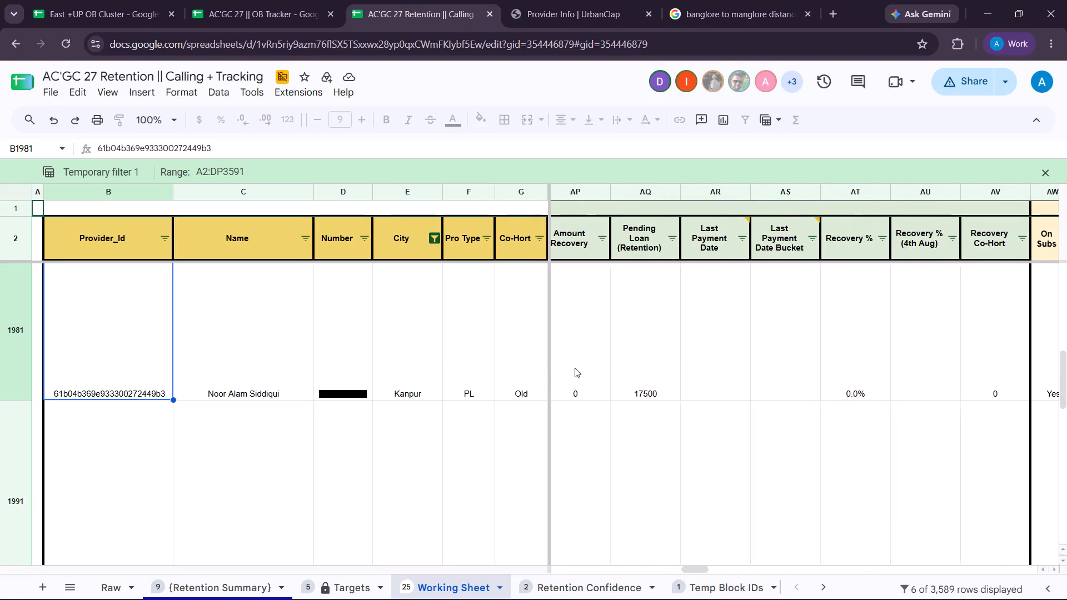
scroll(575, 368, "right", 3)
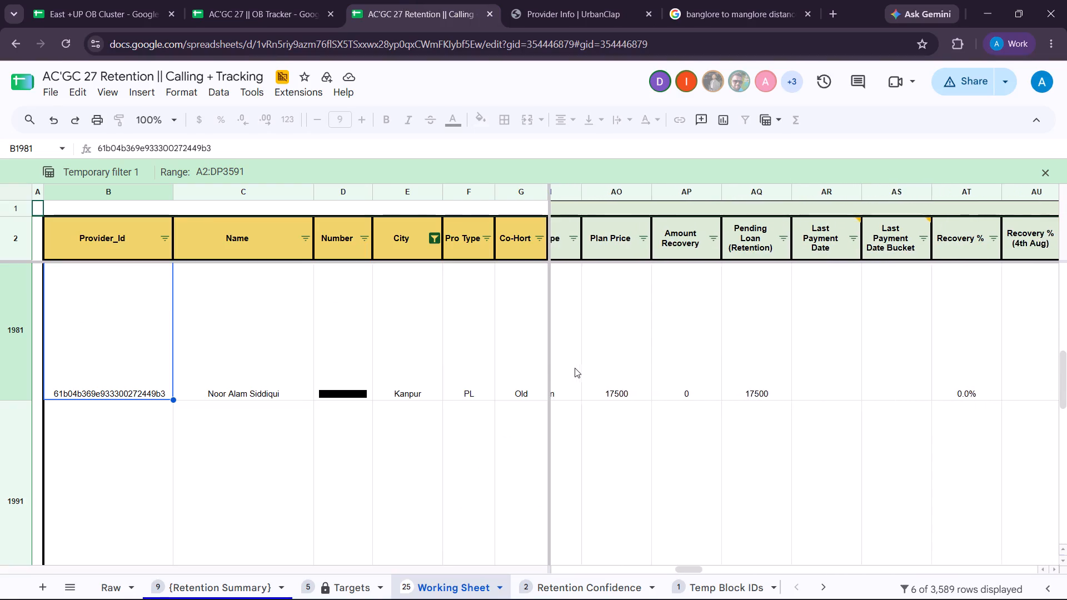
scroll(575, 368, "right", 2)
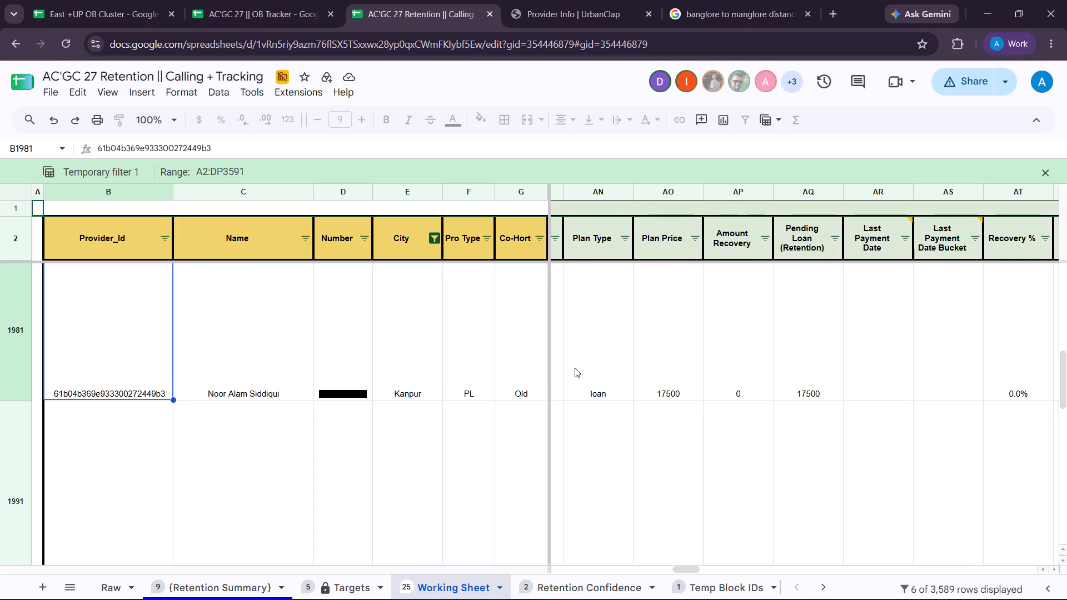
scroll(575, 368, "right", 2)
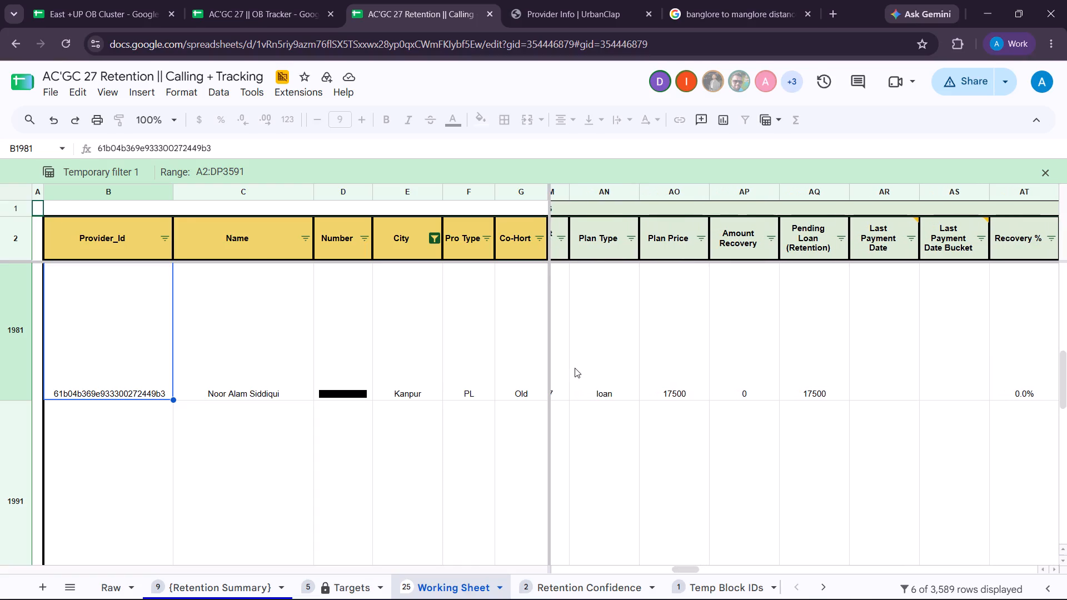
scroll(575, 368, "right", 1)
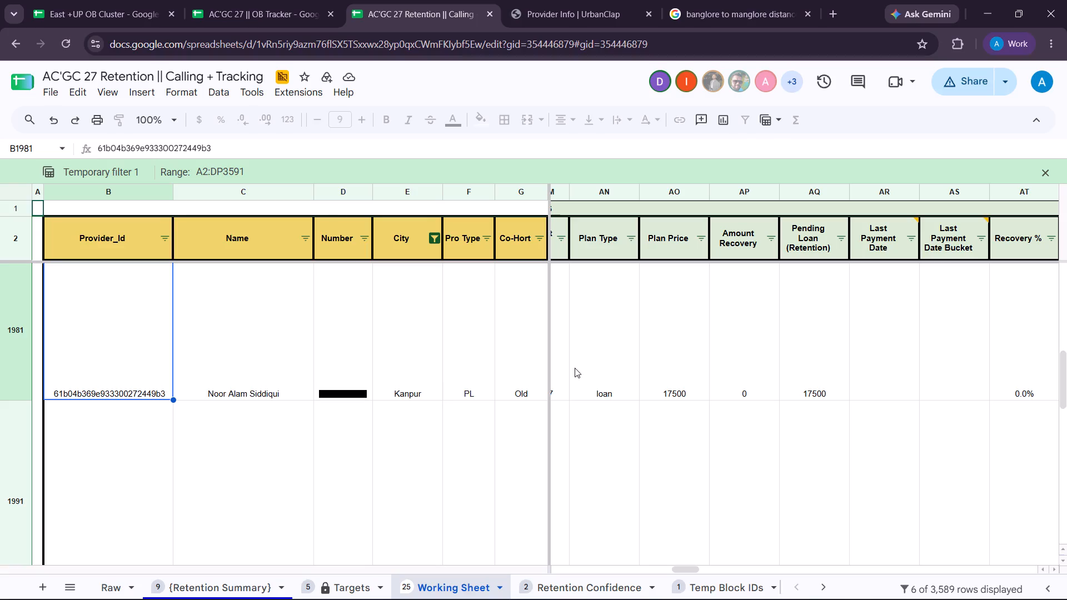
Set the recovery Call Status for row 1981 to Connected.
scroll(575, 368, "left", 8)
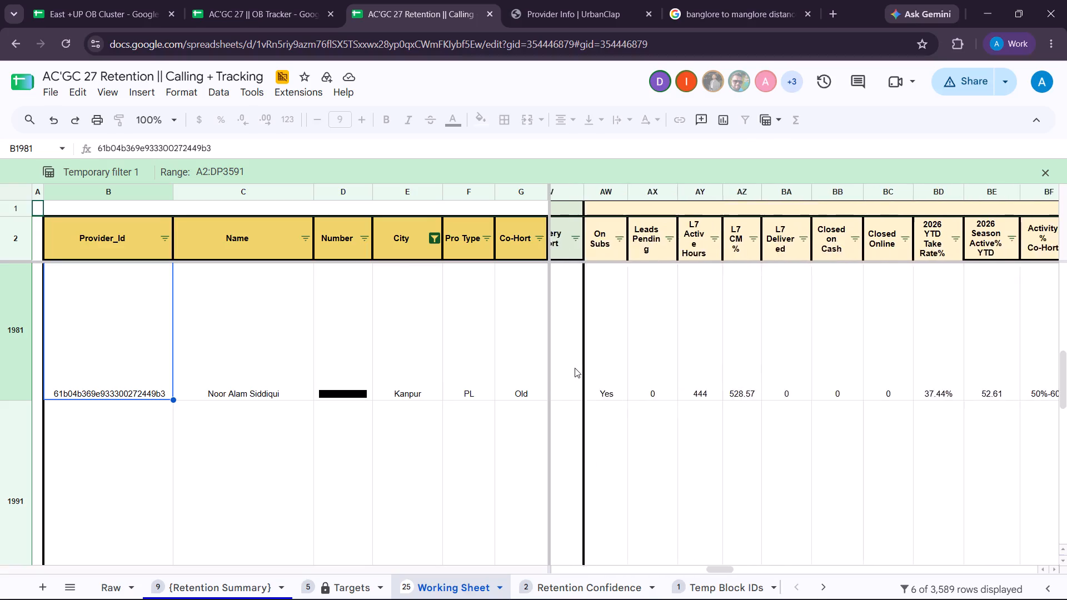
scroll(575, 368, "left", 7)
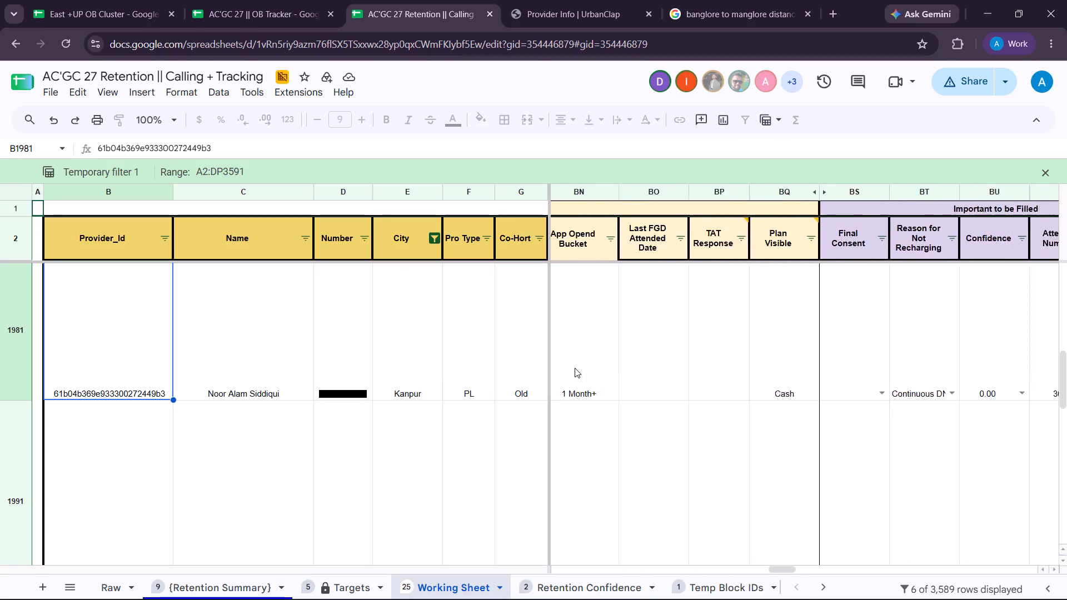
scroll(575, 368, "left", 6)
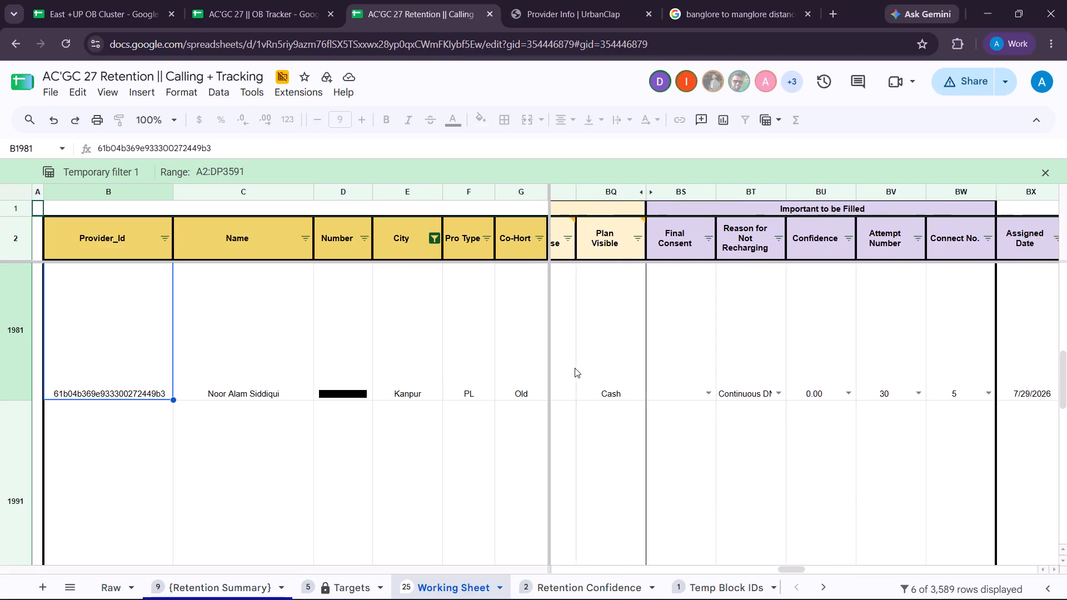
scroll(575, 368, "left", 8)
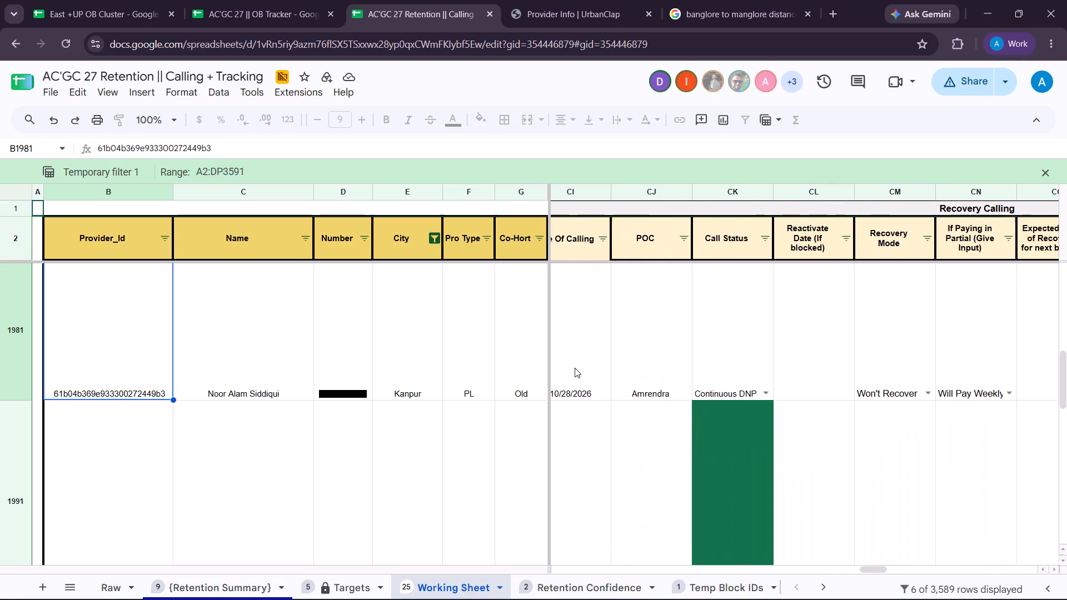
left_click(766, 385)
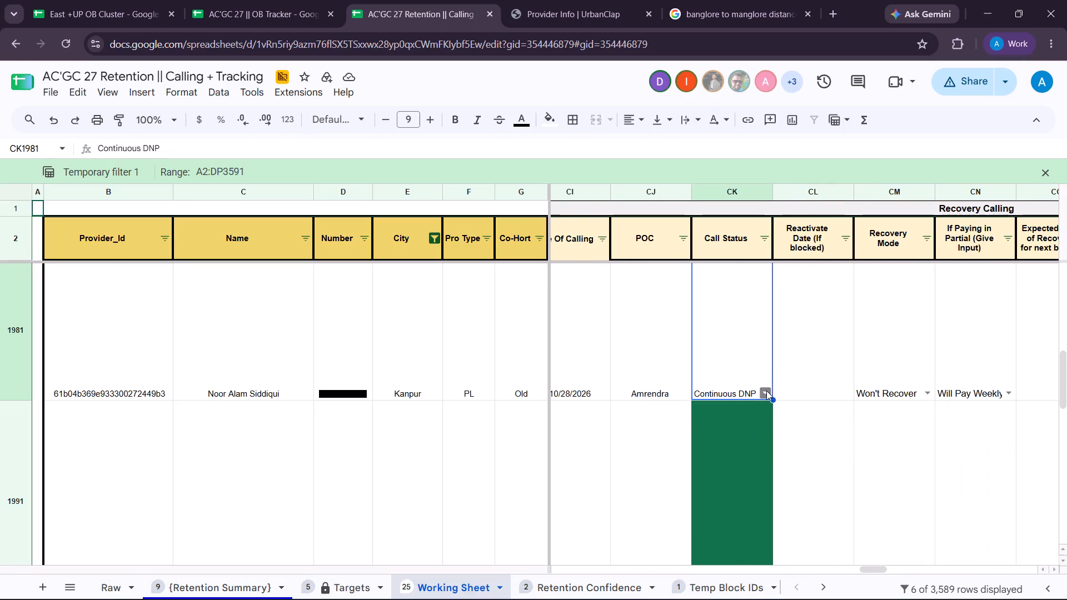
left_click(766, 393)
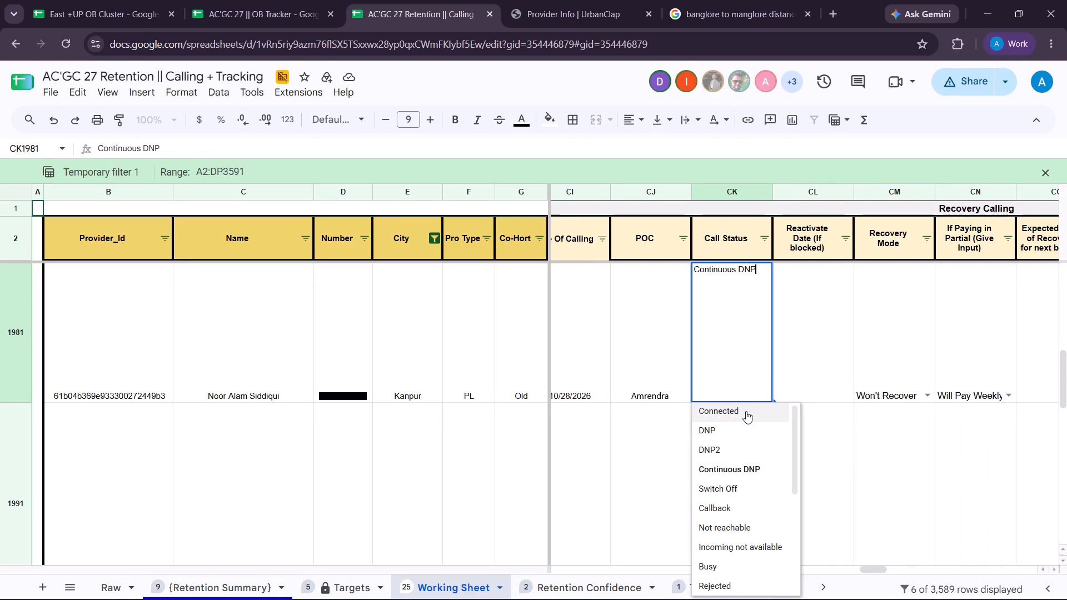
left_click(746, 411)
Append the line "28.10- ID block issue , said will come to office" to the recovery Comments for row 1981.
scroll(867, 390, "left", 6)
double_click(904, 386)
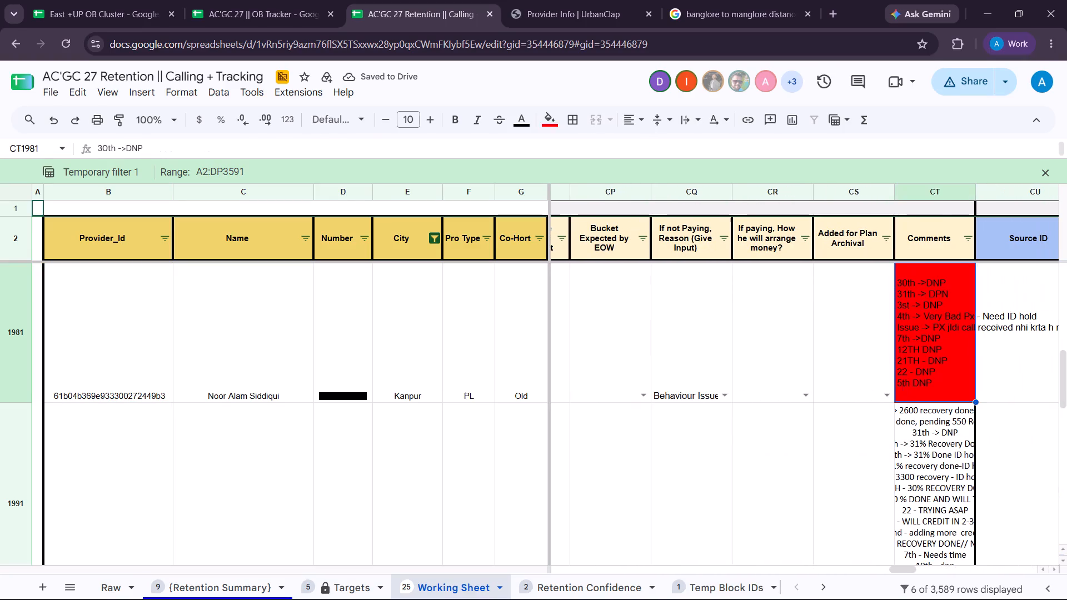
key("space")
key("space")
key("space")
key("space")
key("space")
key("space")
key("space")
key("space")
key("space")
key("space")
key("space")
key("space")
key("space")
key("space")
key("space")
key("space")
key("space")
key("space")
key("space")
key("space")
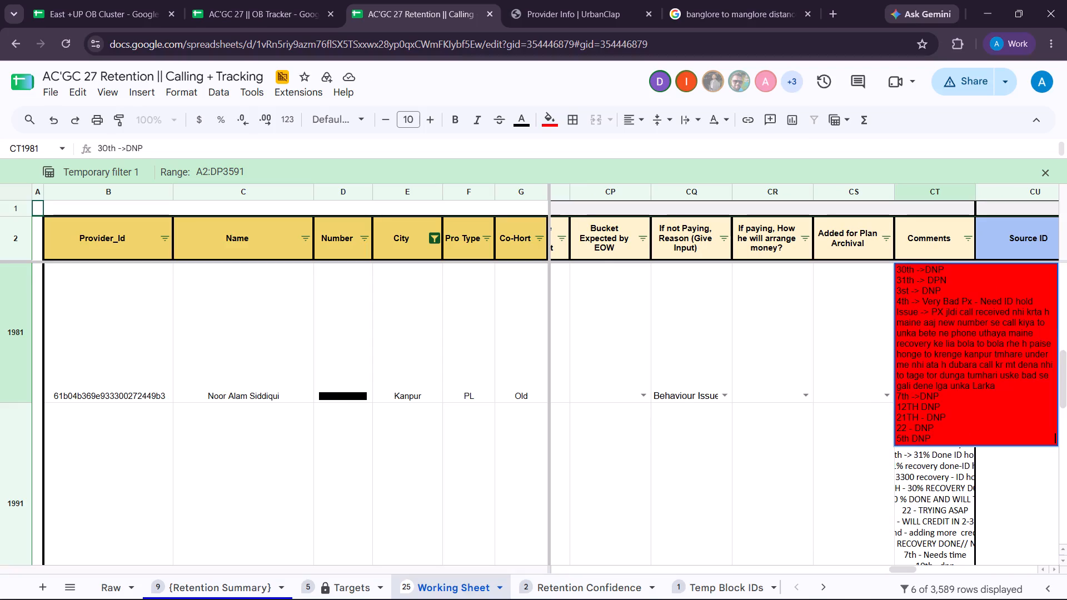
type("24")
key("BackSpace")
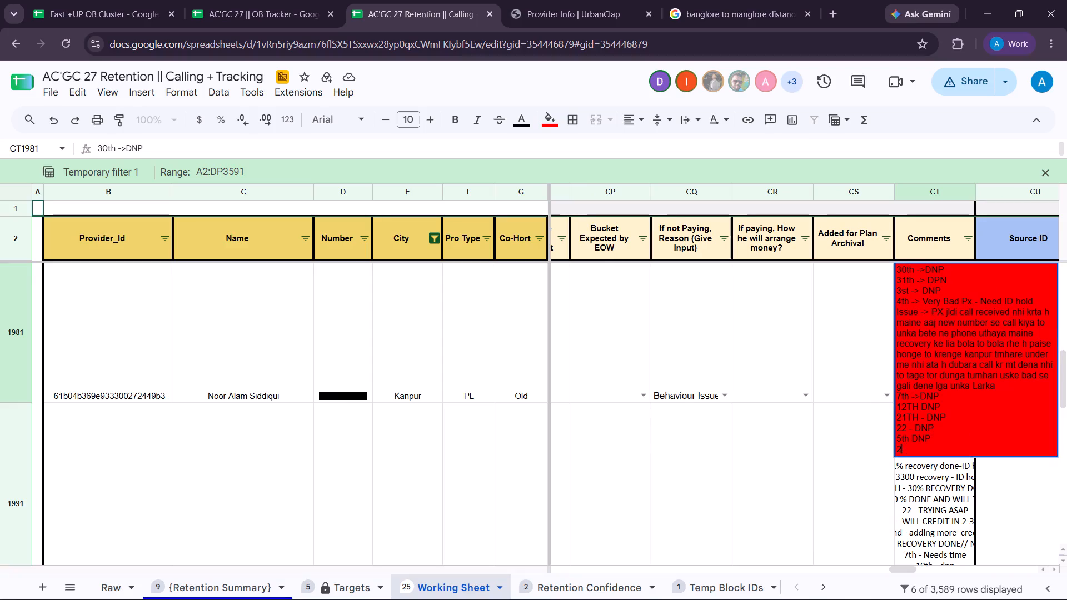
type("8.10")
type("-")
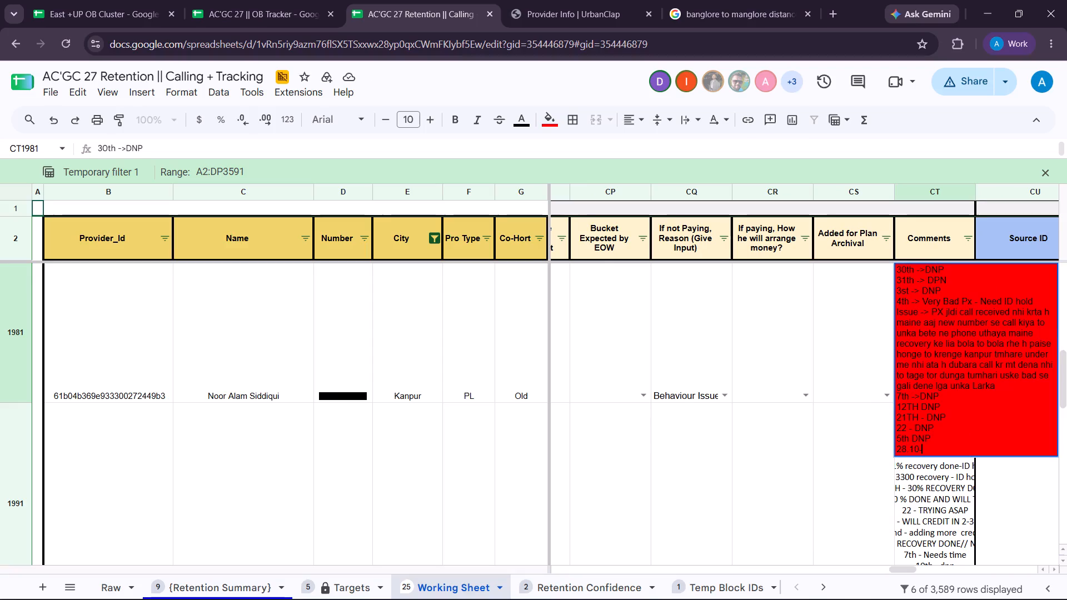
key("space")
key("i")
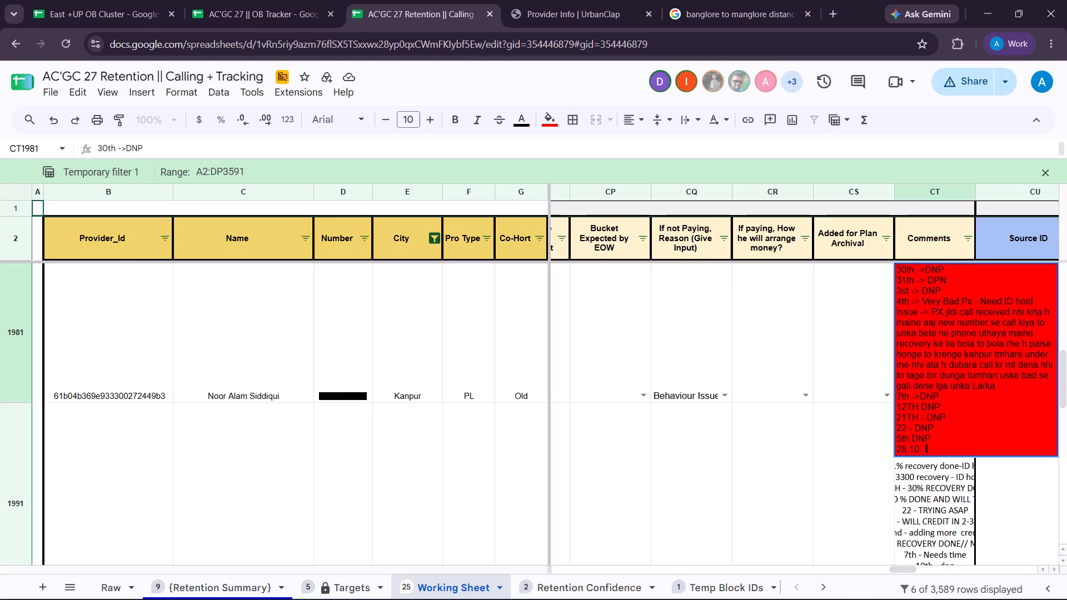
type("block issue")
key("space")
type(", said will come")
key("space")
type("to offi")
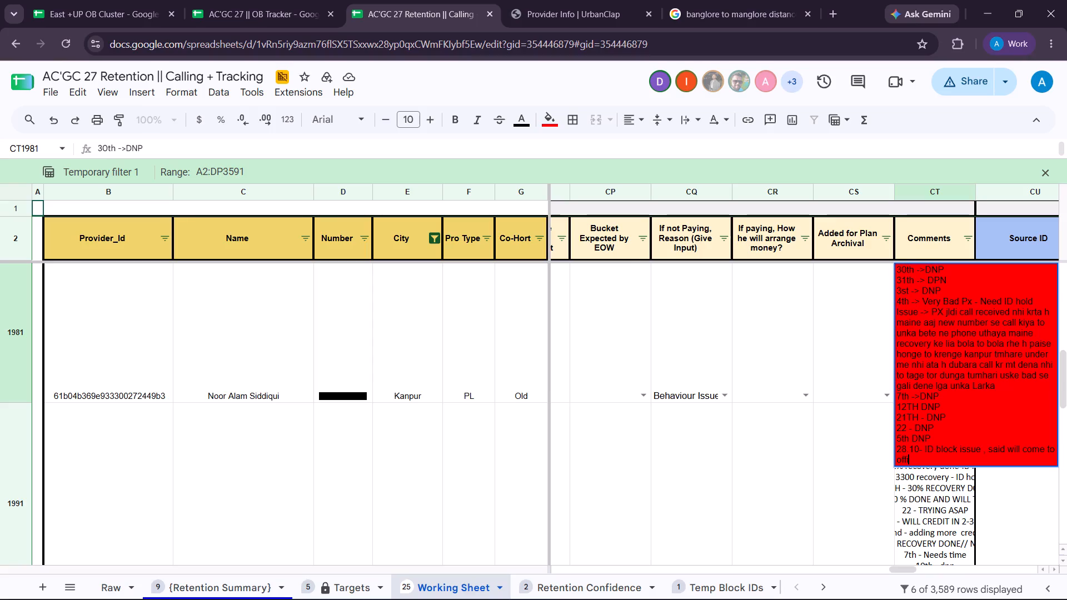
type("e")
key("space")
key("BackSpace")
key("BackSpace")
key("BackSpace")
key("BackSpace")
key("BackSpace")
key("BackSpace")
type("office")
key("space")
key("Return")
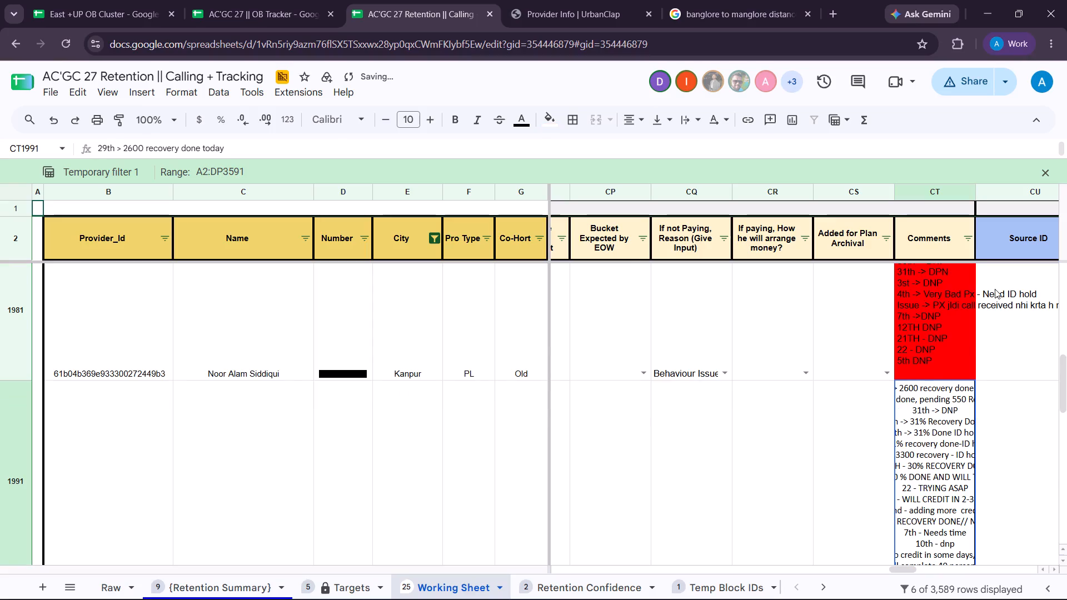
Reopen the recovery Comments for row 1981 and check the newly added line.
scroll(995, 289, "up", 3)
double_click(930, 508)
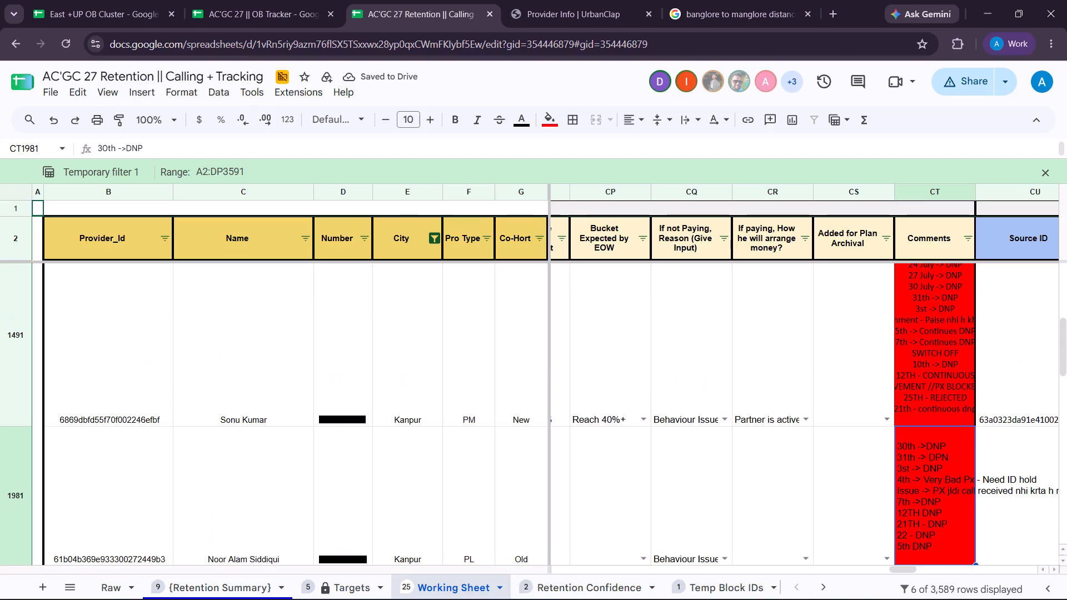
scroll(930, 508, "down", 2)
scroll(828, 498, "down", 1)
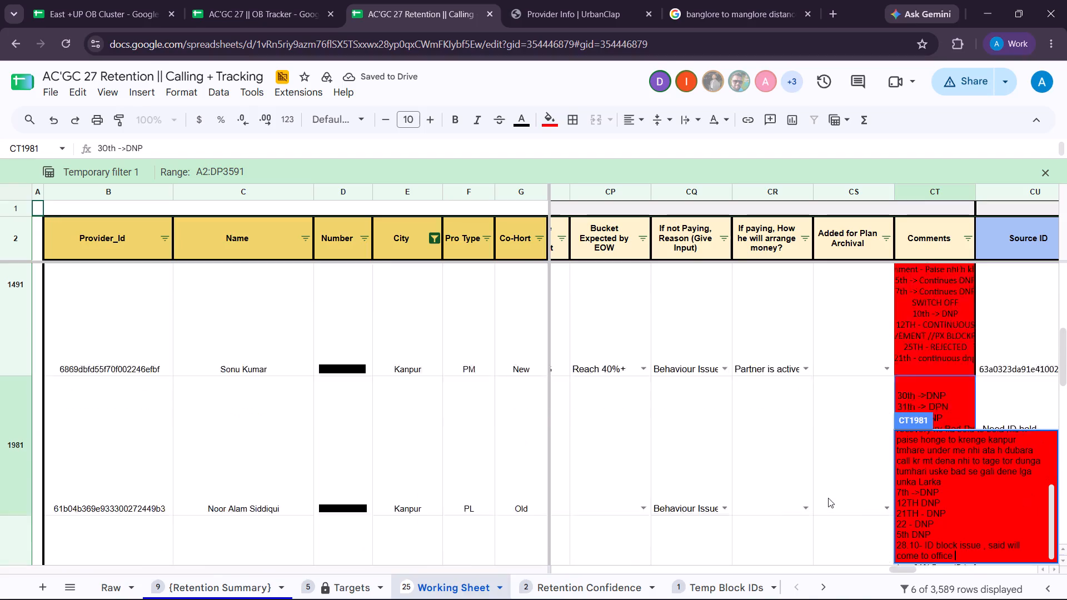
scroll(828, 498, "down", 1)
left_click(828, 498)
Open the recovery Comments for row 1491 and select the whole comment history.
scroll(828, 498, "up", 3)
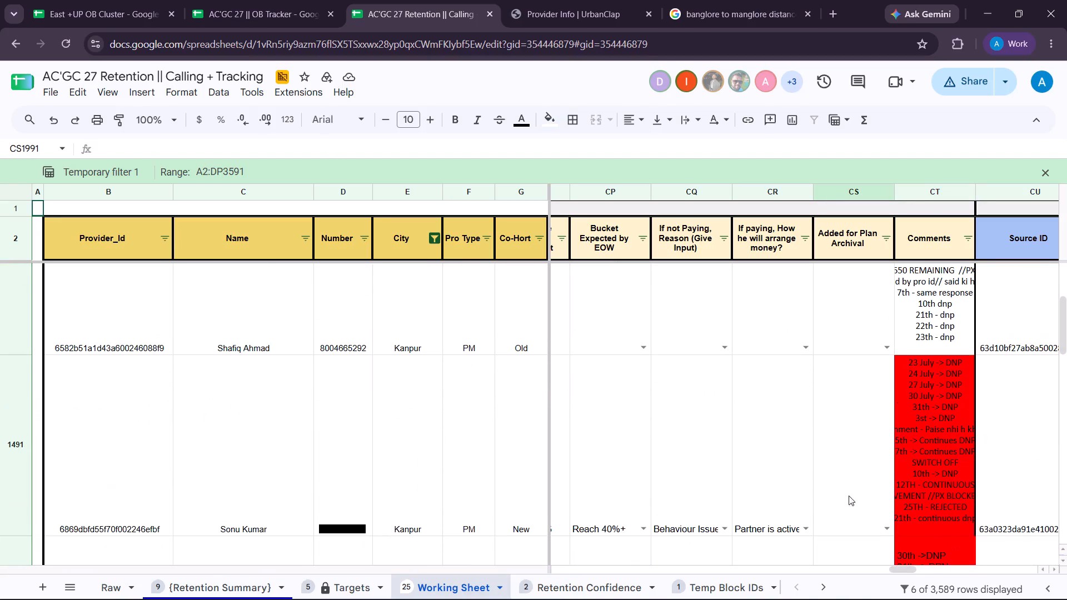
scroll(779, 488, "left", 1)
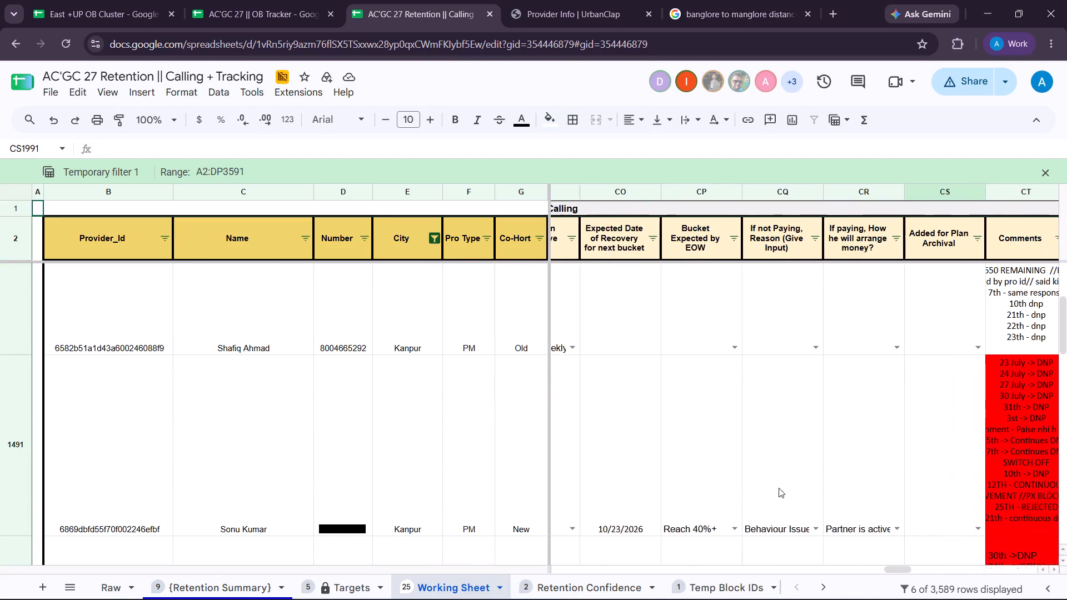
scroll(779, 488, "left", 1)
double_click(893, 517)
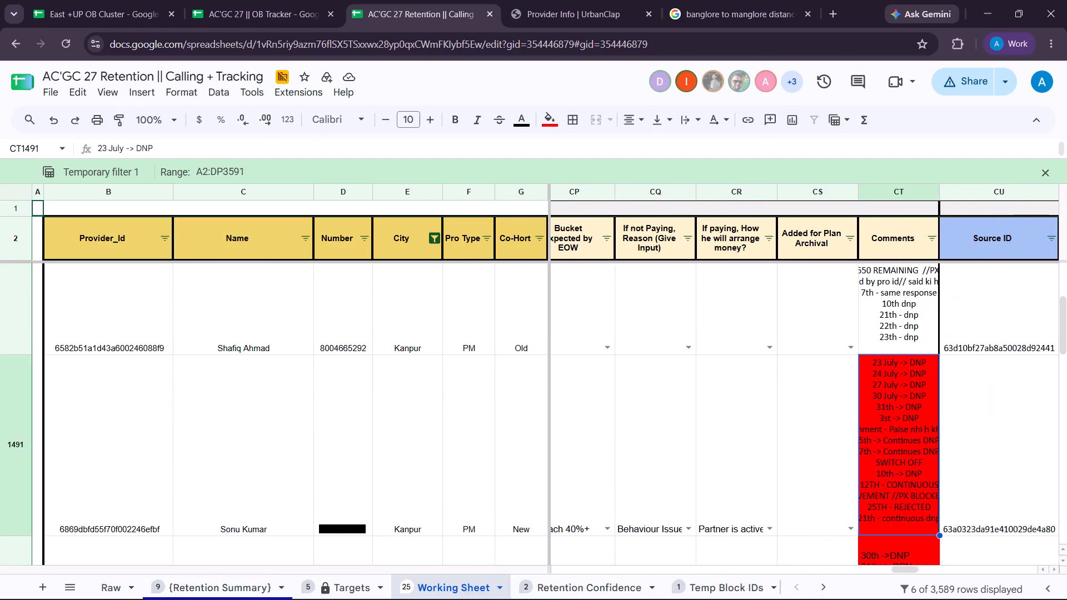
left_click_drag(870, 358, 956, 550)
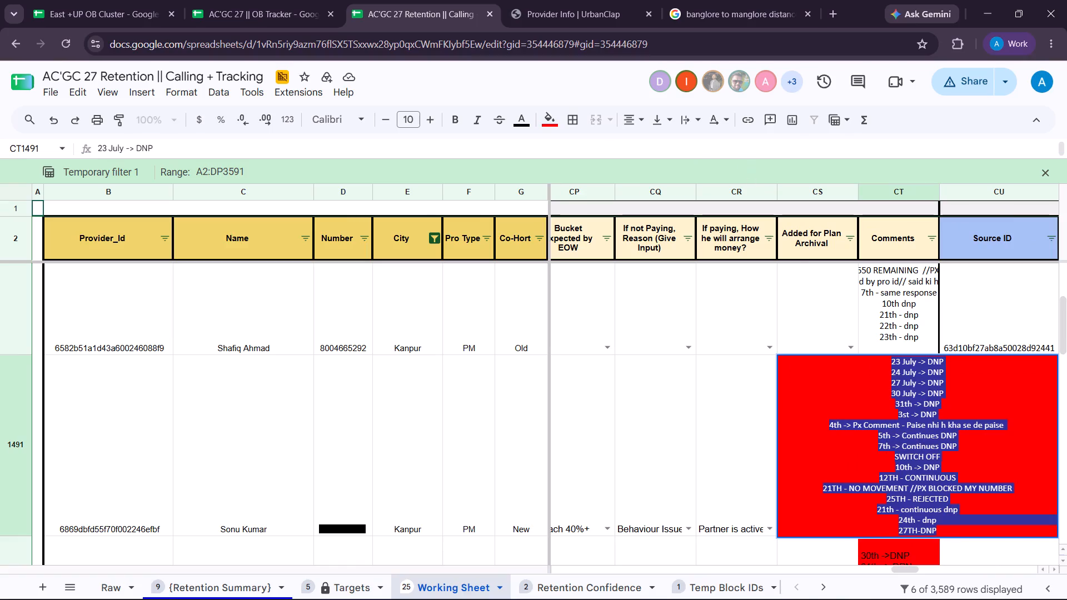